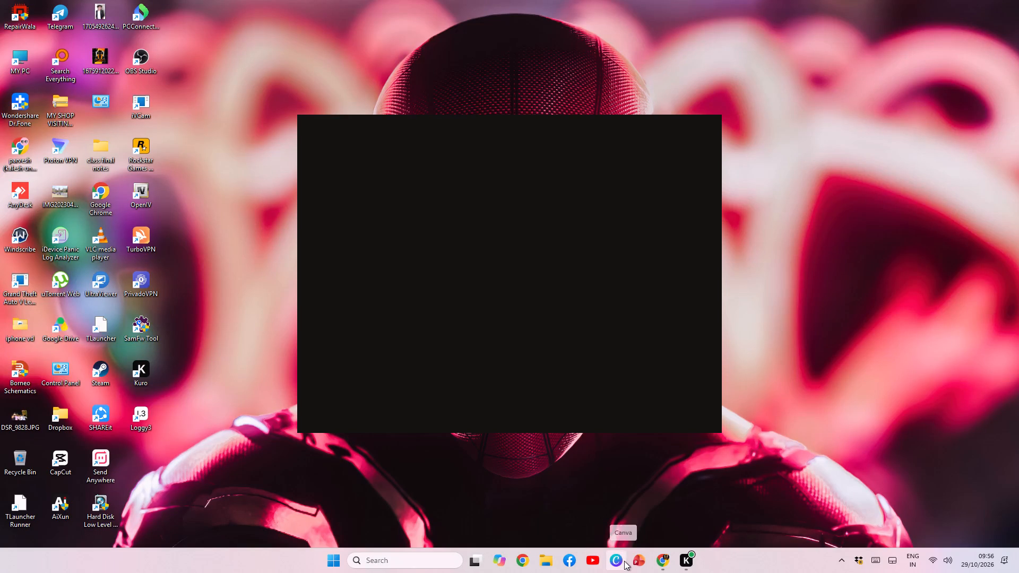
Switch to PowerPoint with the 01 CPU NOTS presentation.
{"action": "left_click", "coordinate": [637, 568]}
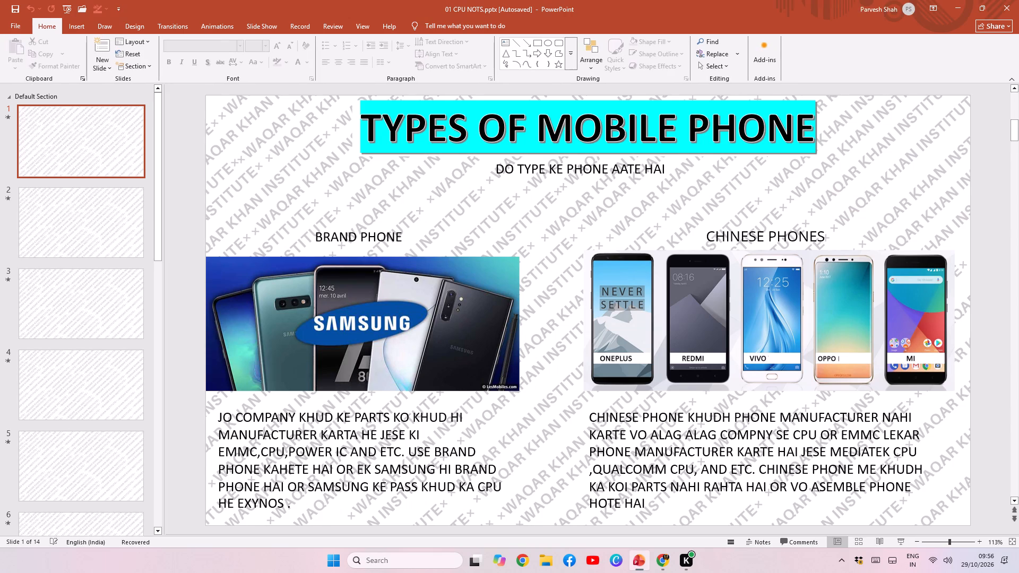
Look through the slide thumbnails of the CPU notes presentation from the first slide to the last and back.
{"action": "scroll", "coordinate": [57, 342], "scroll_direction": "down", "scroll_amount": 10}
{"action": "scroll", "coordinate": [57, 340], "scroll_direction": "up", "scroll_amount": 1}
{"action": "scroll", "coordinate": [57, 340], "scroll_direction": "down", "scroll_amount": 2}
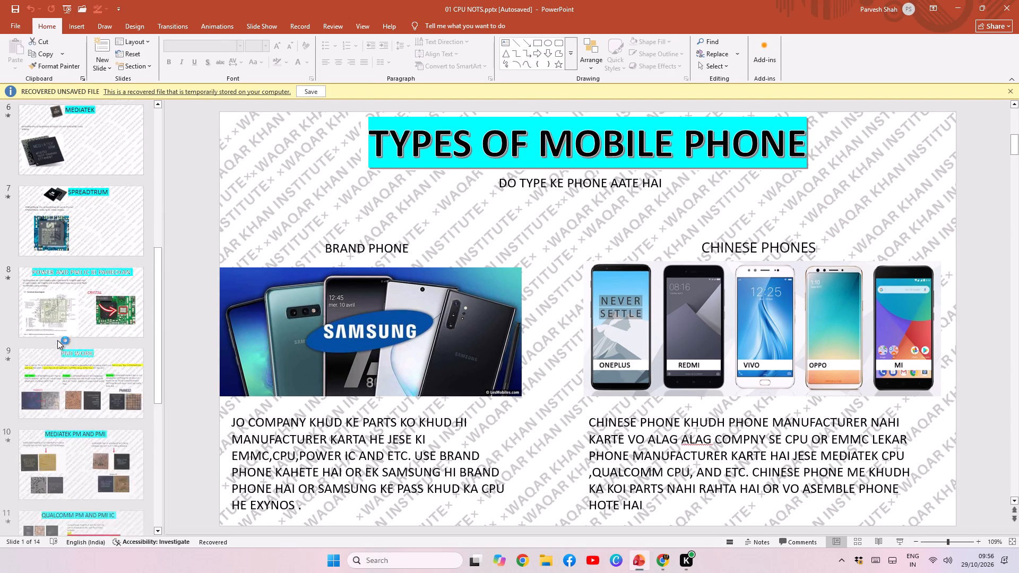
{"action": "scroll", "coordinate": [58, 340], "scroll_direction": "down", "scroll_amount": 9}
{"action": "scroll", "coordinate": [58, 340], "scroll_direction": "up", "scroll_amount": 1}
{"action": "scroll", "coordinate": [58, 340], "scroll_direction": "down", "scroll_amount": 9}
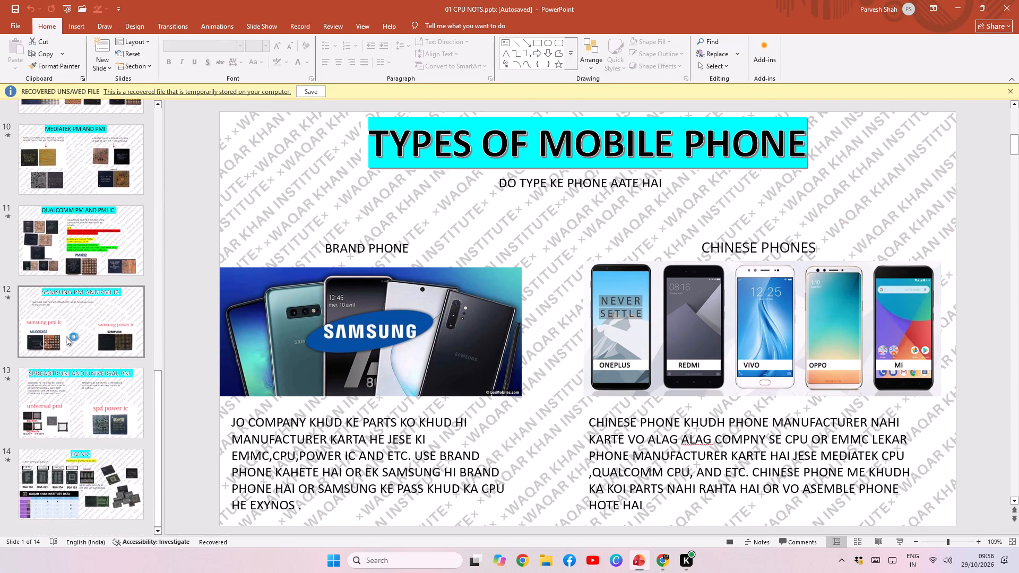
{"action": "scroll", "coordinate": [92, 247], "scroll_direction": "up", "scroll_amount": 19}
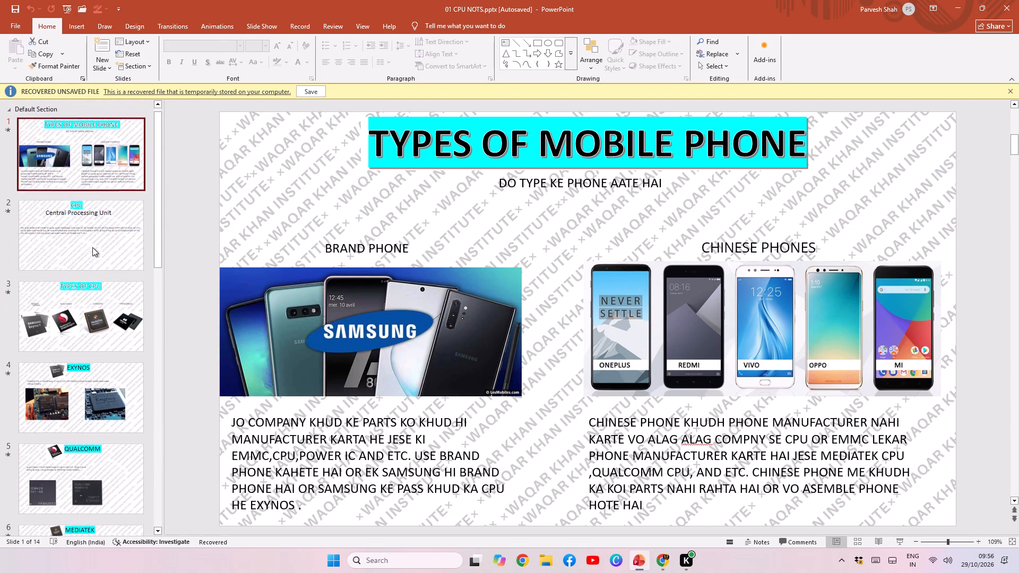
{"action": "scroll", "coordinate": [92, 247], "scroll_direction": "up", "scroll_amount": 6}
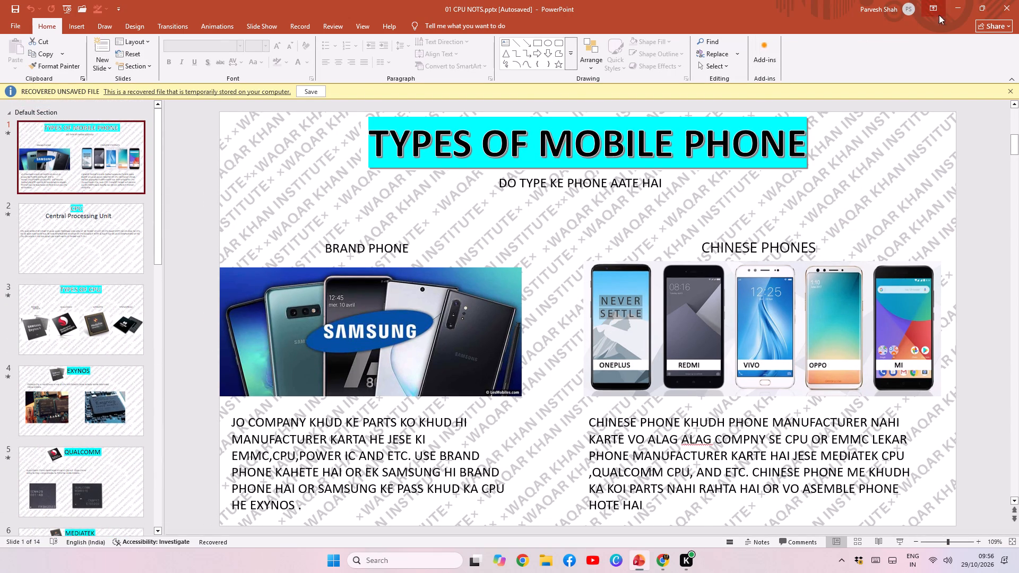
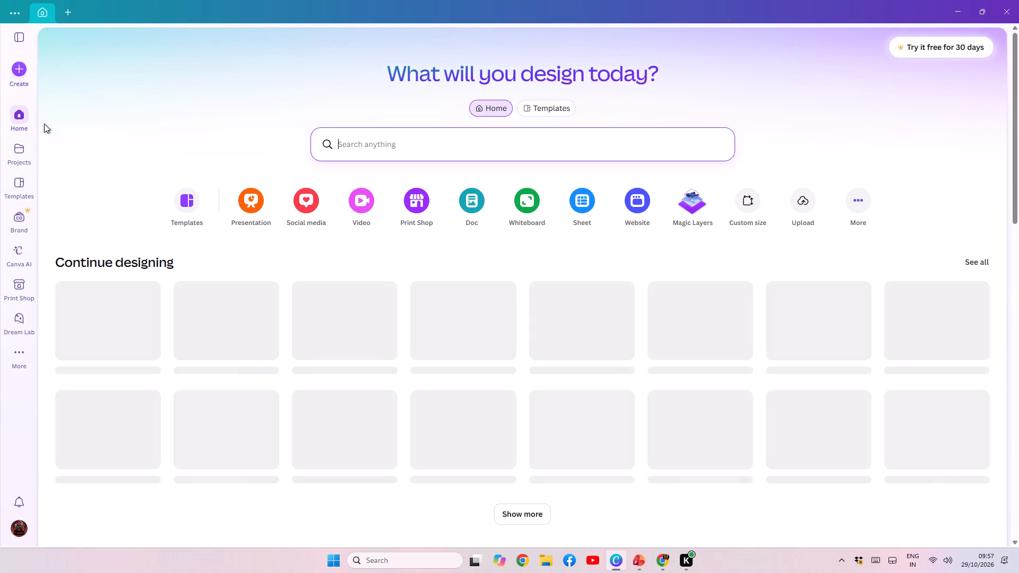
Switch to Canva's projects and open the TYPES OF MOBILE PHONE presentation.
{"action": "left_click", "coordinate": [20, 147]}
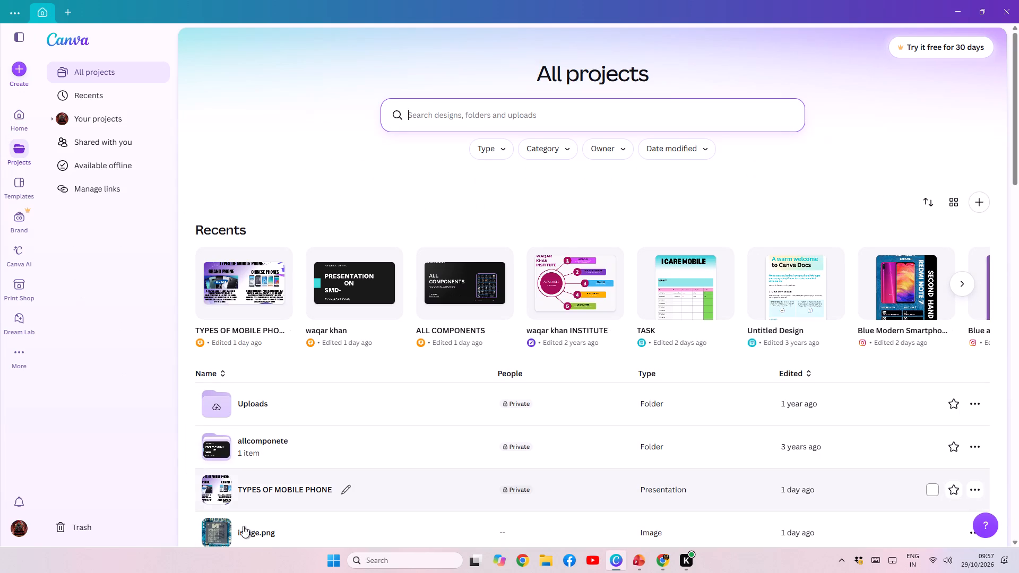
{"action": "left_click", "coordinate": [239, 488]}
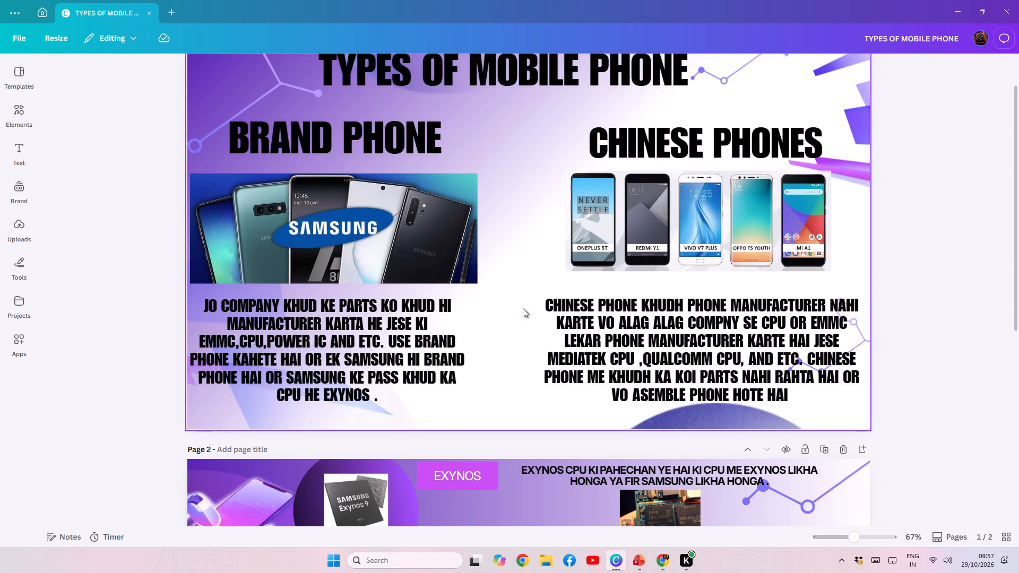
Add the Background layout from the White Purple Gradient smartphones template as a new page after page 2.
{"action": "scroll", "coordinate": [523, 308], "scroll_direction": "down", "scroll_amount": 10}
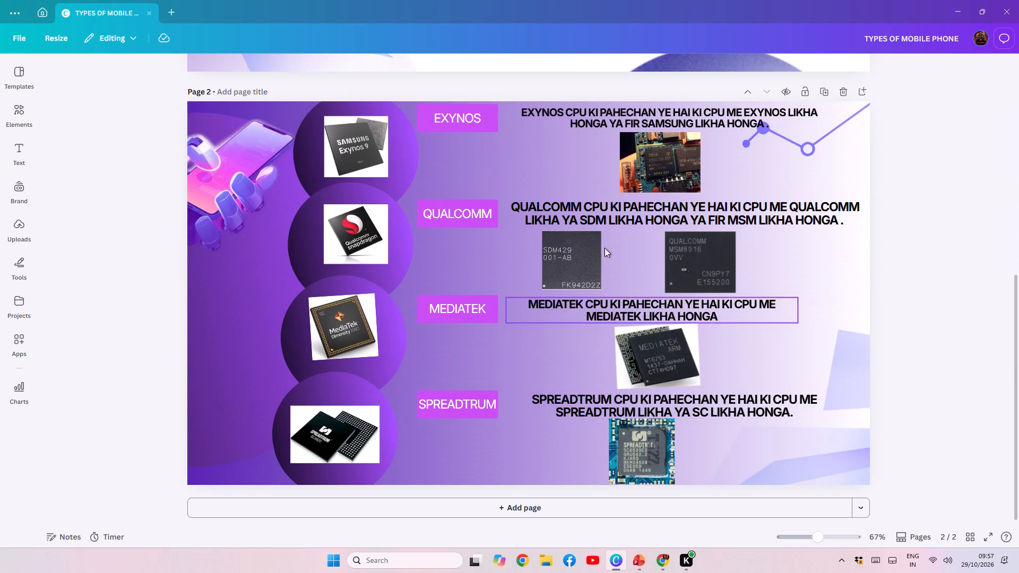
{"action": "scroll", "coordinate": [456, 355], "scroll_direction": "down", "scroll_amount": 7}
{"action": "scroll", "coordinate": [899, 384], "scroll_direction": "down", "scroll_amount": 3}
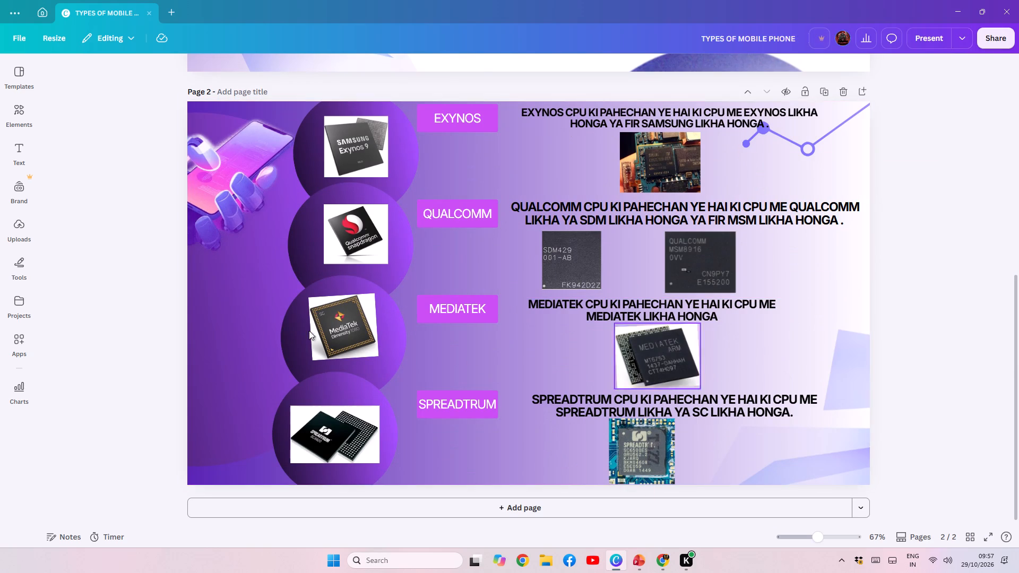
{"action": "left_click", "coordinate": [5, 64]}
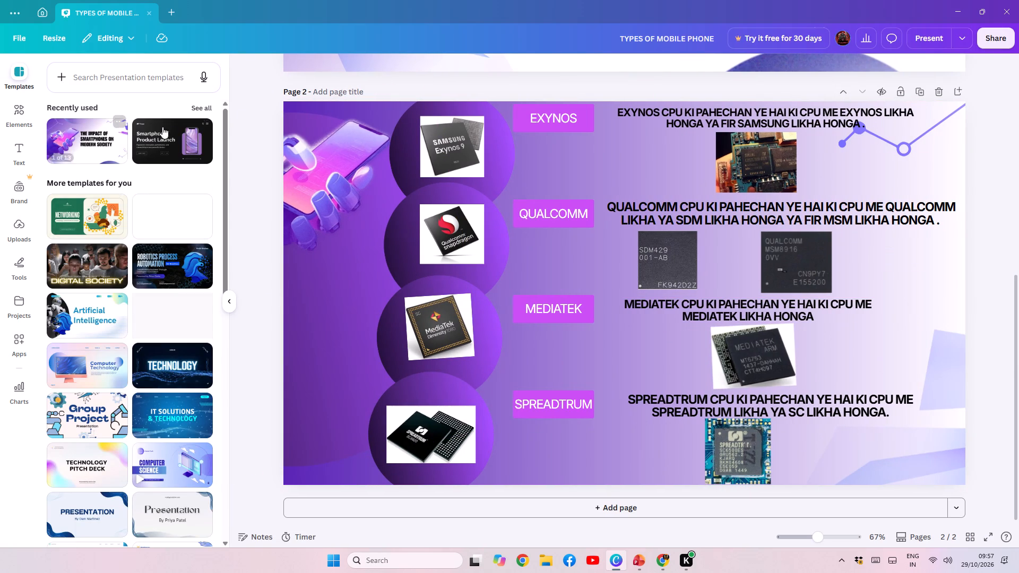
{"action": "left_click", "coordinate": [96, 144]}
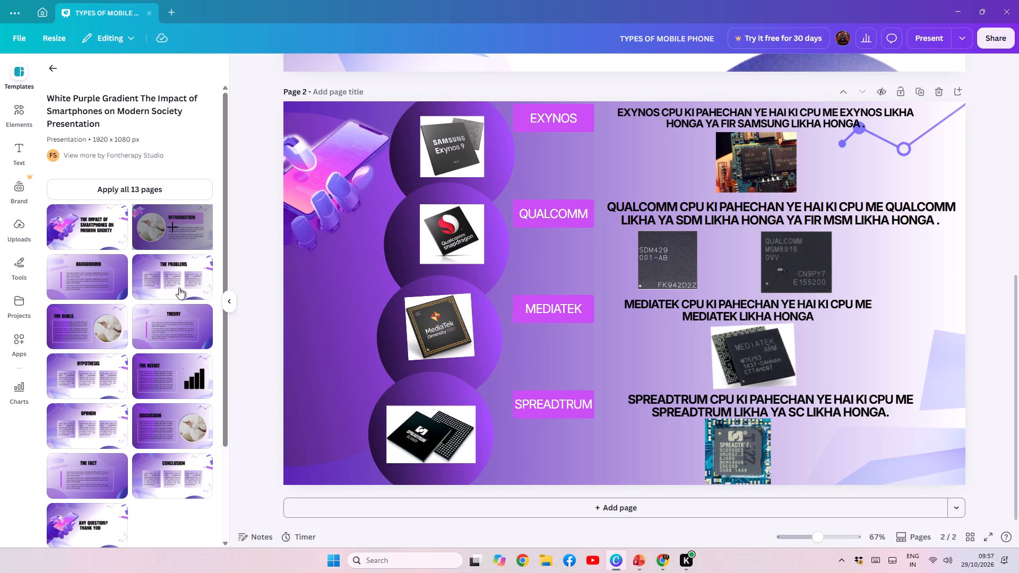
{"action": "left_click", "coordinate": [85, 279]}
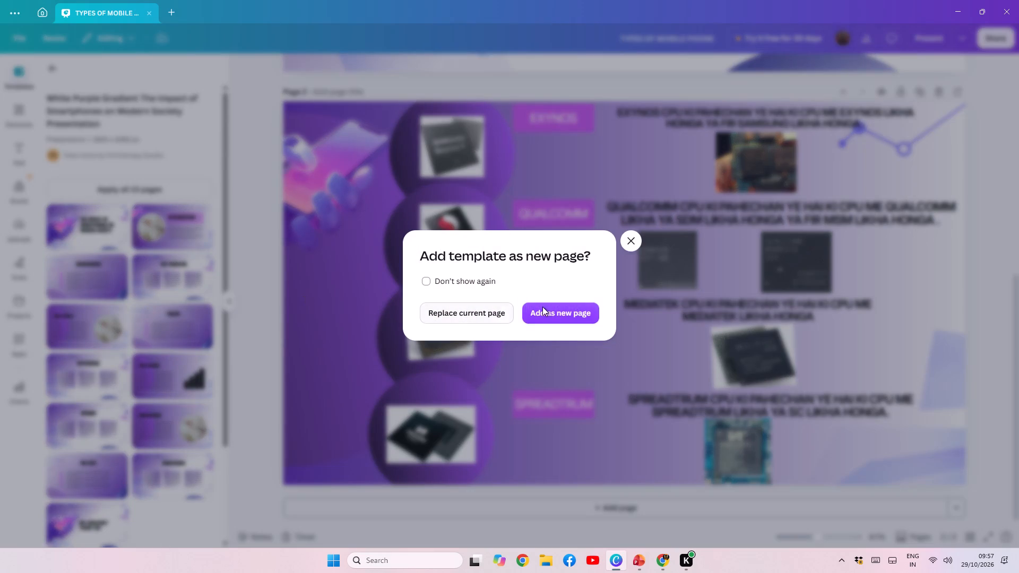
{"action": "left_click", "coordinate": [573, 309]}
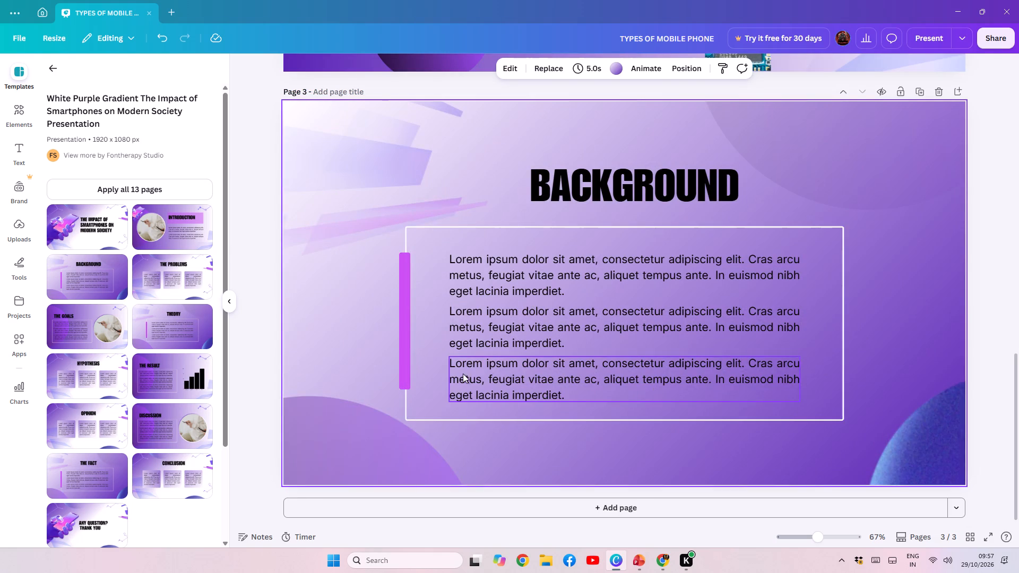
Look back over the phone types and CPU pages that precede the new Background page.
{"action": "scroll", "coordinate": [457, 364], "scroll_direction": "up", "scroll_amount": 6}
{"action": "scroll", "coordinate": [486, 341], "scroll_direction": "down", "scroll_amount": 3}
{"action": "scroll", "coordinate": [499, 370], "scroll_direction": "up", "scroll_amount": 1}
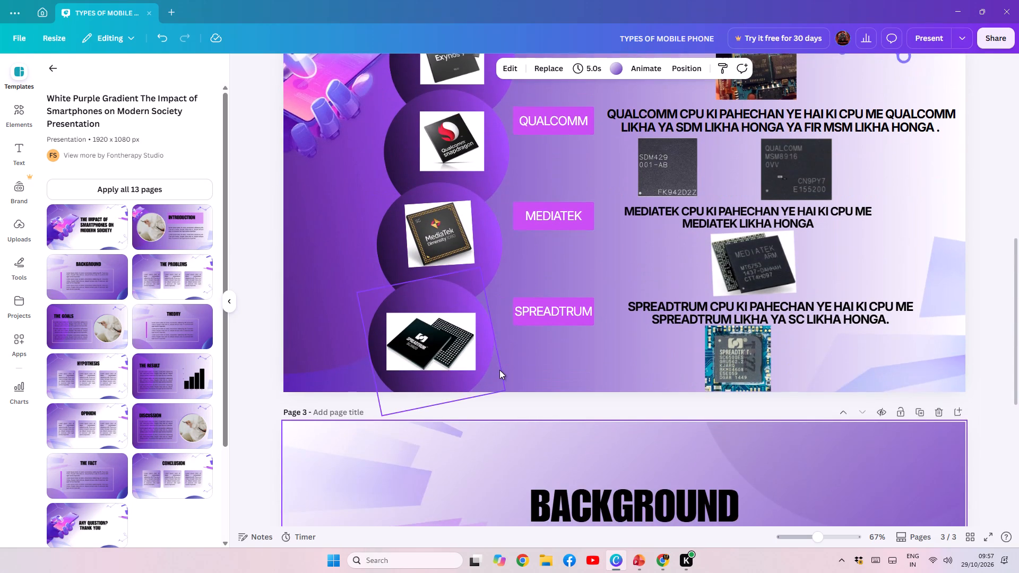
{"action": "scroll", "coordinate": [499, 370], "scroll_direction": "up", "scroll_amount": 2}
{"action": "scroll", "coordinate": [461, 448], "scroll_direction": "down", "scroll_amount": 4}
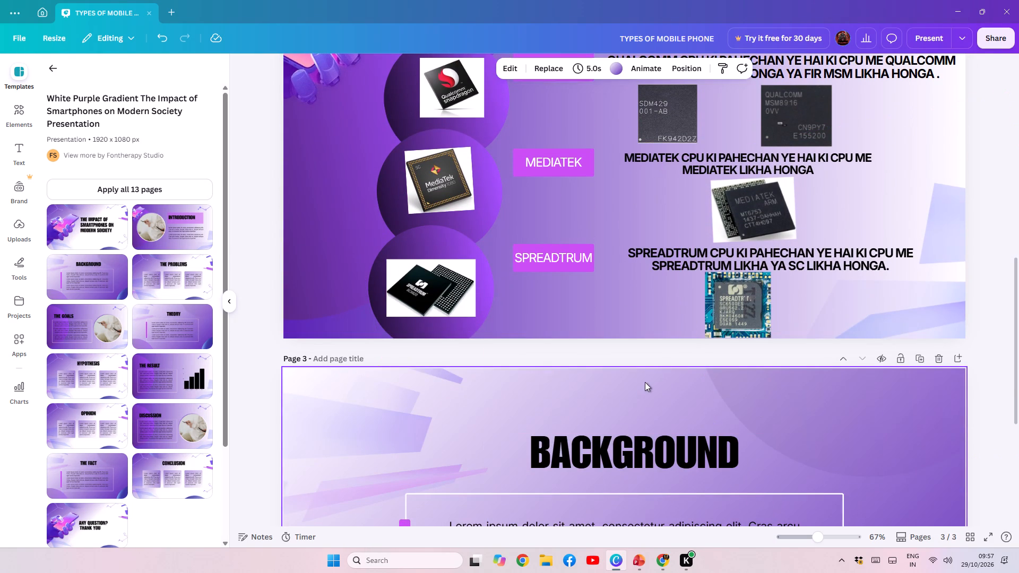
{"action": "scroll", "coordinate": [461, 316], "scroll_direction": "up", "scroll_amount": 7}
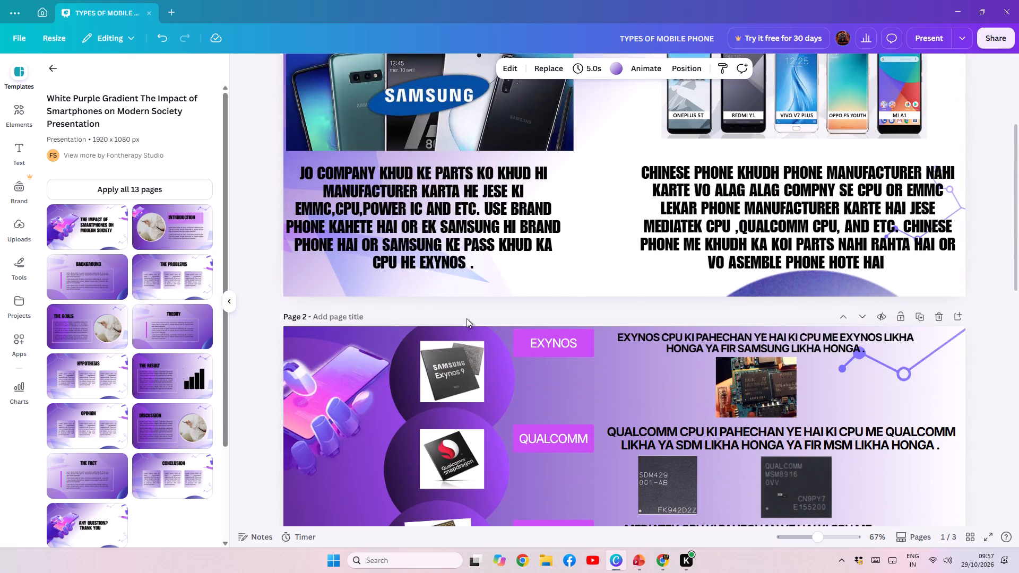
{"action": "scroll", "coordinate": [467, 318], "scroll_direction": "up", "scroll_amount": 7}
{"action": "scroll", "coordinate": [454, 251], "scroll_direction": "down", "scroll_amount": 12}
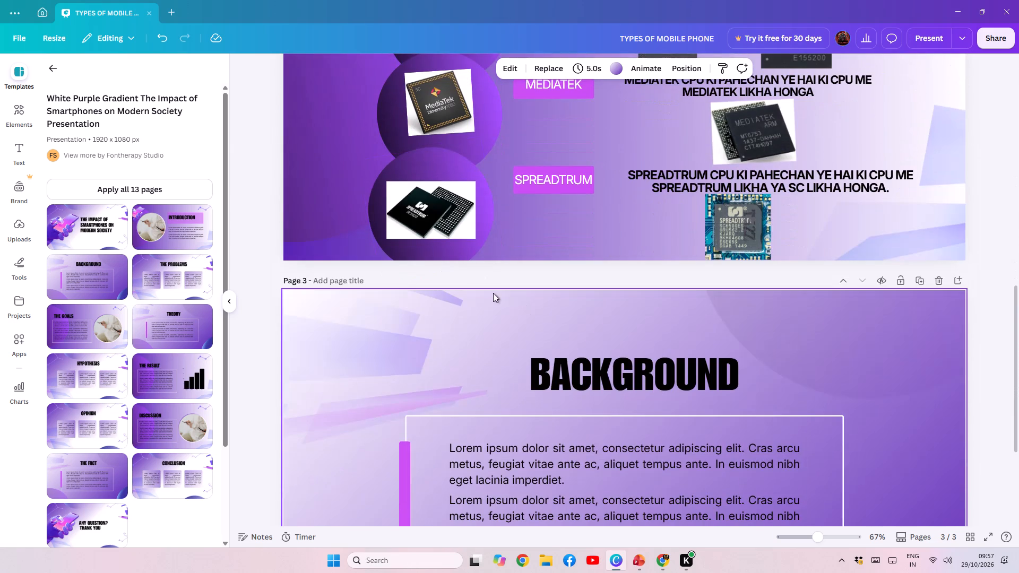
Switch to PowerPoint and open the slide that follows Spreadtrum, about identifying power and PMI ICs.
{"action": "left_click", "coordinate": [640, 565]}
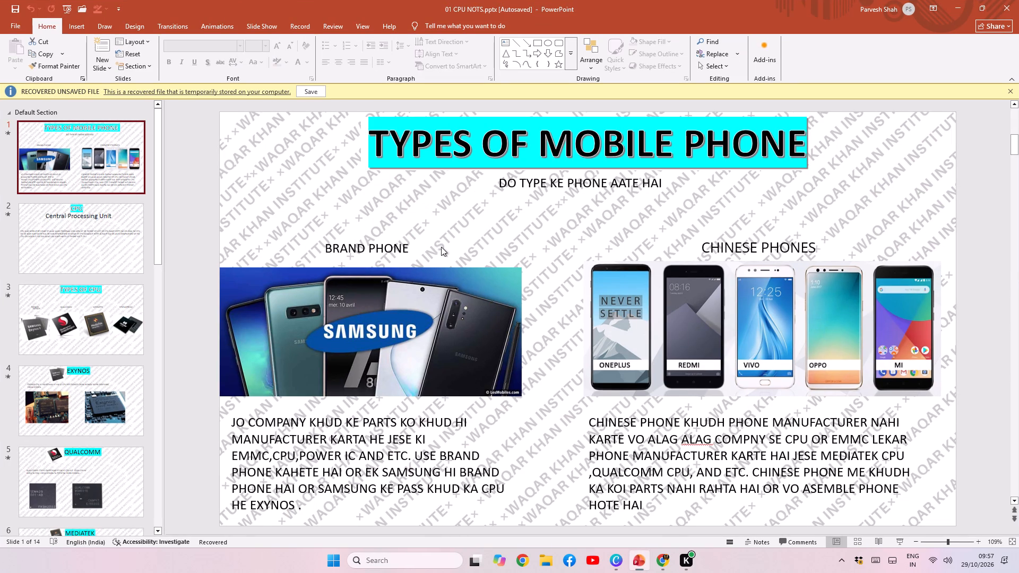
{"action": "left_click", "coordinate": [88, 388]}
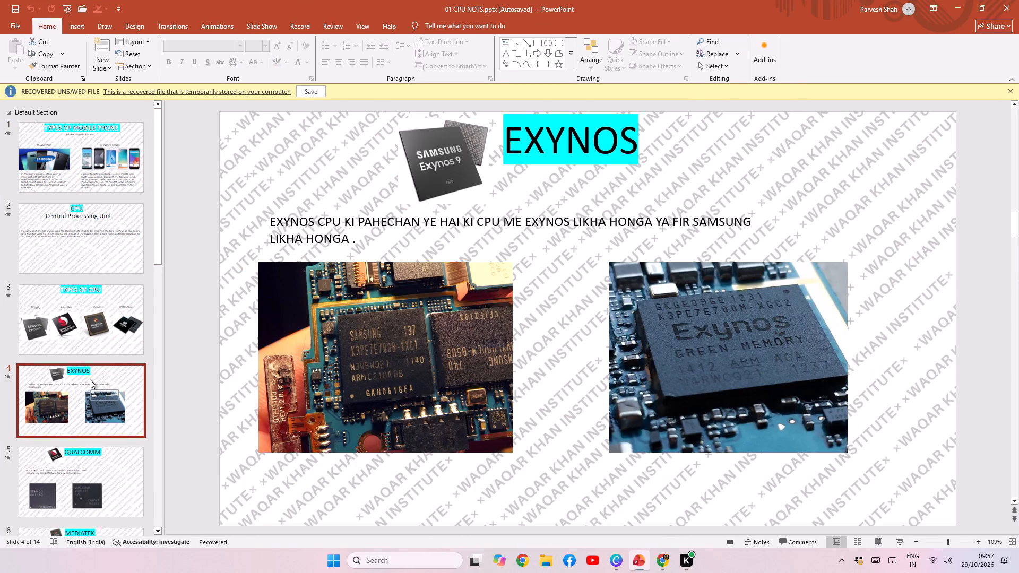
{"action": "scroll", "coordinate": [90, 379], "scroll_direction": "down", "scroll_amount": 12}
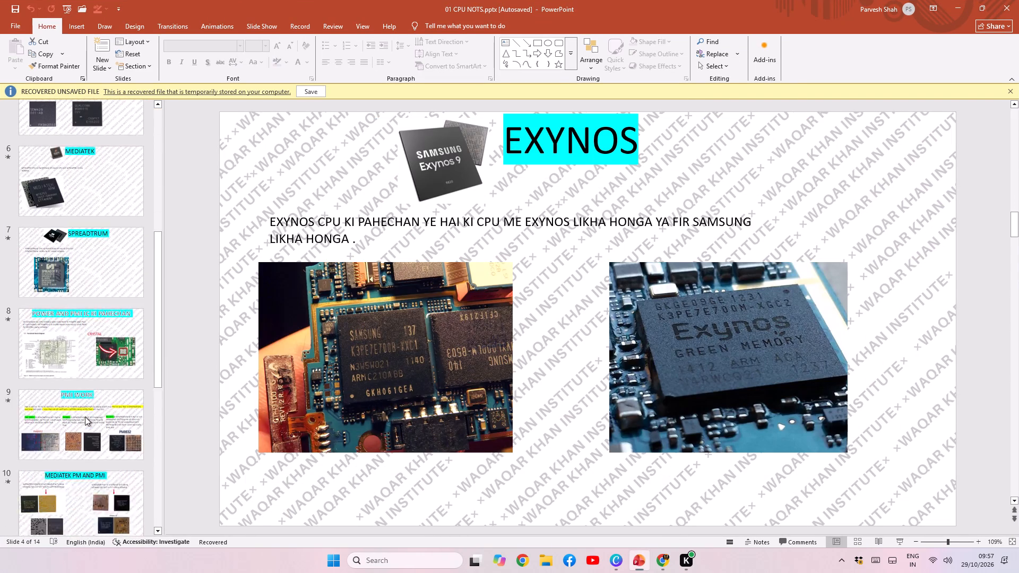
{"action": "left_click", "coordinate": [51, 207]}
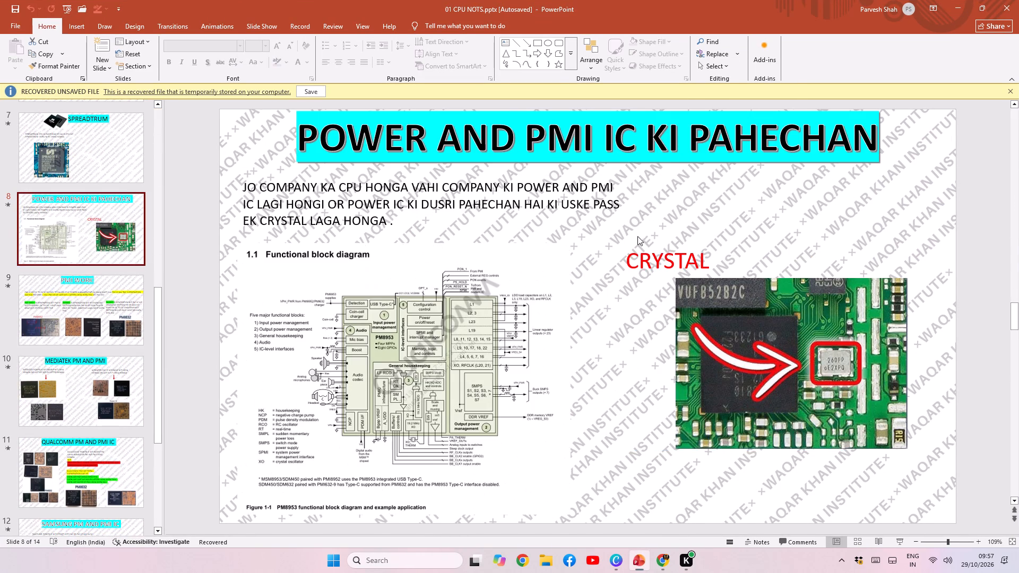
{"action": "left_click", "coordinate": [549, 149]}
{"action": "left_click", "coordinate": [549, 148]}
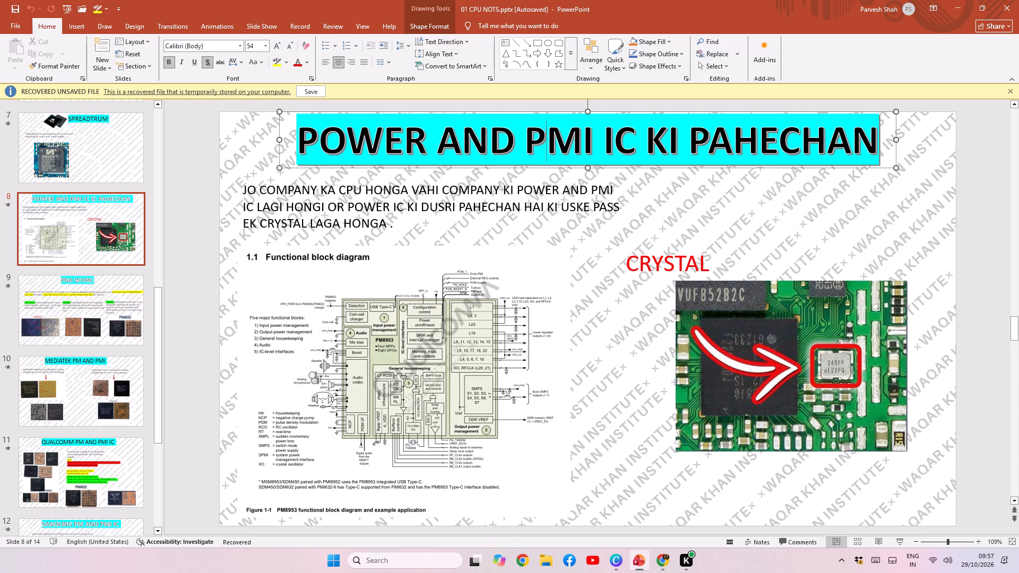
Back in Canva, delete the first two Lorem ipsum paragraphs on page 3.
{"action": "left_click", "coordinate": [611, 565]}
{"action": "scroll", "coordinate": [624, 400], "scroll_direction": "down", "scroll_amount": 2}
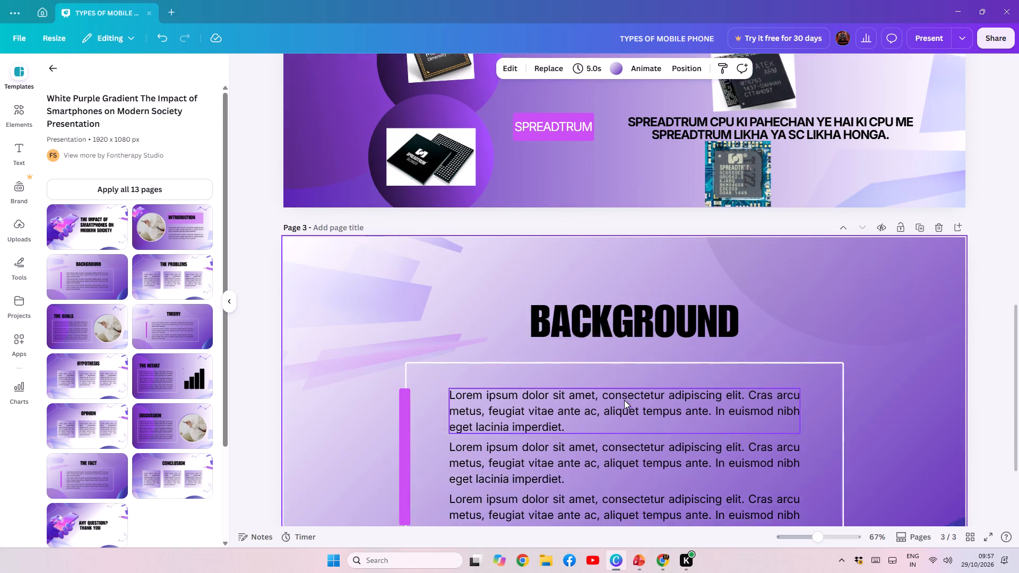
{"action": "scroll", "coordinate": [624, 400], "scroll_direction": "down", "scroll_amount": 3}
{"action": "left_click", "coordinate": [612, 298]}
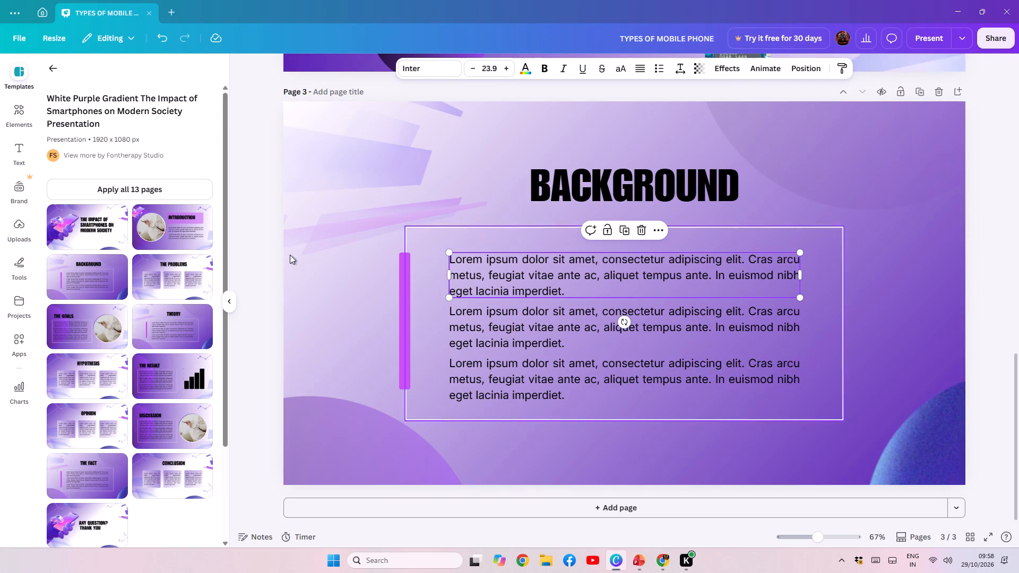
{"action": "key", "text": "Delete"}
{"action": "left_click", "coordinate": [511, 310]}
{"action": "key", "text": "Delete"}
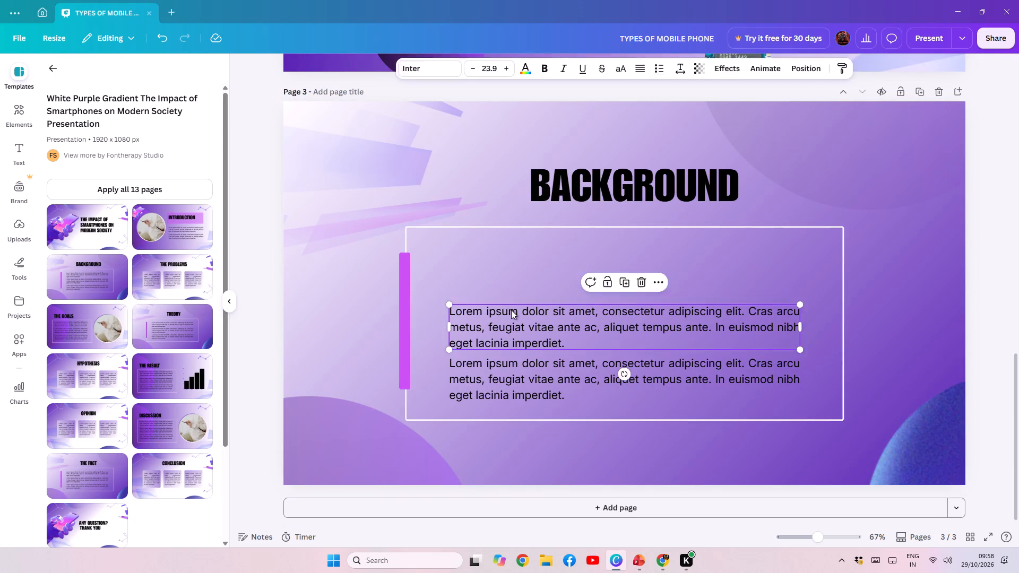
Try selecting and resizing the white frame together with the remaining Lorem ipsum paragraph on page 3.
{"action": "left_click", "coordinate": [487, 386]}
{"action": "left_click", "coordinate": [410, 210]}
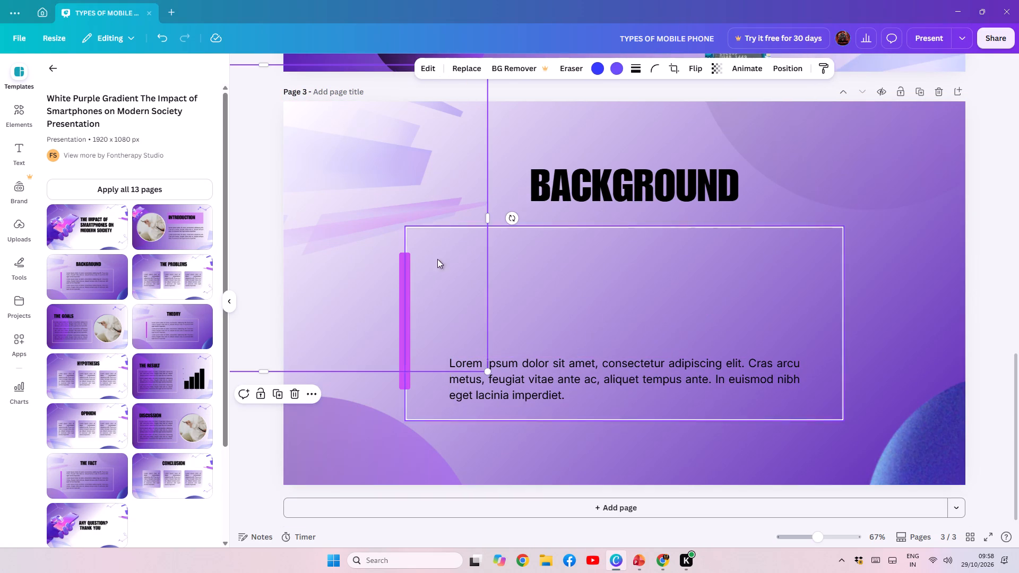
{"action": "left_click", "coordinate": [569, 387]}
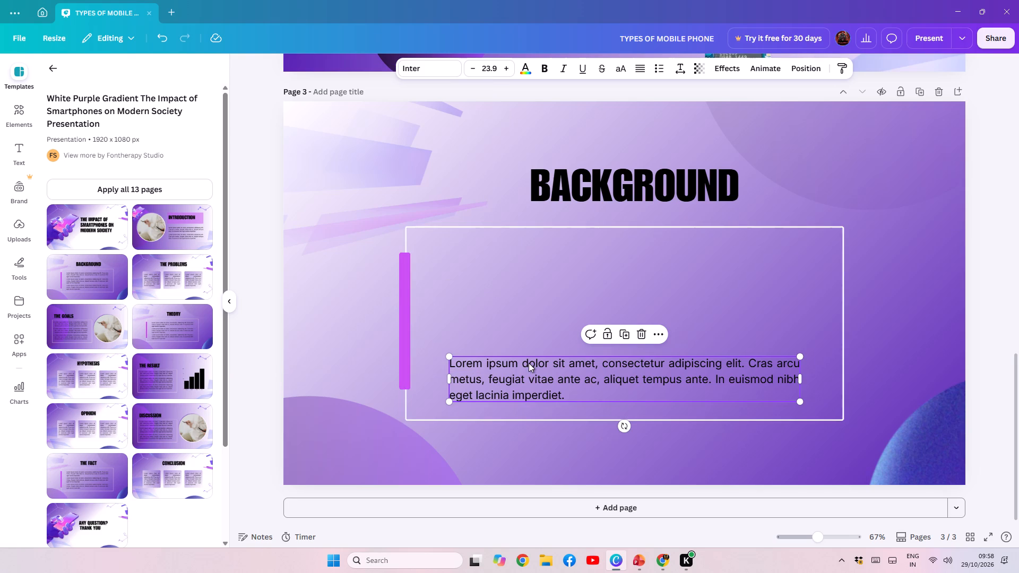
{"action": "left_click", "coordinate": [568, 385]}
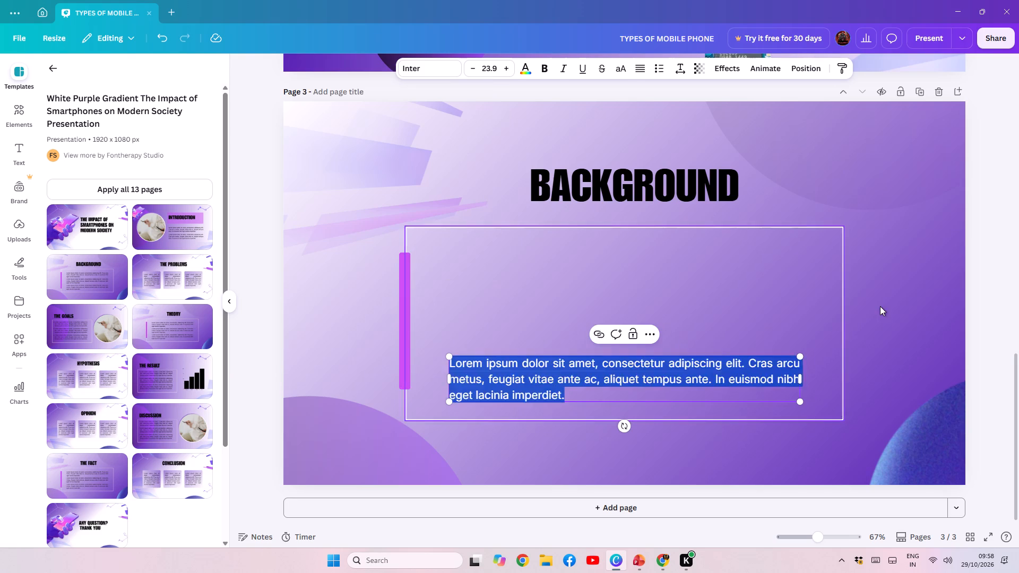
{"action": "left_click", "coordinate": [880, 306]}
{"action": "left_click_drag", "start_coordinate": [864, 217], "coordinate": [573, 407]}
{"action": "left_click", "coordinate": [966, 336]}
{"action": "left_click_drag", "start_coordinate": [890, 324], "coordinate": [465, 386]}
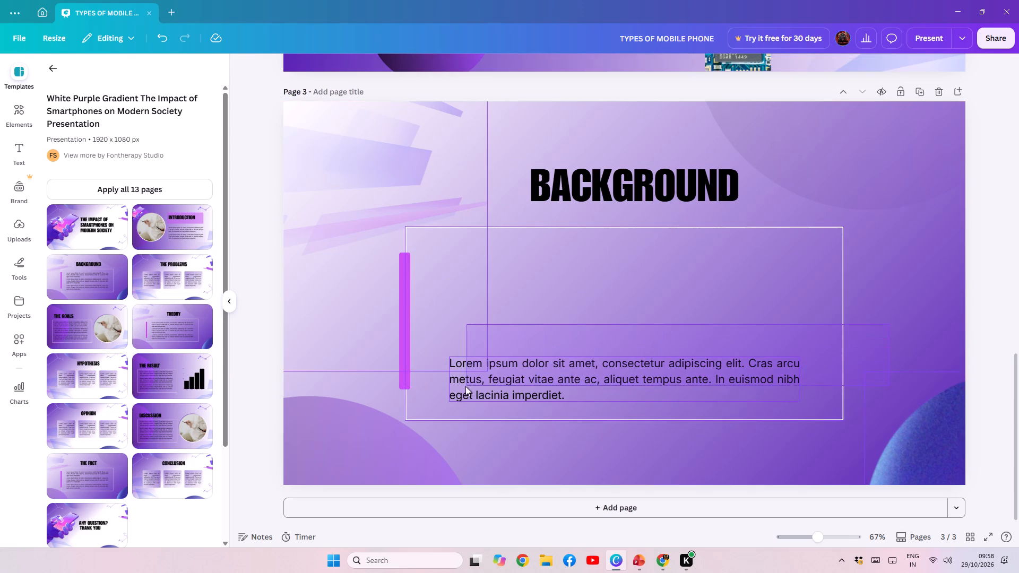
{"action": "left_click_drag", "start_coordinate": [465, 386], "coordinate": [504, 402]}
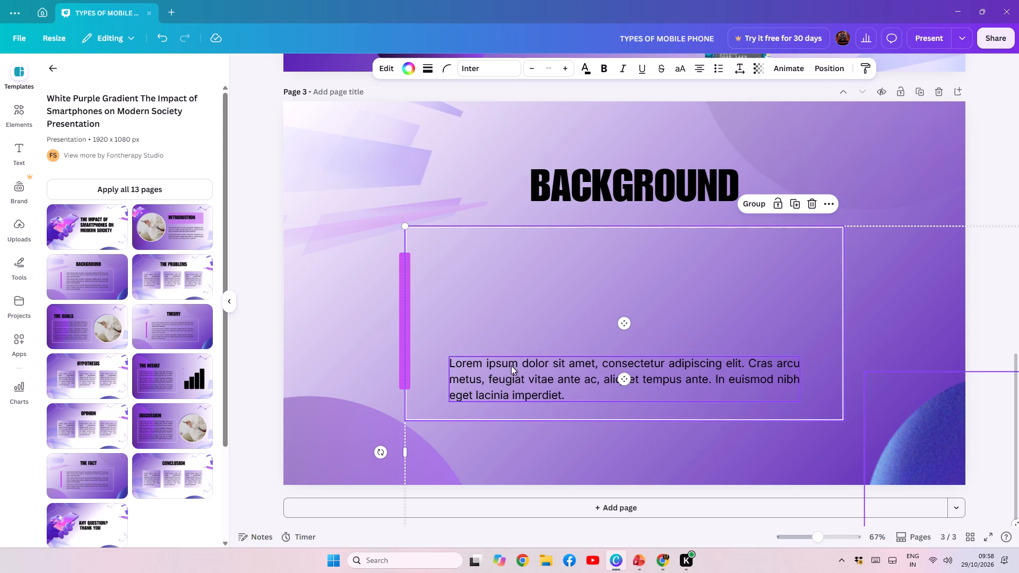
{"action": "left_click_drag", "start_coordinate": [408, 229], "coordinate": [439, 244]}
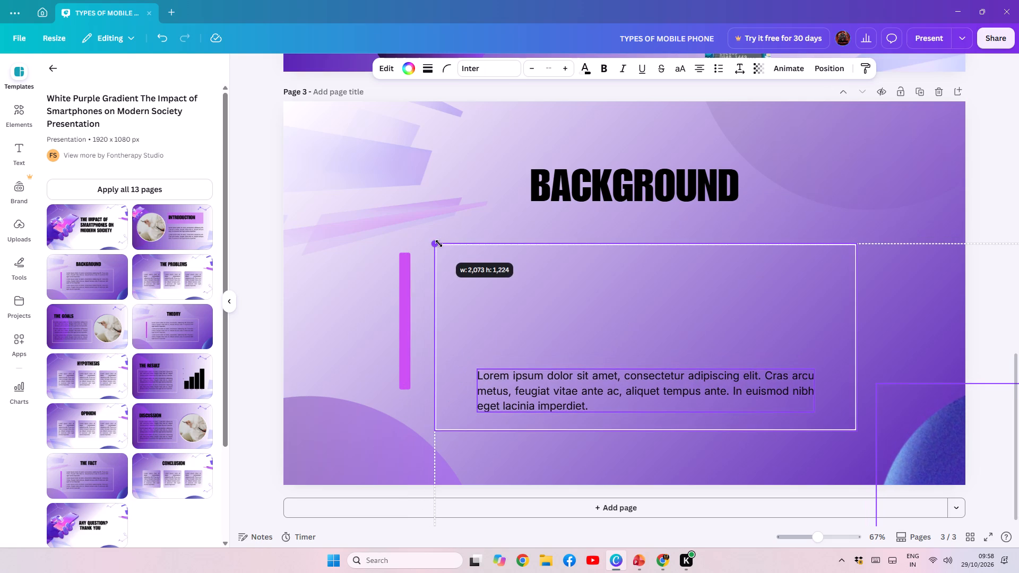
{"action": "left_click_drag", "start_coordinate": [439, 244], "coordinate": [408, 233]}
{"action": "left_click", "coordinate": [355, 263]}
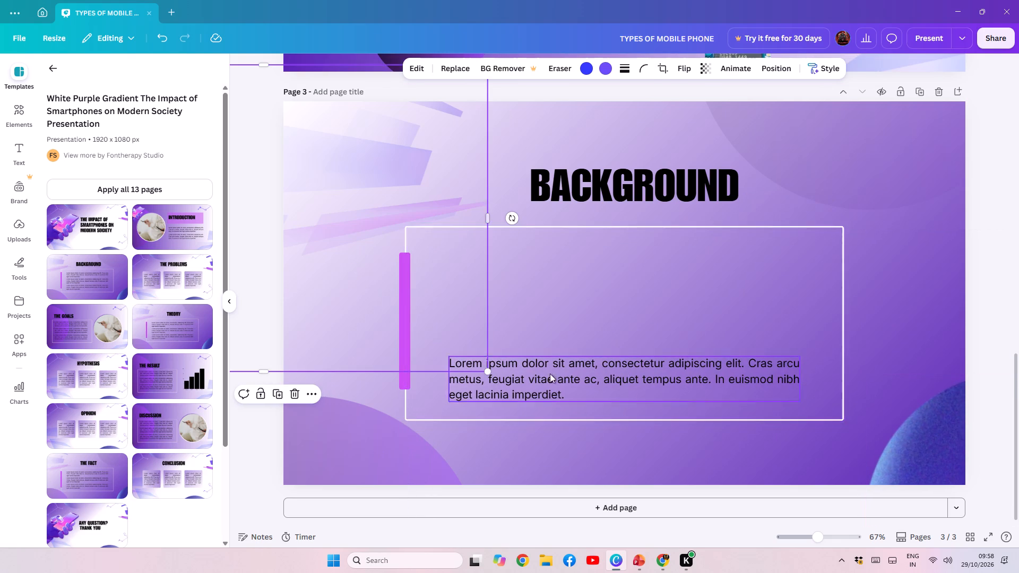
Move the remaining Lorem ipsum paragraph up to the top of the white frame on page 3.
{"action": "left_click", "coordinate": [709, 257]}
{"action": "left_click_drag", "start_coordinate": [663, 379], "coordinate": [653, 265]}
Replace page 3's BACKGROUND heading with the title copied from the PowerPoint slide, POWER AND PMI IC KI PAHECHAN.
{"action": "double_click", "coordinate": [657, 198]}
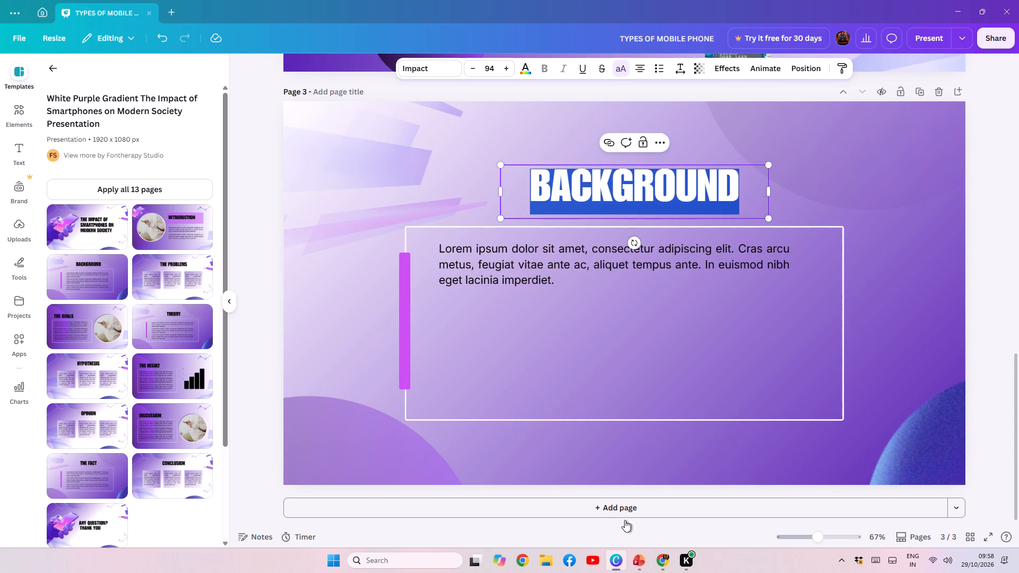
{"action": "left_click", "coordinate": [641, 560]}
{"action": "double_click", "coordinate": [475, 154]}
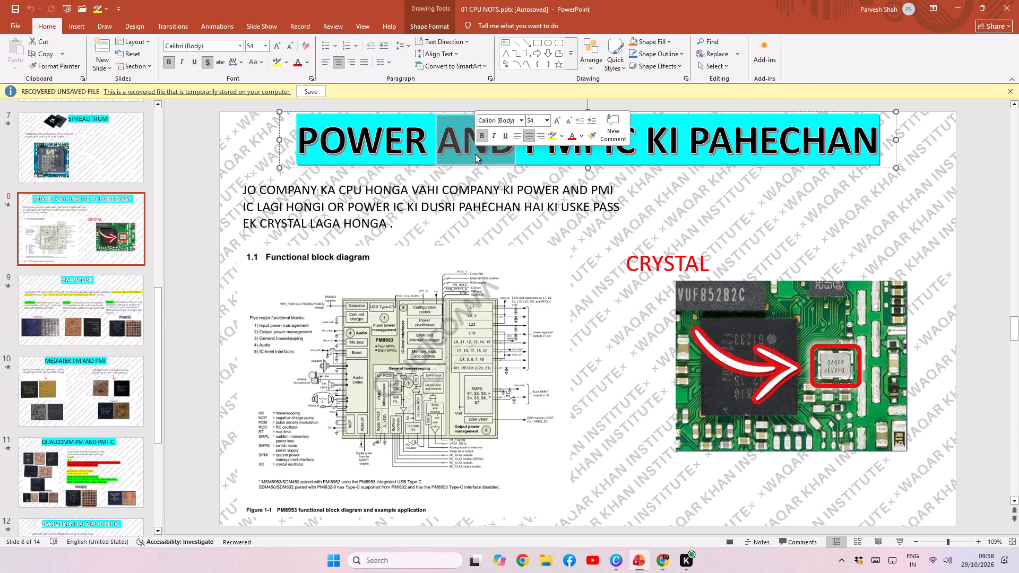
{"action": "double_click", "coordinate": [475, 154]}
{"action": "double_click", "coordinate": [475, 154]}
{"action": "double_click", "coordinate": [475, 154]}
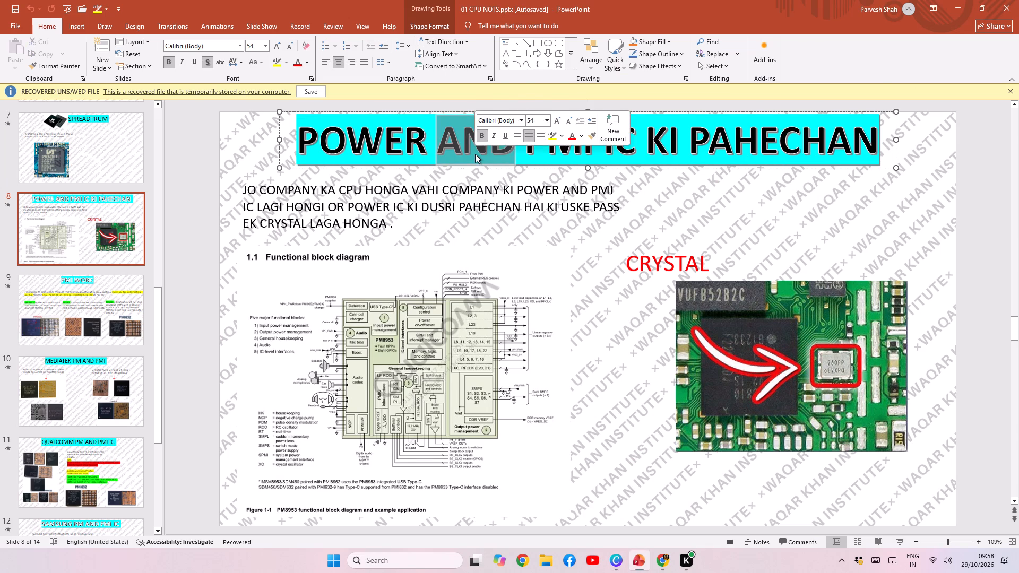
{"action": "double_click", "coordinate": [475, 154]}
{"action": "triple_click", "coordinate": [475, 154]}
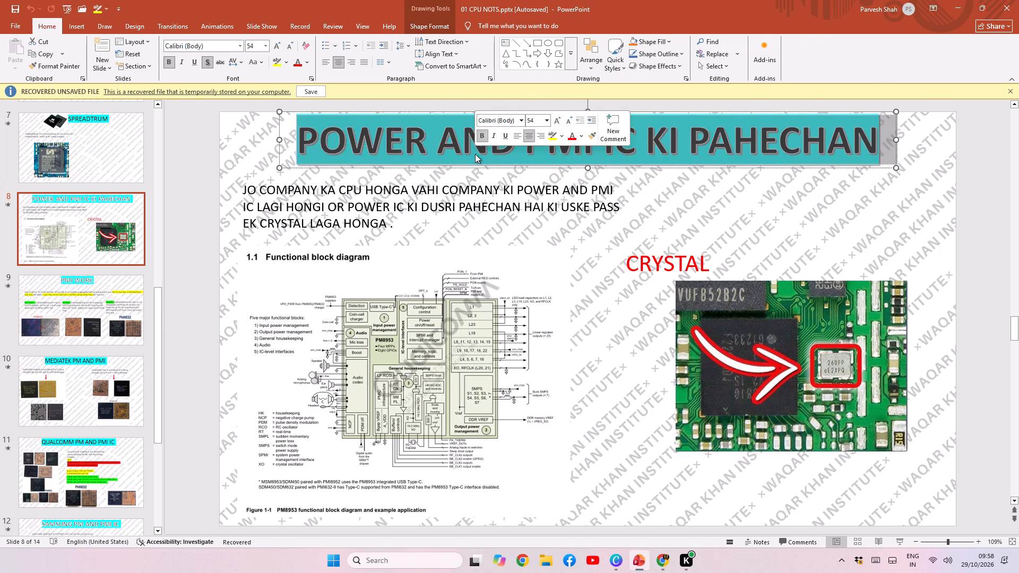
{"action": "left_click", "coordinate": [475, 154]}
{"action": "left_click", "coordinate": [475, 154]}
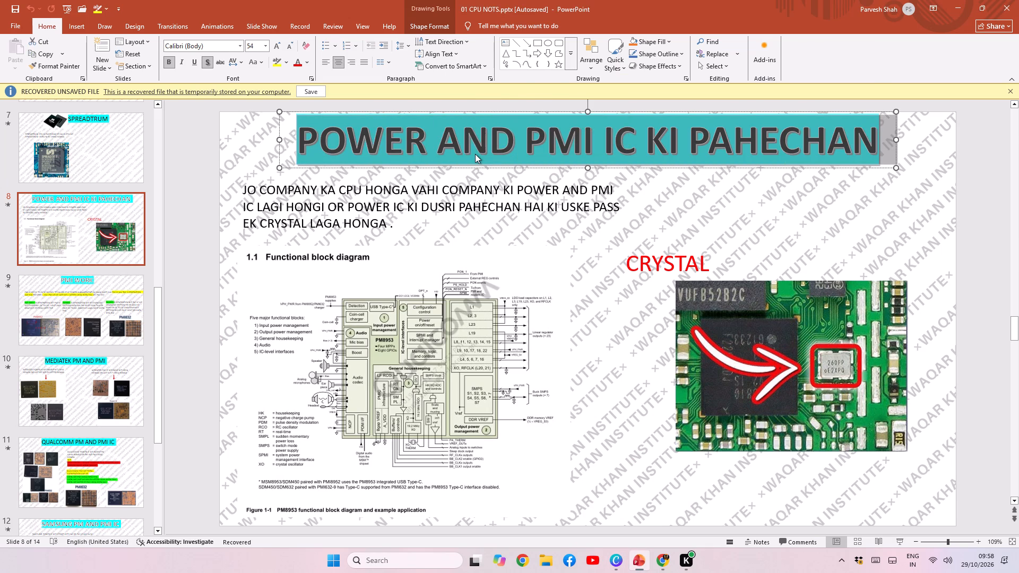
{"action": "key", "text": "ctrl+c"}
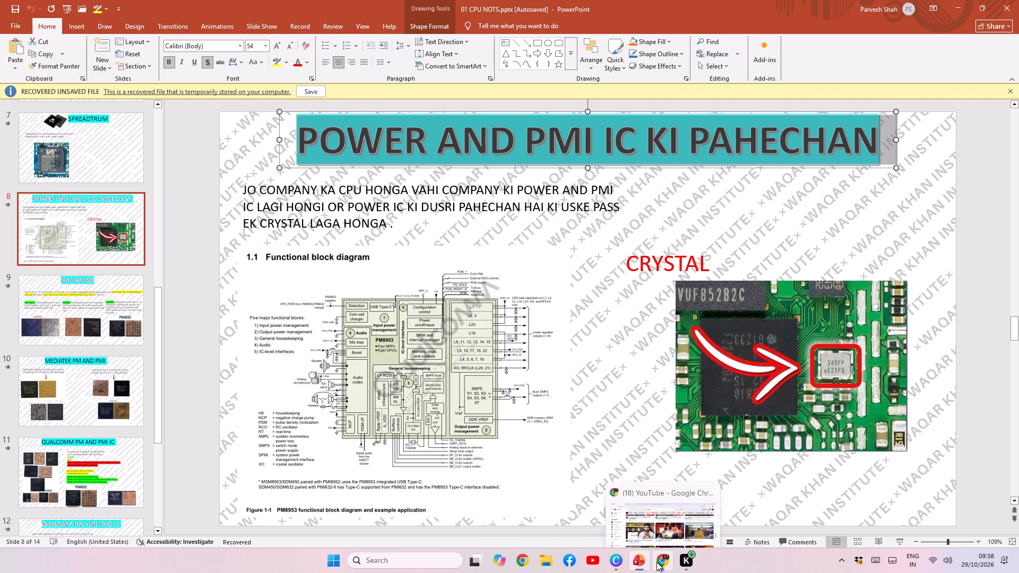
{"action": "left_click", "coordinate": [657, 562]}
{"action": "left_click", "coordinate": [657, 562]}
{"action": "left_click", "coordinate": [610, 565]}
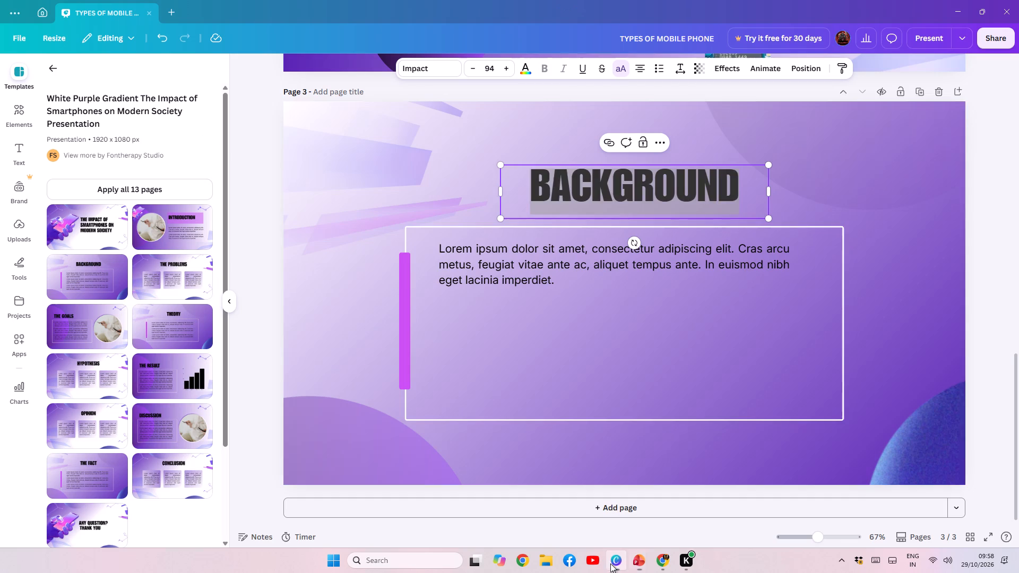
{"action": "key", "text": "ctrl+v"}
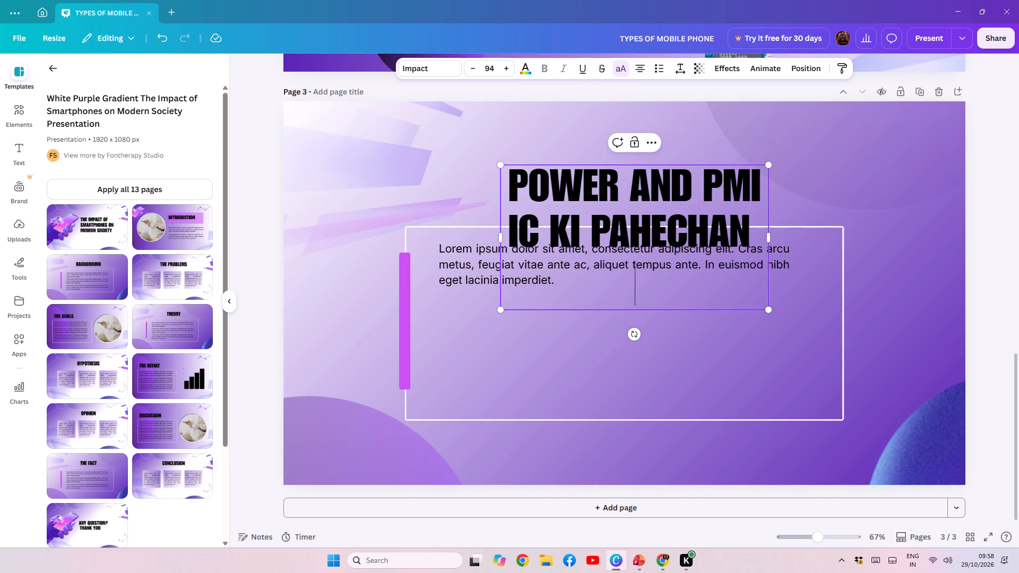
Remove the heading's trailing empty line, fit it on two lines at size 70.8, and centre it above page 3's white frame.
{"action": "key", "text": "BackSpace"}
{"action": "left_click_drag", "start_coordinate": [770, 218], "coordinate": [856, 205]}
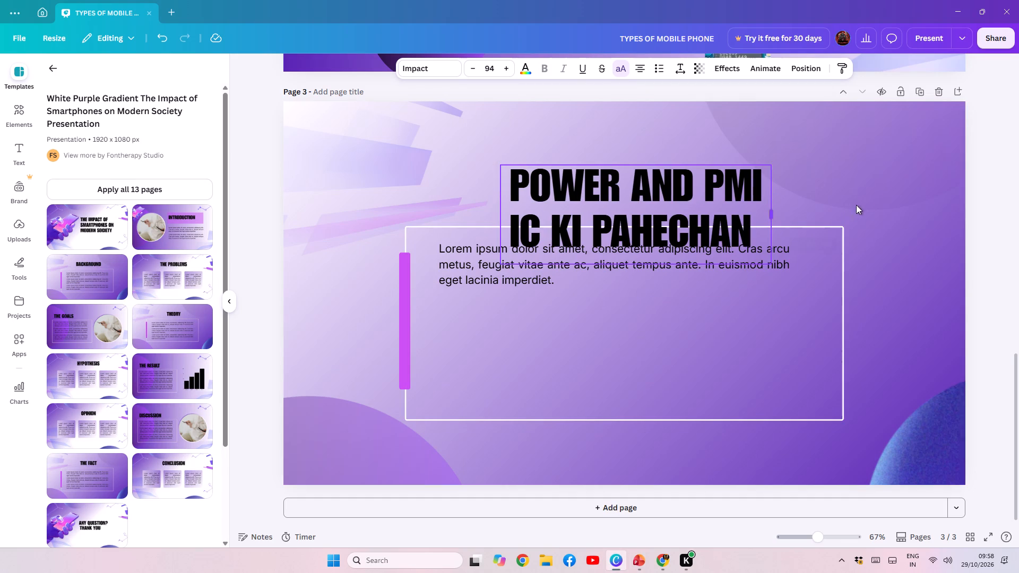
{"action": "left_click_drag", "start_coordinate": [856, 205], "coordinate": [887, 198]}
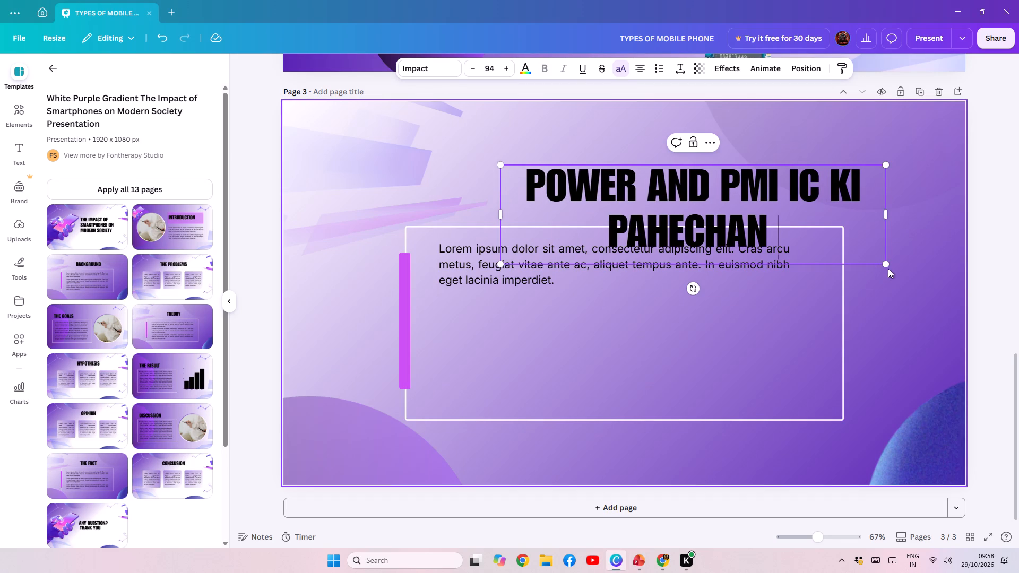
{"action": "left_click_drag", "start_coordinate": [888, 266], "coordinate": [798, 221]}
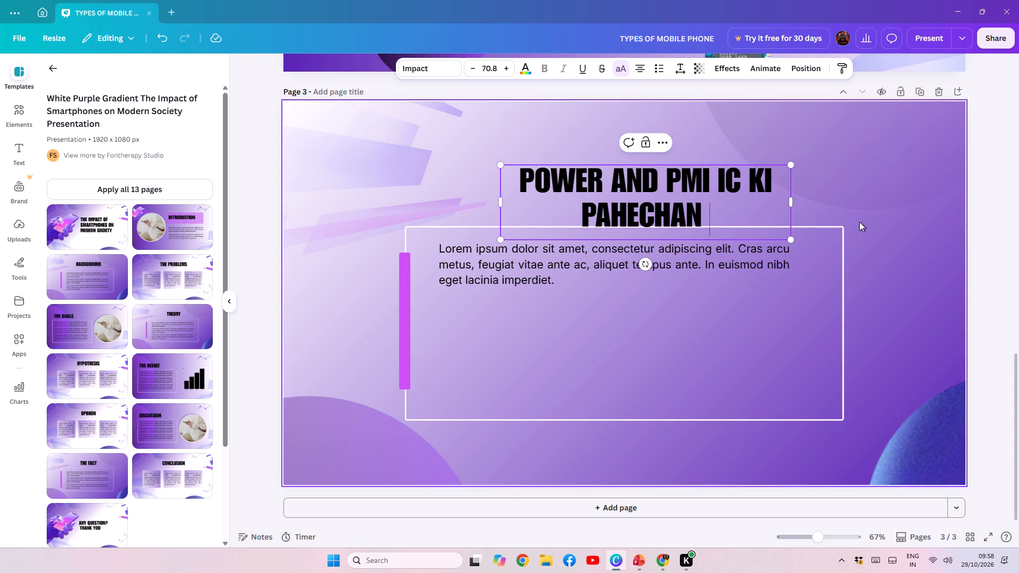
{"action": "left_click", "coordinate": [859, 222]}
{"action": "left_click_drag", "start_coordinate": [653, 186], "coordinate": [620, 134]}
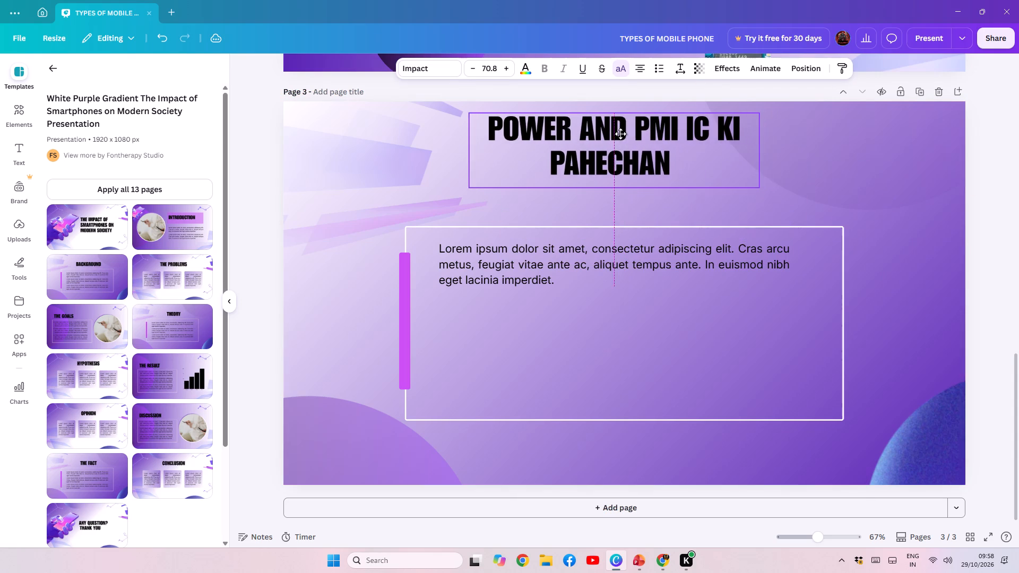
{"action": "left_click_drag", "start_coordinate": [620, 134], "coordinate": [632, 135]}
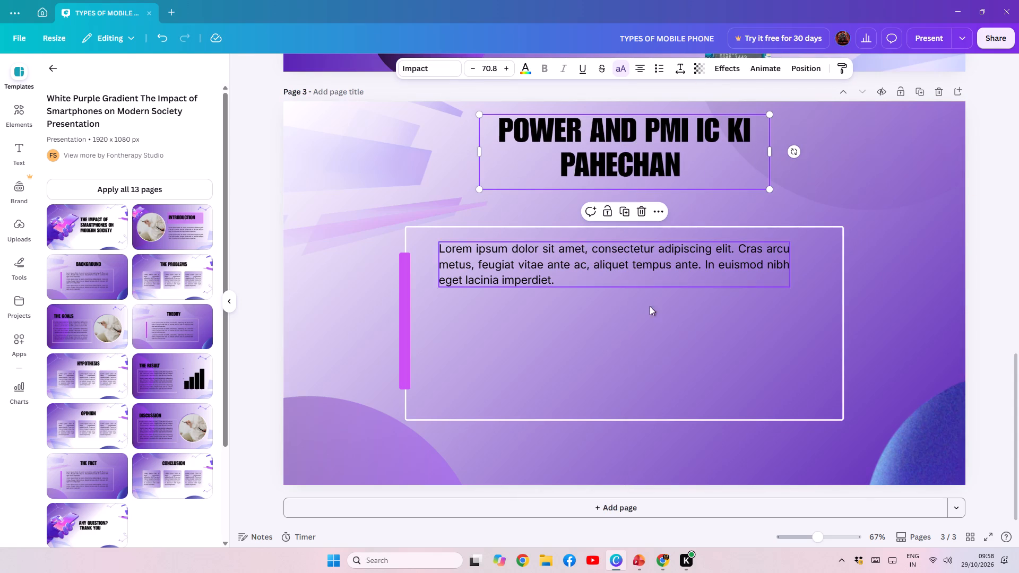
Replace page 3's Lorem ipsum paragraph with the JO COMPANY KA CPU HONGA paragraph copied from PowerPoint slide 8.
{"action": "left_click", "coordinate": [642, 552]}
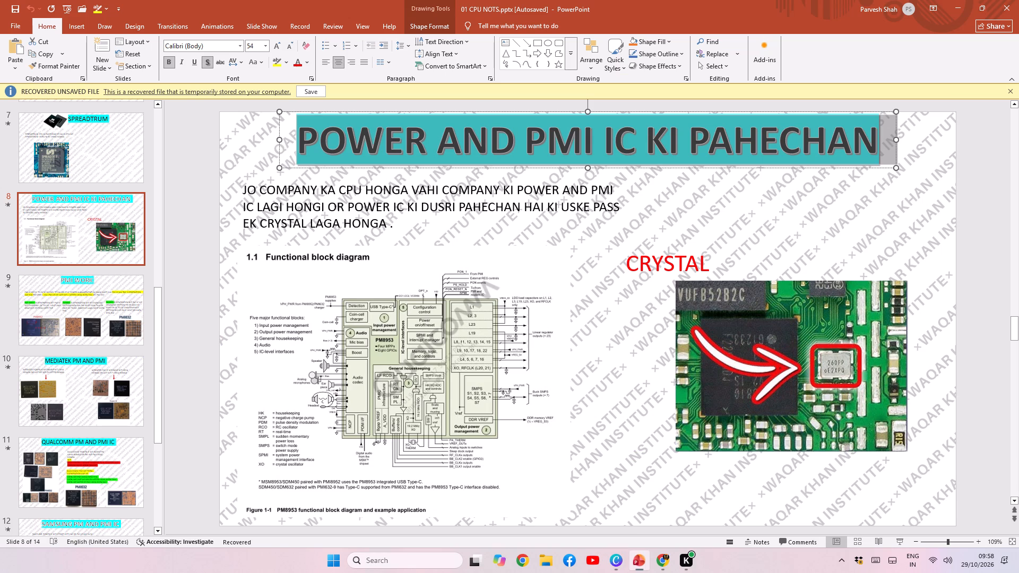
{"action": "left_click_drag", "start_coordinate": [247, 187], "coordinate": [253, 187]}
{"action": "triple_click", "coordinate": [250, 185]}
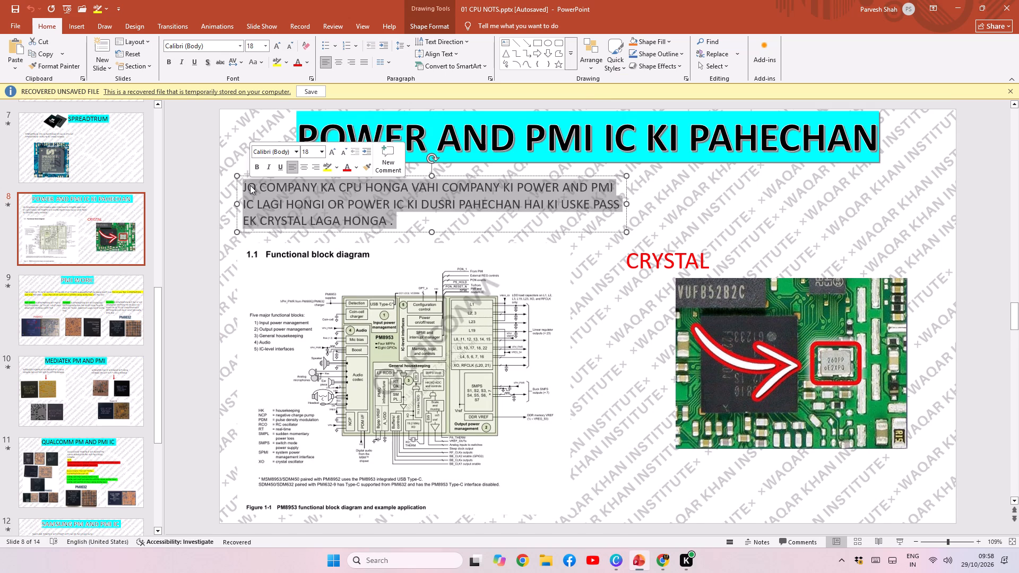
{"action": "key", "text": "ctrl+c"}
{"action": "left_click", "coordinate": [610, 561]}
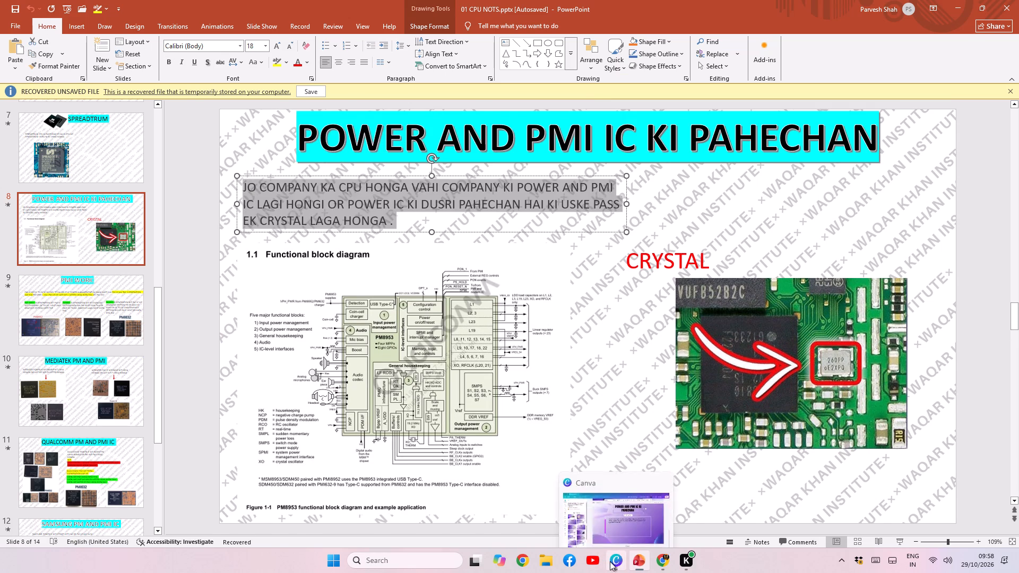
{"action": "triple_click", "coordinate": [456, 254]}
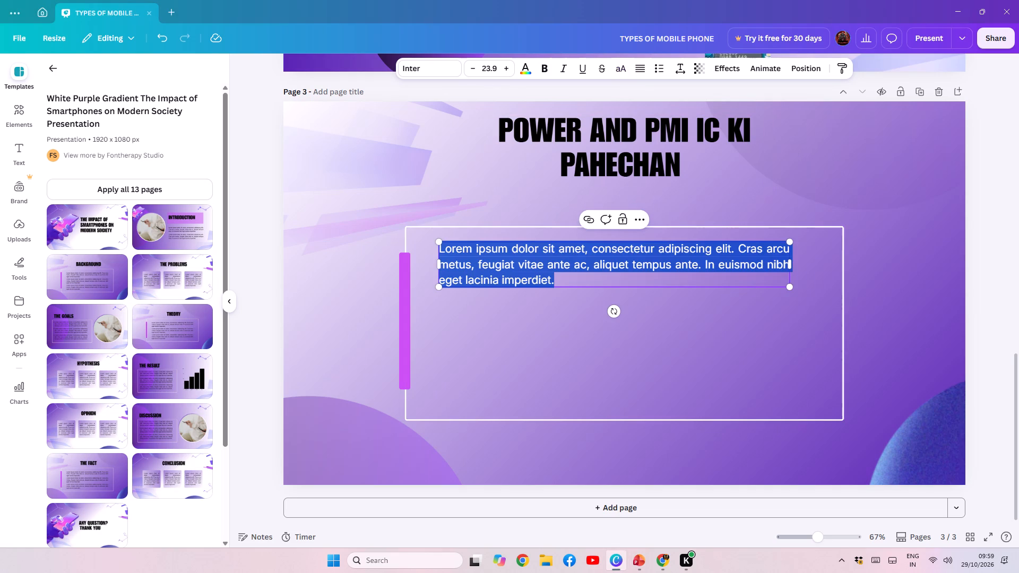
{"action": "key", "text": "ctrl+v"}
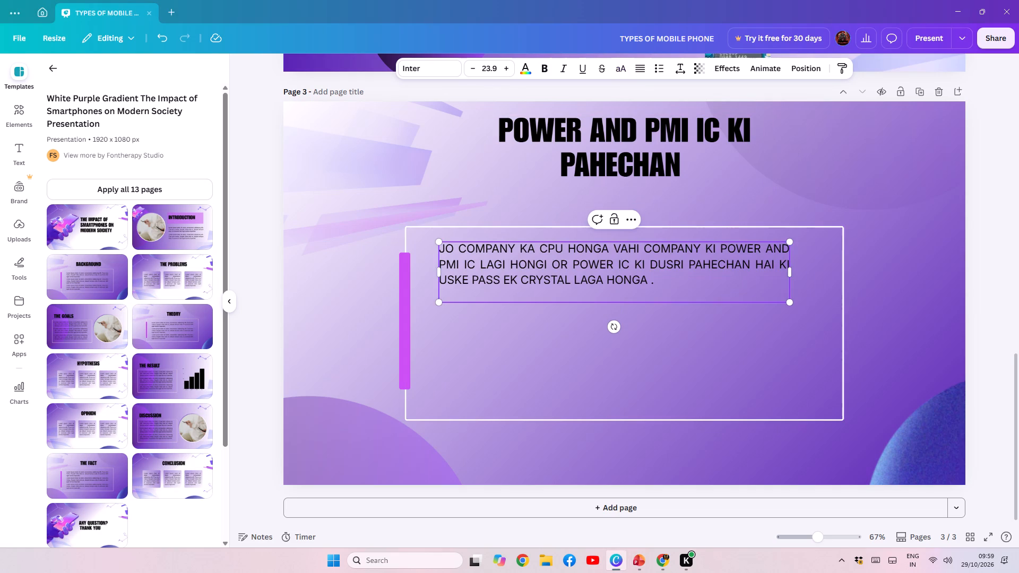
Make the whole pasted paragraph on page 3 bold.
{"action": "left_click", "coordinate": [541, 70]}
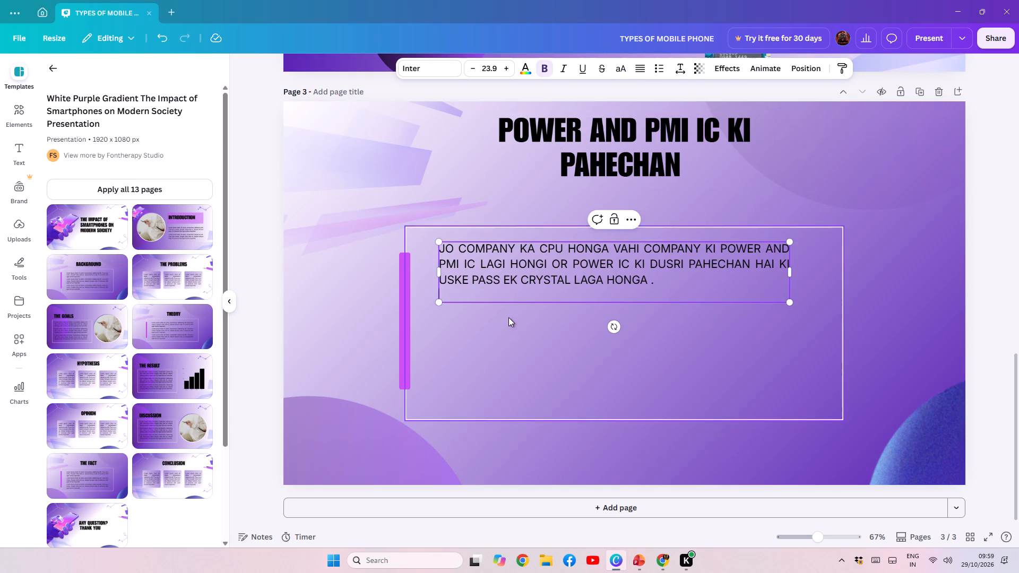
{"action": "left_click", "coordinate": [508, 317]}
{"action": "left_click", "coordinate": [499, 245]}
{"action": "left_click", "coordinate": [542, 71]}
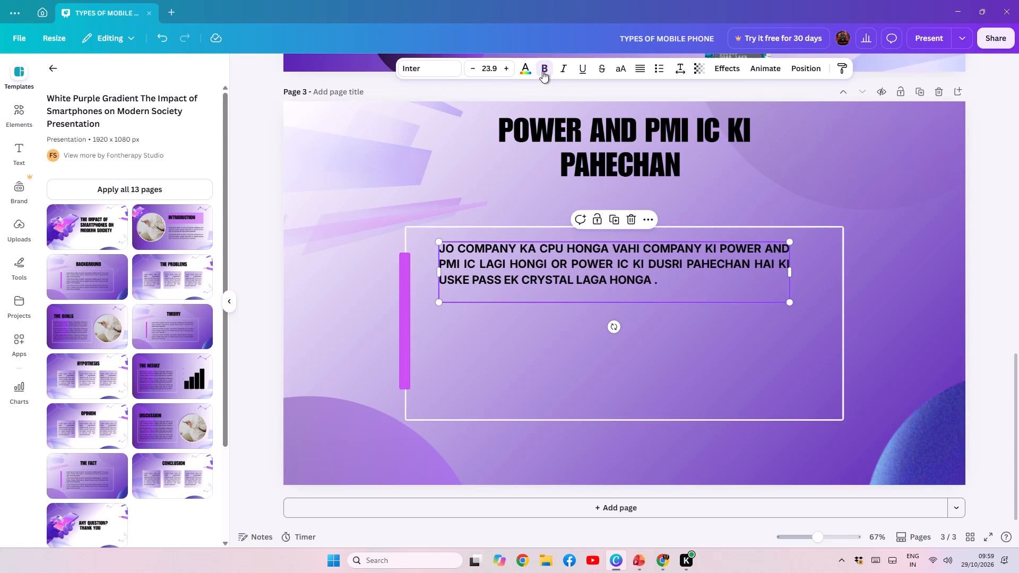
Widen the bold paragraph to nearly the white frame's full width and place it centred at the top of the frame.
{"action": "left_click_drag", "start_coordinate": [471, 267], "coordinate": [444, 259]}
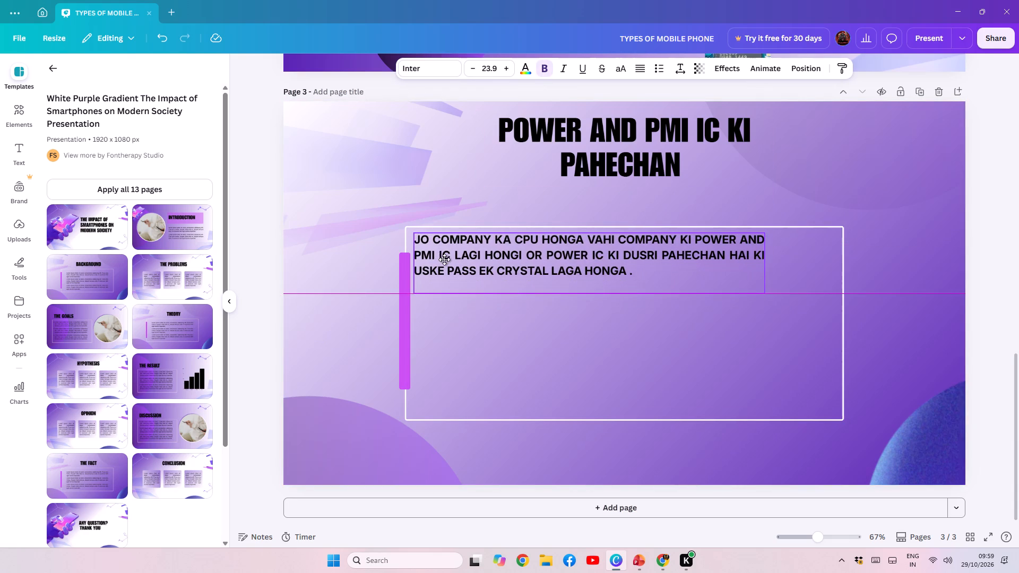
{"action": "left_click_drag", "start_coordinate": [444, 259], "coordinate": [447, 258]}
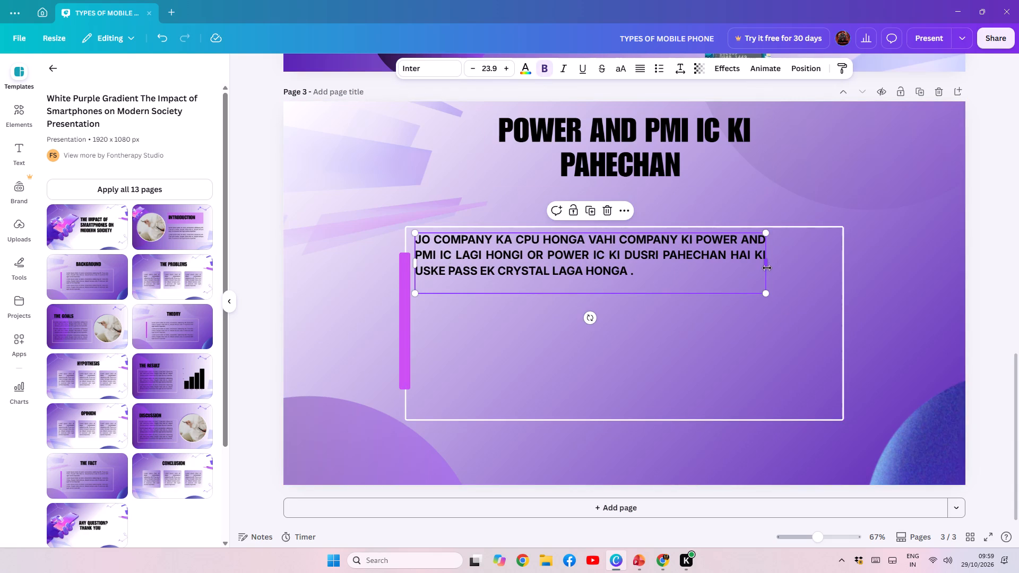
{"action": "left_click_drag", "start_coordinate": [765, 266], "coordinate": [687, 272]}
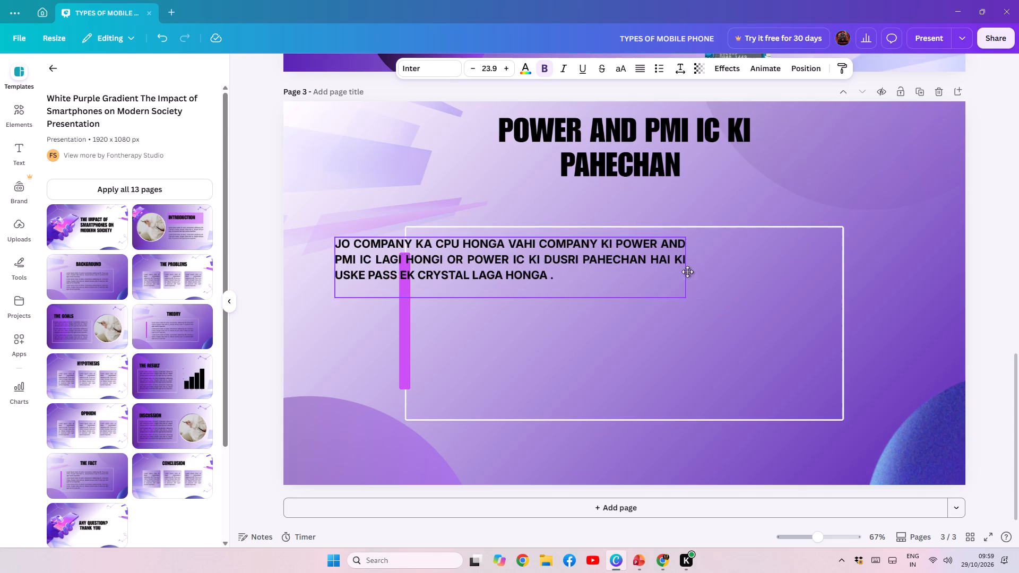
{"action": "left_click_drag", "start_coordinate": [687, 272], "coordinate": [775, 292]}
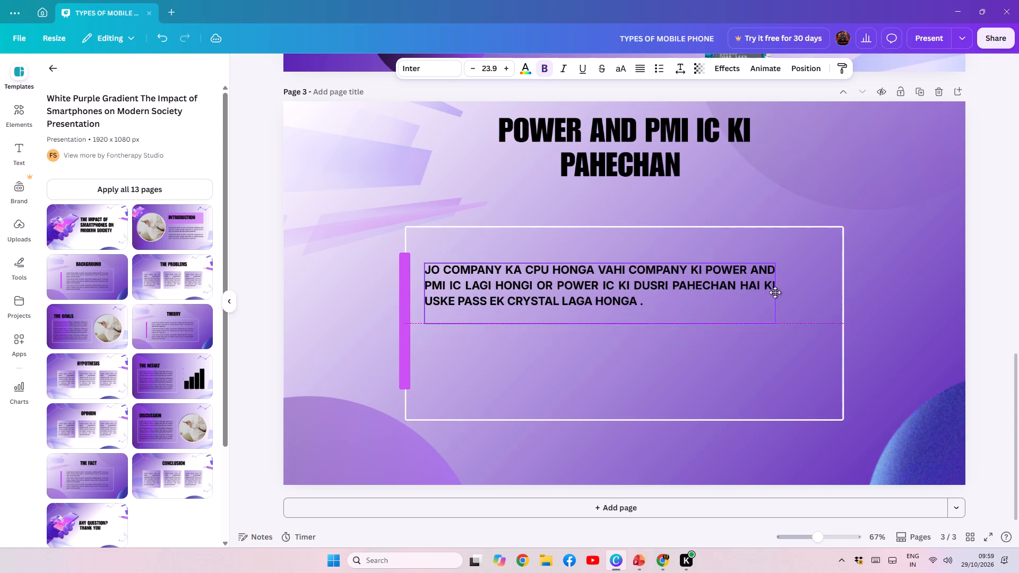
{"action": "left_click_drag", "start_coordinate": [775, 292], "coordinate": [773, 268]}
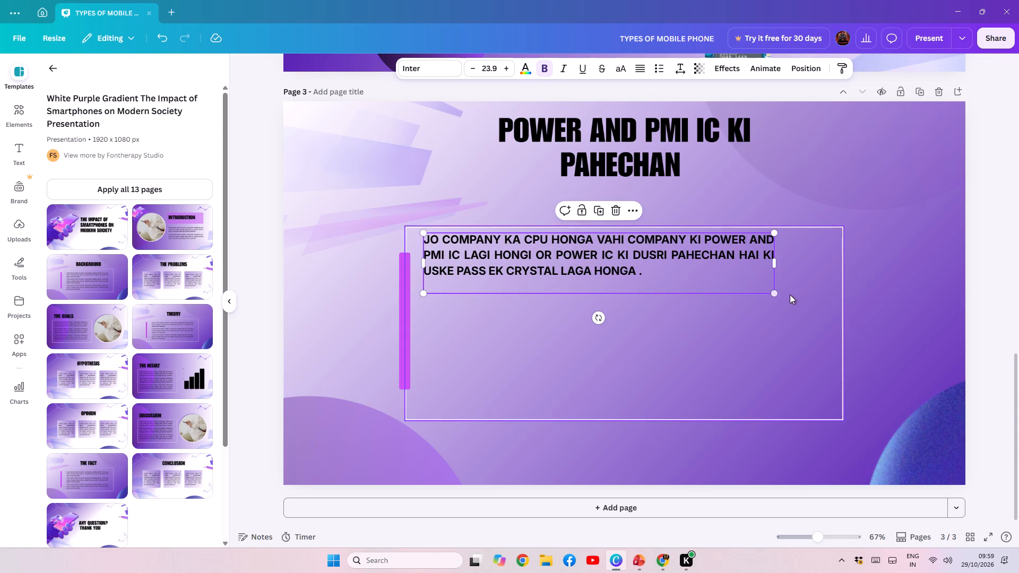
{"action": "left_click_drag", "start_coordinate": [776, 264], "coordinate": [839, 262]}
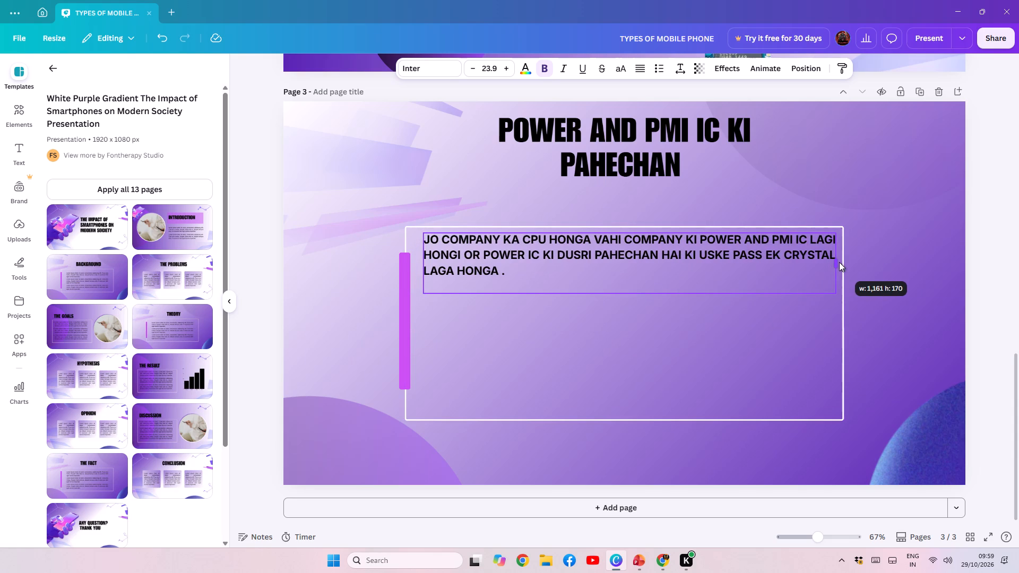
{"action": "left_click_drag", "start_coordinate": [839, 262], "coordinate": [842, 262]}
{"action": "left_click_drag", "start_coordinate": [647, 263], "coordinate": [636, 266]}
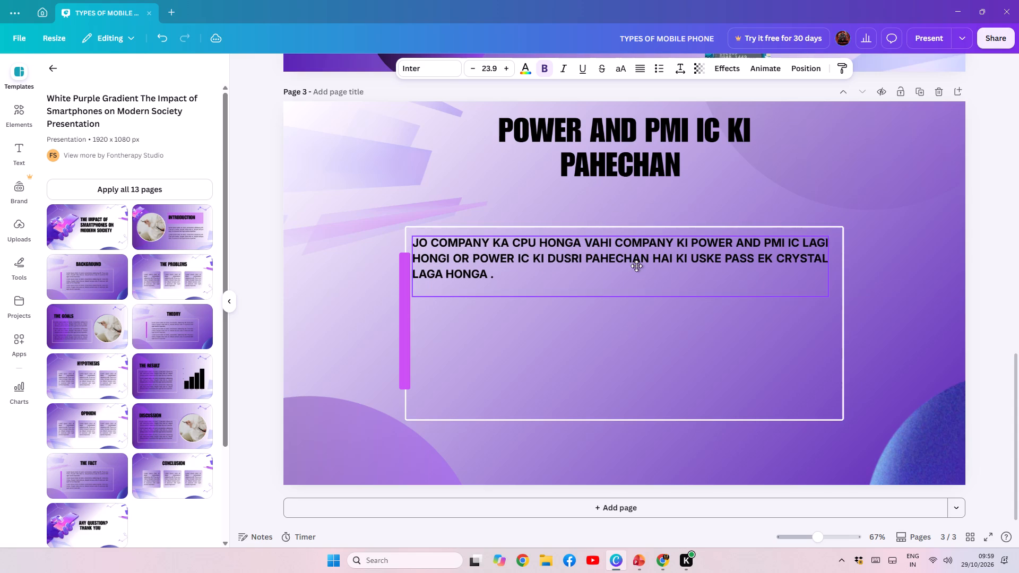
{"action": "left_click_drag", "start_coordinate": [636, 266], "coordinate": [637, 264]}
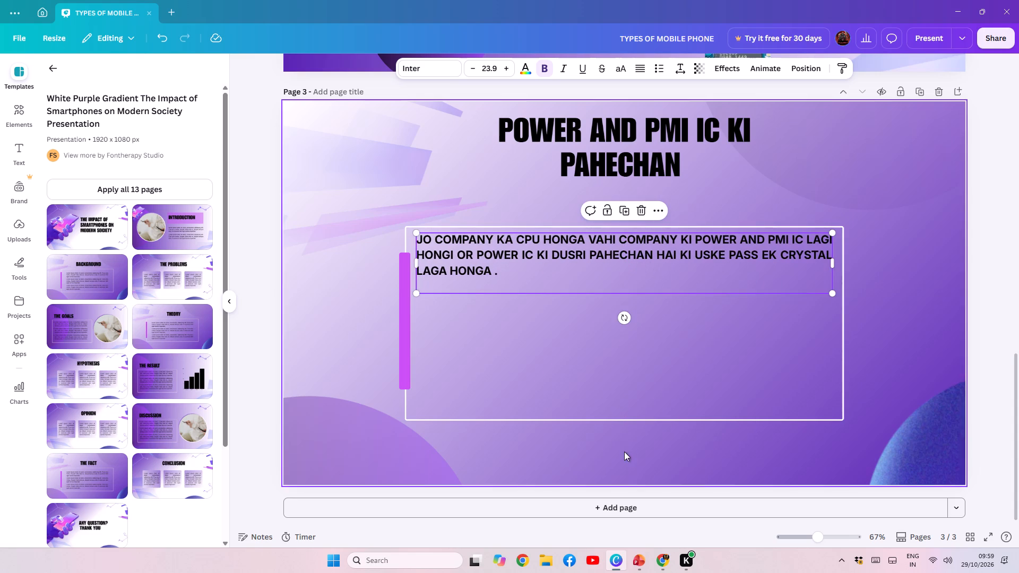
Shorten the white frame from below so it closely encloses the three-line paragraph.
{"action": "left_click", "coordinate": [626, 422]}
{"action": "left_click", "coordinate": [626, 419]}
{"action": "left_click_drag", "start_coordinate": [626, 419], "coordinate": [628, 381]}
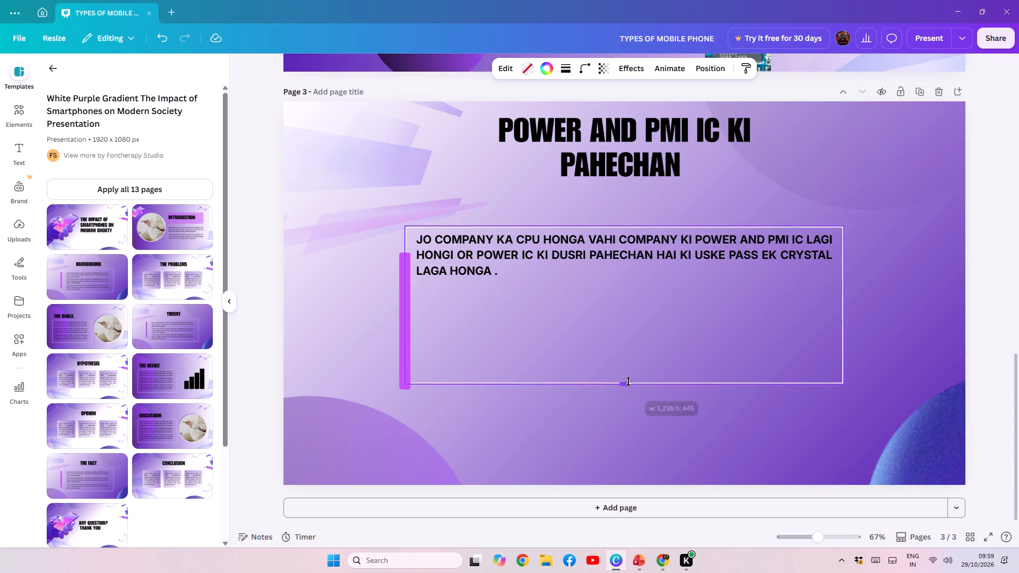
{"action": "left_click_drag", "start_coordinate": [628, 381], "coordinate": [629, 289]}
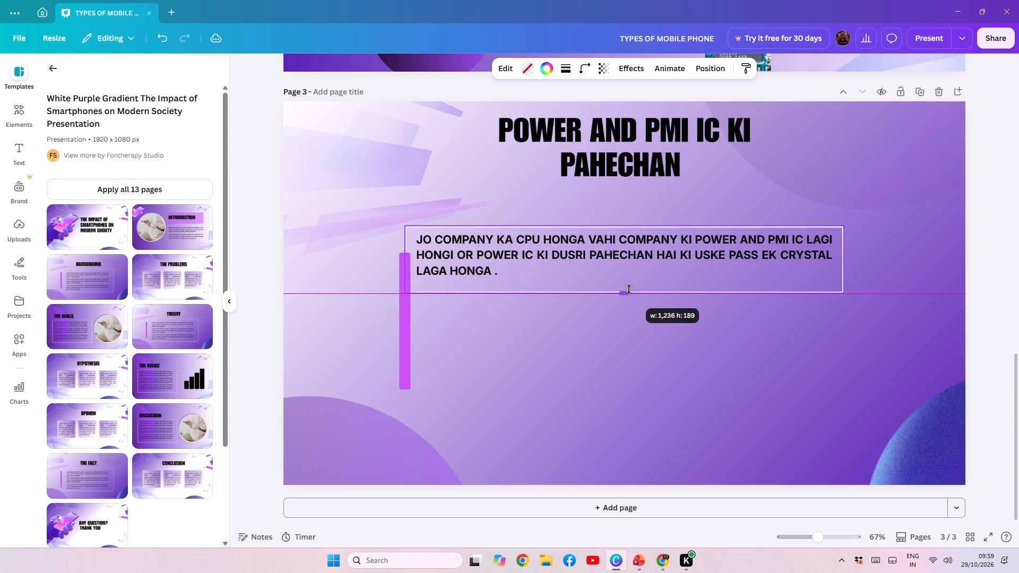
{"action": "left_click_drag", "start_coordinate": [629, 289], "coordinate": [629, 285]}
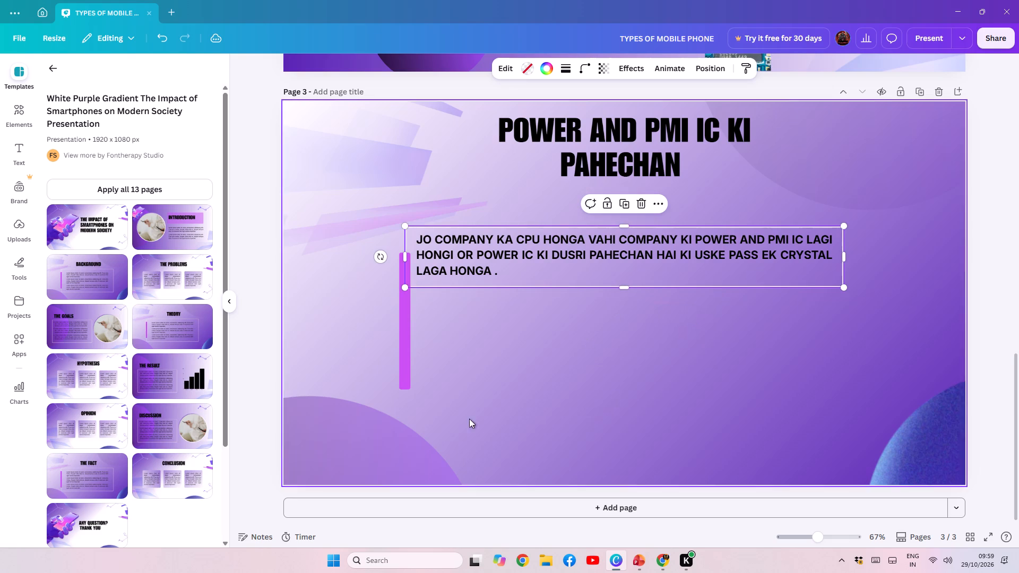
Shorten the pink vertical bar to about 157 high and move it up to match the shortened frame.
{"action": "left_click", "coordinate": [406, 346]}
{"action": "left_click_drag", "start_coordinate": [407, 390], "coordinate": [408, 309]}
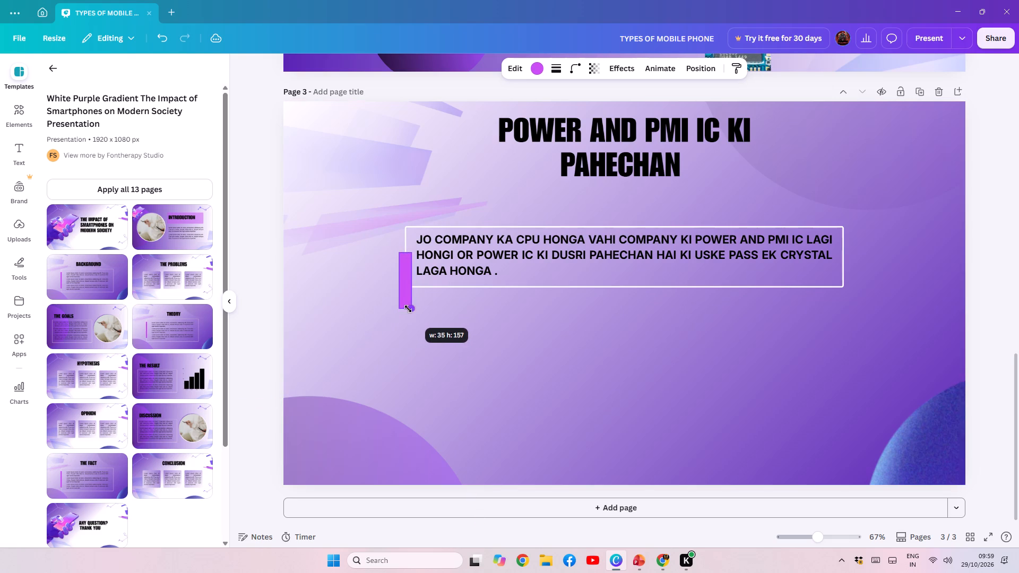
{"action": "left_click_drag", "start_coordinate": [408, 309], "coordinate": [406, 309]}
{"action": "left_click_drag", "start_coordinate": [375, 272], "coordinate": [375, 247]}
{"action": "left_click", "coordinate": [520, 346]}
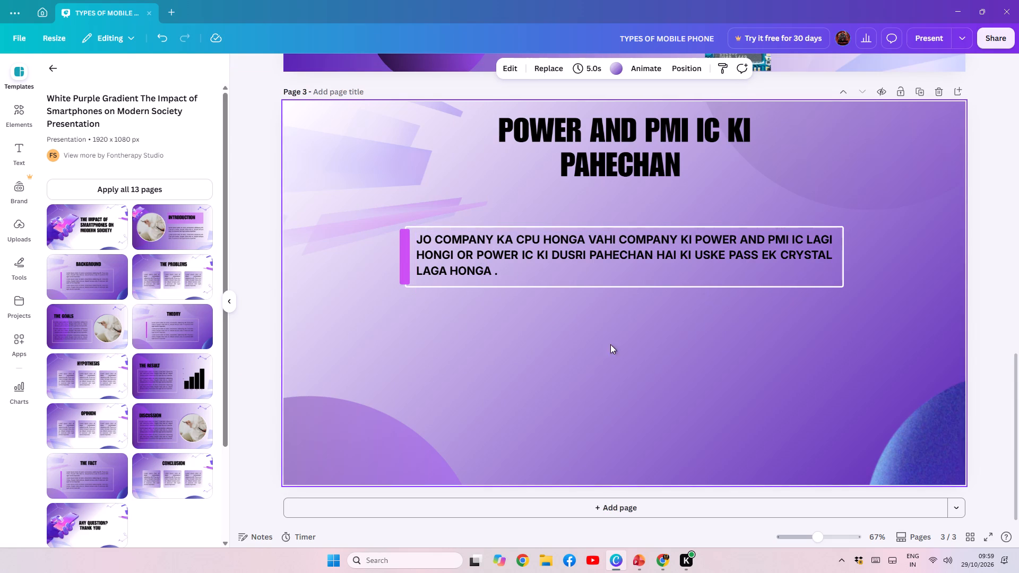
Copy the Functional block diagram picture from PowerPoint slide 8 and paste it onto Canva page 3.
{"action": "left_click", "coordinate": [643, 565]}
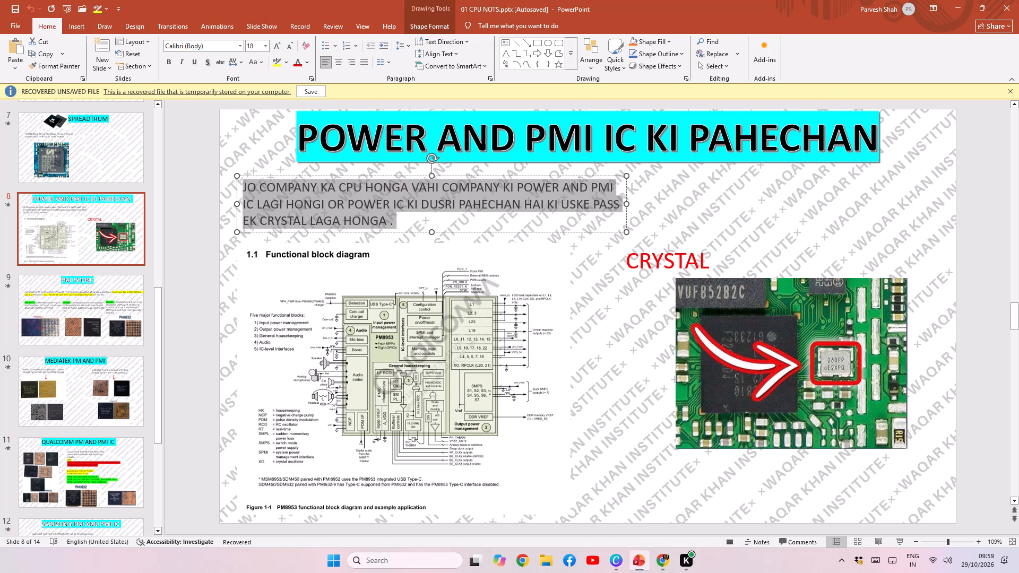
{"action": "left_click", "coordinate": [451, 372]}
{"action": "key", "text": "ctrl+c"}
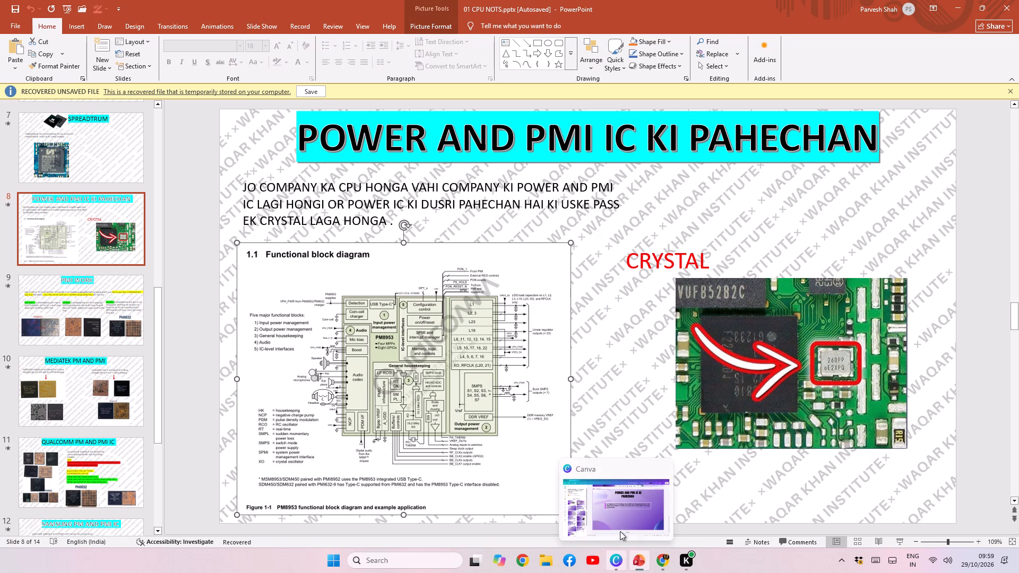
{"action": "left_click", "coordinate": [619, 562]}
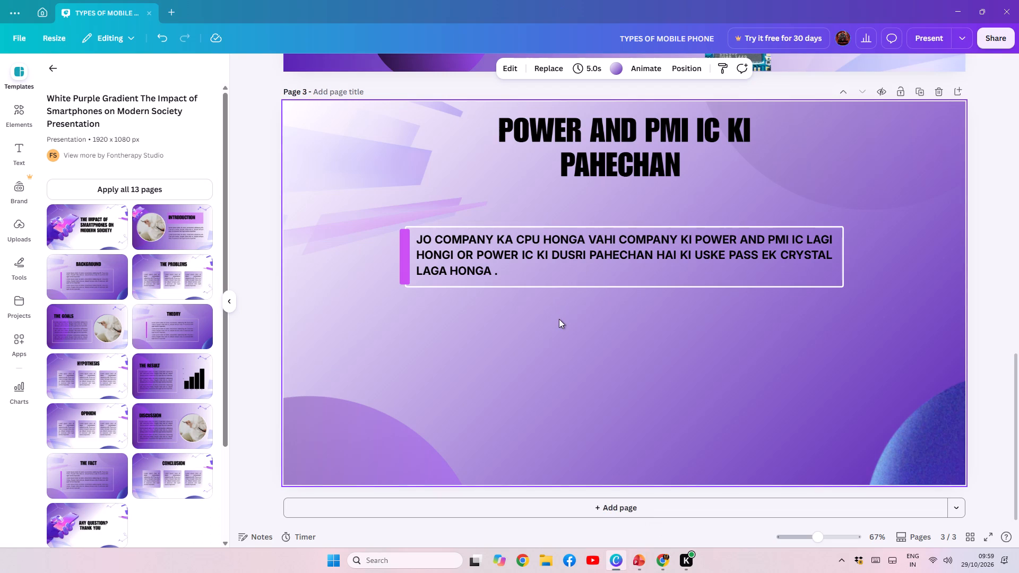
{"action": "key", "text": "ctrl+v"}
Resize the block diagram to fit below the text frame and align its left edge with the pink bar.
{"action": "left_click_drag", "start_coordinate": [615, 330], "coordinate": [609, 359]}
{"action": "left_click_drag", "start_coordinate": [759, 438], "coordinate": [689, 398]}
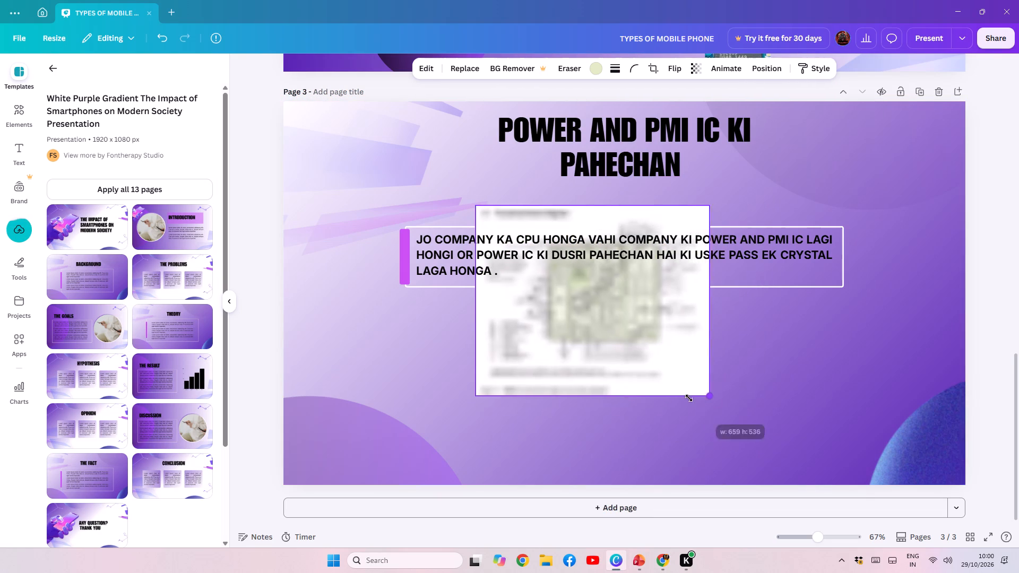
{"action": "left_click_drag", "start_coordinate": [689, 398], "coordinate": [672, 388]}
{"action": "left_click_drag", "start_coordinate": [605, 333], "coordinate": [550, 421]}
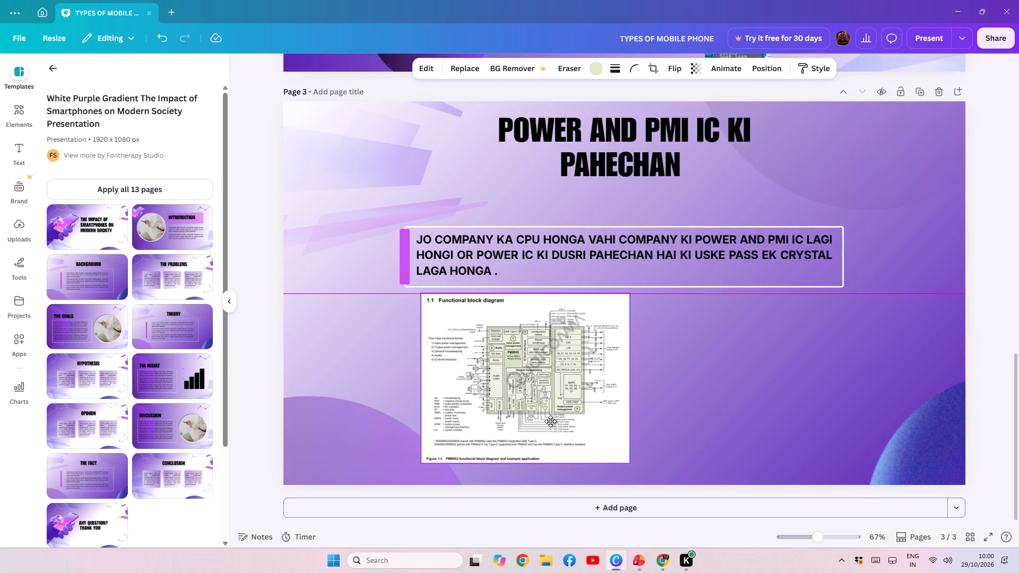
{"action": "left_click_drag", "start_coordinate": [550, 421], "coordinate": [547, 423]}
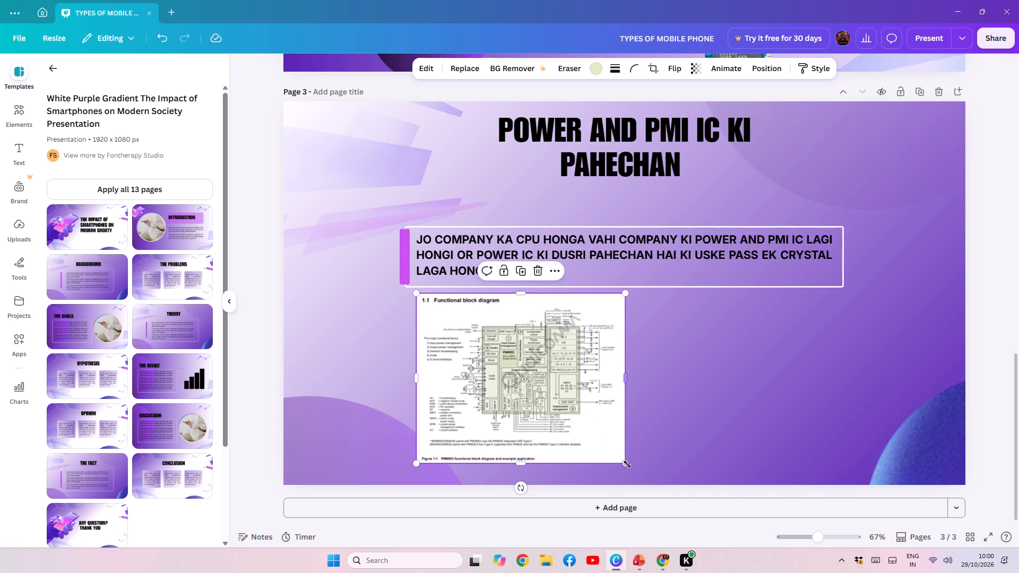
{"action": "left_click_drag", "start_coordinate": [627, 465], "coordinate": [634, 470]}
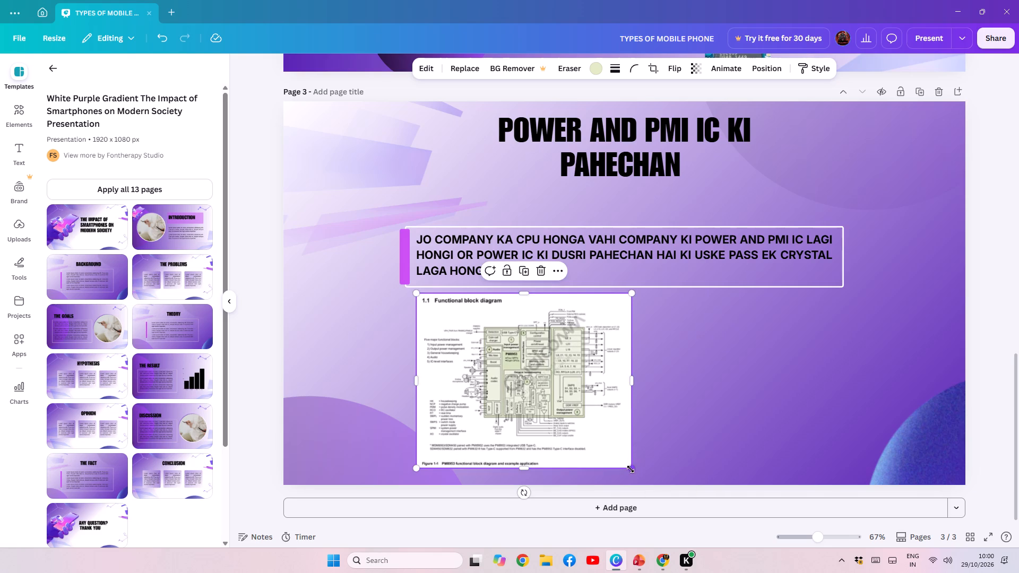
{"action": "left_click_drag", "start_coordinate": [631, 469], "coordinate": [642, 474]}
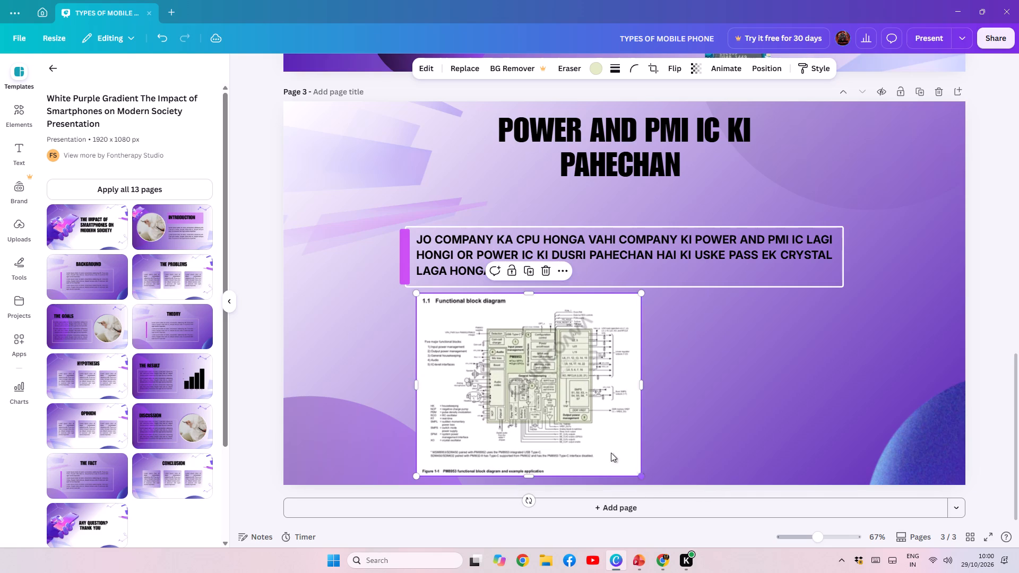
{"action": "left_click_drag", "start_coordinate": [560, 418], "coordinate": [551, 418]}
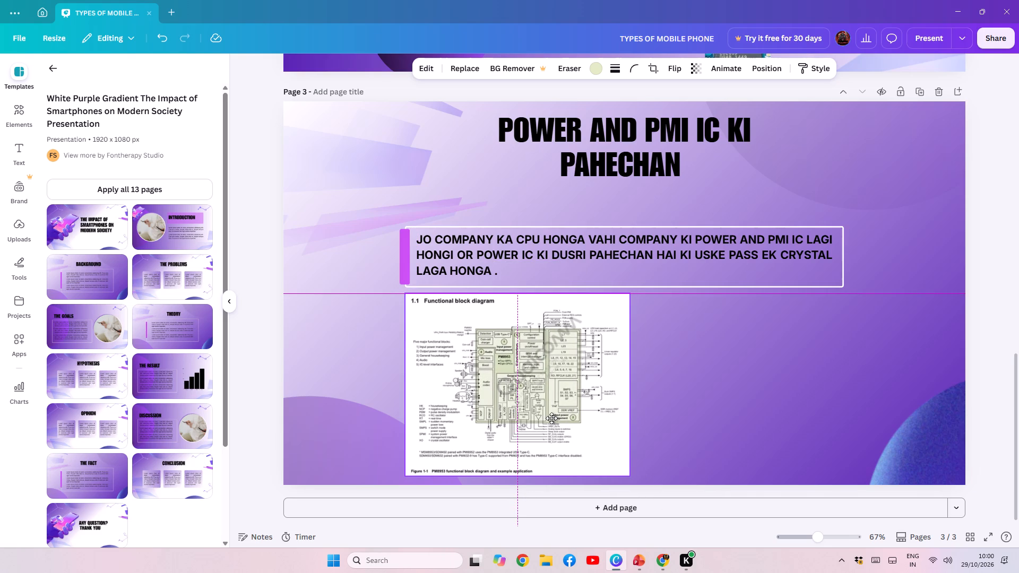
{"action": "left_click_drag", "start_coordinate": [551, 418], "coordinate": [549, 418]}
{"action": "left_click_drag", "start_coordinate": [550, 416], "coordinate": [546, 416]}
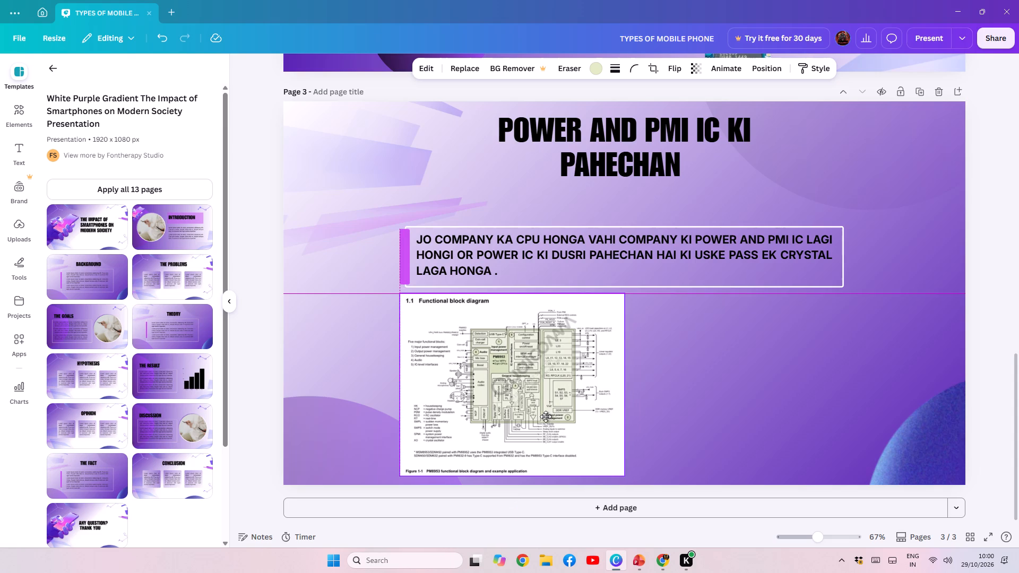
Shift the block diagram slightly left so its left edge sits just beyond the pink bar, keeping it below the text frame.
{"action": "left_click_drag", "start_coordinate": [546, 416], "coordinate": [545, 416]}
{"action": "left_click_drag", "start_coordinate": [539, 411], "coordinate": [525, 412]}
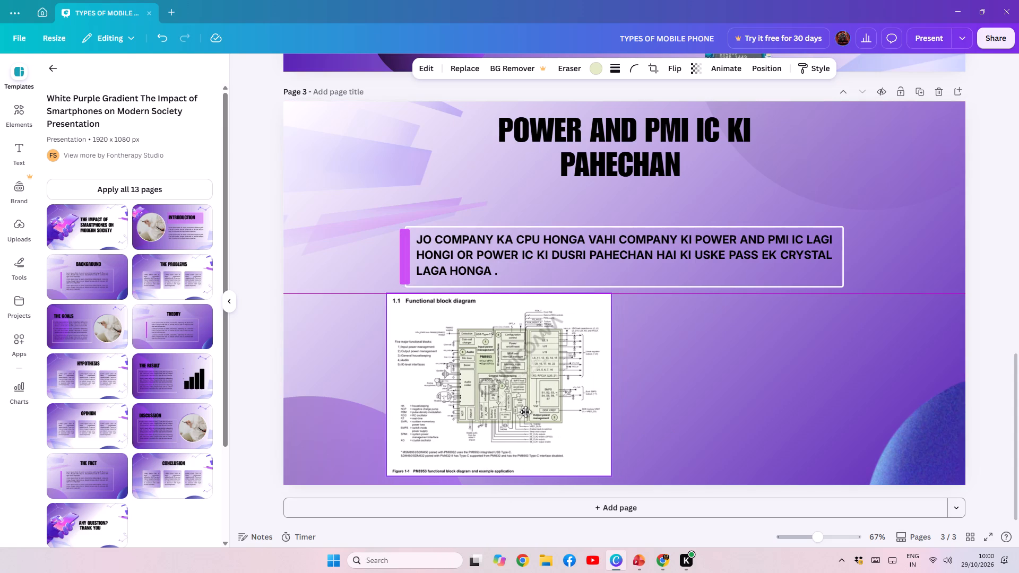
{"action": "left_click_drag", "start_coordinate": [525, 412], "coordinate": [524, 412]}
Copy the circuit board photo with the red arrow from PowerPoint slide 8 and paste it onto Canva page 3.
{"action": "left_click", "coordinate": [638, 561]}
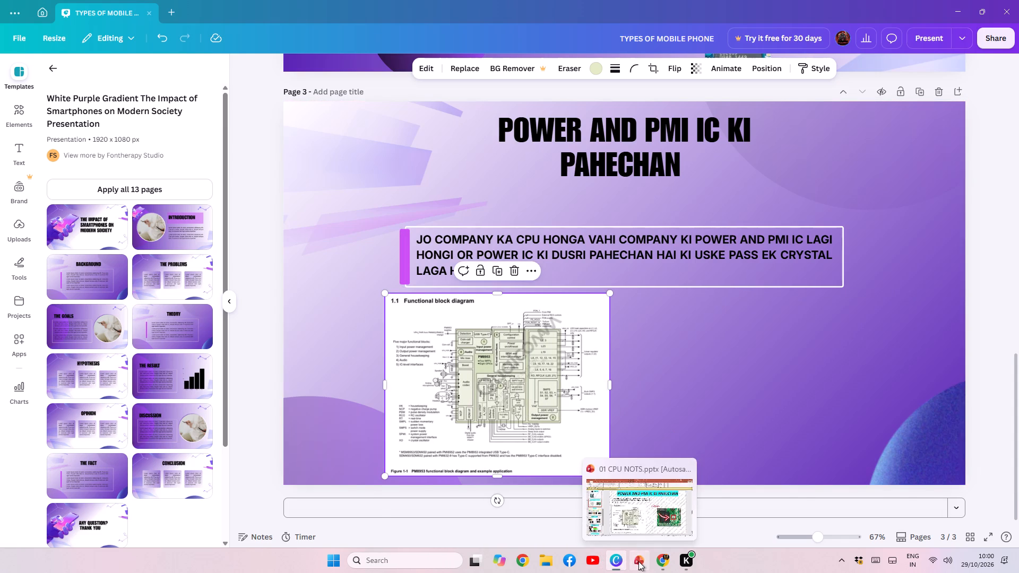
{"action": "left_click", "coordinate": [720, 426]}
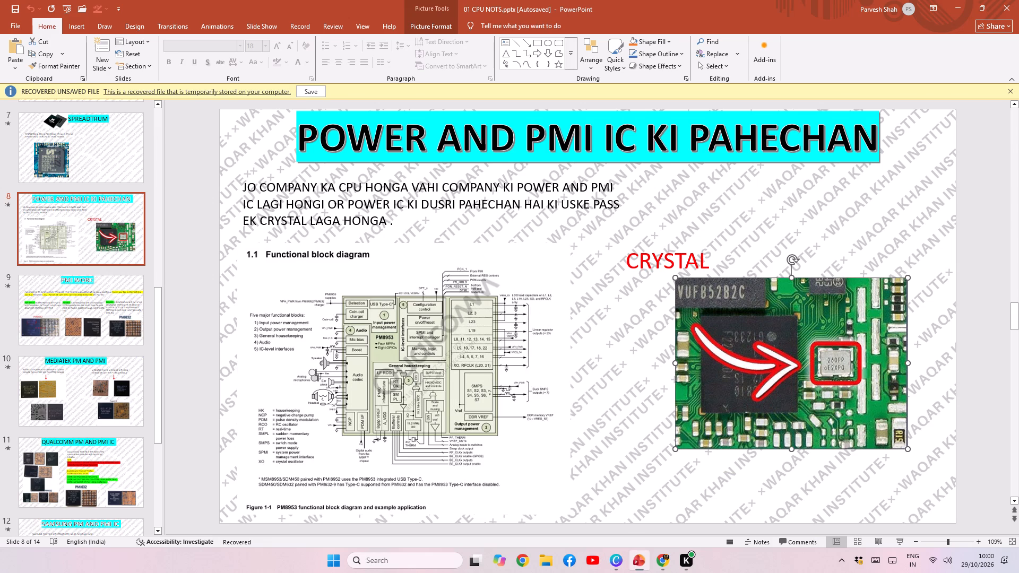
{"action": "key", "text": "ctrl+c"}
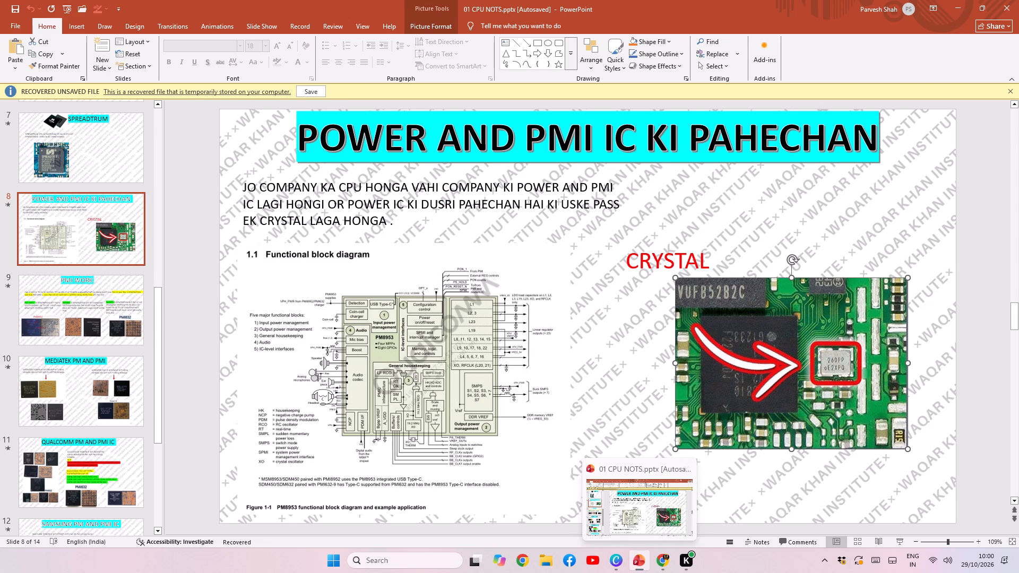
{"action": "left_click", "coordinate": [619, 562]}
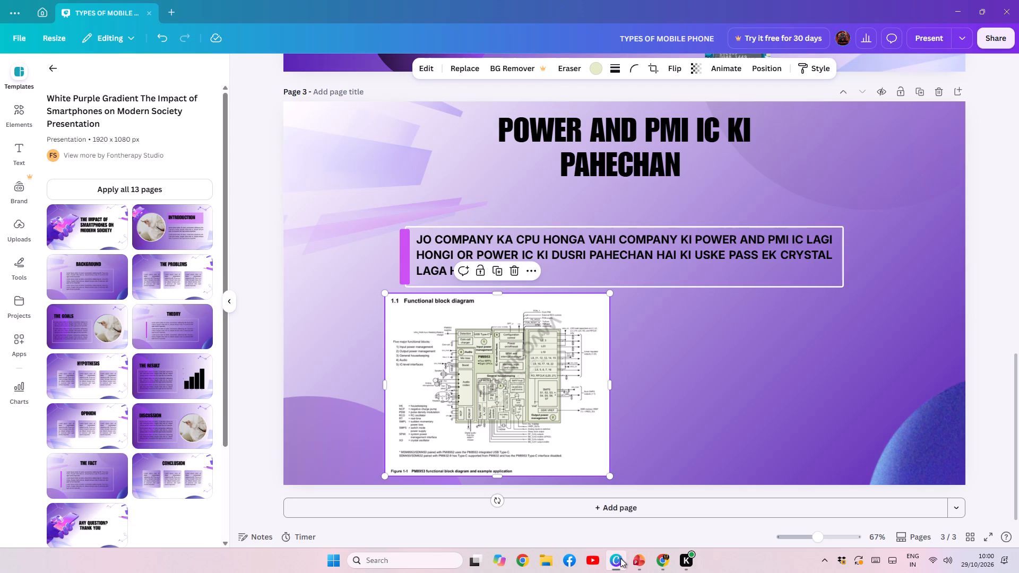
{"action": "key", "text": "ctrl+v"}
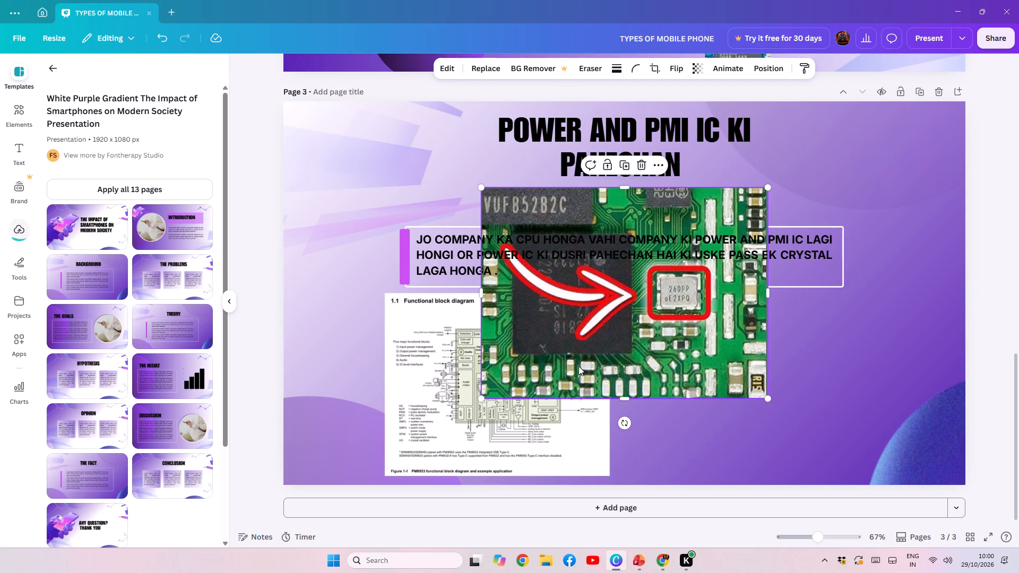
Scale the circuit board photo down proportionally, using the block diagram beneath it as a guide, until their widths match.
{"action": "left_click_drag", "start_coordinate": [554, 325], "coordinate": [637, 382]}
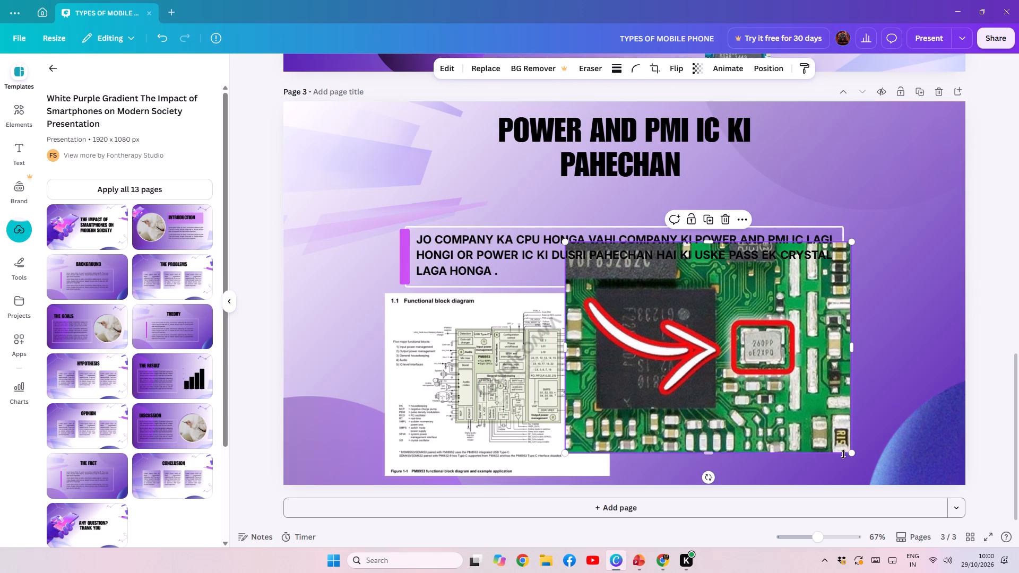
{"action": "left_click_drag", "start_coordinate": [849, 455], "coordinate": [830, 444]}
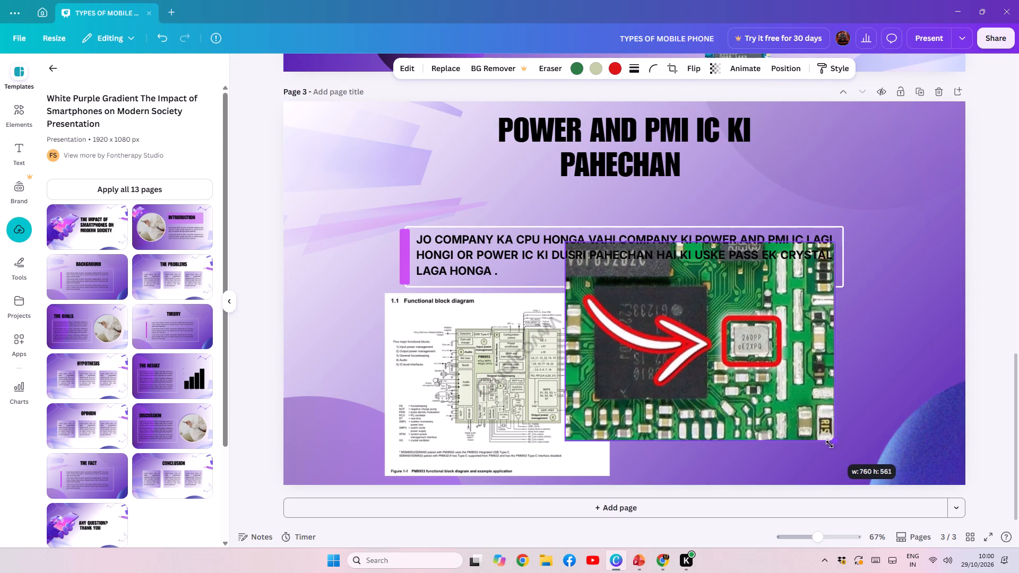
{"action": "left_click_drag", "start_coordinate": [830, 444], "coordinate": [813, 437]}
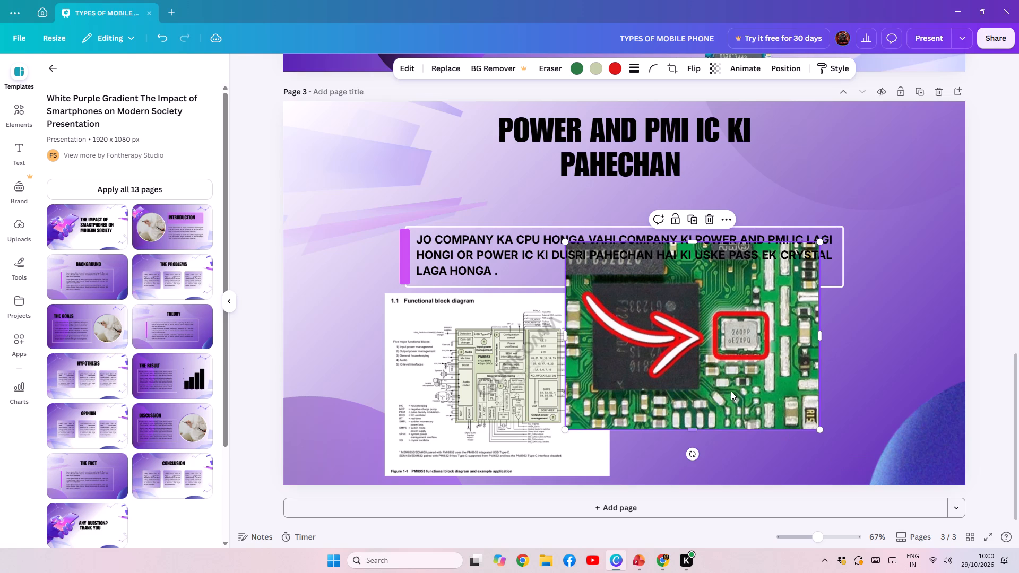
{"action": "left_click_drag", "start_coordinate": [730, 388], "coordinate": [556, 437]}
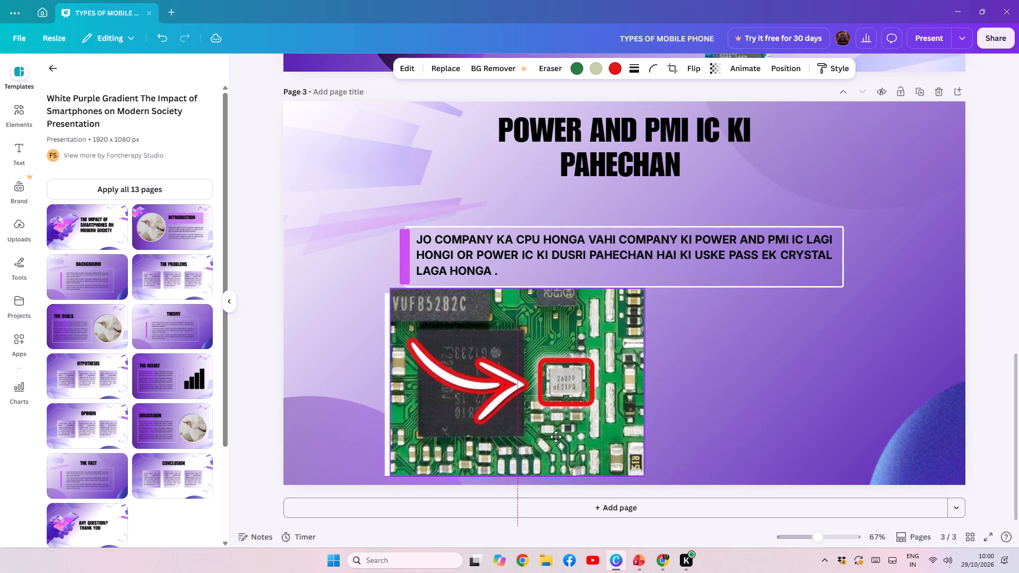
{"action": "left_click_drag", "start_coordinate": [556, 437], "coordinate": [549, 438]}
{"action": "left_click_drag", "start_coordinate": [638, 479], "coordinate": [634, 478]}
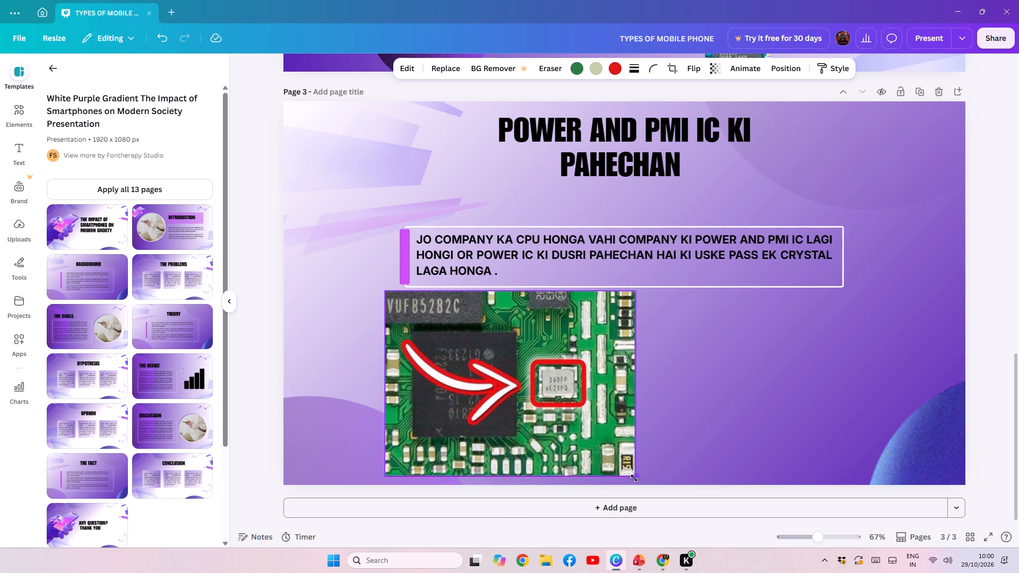
{"action": "left_click_drag", "start_coordinate": [634, 478], "coordinate": [614, 467]}
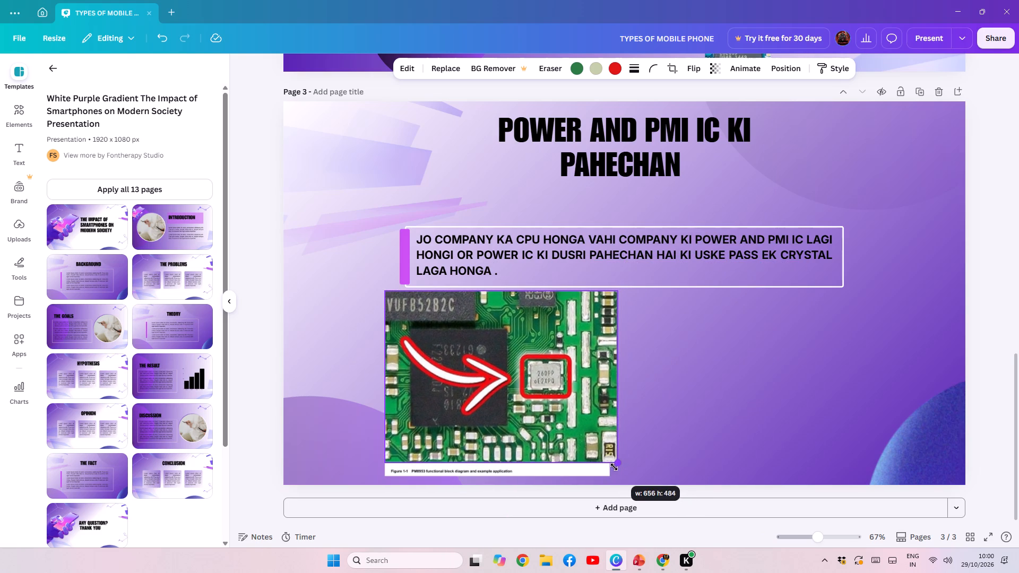
{"action": "left_click_drag", "start_coordinate": [614, 467], "coordinate": [606, 465]}
Place the circuit board photo to the right of the block diagram with their bottom edges aligned.
{"action": "left_click_drag", "start_coordinate": [526, 418], "coordinate": [522, 454]}
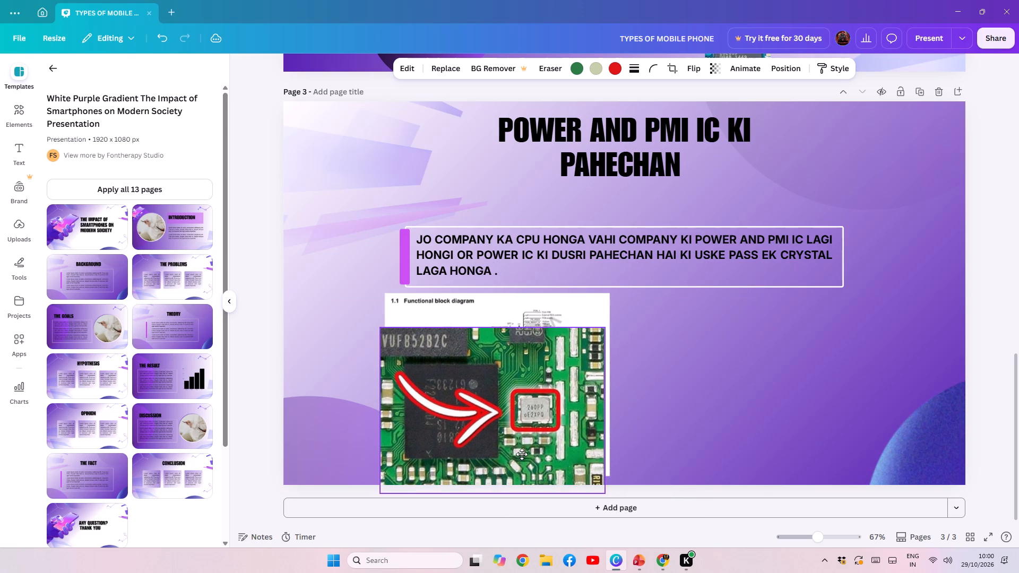
{"action": "left_click_drag", "start_coordinate": [522, 454], "coordinate": [540, 426]}
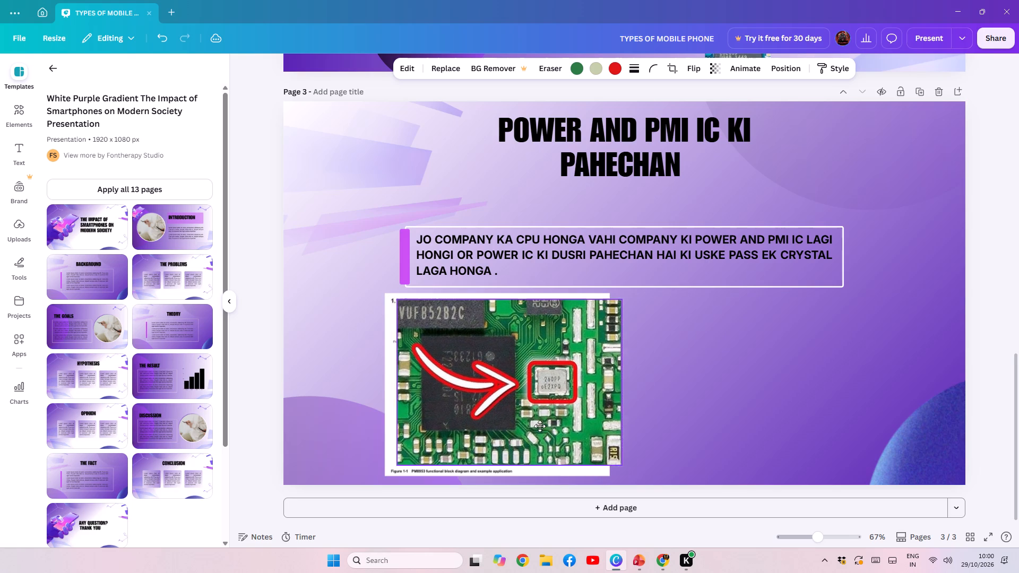
{"action": "left_click_drag", "start_coordinate": [540, 426], "coordinate": [785, 426]}
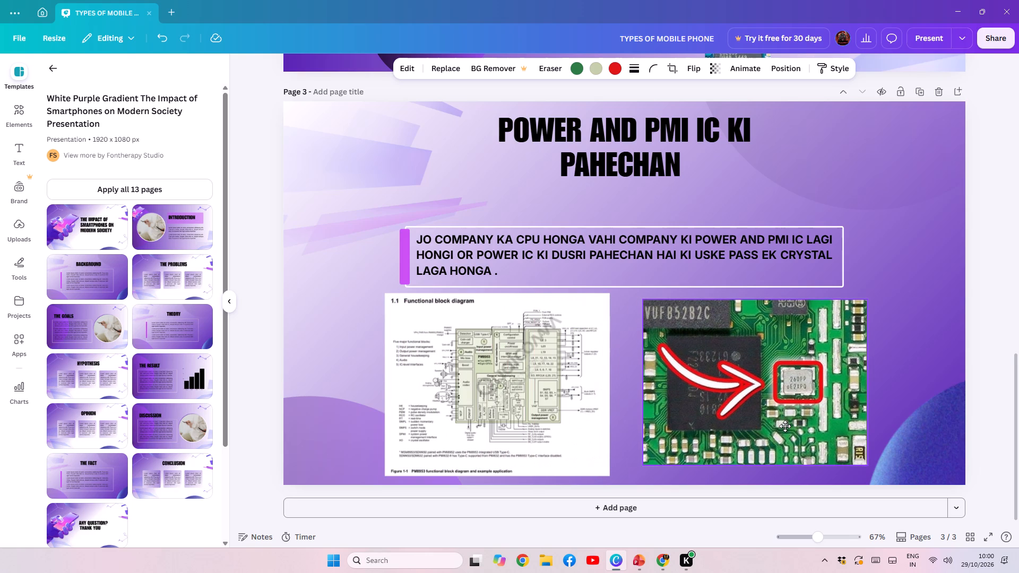
{"action": "left_click_drag", "start_coordinate": [785, 426], "coordinate": [809, 423]}
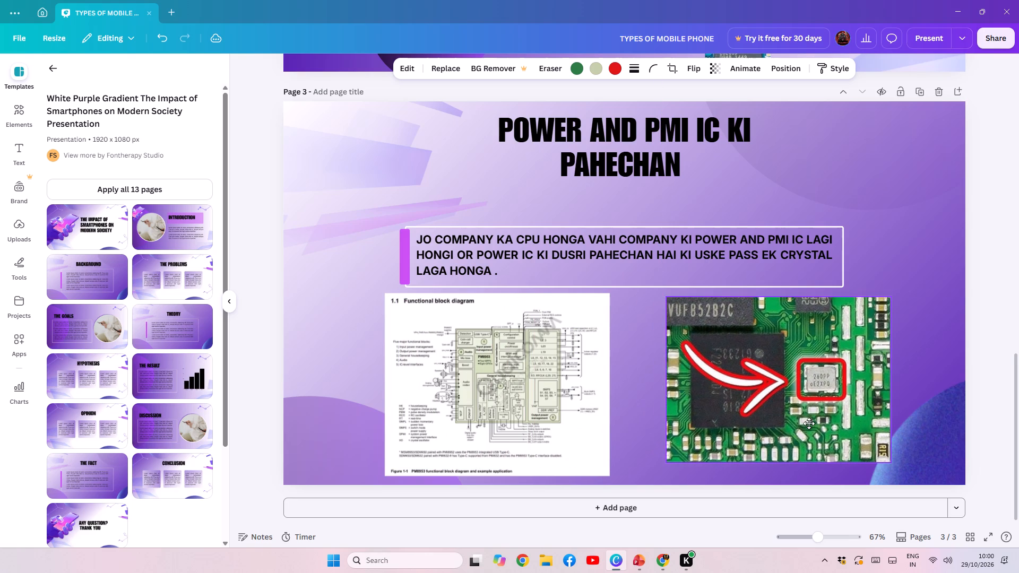
{"action": "left_click_drag", "start_coordinate": [809, 423], "coordinate": [792, 434]}
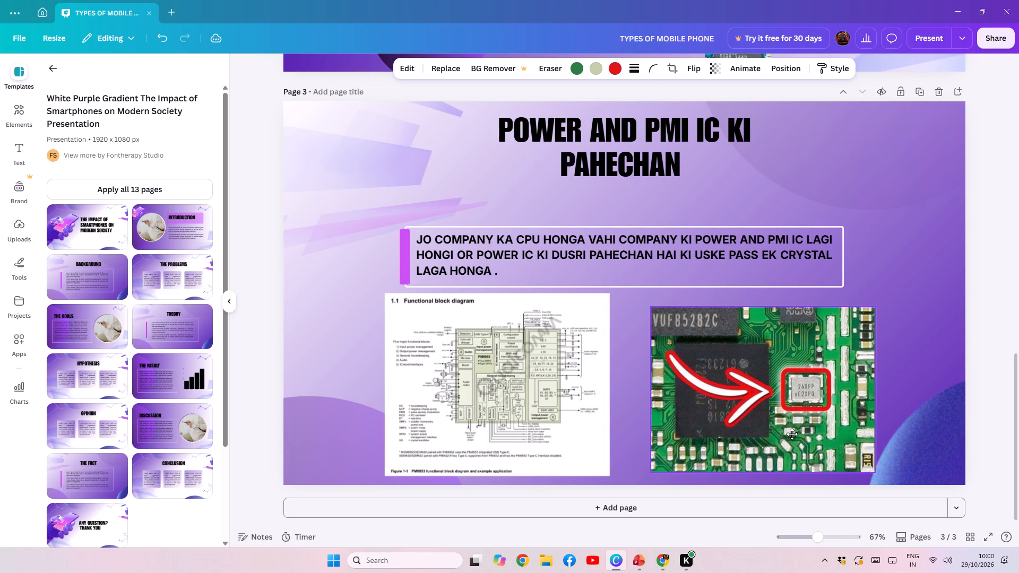
{"action": "left_click_drag", "start_coordinate": [792, 434], "coordinate": [791, 437]}
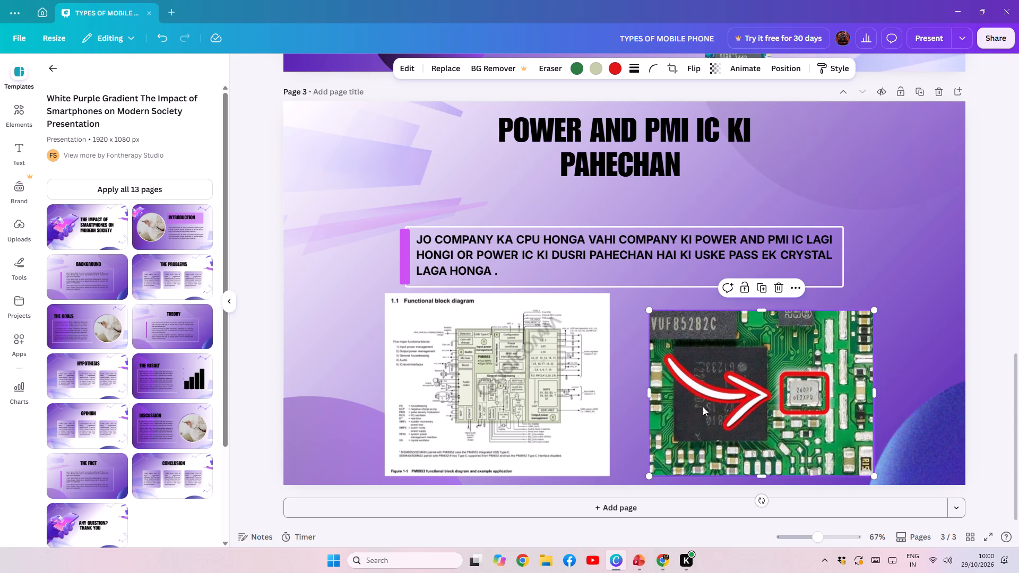
Copy the word CRYSTAL from PowerPoint slide 8 and paste it as text onto Canva page 3.
{"action": "left_click", "coordinate": [641, 565]}
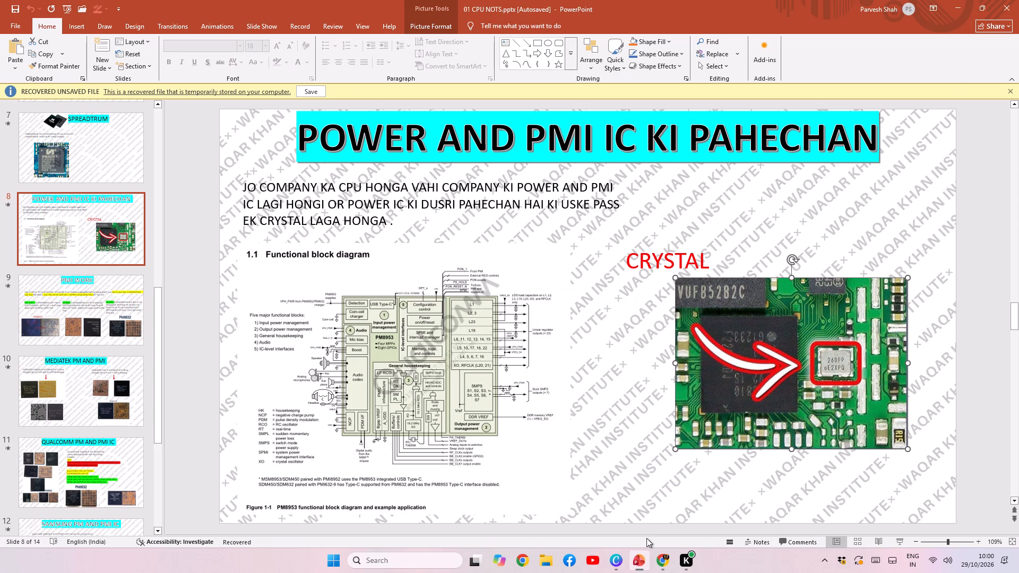
{"action": "left_click", "coordinate": [669, 267]}
{"action": "double_click", "coordinate": [667, 262]}
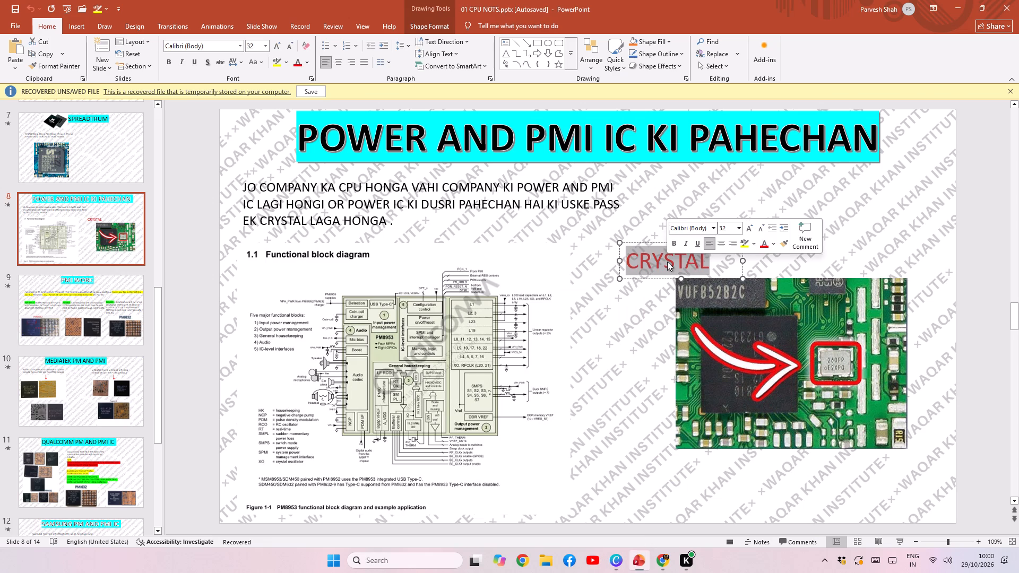
{"action": "key", "text": "ctrl+c"}
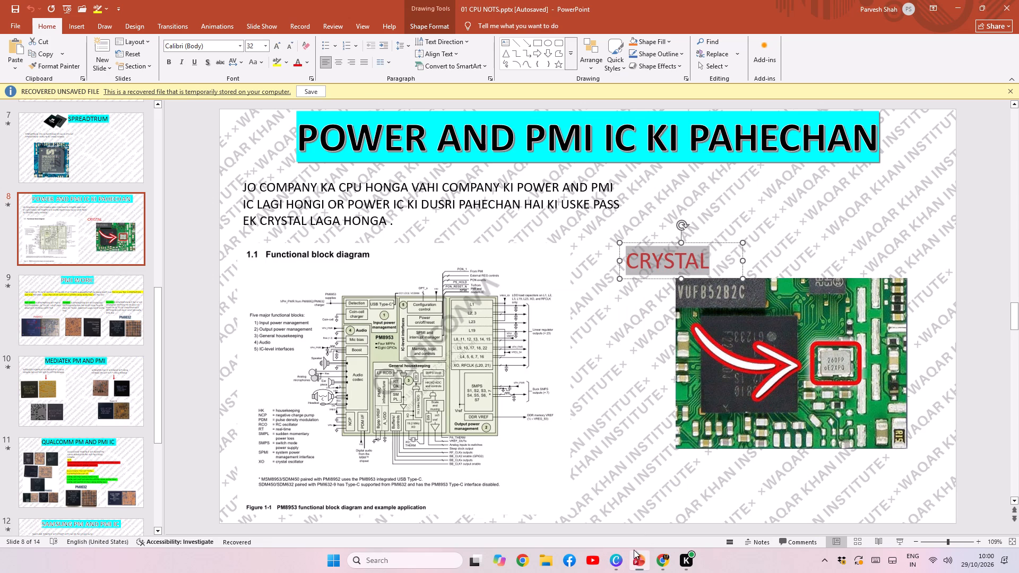
{"action": "left_click", "coordinate": [664, 568]}
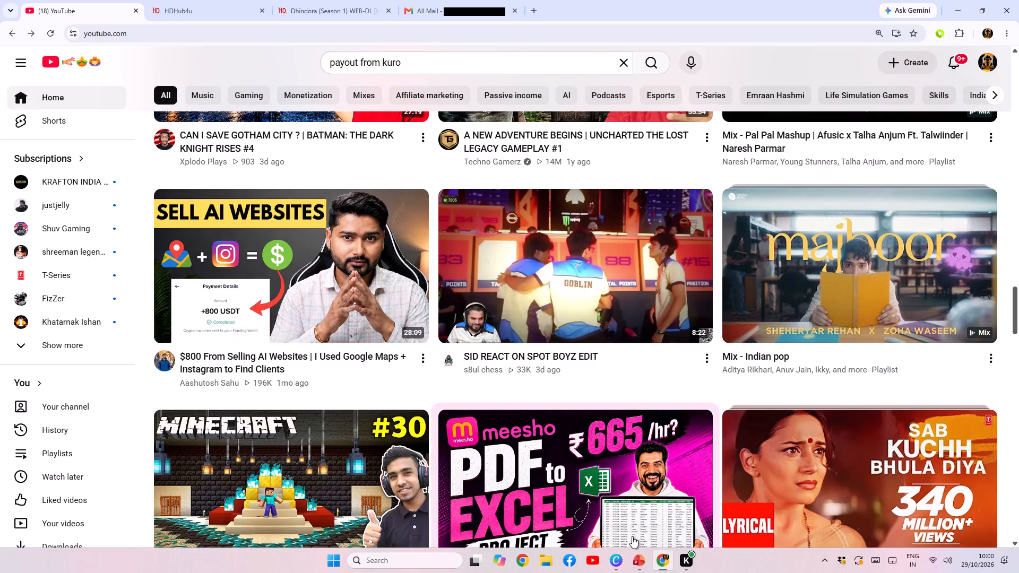
{"action": "left_click", "coordinate": [615, 559]}
{"action": "key", "text": "ctrl+v"}
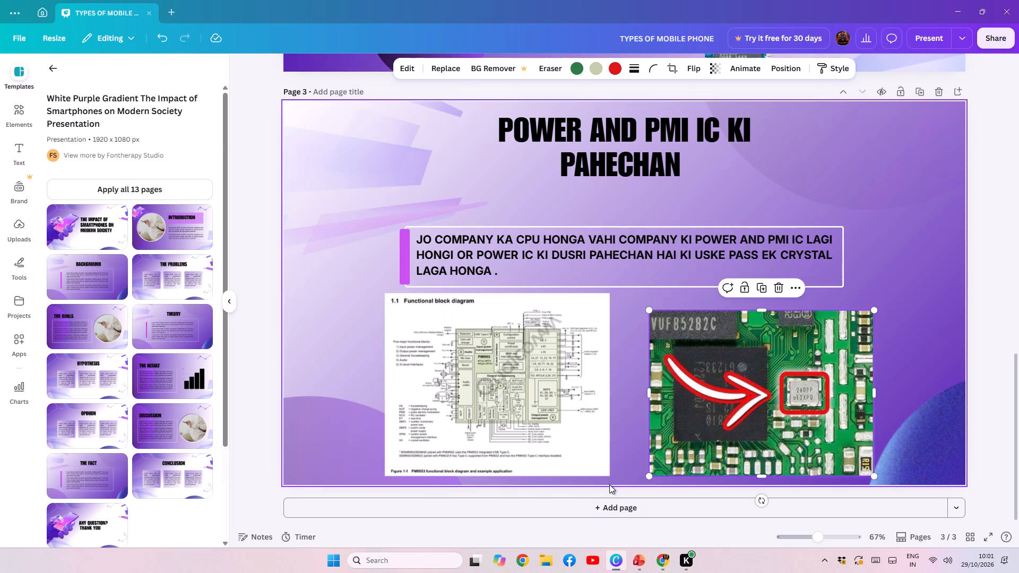
Move the CRYSTAL label over the circuit board photo's left edge and nudge the photo slightly left.
{"action": "left_click_drag", "start_coordinate": [632, 323], "coordinate": [652, 329]}
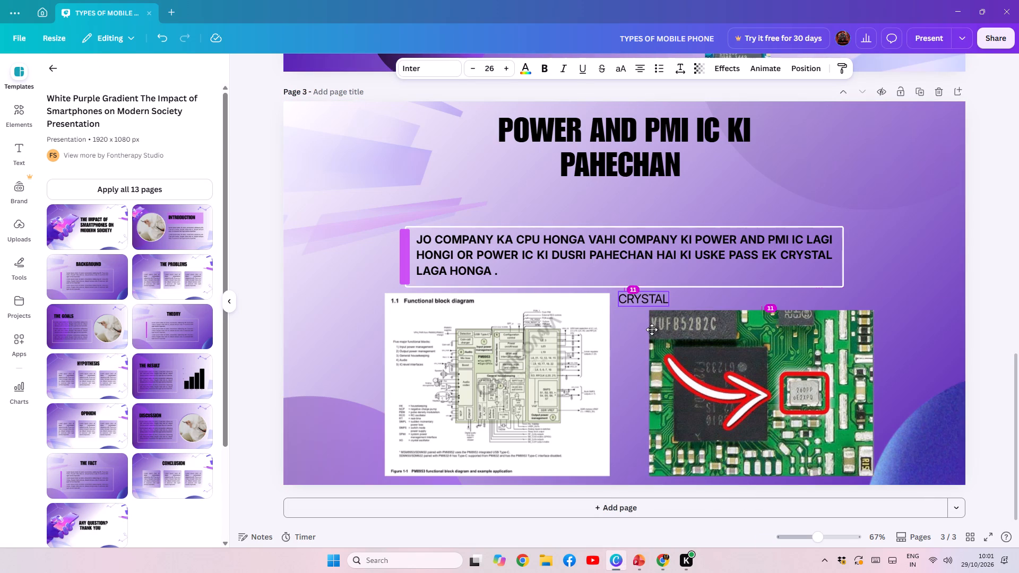
{"action": "left_click_drag", "start_coordinate": [652, 329], "coordinate": [663, 391]}
{"action": "left_click", "coordinate": [666, 405]}
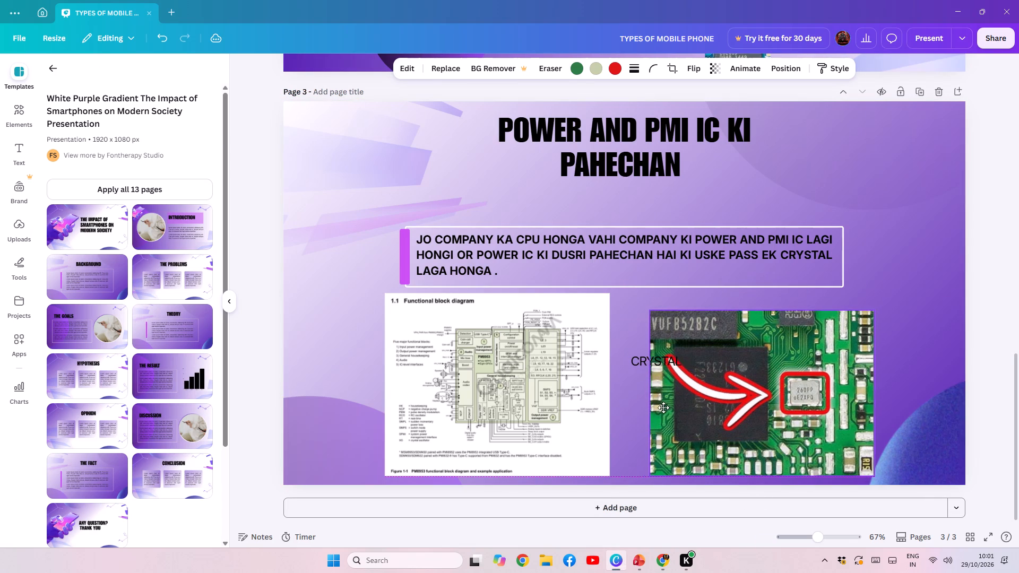
{"action": "left_click_drag", "start_coordinate": [656, 359], "coordinate": [651, 357]}
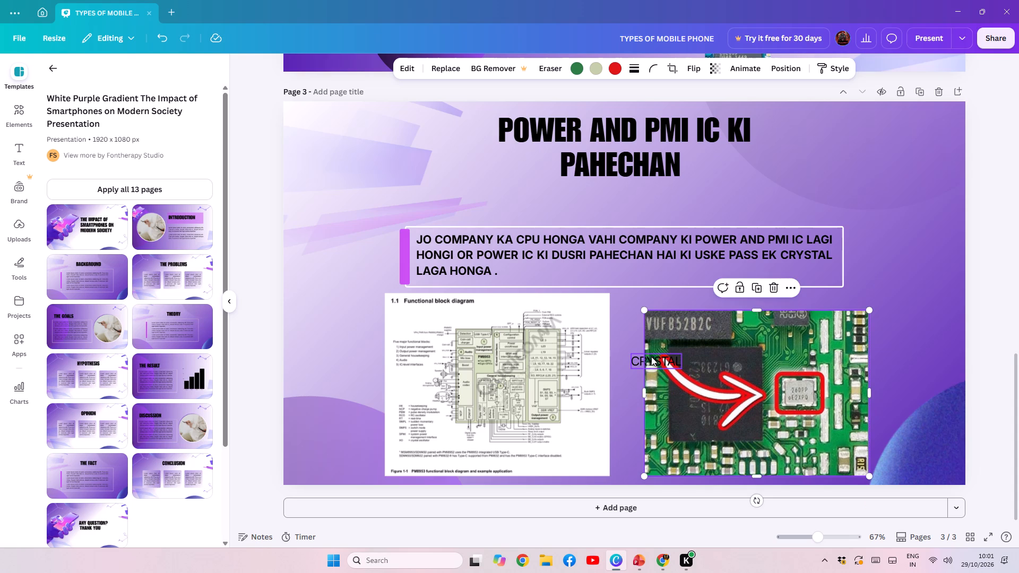
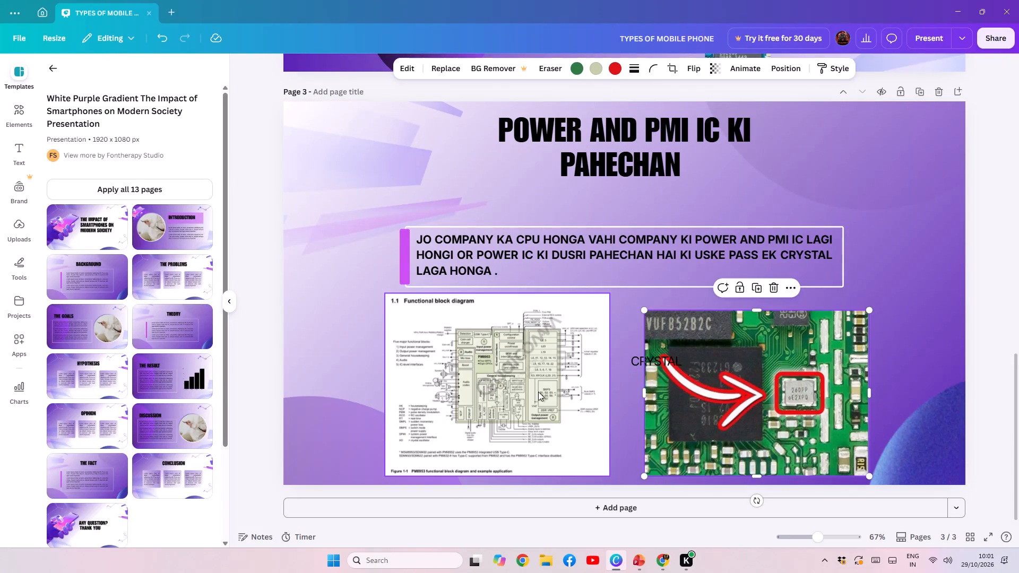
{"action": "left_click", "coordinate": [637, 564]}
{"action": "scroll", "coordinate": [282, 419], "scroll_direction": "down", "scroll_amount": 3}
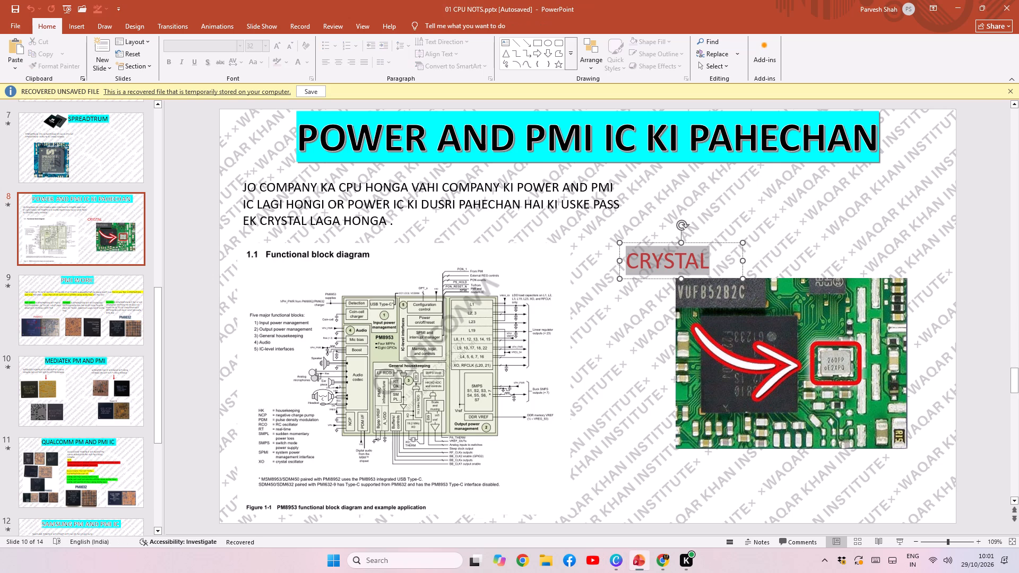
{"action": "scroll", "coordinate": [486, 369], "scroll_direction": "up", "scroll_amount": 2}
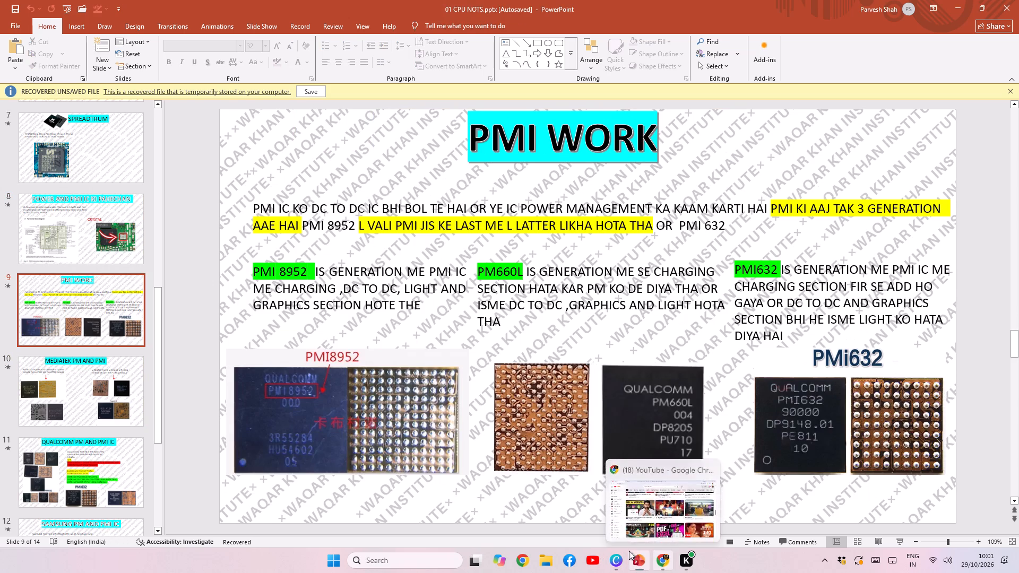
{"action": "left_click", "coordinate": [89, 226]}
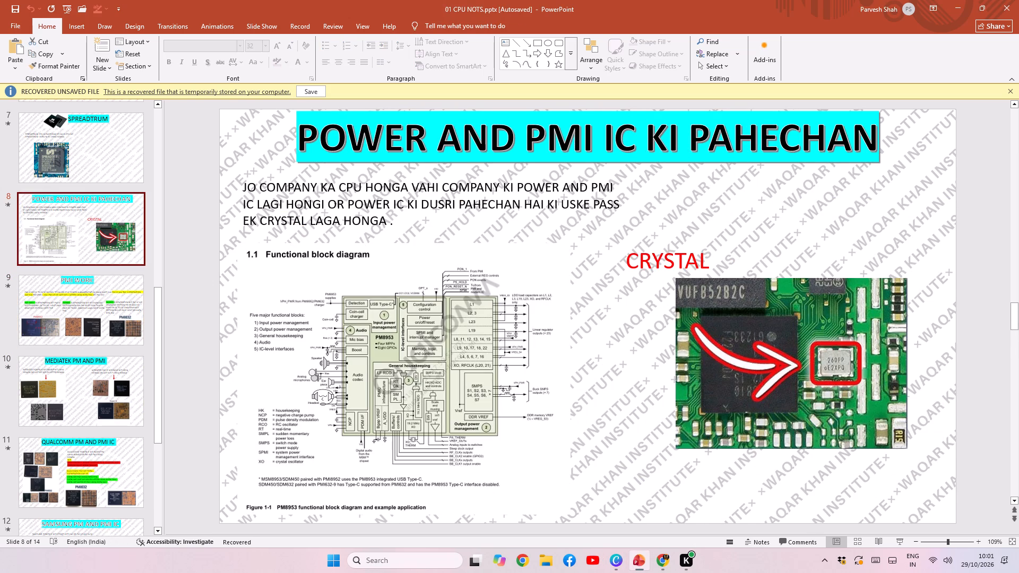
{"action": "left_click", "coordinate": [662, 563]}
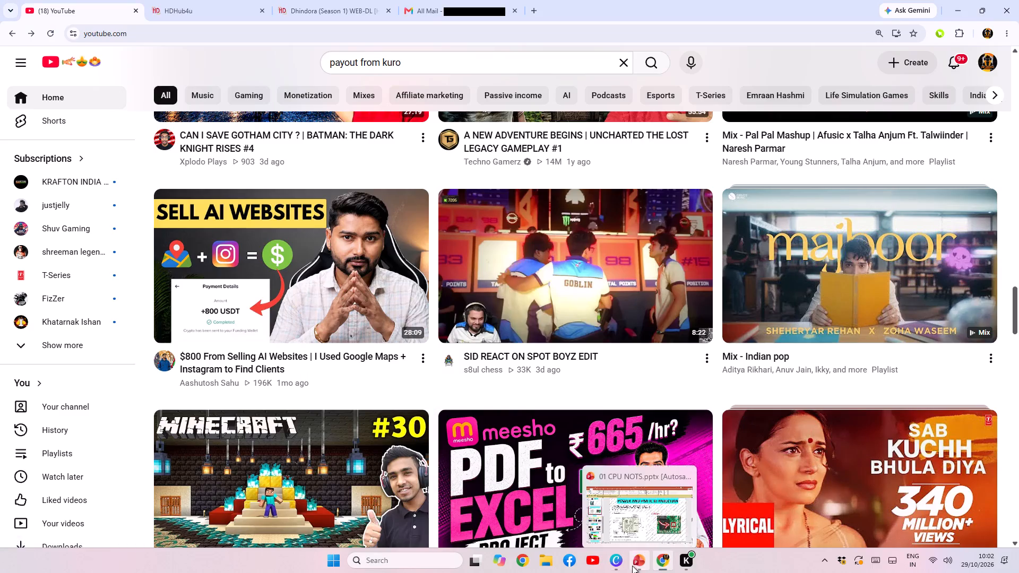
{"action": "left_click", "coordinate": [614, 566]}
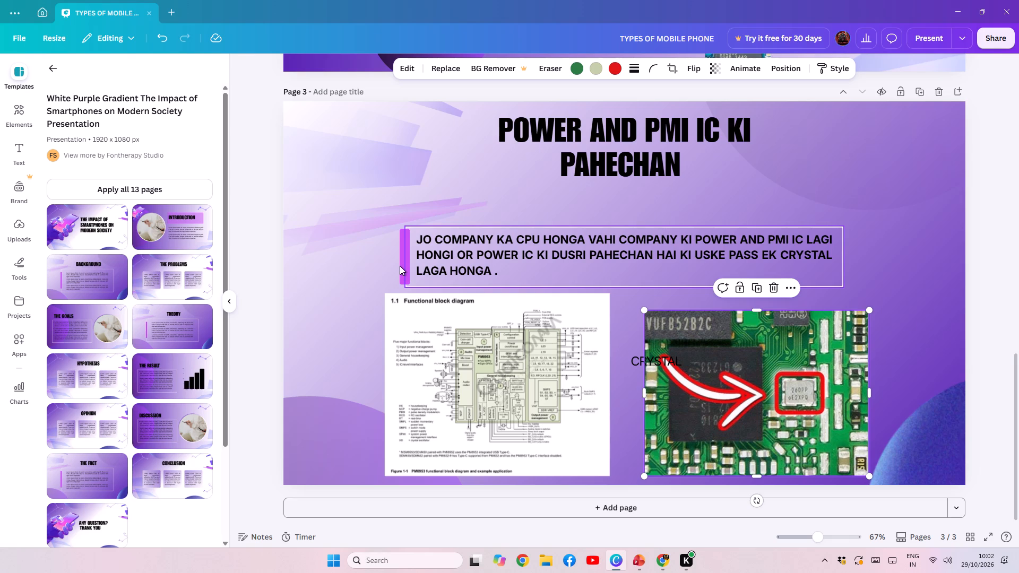
On page 3, shift the block diagram left and place the CRYSTAL label directly above the circuit board photo, flush with its left edge.
{"action": "left_click_drag", "start_coordinate": [524, 359], "coordinate": [502, 359]}
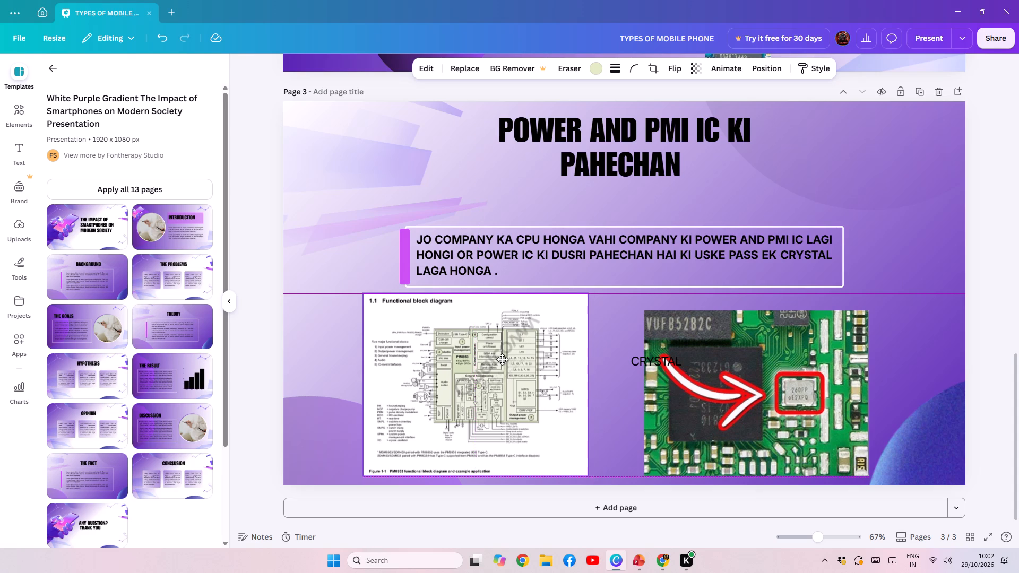
{"action": "left_click_drag", "start_coordinate": [502, 359], "coordinate": [496, 360]}
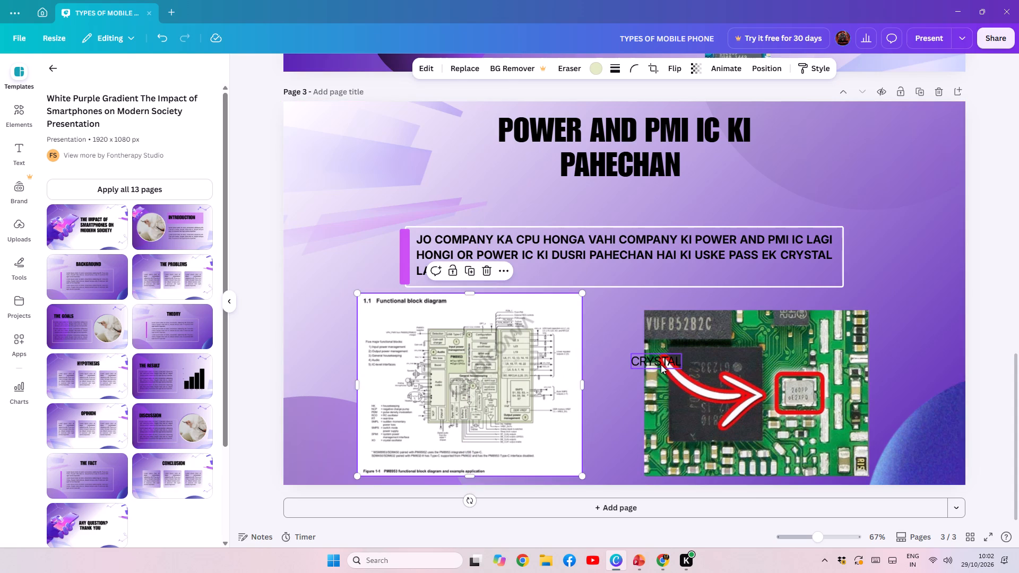
{"action": "left_click_drag", "start_coordinate": [661, 364], "coordinate": [620, 325]}
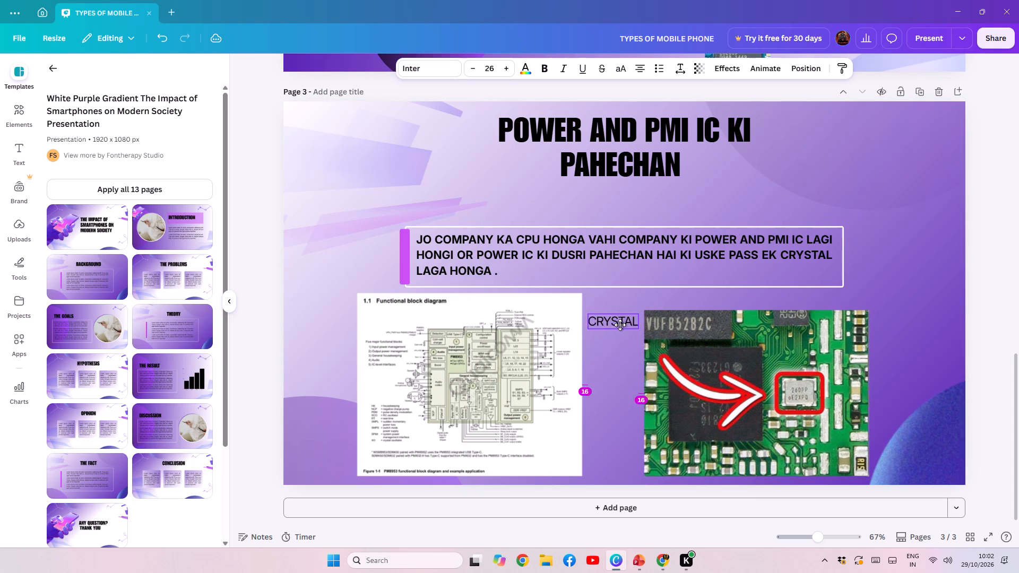
{"action": "left_click_drag", "start_coordinate": [620, 325], "coordinate": [671, 303]}
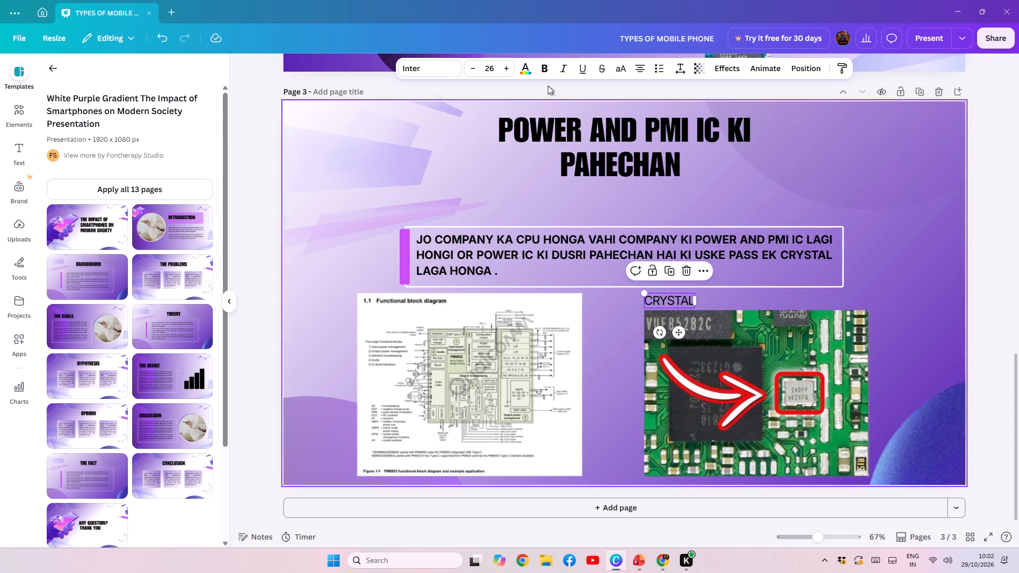
Make the CRYSTAL label bold and red.
{"action": "left_click", "coordinate": [545, 71]}
{"action": "left_click", "coordinate": [529, 66]}
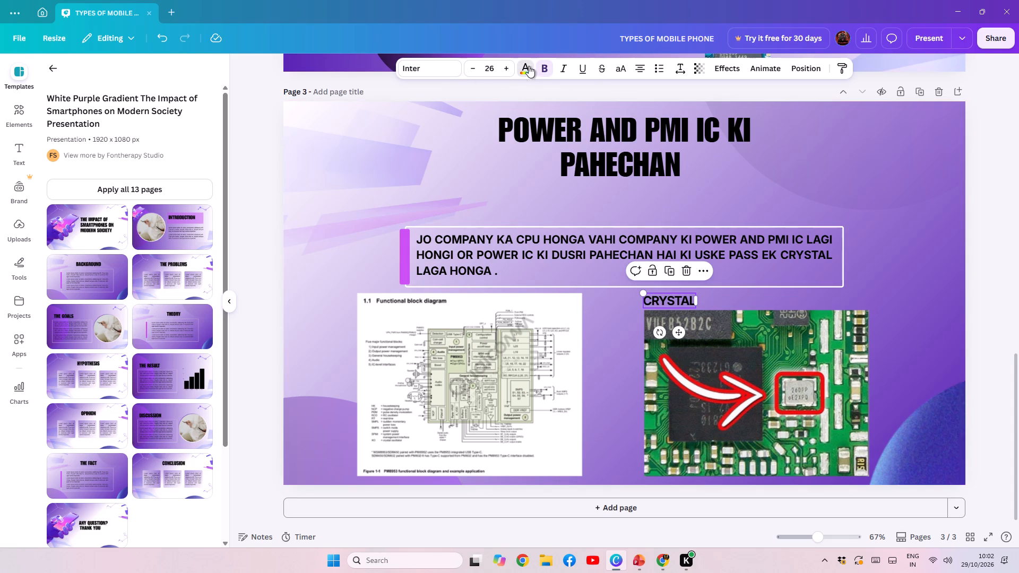
{"action": "left_click", "coordinate": [47, 416]}
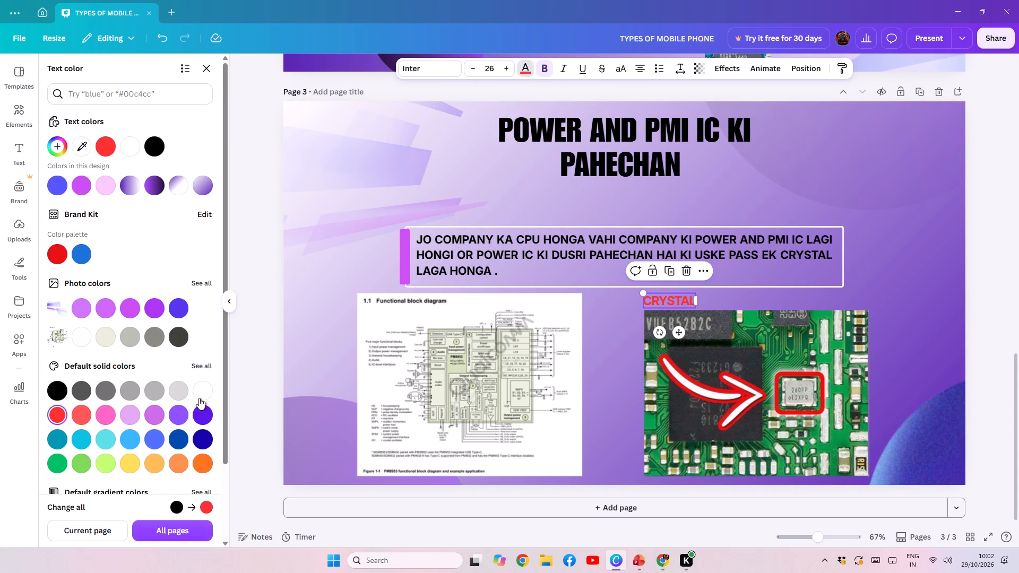
{"action": "left_click", "coordinate": [619, 342]}
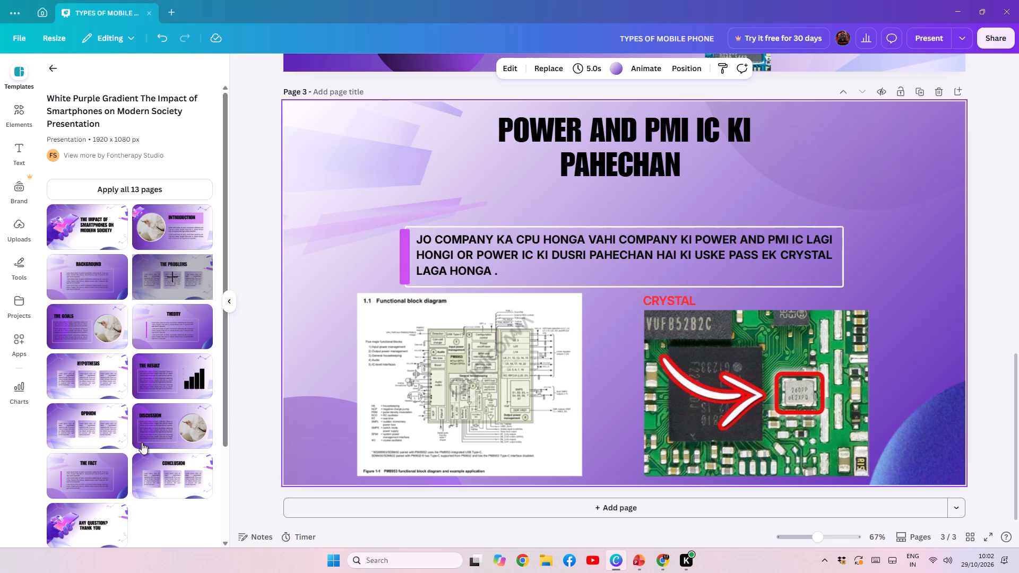
Add the template's THE PROBLEMS layout with three text cards as new page 4.
{"action": "scroll", "coordinate": [142, 446], "scroll_direction": "down", "scroll_amount": 3}
{"action": "scroll", "coordinate": [142, 445], "scroll_direction": "up", "scroll_amount": 3}
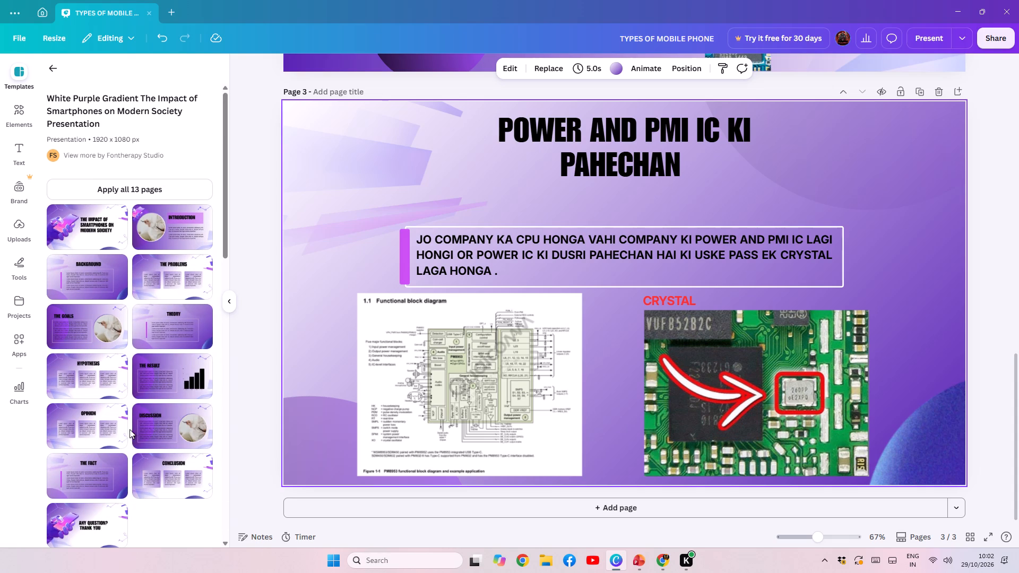
{"action": "scroll", "coordinate": [129, 429], "scroll_direction": "down", "scroll_amount": 2}
{"action": "scroll", "coordinate": [161, 294], "scroll_direction": "up", "scroll_amount": 4}
{"action": "left_click", "coordinate": [171, 283]}
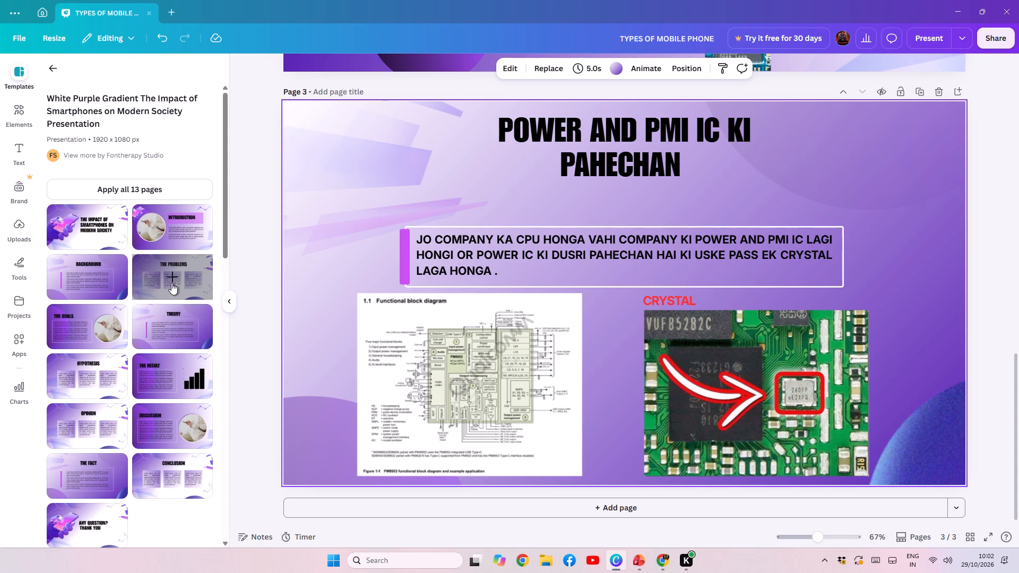
{"action": "left_click", "coordinate": [577, 312]}
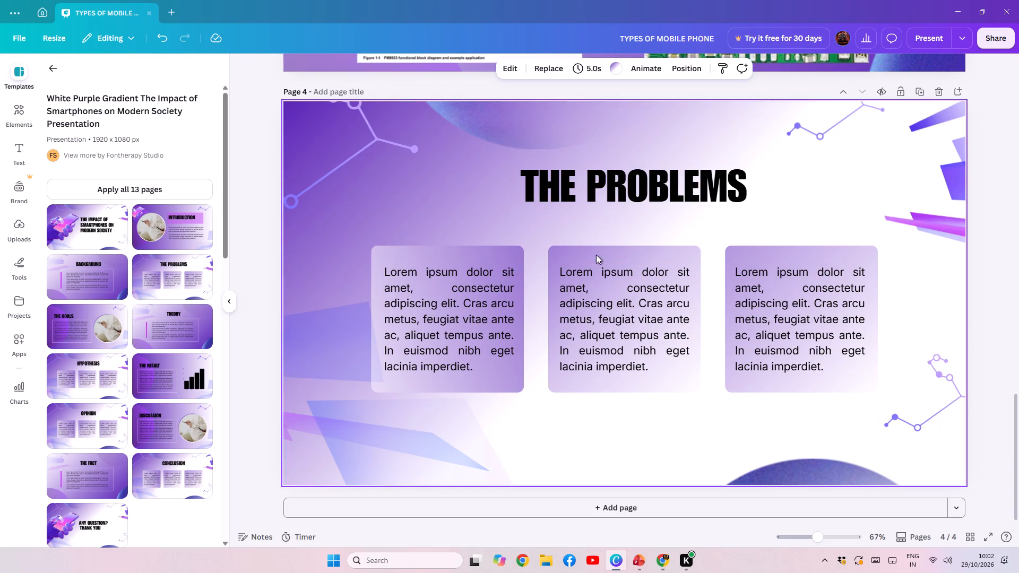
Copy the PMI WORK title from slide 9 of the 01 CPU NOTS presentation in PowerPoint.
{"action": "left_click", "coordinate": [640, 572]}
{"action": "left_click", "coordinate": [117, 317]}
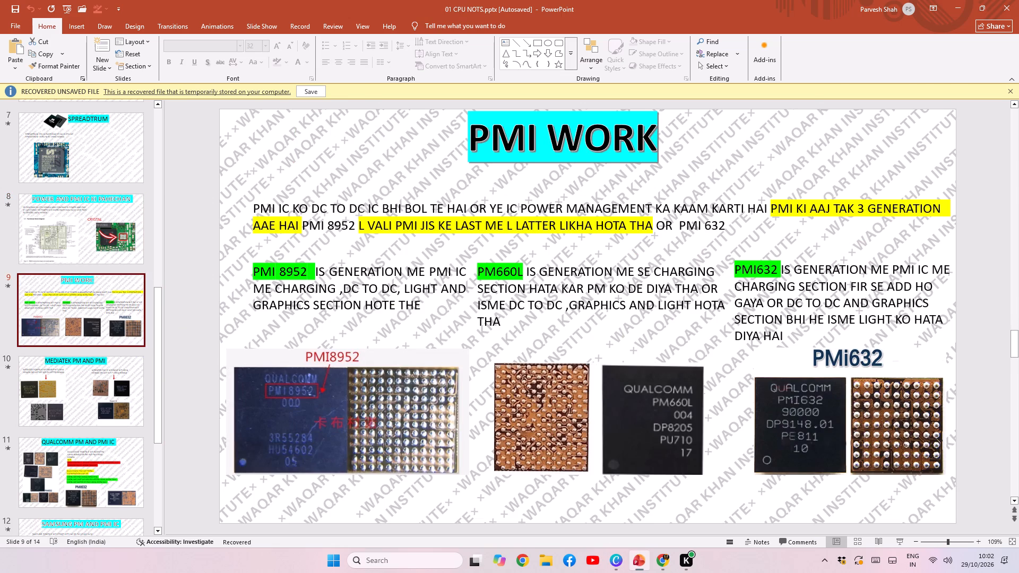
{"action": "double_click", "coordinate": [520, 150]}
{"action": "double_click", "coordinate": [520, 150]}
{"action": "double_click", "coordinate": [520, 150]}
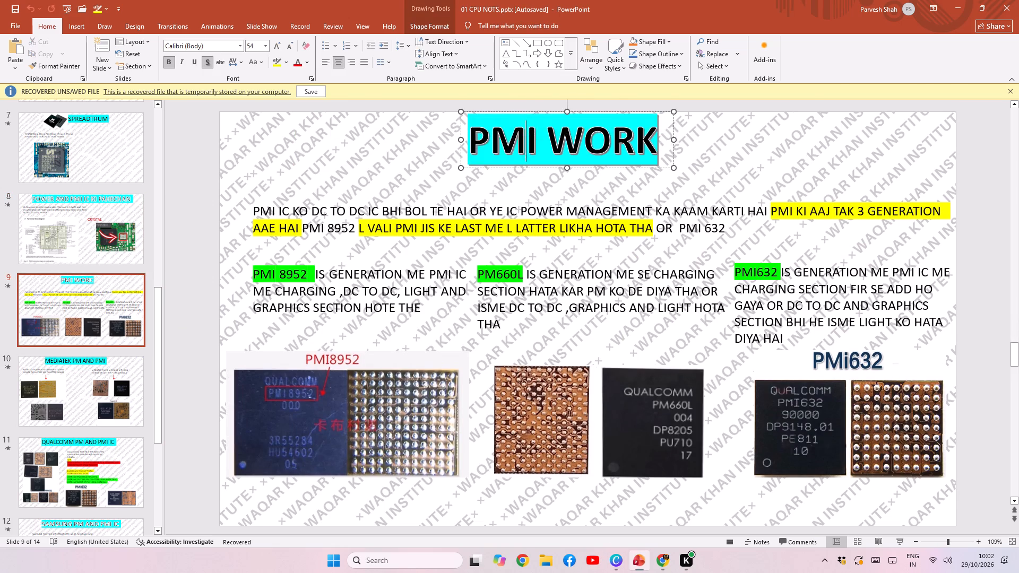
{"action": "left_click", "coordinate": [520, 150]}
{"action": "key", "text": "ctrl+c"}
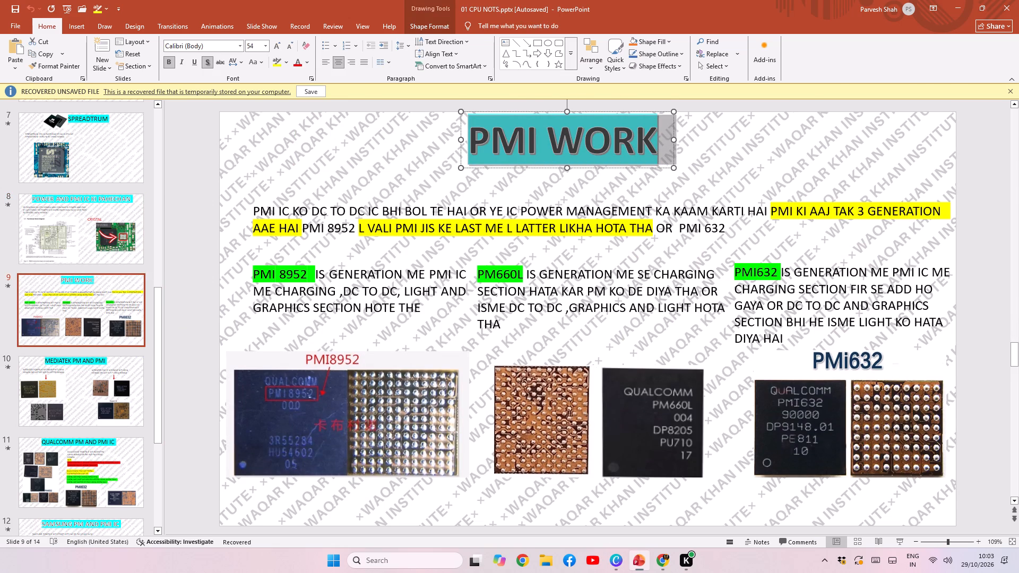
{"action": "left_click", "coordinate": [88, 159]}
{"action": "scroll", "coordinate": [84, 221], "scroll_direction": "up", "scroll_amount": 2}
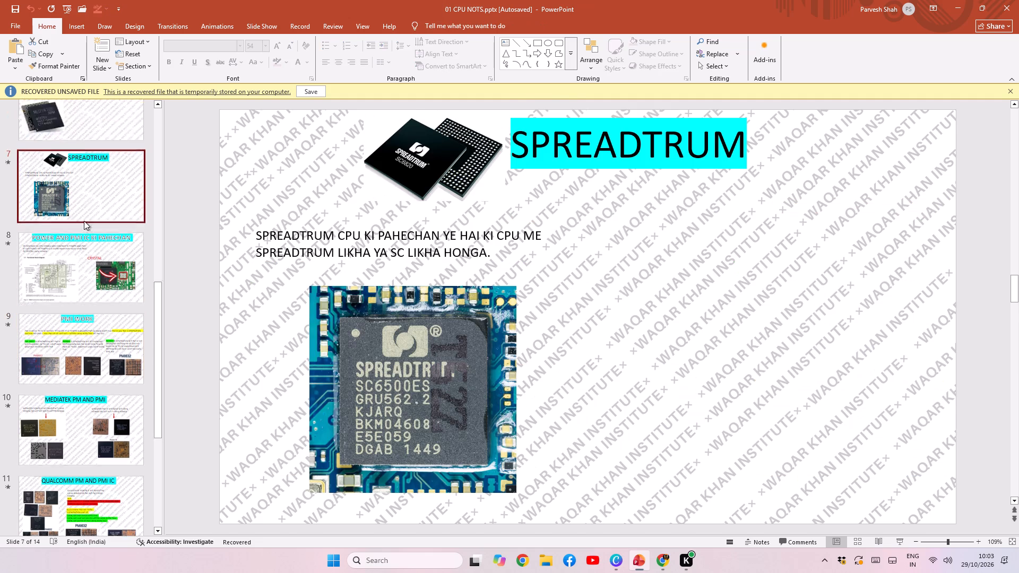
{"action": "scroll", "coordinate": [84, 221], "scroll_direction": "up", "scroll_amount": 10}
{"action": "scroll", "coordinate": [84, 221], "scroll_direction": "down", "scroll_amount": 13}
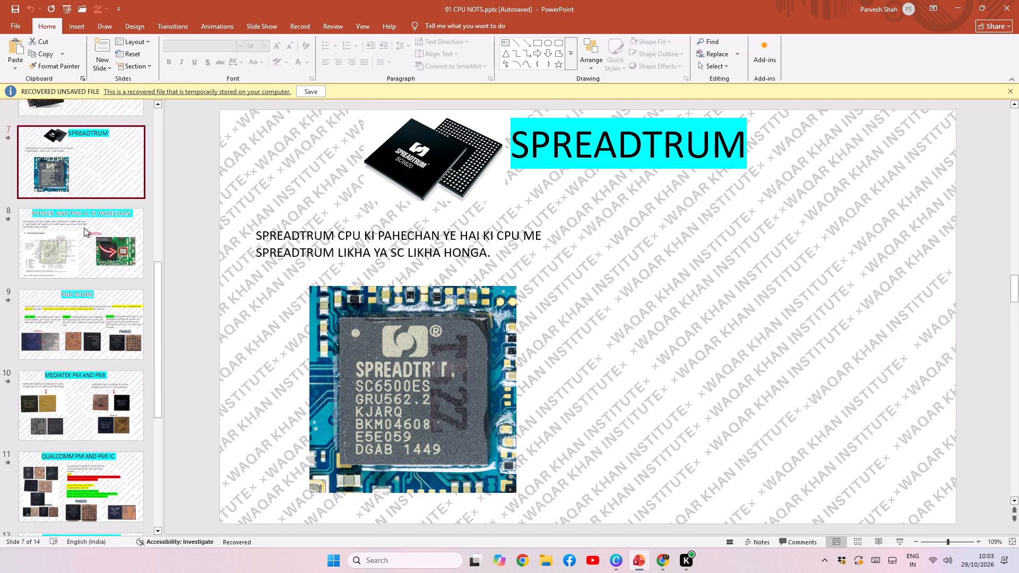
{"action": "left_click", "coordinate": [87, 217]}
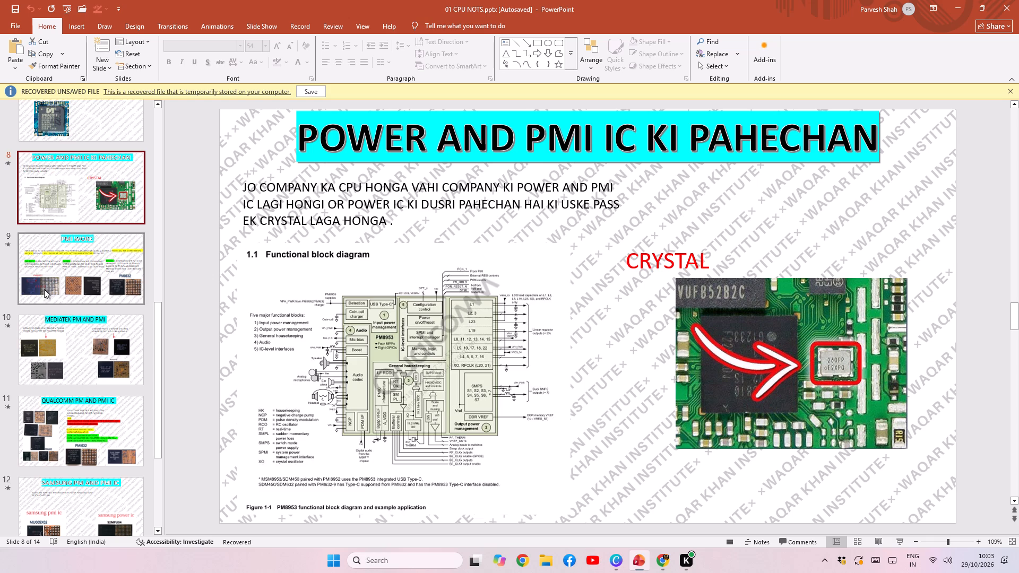
Copy the PMI WORK title from PowerPoint slide 9, replace THE PROBLEMS on Canva page 4 with it, and remove the trailing blank line.
{"action": "left_click", "coordinate": [74, 268]}
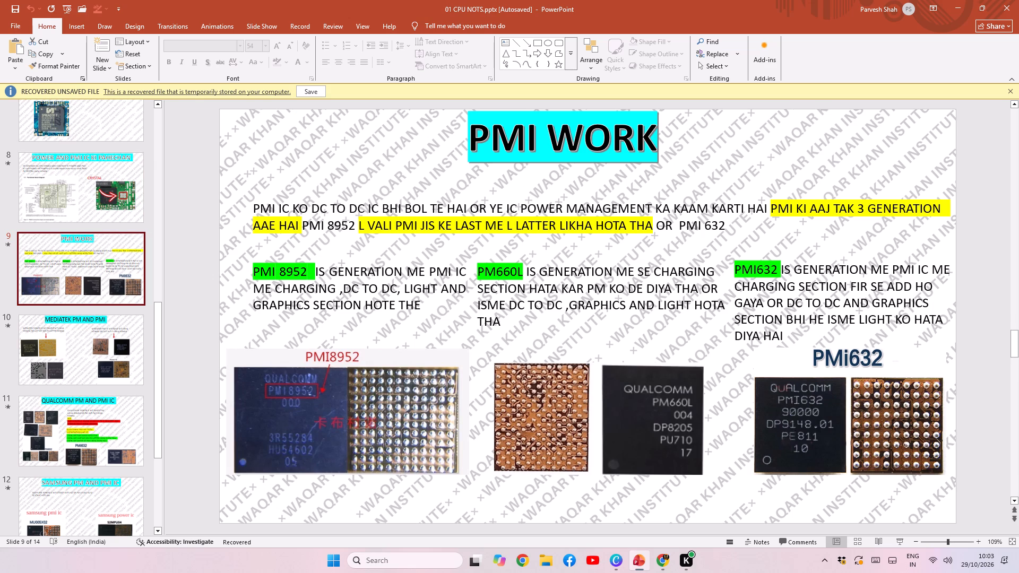
{"action": "double_click", "coordinate": [522, 142]}
{"action": "left_click", "coordinate": [522, 142]}
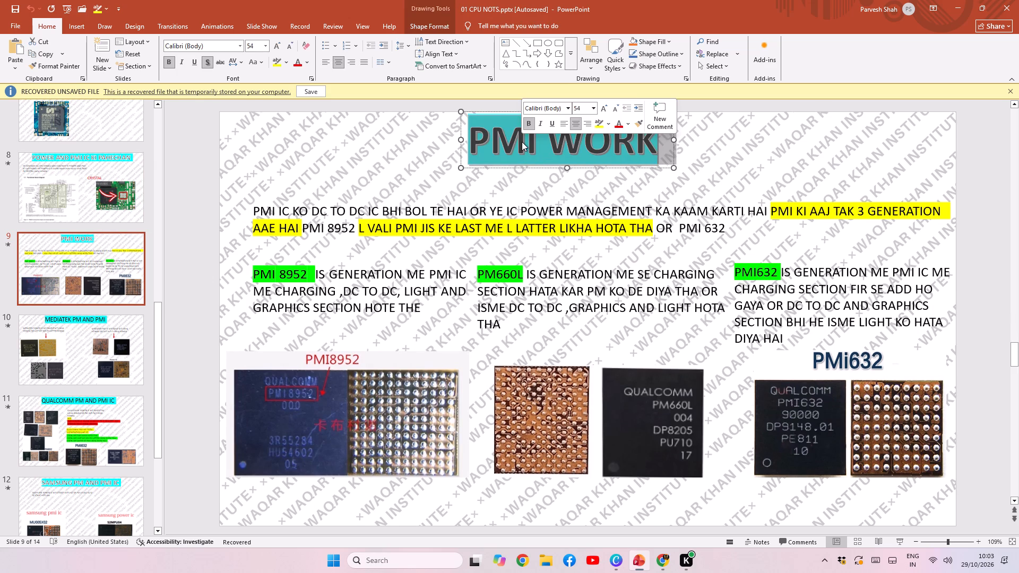
{"action": "key", "text": "ctrl+c"}
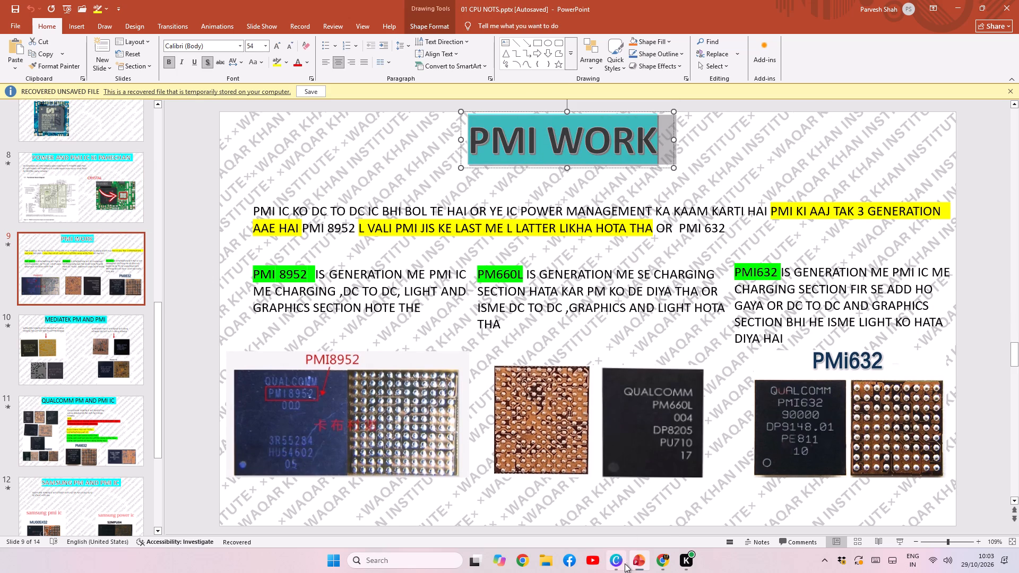
{"action": "left_click", "coordinate": [621, 565]}
{"action": "double_click", "coordinate": [577, 196]}
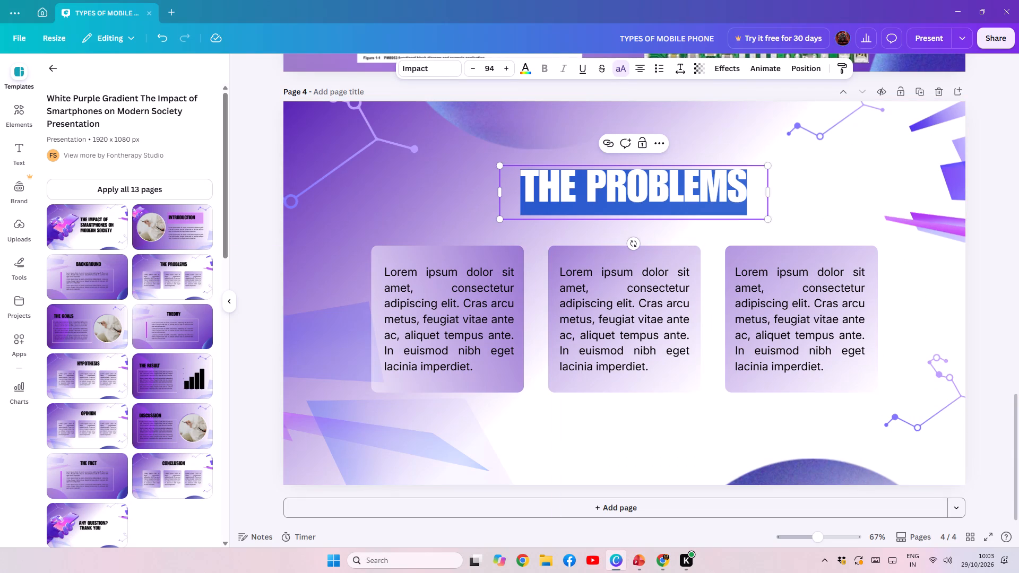
{"action": "key", "text": "ctrl+v"}
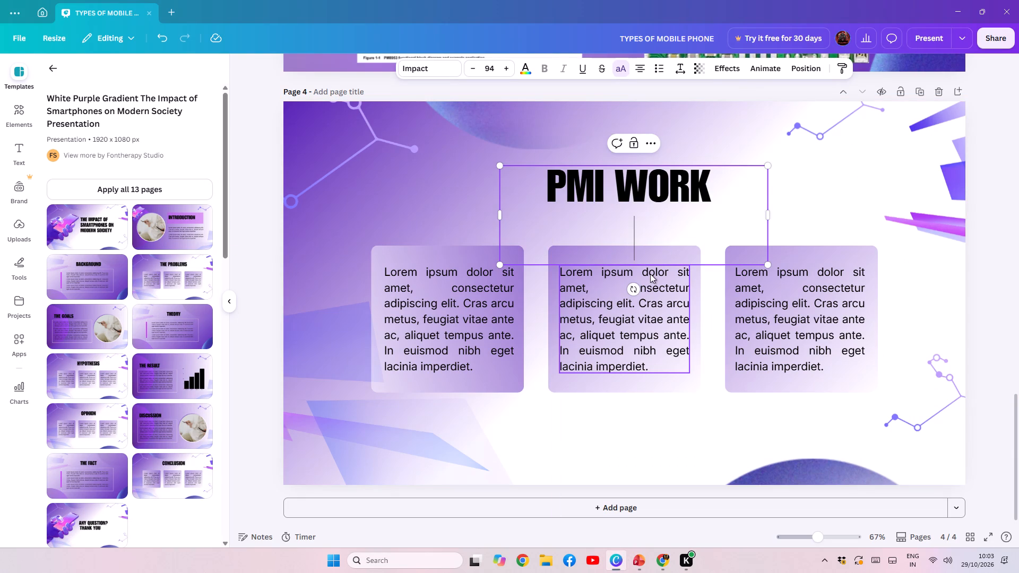
{"action": "key", "text": "BackSpace"}
Narrow the PMI WORK title box, scale the title down to font size 85.2, and place it at the top centre of page 4.
{"action": "left_click_drag", "start_coordinate": [768, 197], "coordinate": [753, 197]}
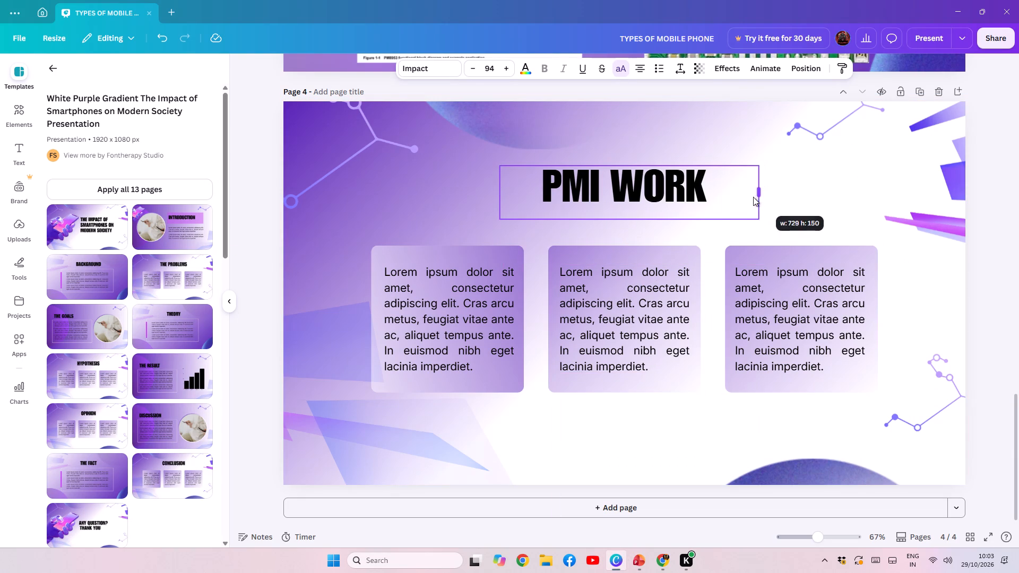
{"action": "left_click_drag", "start_coordinate": [753, 197], "coordinate": [703, 196]}
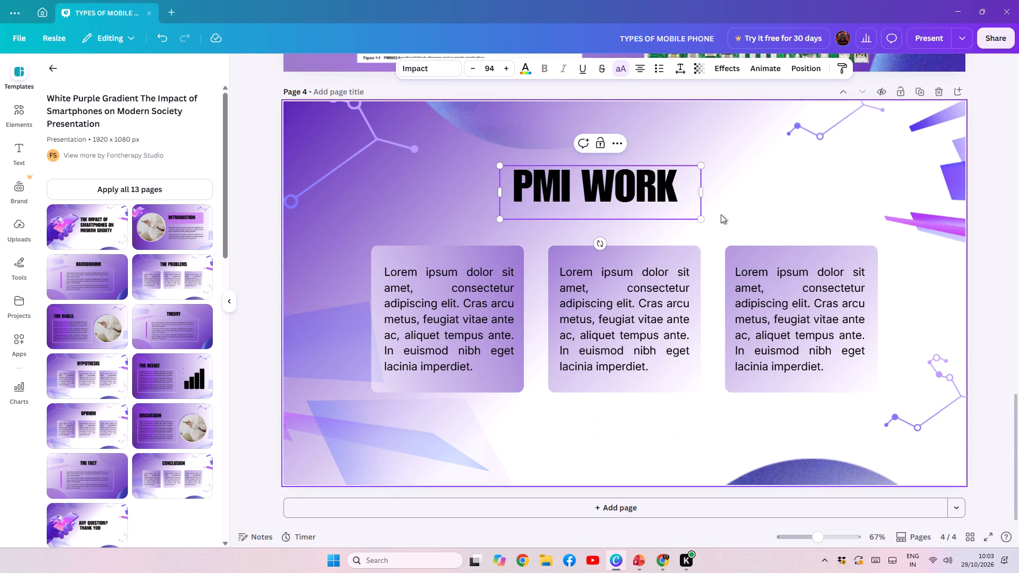
{"action": "left_click_drag", "start_coordinate": [703, 219], "coordinate": [687, 203]}
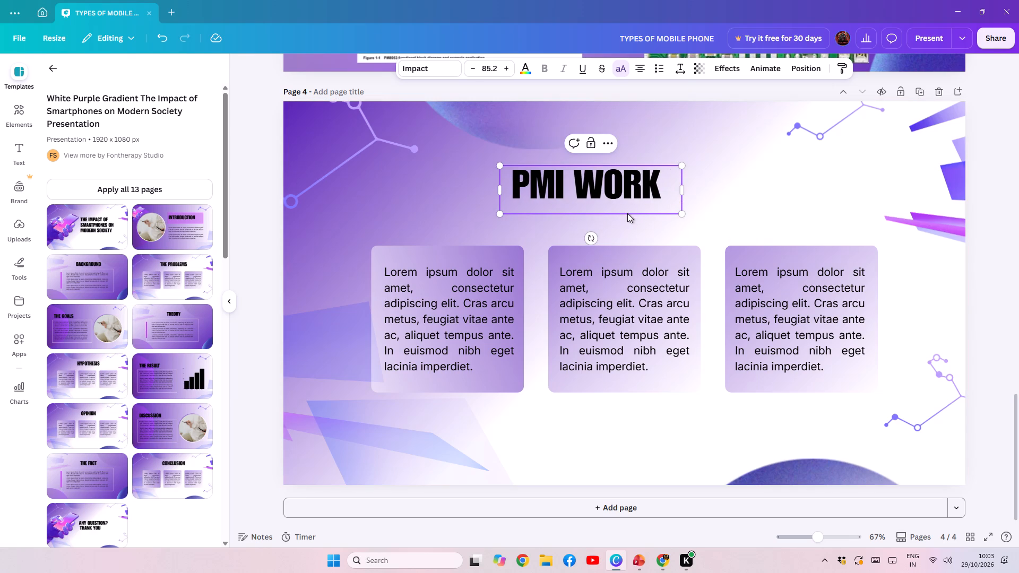
{"action": "left_click_drag", "start_coordinate": [628, 216], "coordinate": [639, 188]}
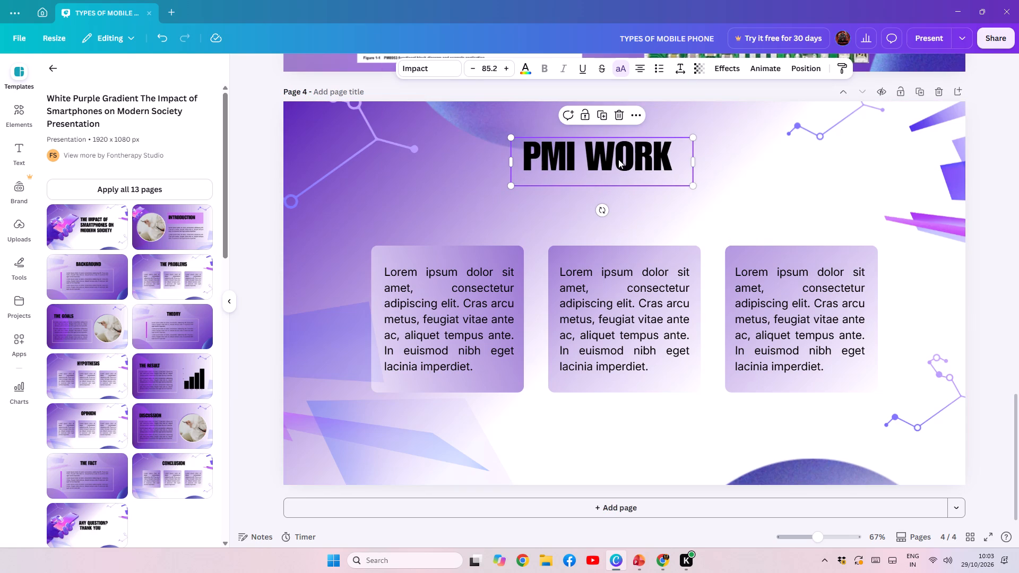
{"action": "left_click_drag", "start_coordinate": [621, 161], "coordinate": [632, 135]}
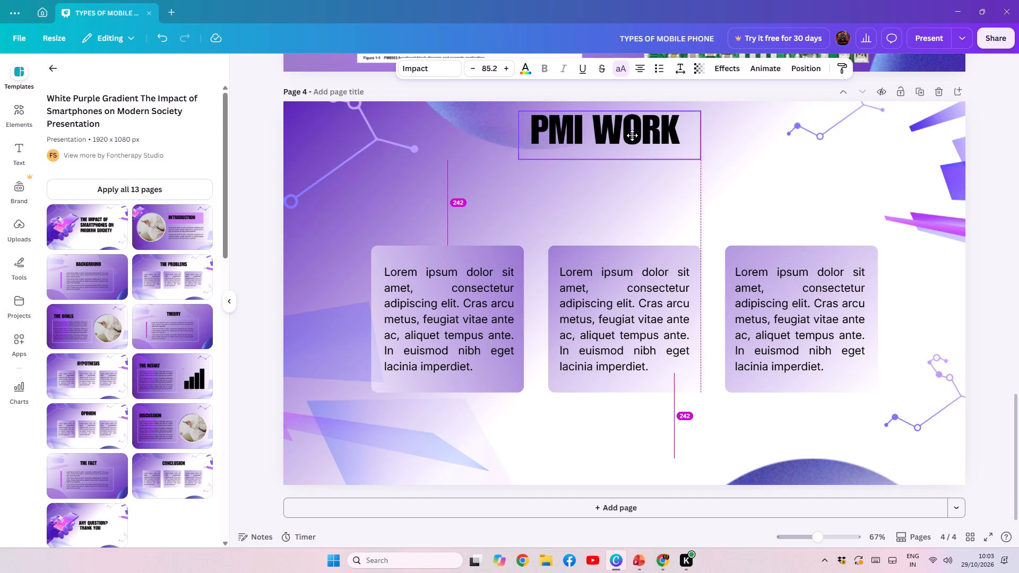
{"action": "left_click_drag", "start_coordinate": [632, 135], "coordinate": [634, 135]}
Delete the placeholder text from the first and second cards on page 4.
{"action": "left_click", "coordinate": [443, 305]}
{"action": "key", "text": "Delete"}
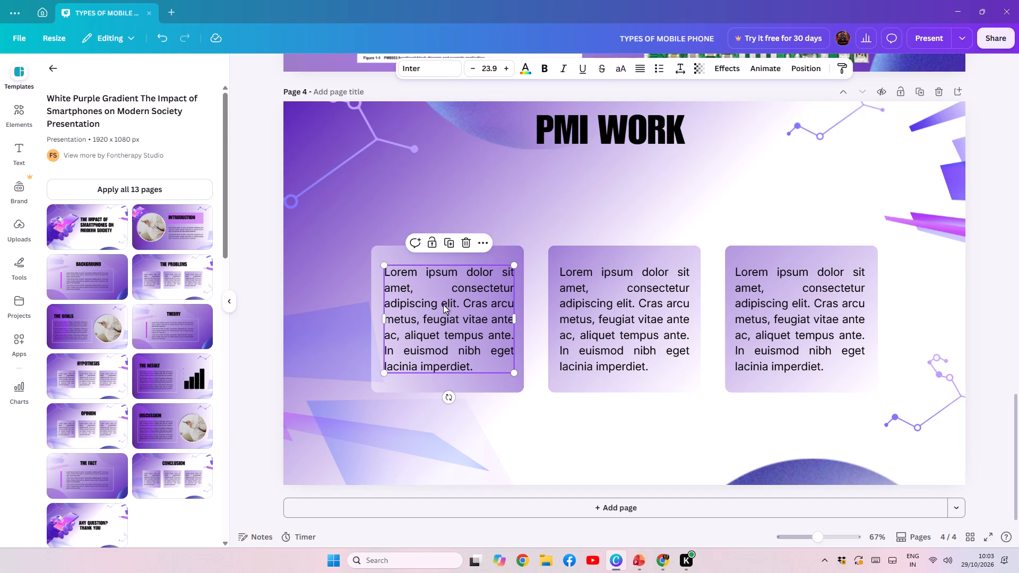
{"action": "left_click", "coordinate": [601, 340]}
{"action": "key", "text": "Delete"}
Move the third card's placeholder text above the cards on page 4 and widen it into a paragraph beneath the PMI WORK title.
{"action": "left_click", "coordinate": [771, 330]}
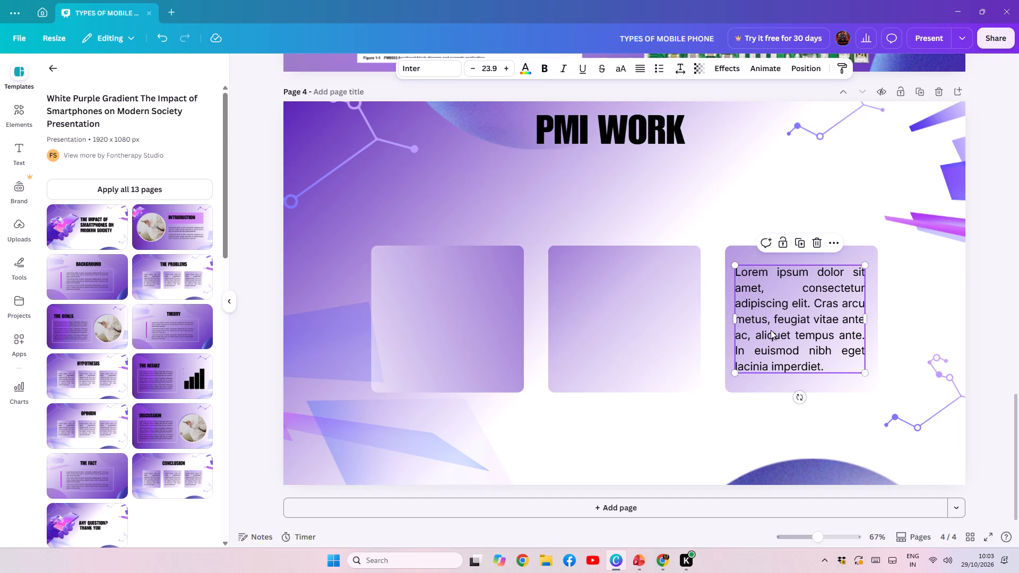
{"action": "left_click_drag", "start_coordinate": [771, 330], "coordinate": [447, 209]}
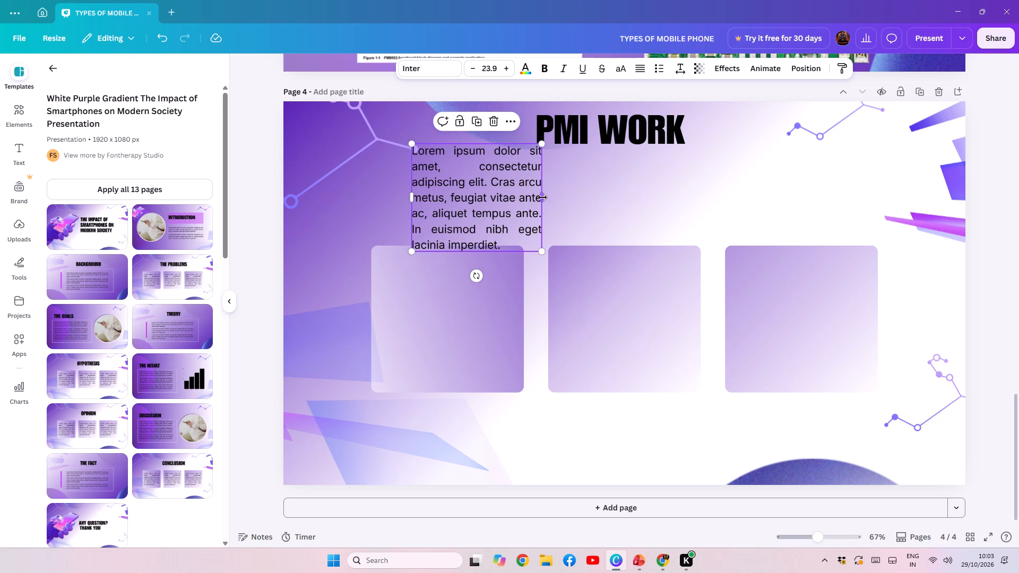
{"action": "left_click_drag", "start_coordinate": [542, 197], "coordinate": [814, 203]}
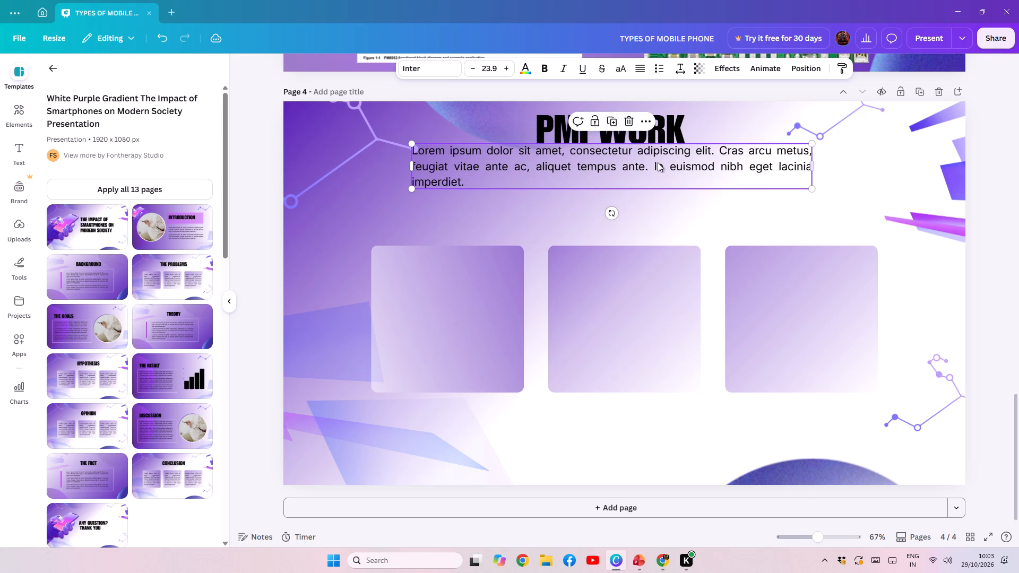
{"action": "left_click_drag", "start_coordinate": [656, 164], "coordinate": [657, 202]}
{"action": "left_click", "coordinate": [428, 316]}
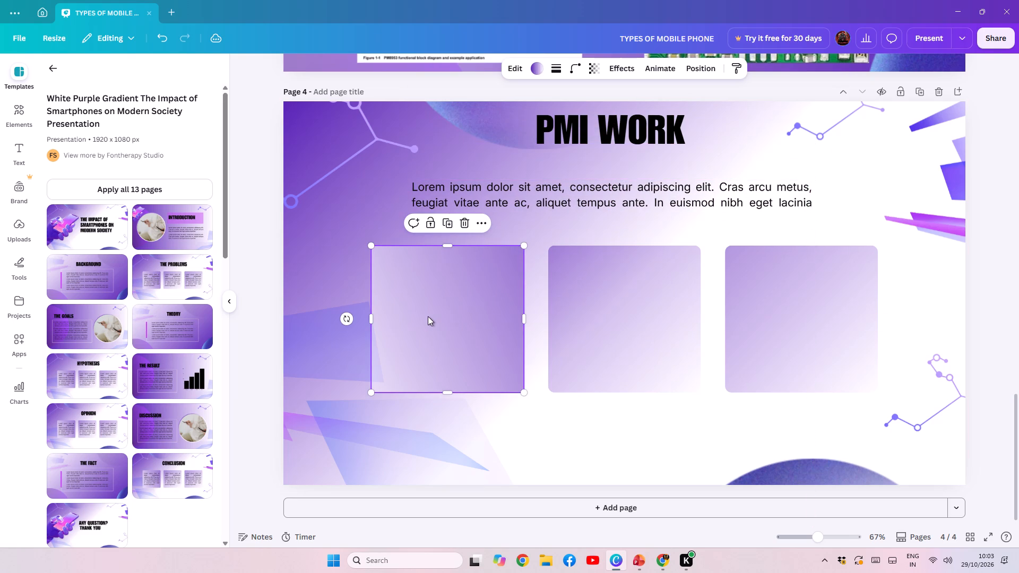
Replace the widened placeholder paragraph with the PMI IC KO DC TO DC IC introduction copied from PowerPoint slide 9.
{"action": "left_click", "coordinate": [636, 559]}
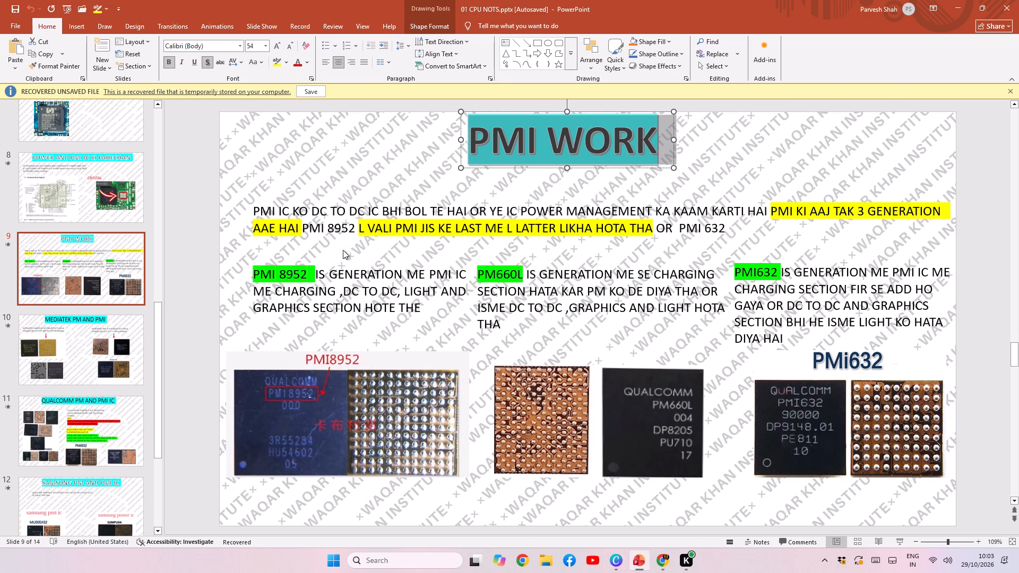
{"action": "left_click", "coordinate": [619, 571]}
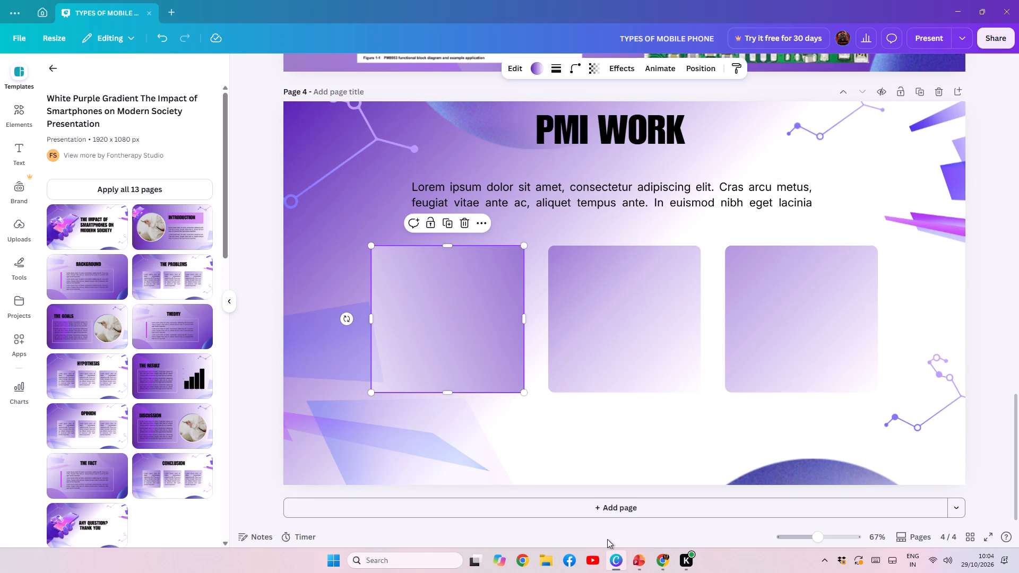
{"action": "double_click", "coordinate": [508, 196]}
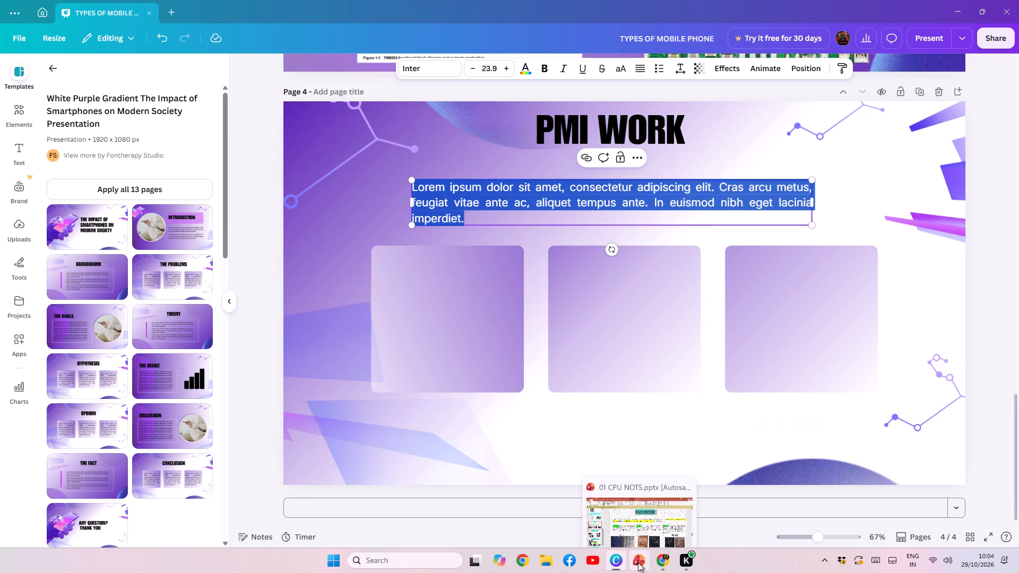
{"action": "left_click", "coordinate": [638, 562]}
{"action": "triple_click", "coordinate": [299, 209]}
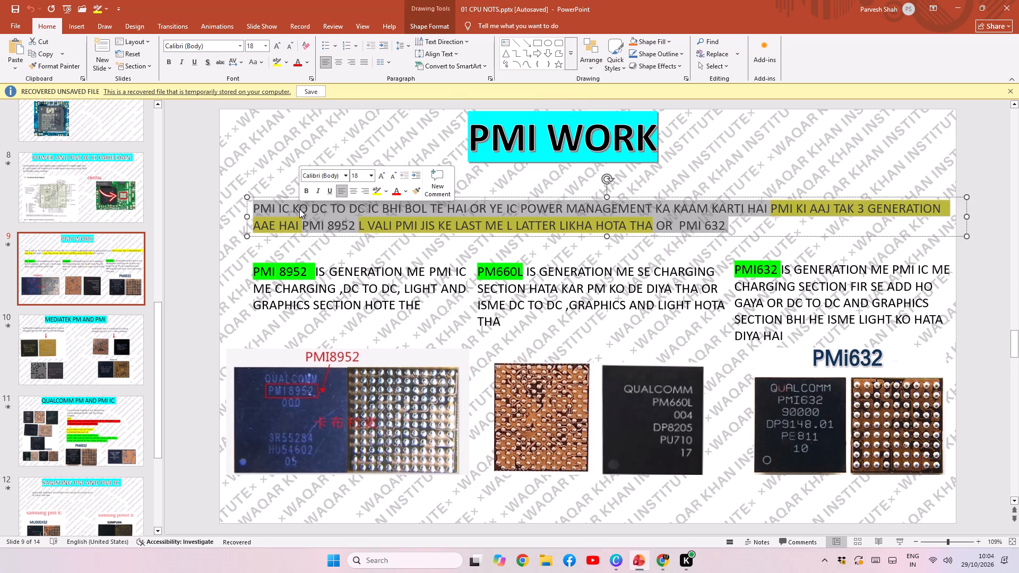
{"action": "key", "text": "ctrl+c"}
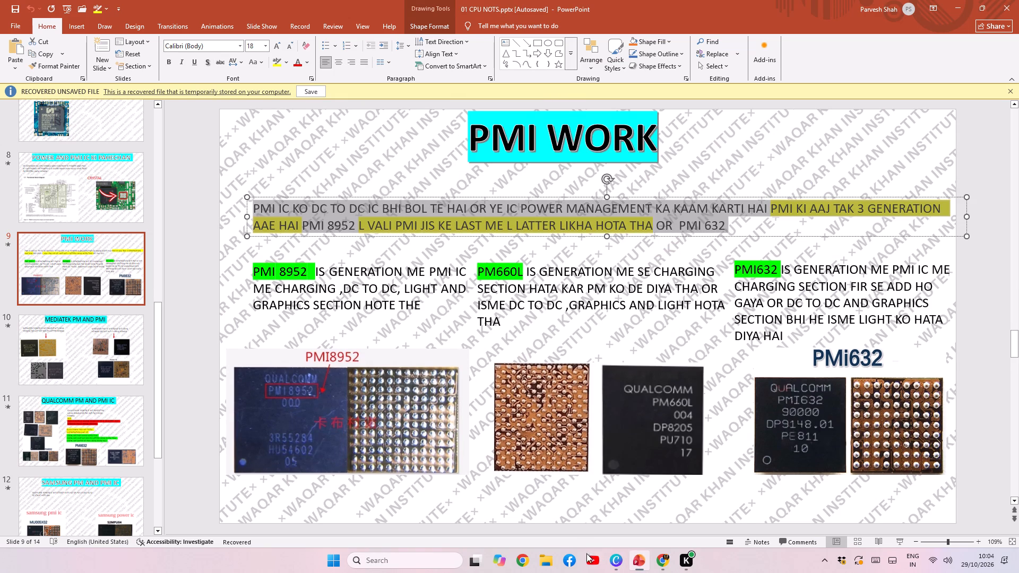
{"action": "left_click", "coordinate": [620, 569]}
{"action": "key", "text": "ctrl+v"}
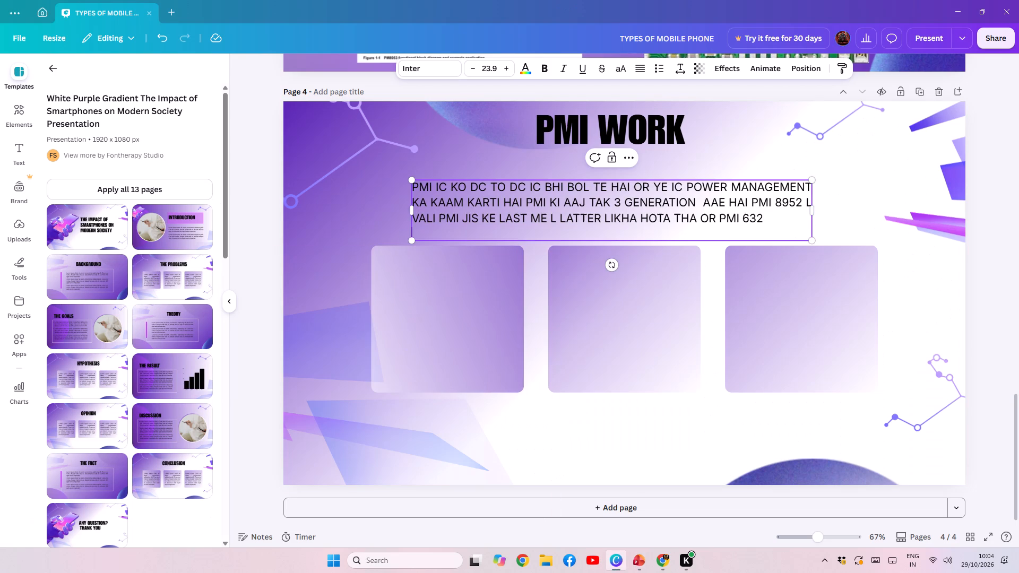
Widen the PMI introduction paragraph further and centre it closely beneath the PMI WORK title on page 4.
{"action": "left_click", "coordinate": [366, 194]}
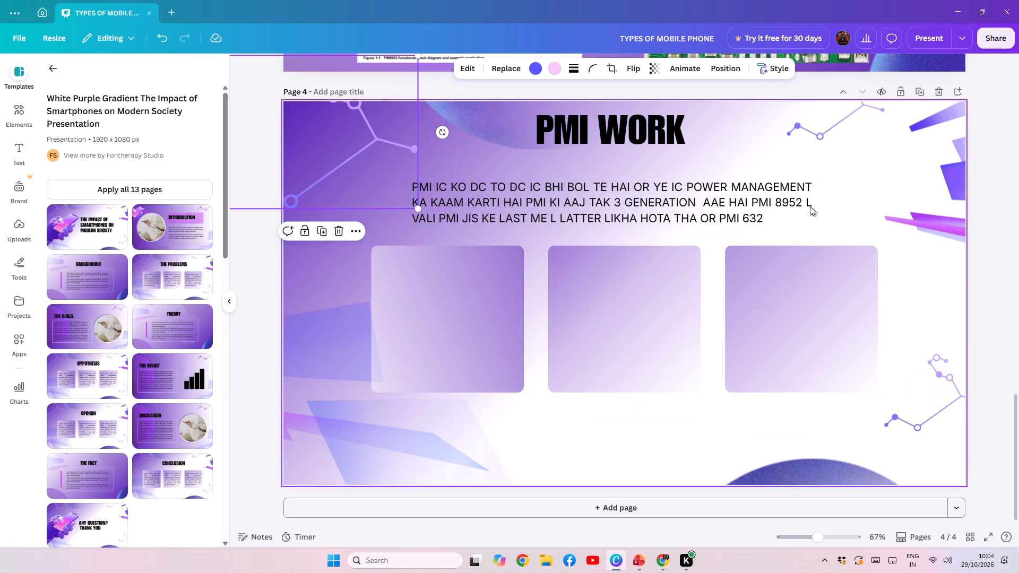
{"action": "left_click", "coordinate": [793, 206]}
{"action": "left_click_drag", "start_coordinate": [814, 209], "coordinate": [886, 201]}
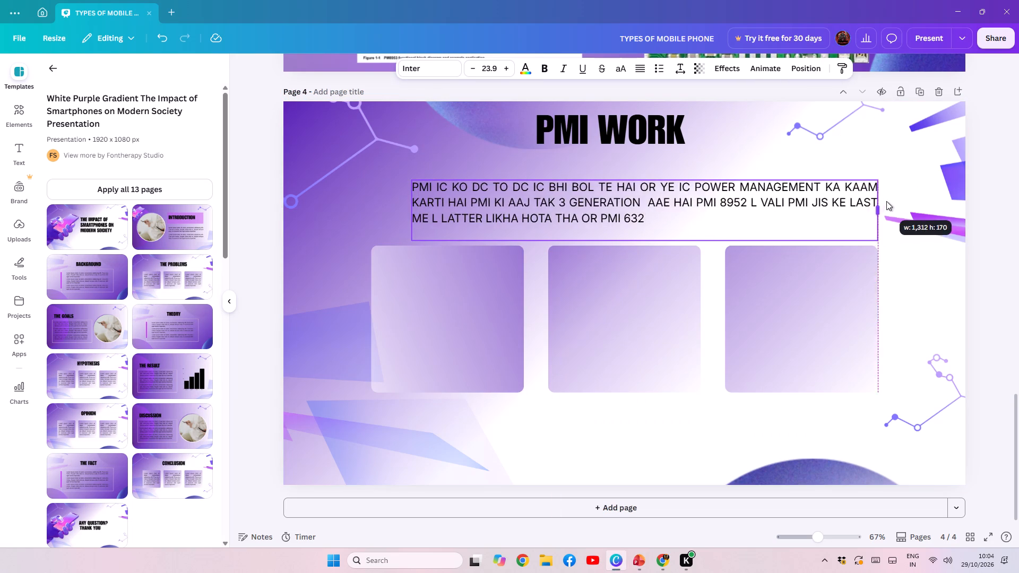
{"action": "left_click_drag", "start_coordinate": [886, 201], "coordinate": [920, 201]}
{"action": "left_click_drag", "start_coordinate": [655, 225], "coordinate": [603, 220]}
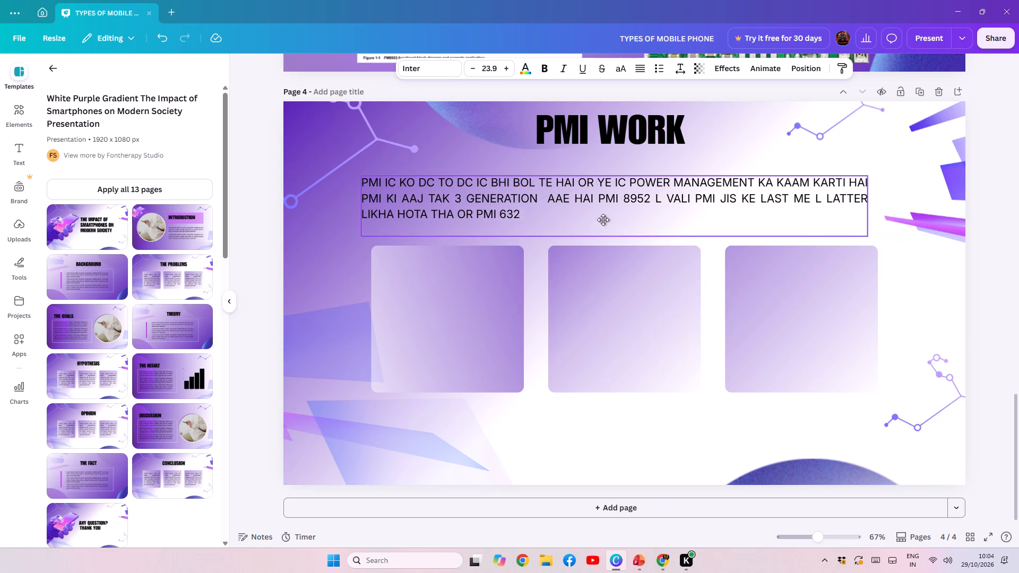
{"action": "left_click_drag", "start_coordinate": [603, 220], "coordinate": [604, 211]}
Move the three empty cards down in a row along the bottom of page 4, spreading the outer two slightly outward.
{"action": "left_click_drag", "start_coordinate": [424, 328], "coordinate": [418, 414]}
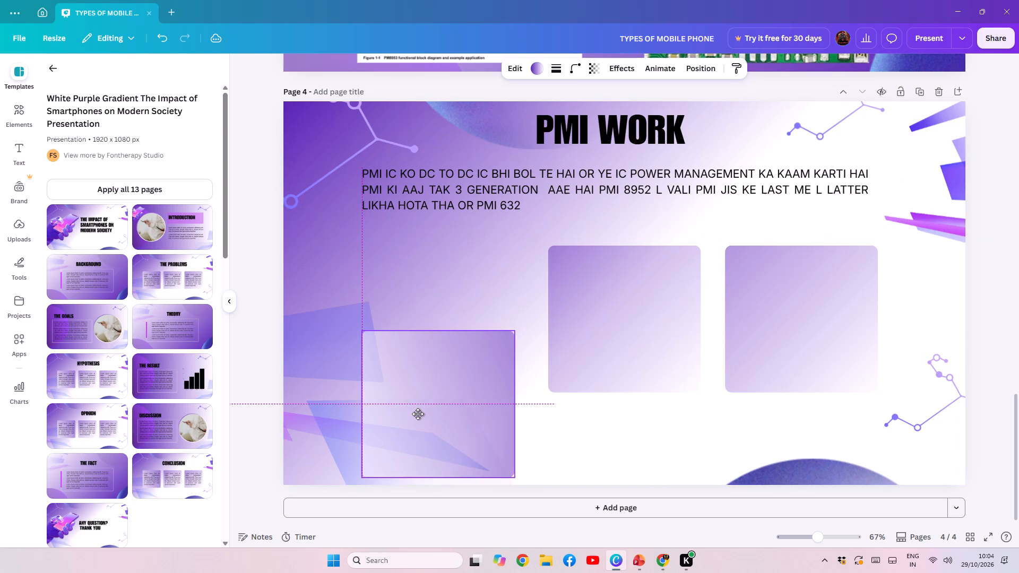
{"action": "left_click_drag", "start_coordinate": [418, 414], "coordinate": [417, 417]}
{"action": "left_click_drag", "start_coordinate": [590, 336], "coordinate": [592, 428]}
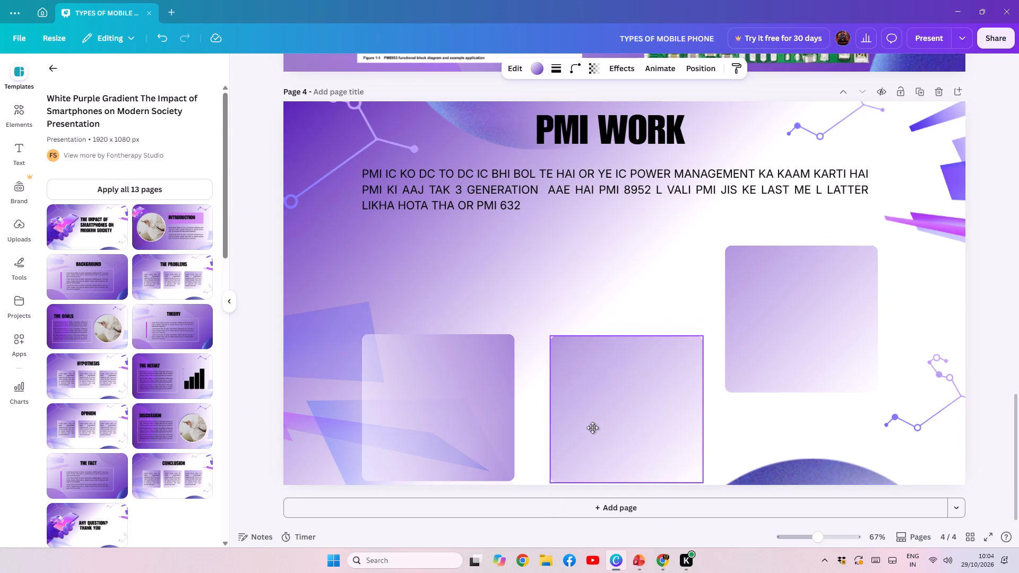
{"action": "left_click_drag", "start_coordinate": [592, 428], "coordinate": [592, 426]}
{"action": "left_click_drag", "start_coordinate": [772, 331], "coordinate": [777, 418]}
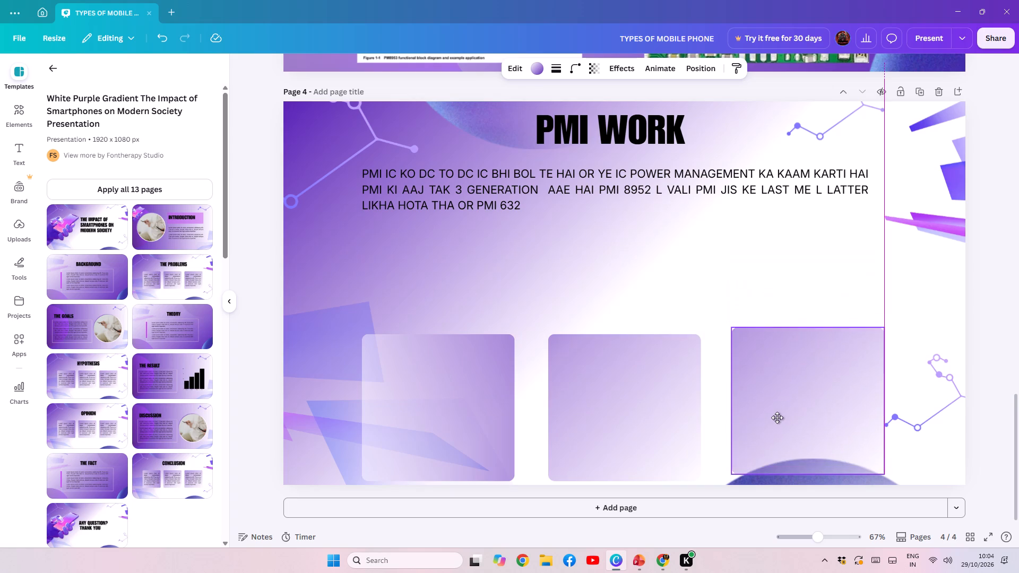
{"action": "left_click_drag", "start_coordinate": [777, 418], "coordinate": [777, 418]}
{"action": "left_click", "coordinate": [688, 262]}
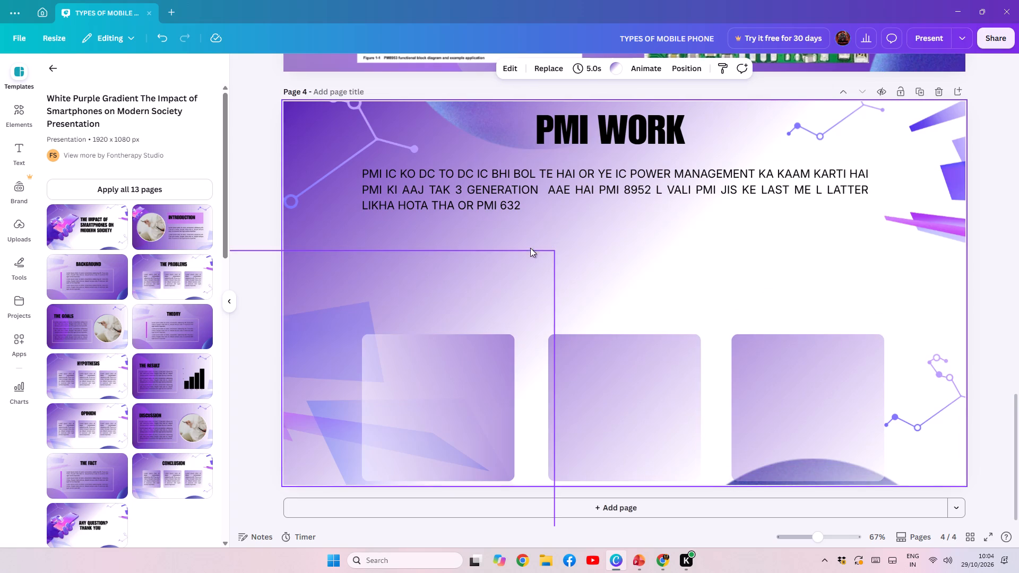
Colour the phrase PMI KI AAJ TAK 3 GENERATION AAE HAI light lime green, following the highlighting on PowerPoint slide 9.
{"action": "left_click", "coordinate": [410, 184]}
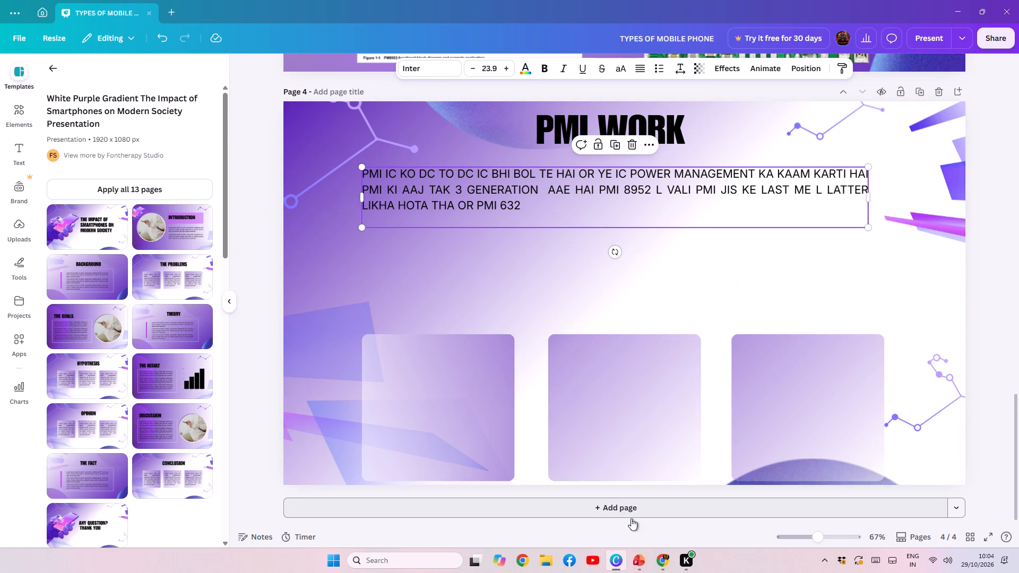
{"action": "left_click", "coordinate": [640, 562]}
{"action": "left_click", "coordinate": [293, 170]}
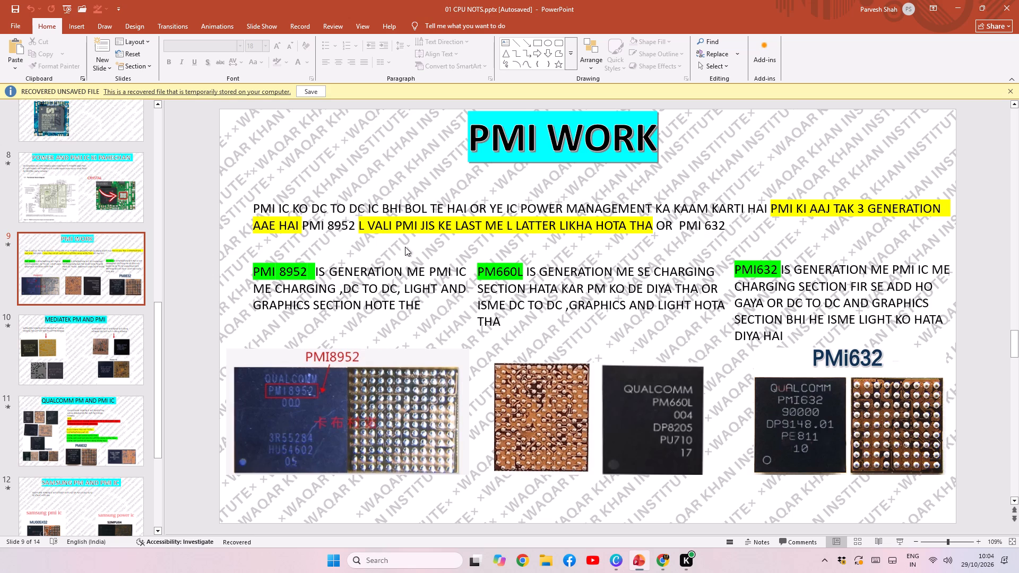
{"action": "left_click", "coordinate": [616, 563]}
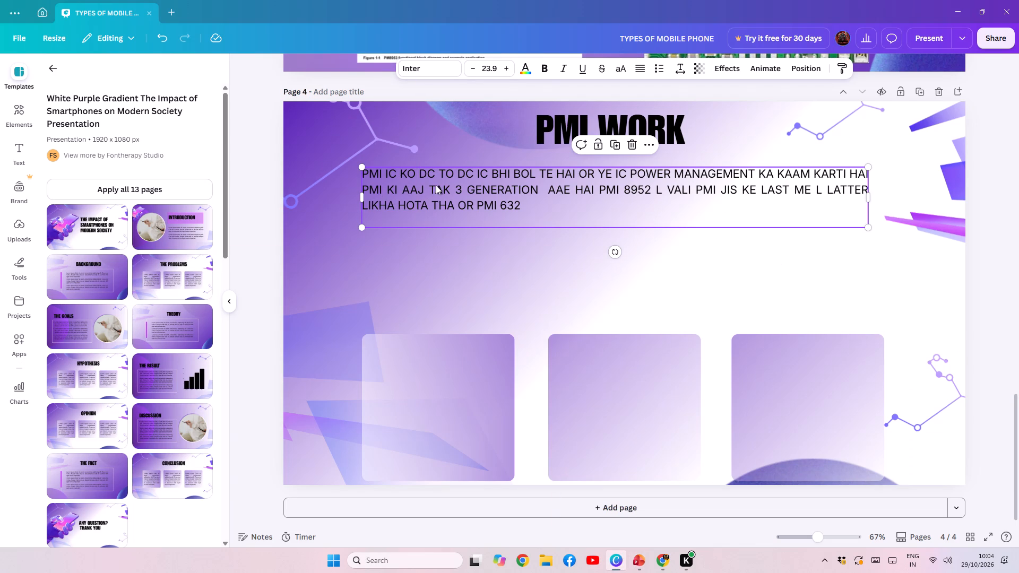
{"action": "left_click", "coordinate": [526, 70]}
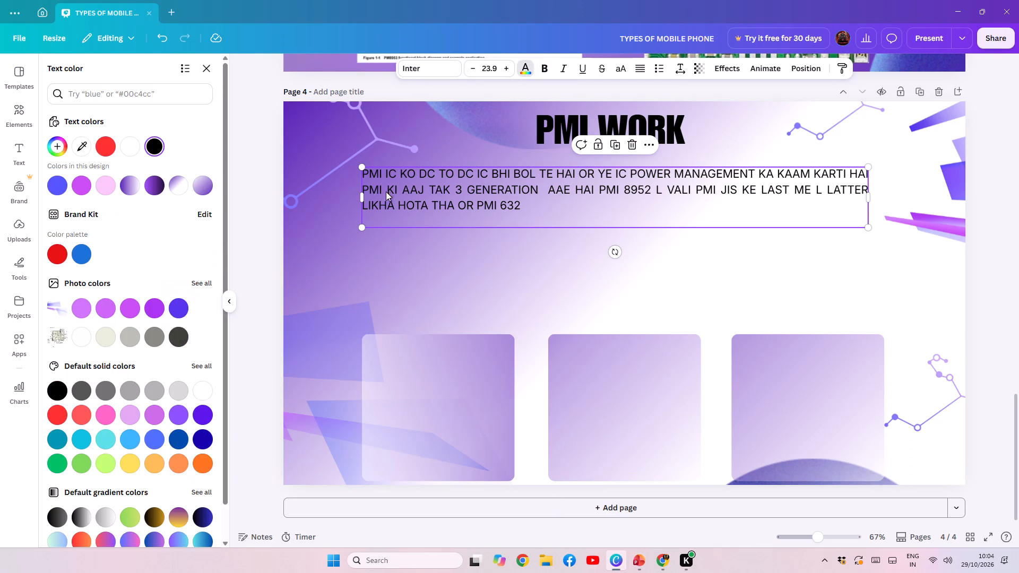
{"action": "left_click", "coordinate": [367, 187]}
{"action": "left_click", "coordinate": [367, 187]}
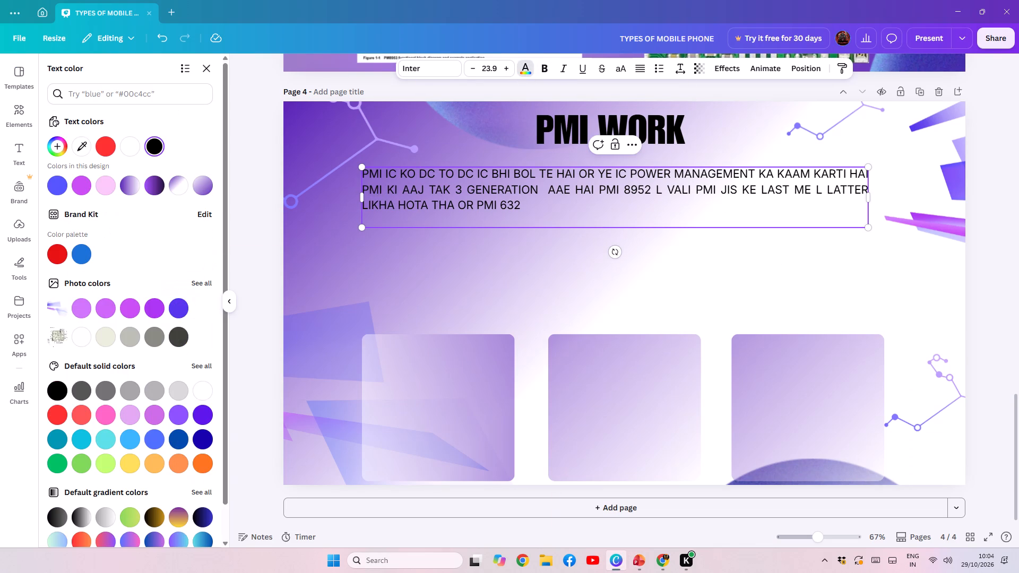
{"action": "left_click_drag", "start_coordinate": [365, 187], "coordinate": [467, 191]}
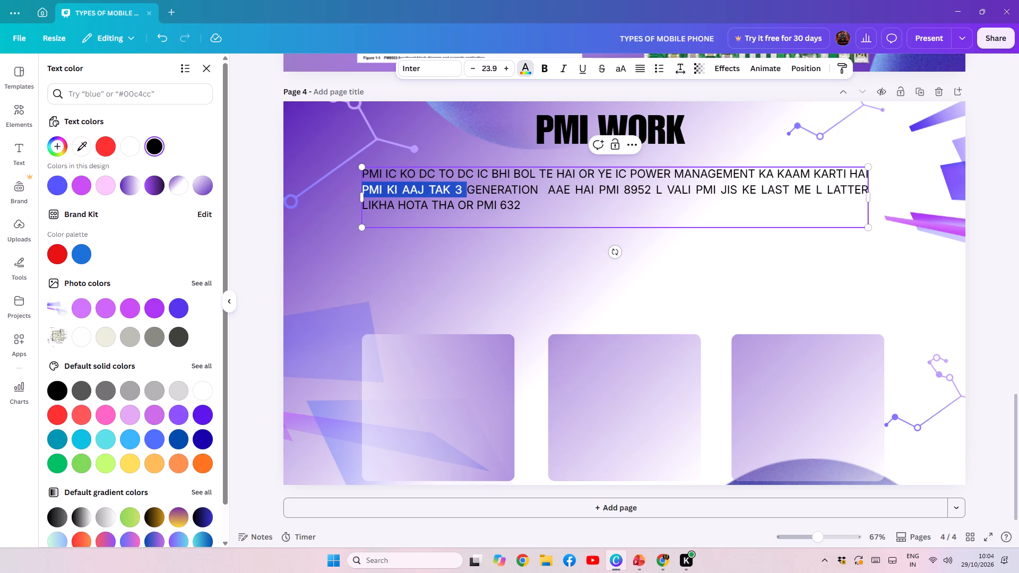
{"action": "left_click_drag", "start_coordinate": [467, 191], "coordinate": [604, 193]}
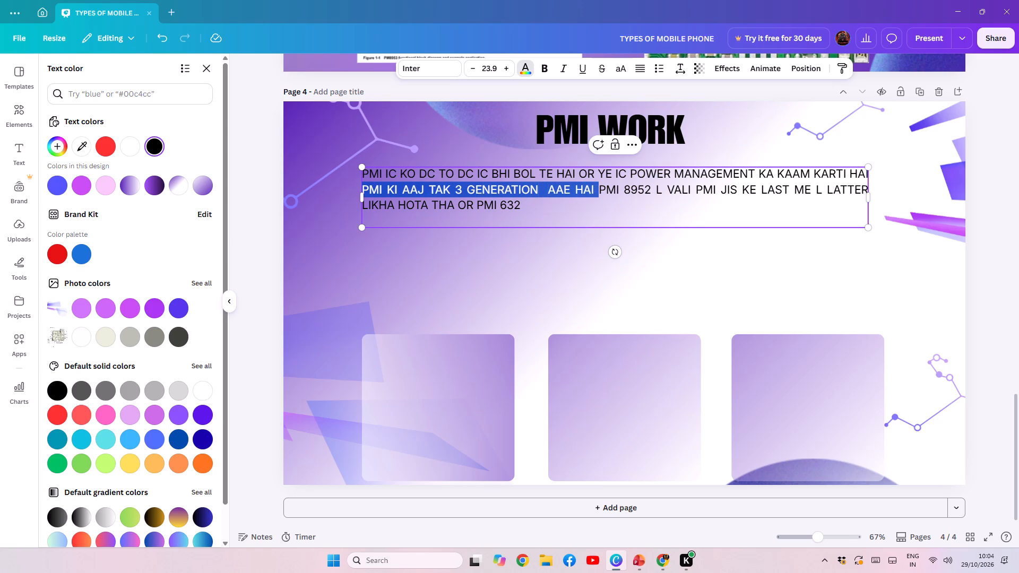
{"action": "left_click_drag", "start_coordinate": [604, 193], "coordinate": [593, 194]}
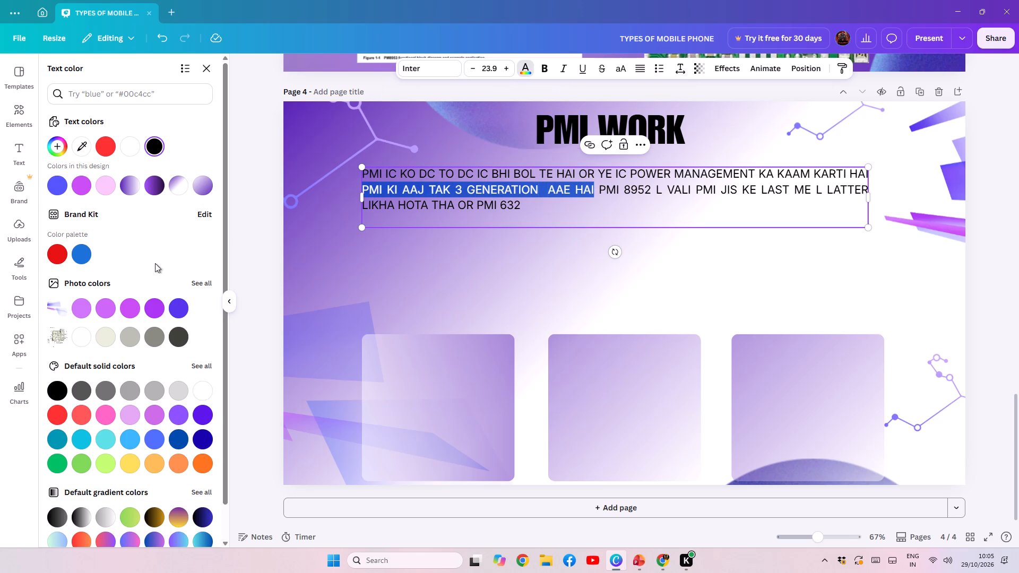
{"action": "left_click", "coordinate": [100, 460]}
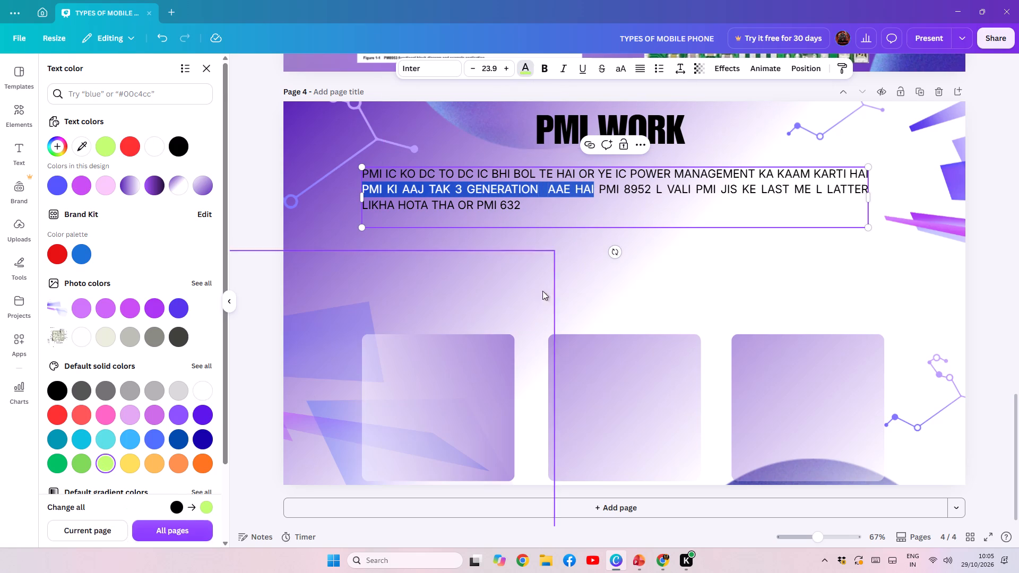
{"action": "left_click", "coordinate": [643, 267]}
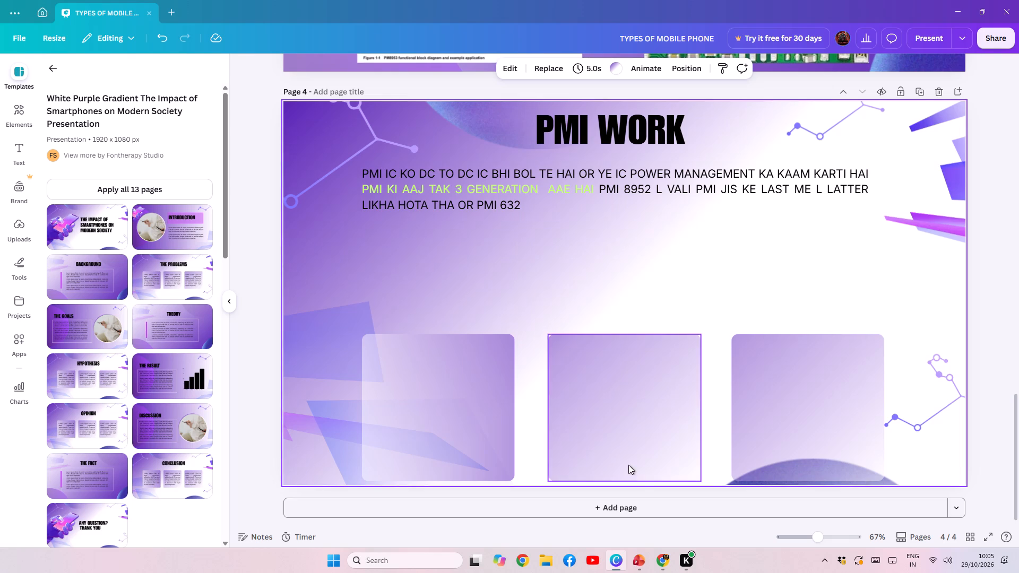
Copy the PMI 8952 description from PowerPoint slide 9 and paste it onto Canva page 4 as a new text box.
{"action": "left_click", "coordinate": [645, 564]}
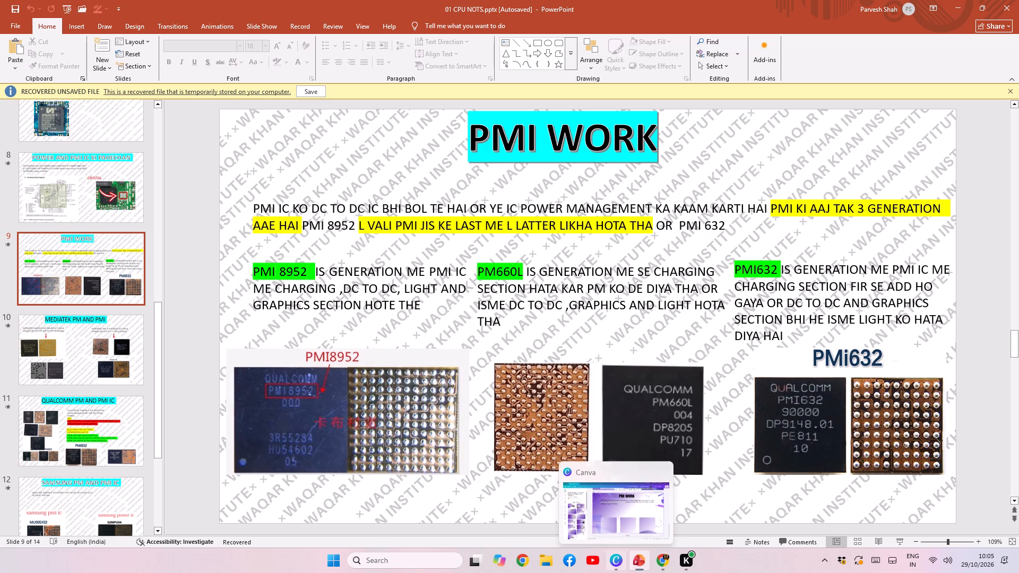
{"action": "left_click", "coordinate": [252, 273]}
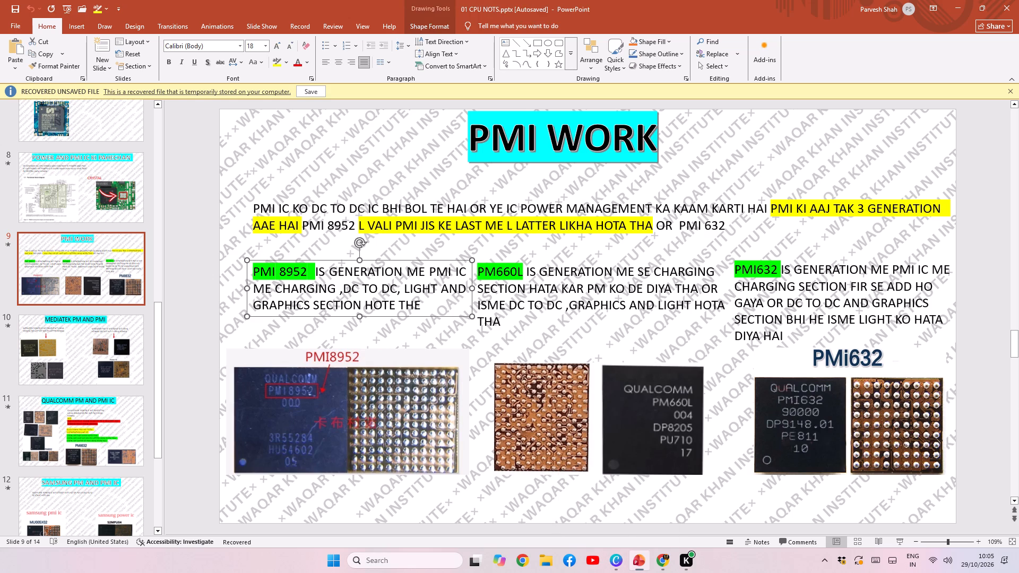
{"action": "left_click_drag", "start_coordinate": [249, 264], "coordinate": [256, 264]}
{"action": "left_click_drag", "start_coordinate": [254, 264], "coordinate": [243, 266]}
{"action": "left_click", "coordinate": [277, 279]}
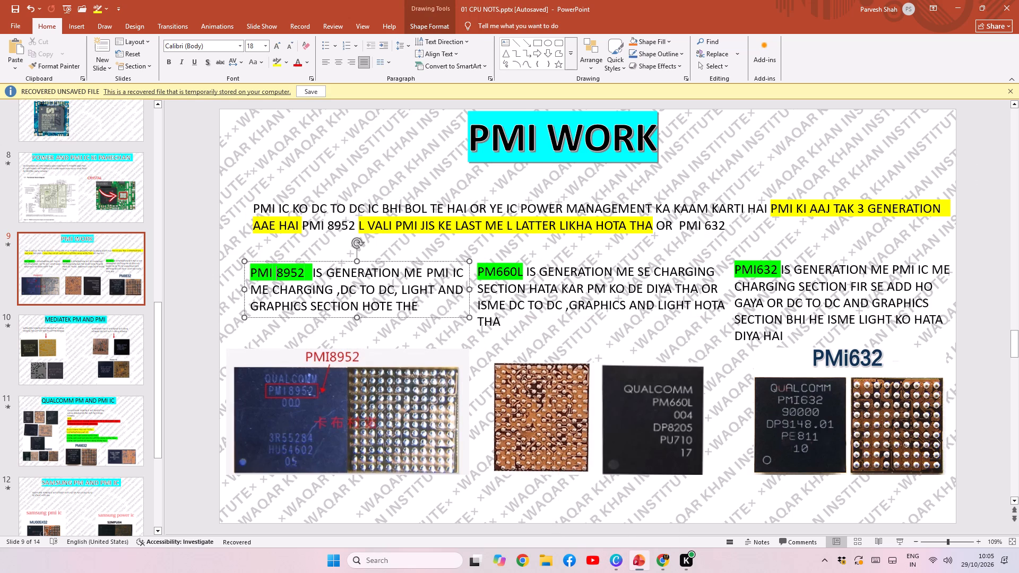
{"action": "left_click", "coordinate": [251, 277]}
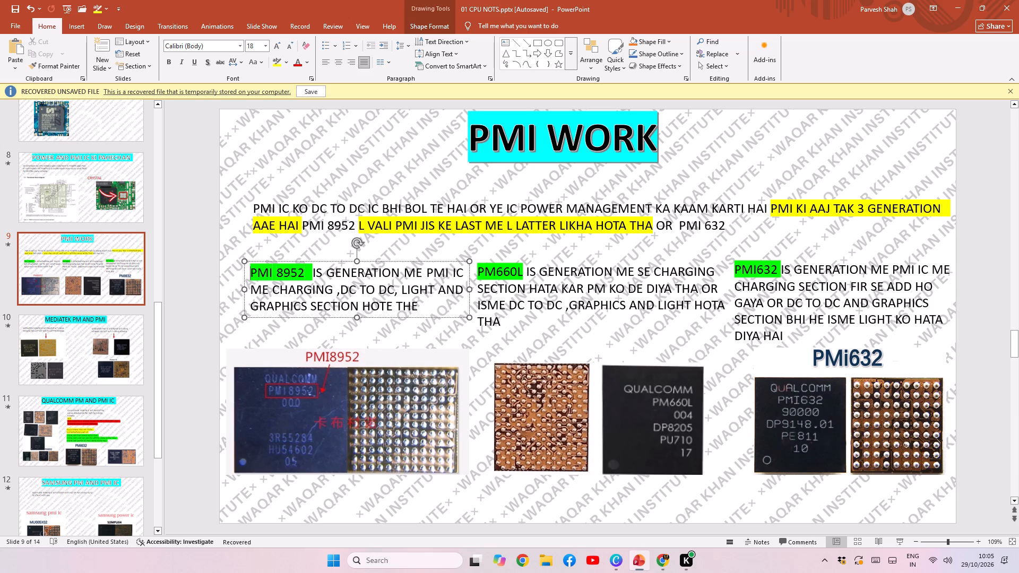
{"action": "triple_click", "coordinate": [300, 276]}
{"action": "key", "text": "ctrl+c"}
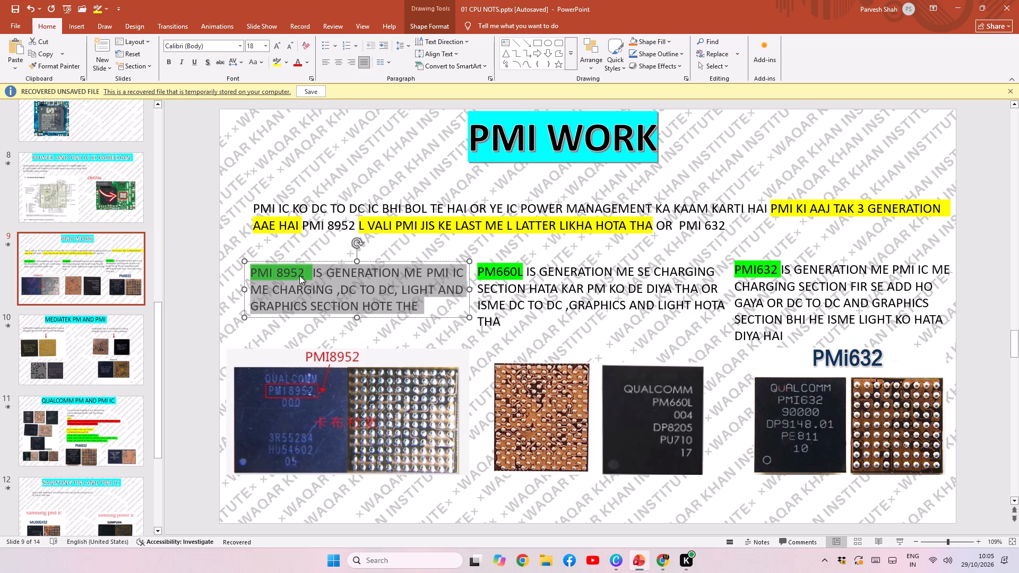
{"action": "left_click", "coordinate": [232, 317]}
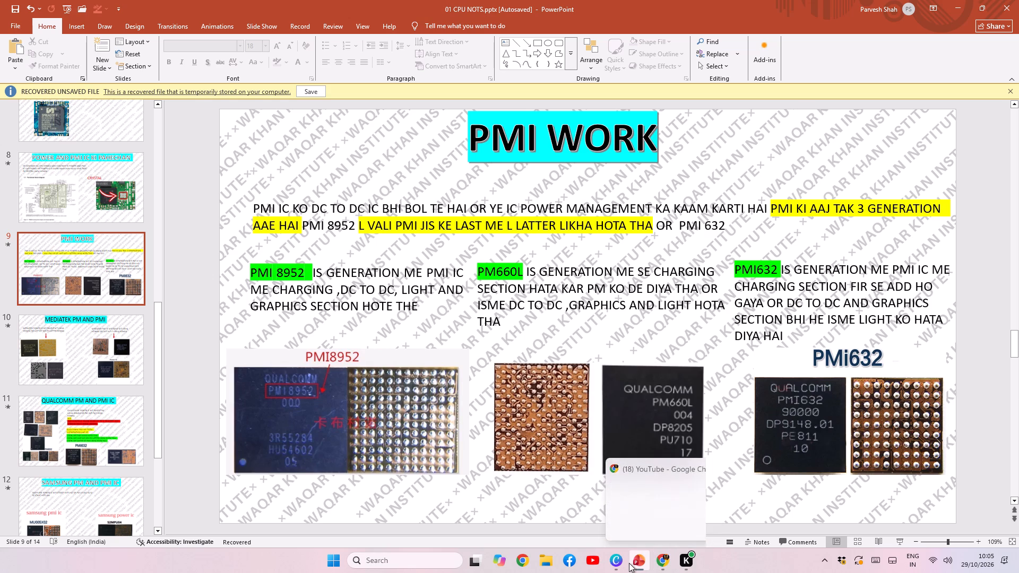
{"action": "left_click", "coordinate": [614, 564]}
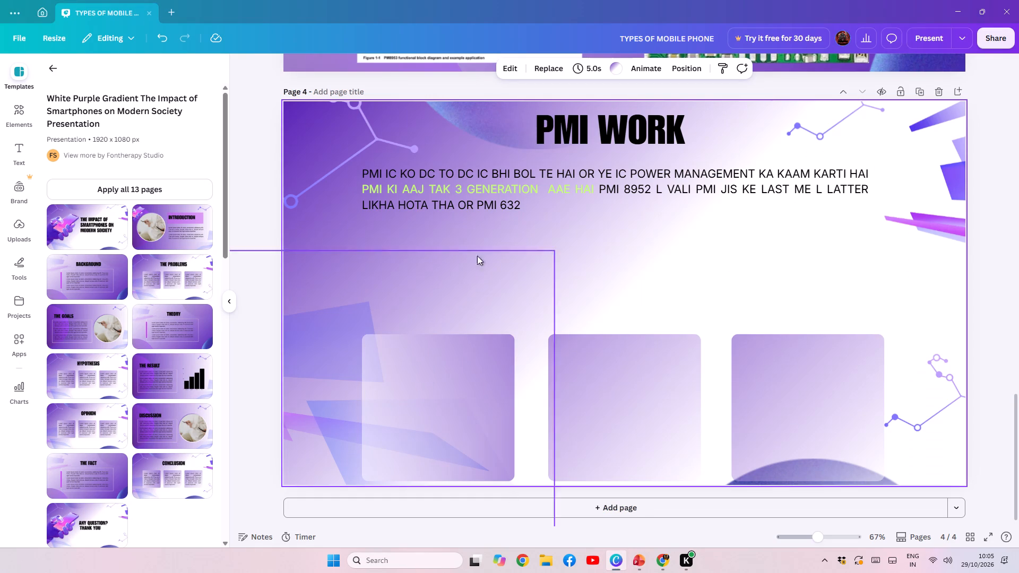
{"action": "key", "text": "ctrl+v"}
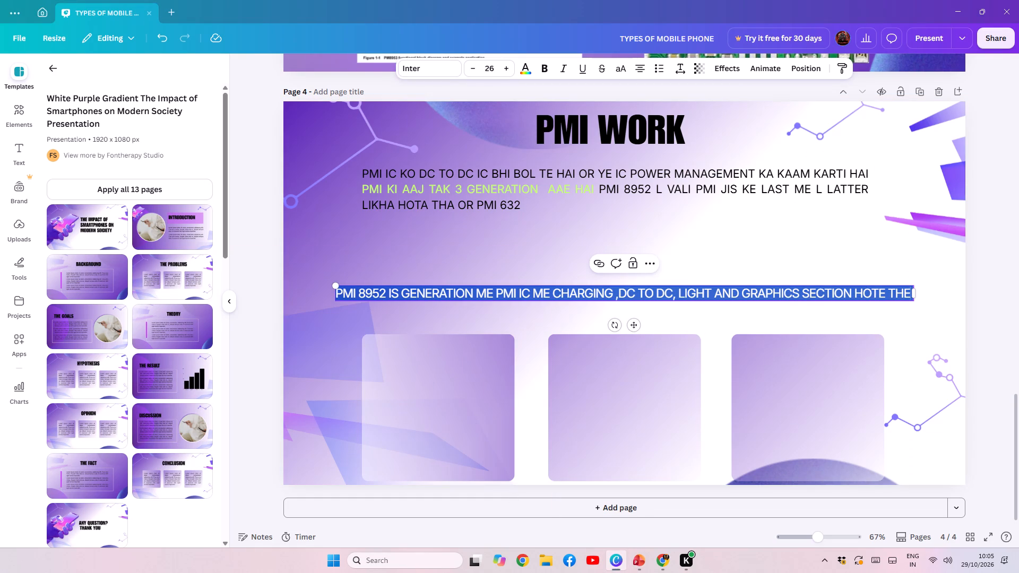
Narrow the PMI 8952 description to a four-line block and place it just above the first card on page 4.
{"action": "left_click_drag", "start_coordinate": [916, 295], "coordinate": [501, 299]}
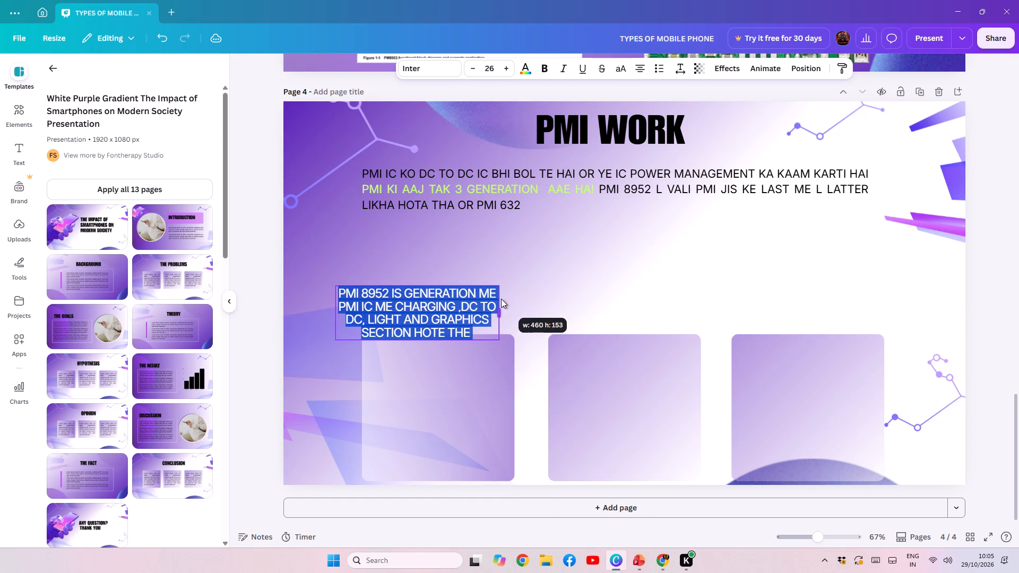
{"action": "left_click_drag", "start_coordinate": [501, 299], "coordinate": [498, 299]}
{"action": "left_click", "coordinate": [555, 283]}
{"action": "left_click_drag", "start_coordinate": [429, 319], "coordinate": [451, 303]}
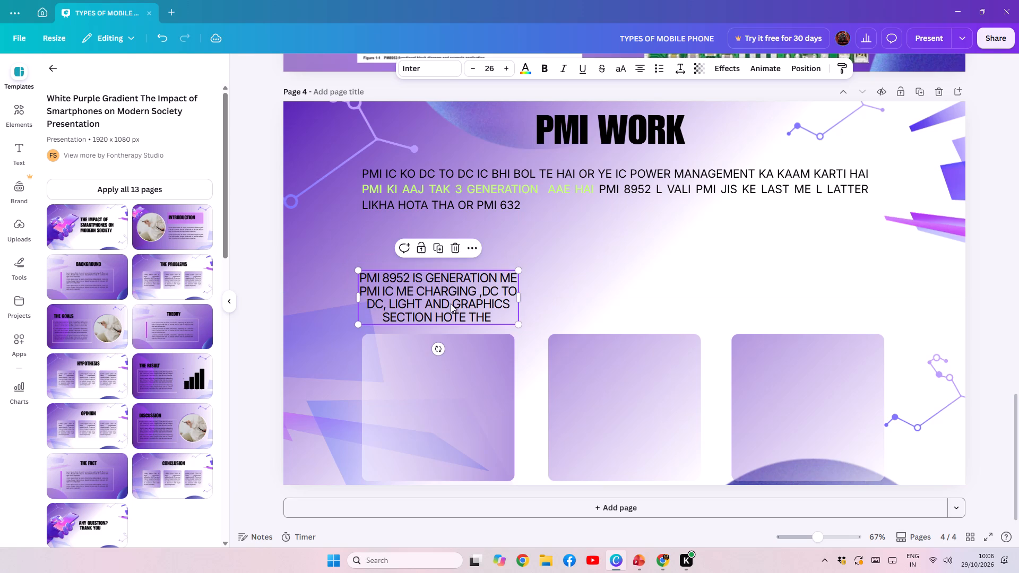
Copy the PMI8952 chip picture from PowerPoint slide 9 and paste it onto Canva page 4.
{"action": "left_click", "coordinate": [643, 564]}
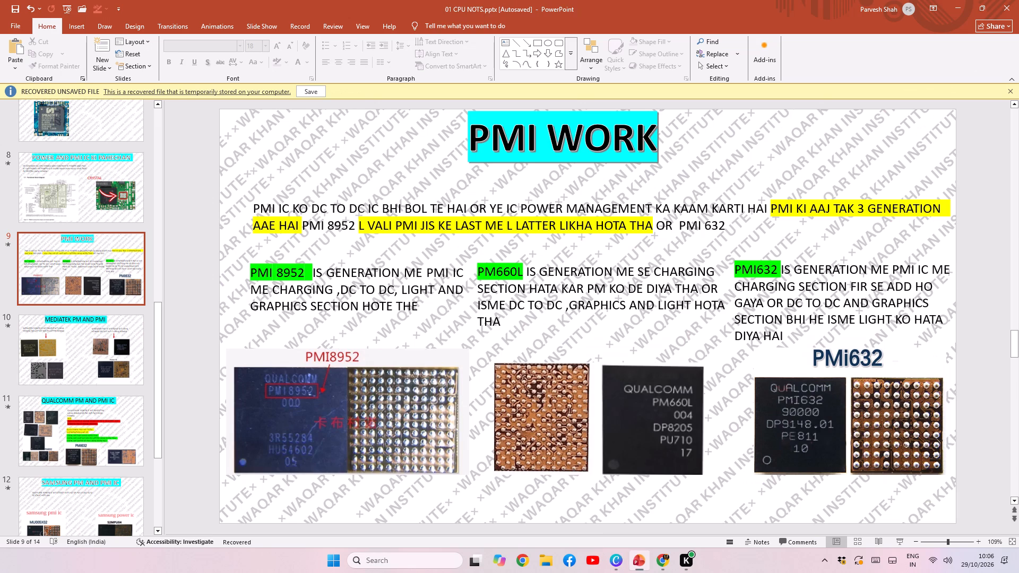
{"action": "left_click", "coordinate": [402, 425]}
{"action": "key", "text": "ctrl+c"}
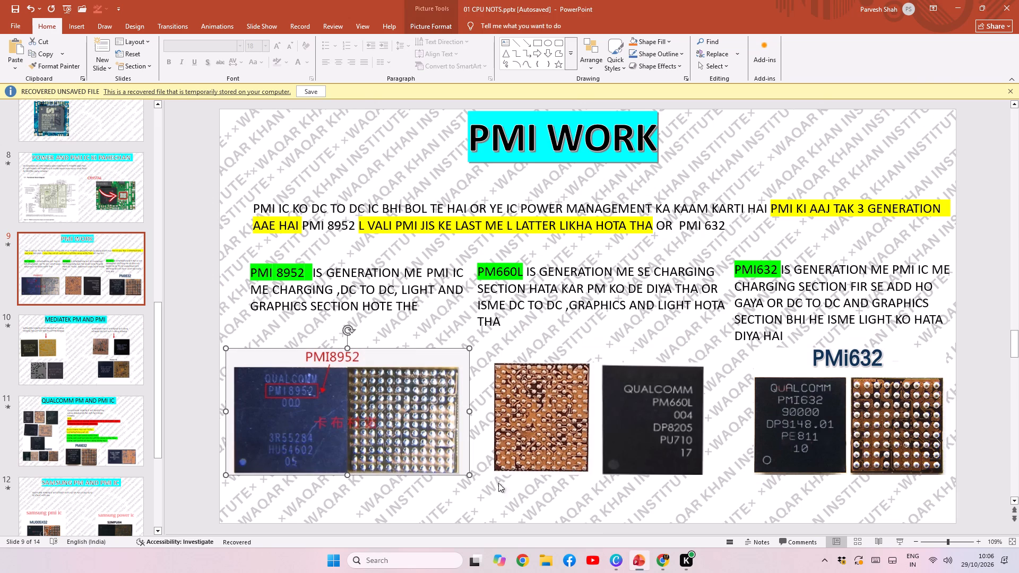
{"action": "left_click", "coordinate": [618, 561]}
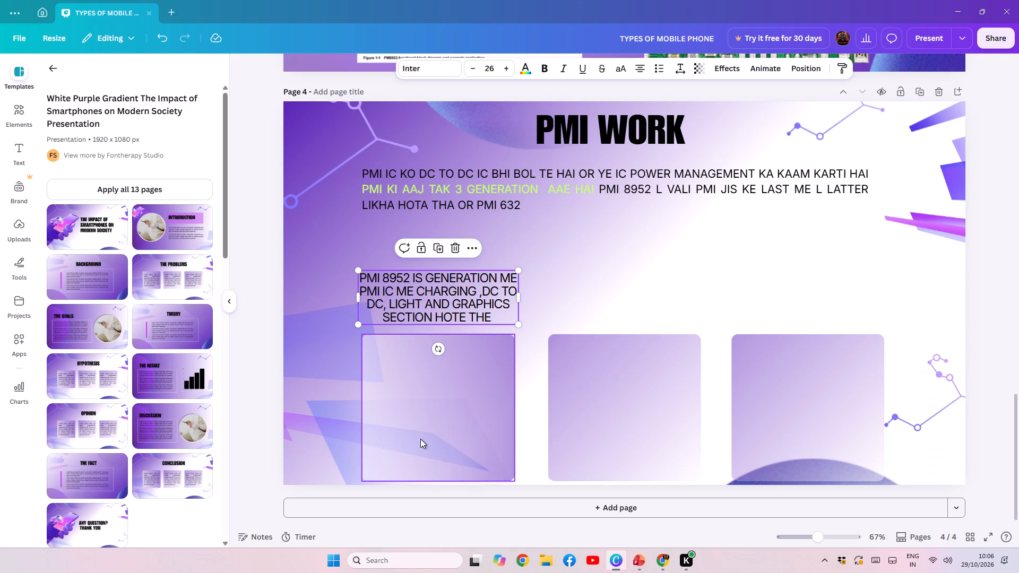
{"action": "key", "text": "ctrl+v"}
Shrink the PMI8952 picture, crop away most of its solder-ball side, and move it onto the first card.
{"action": "left_click_drag", "start_coordinate": [723, 318], "coordinate": [634, 401]}
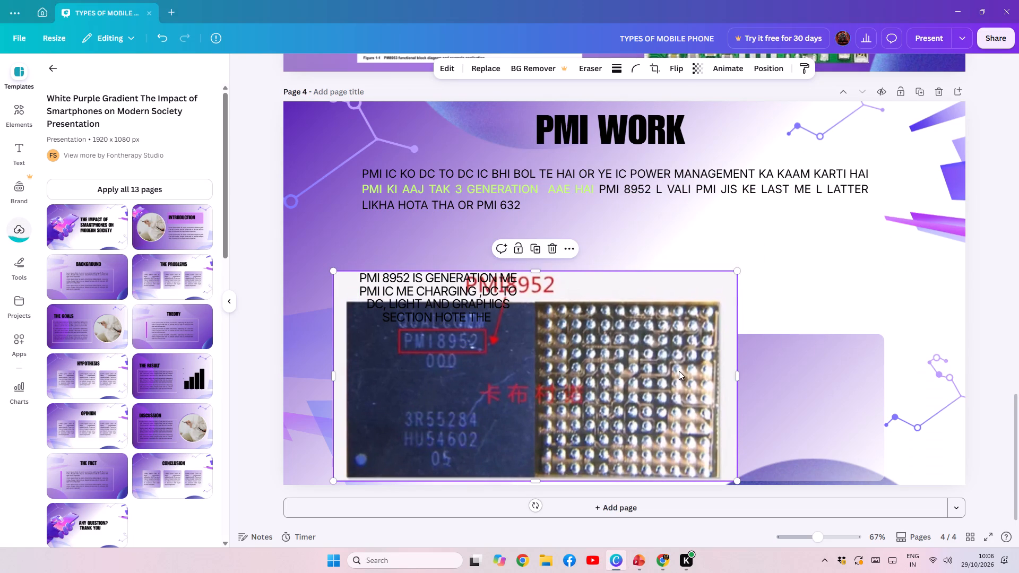
{"action": "left_click_drag", "start_coordinate": [737, 274], "coordinate": [545, 326]}
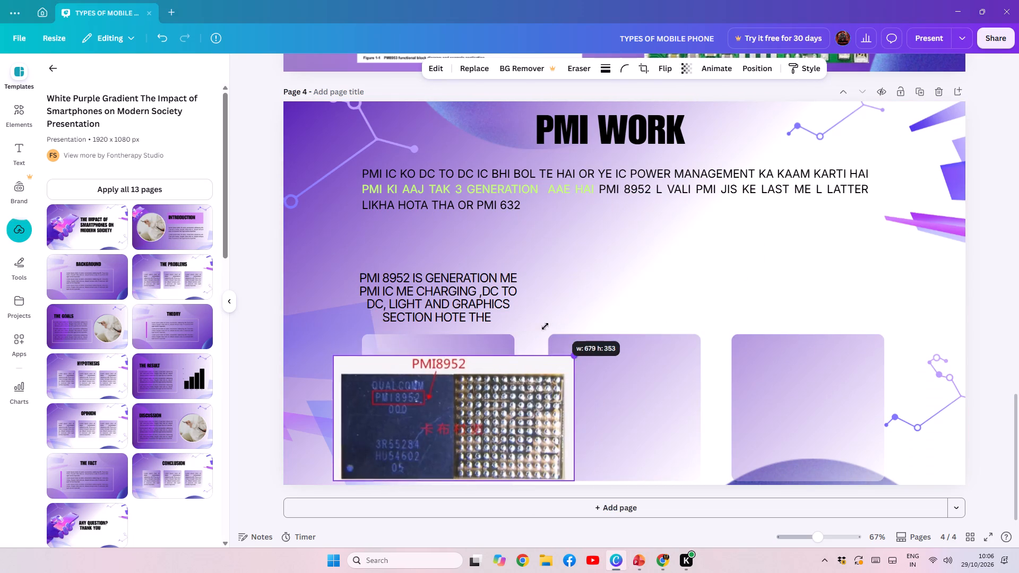
{"action": "left_click_drag", "start_coordinate": [545, 326], "coordinate": [533, 331]}
{"action": "left_click_drag", "start_coordinate": [447, 438], "coordinate": [435, 421]}
{"action": "left_click_drag", "start_coordinate": [542, 412], "coordinate": [508, 414]}
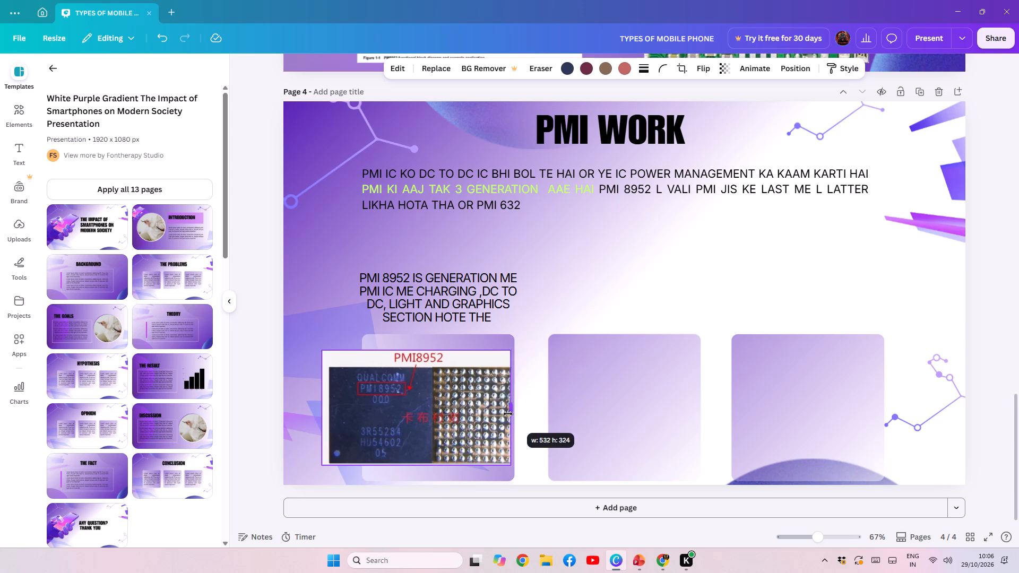
{"action": "left_click_drag", "start_coordinate": [508, 414], "coordinate": [438, 414]}
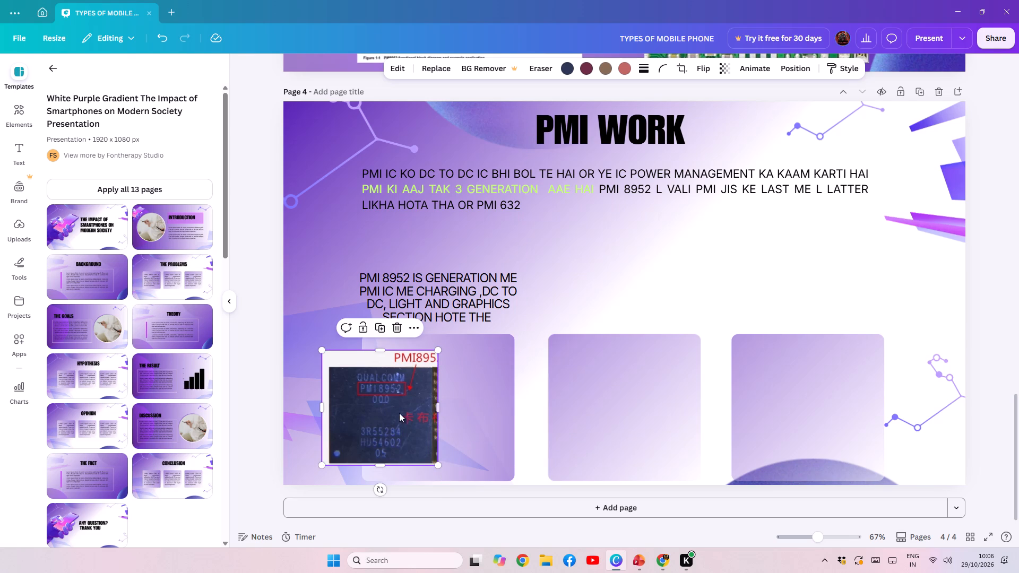
{"action": "left_click_drag", "start_coordinate": [394, 406], "coordinate": [449, 411]}
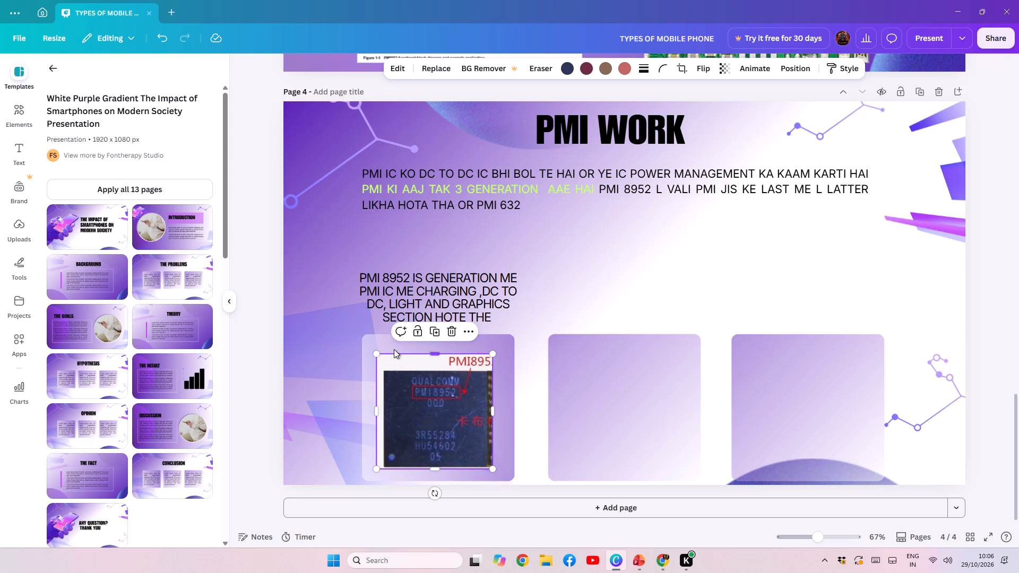
Adjust the PMI8952 picture's side crops to include the full label, then enlarge and centre it to fill the first card.
{"action": "left_click_drag", "start_coordinate": [376, 410], "coordinate": [384, 410]}
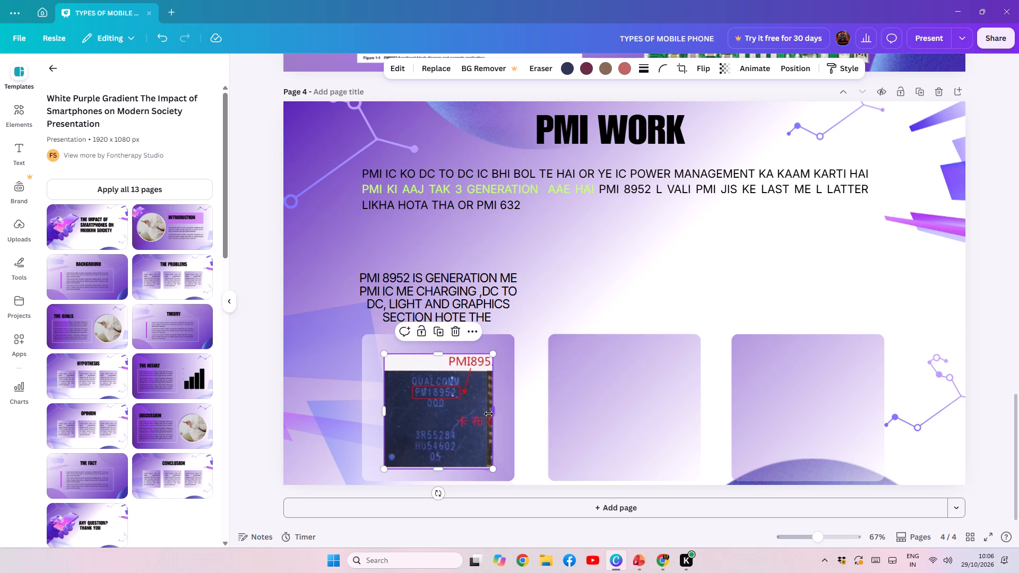
{"action": "left_click_drag", "start_coordinate": [492, 413], "coordinate": [500, 412]}
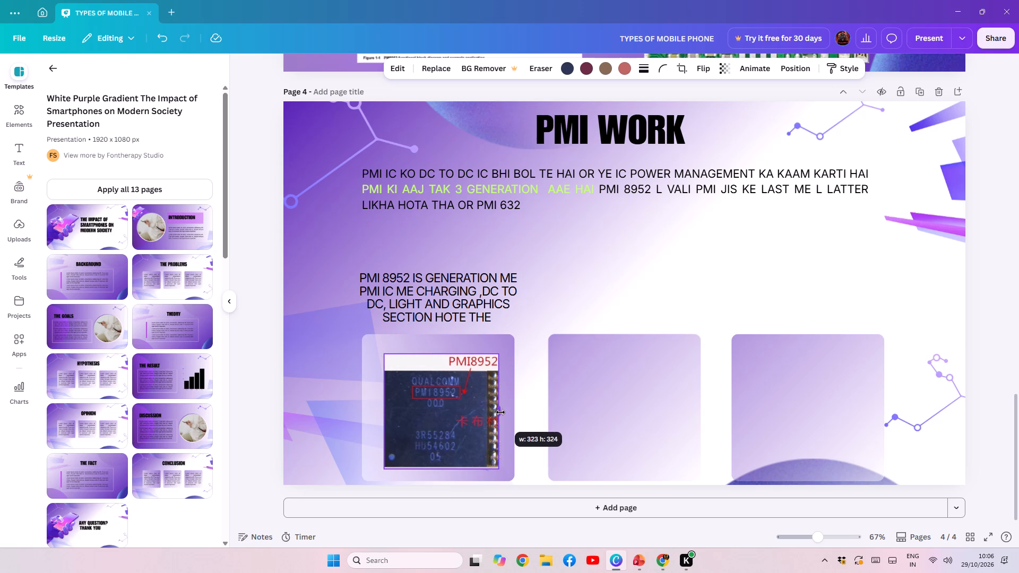
{"action": "left_click_drag", "start_coordinate": [500, 412], "coordinate": [508, 412]}
{"action": "left_click_drag", "start_coordinate": [482, 415], "coordinate": [463, 398]}
{"action": "left_click_drag", "start_coordinate": [484, 450], "coordinate": [504, 470]}
{"action": "left_click_drag", "start_coordinate": [467, 427], "coordinate": [470, 432]}
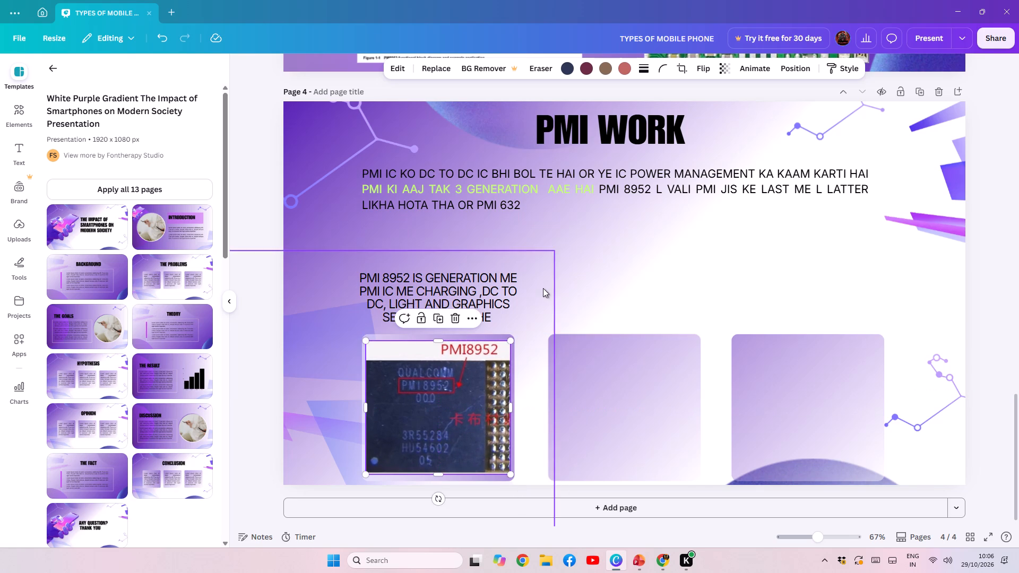
{"action": "left_click", "coordinate": [558, 297]}
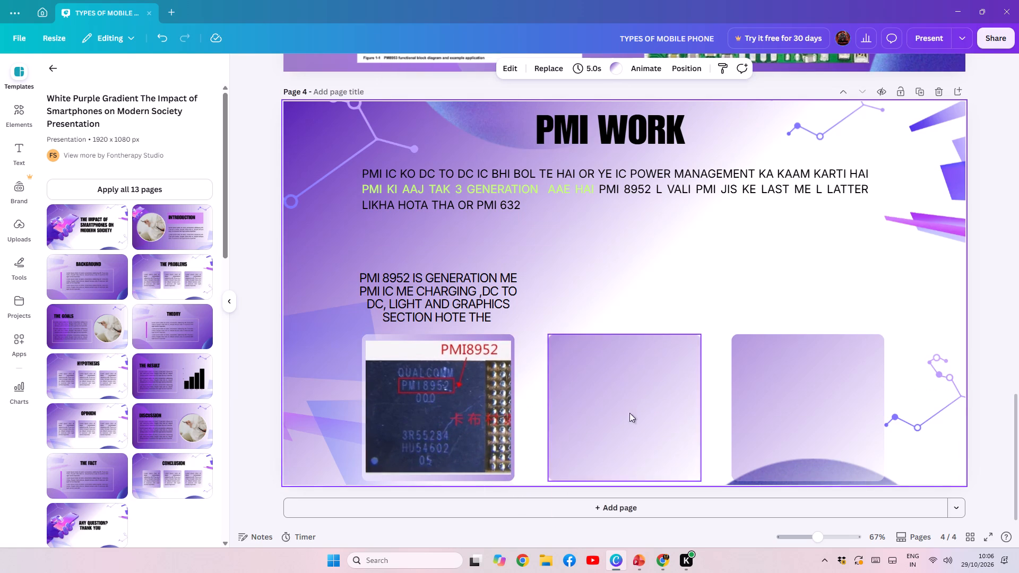
Colour the words PMI 8952 at the start of the first card's description red.
{"action": "double_click", "coordinate": [367, 277]}
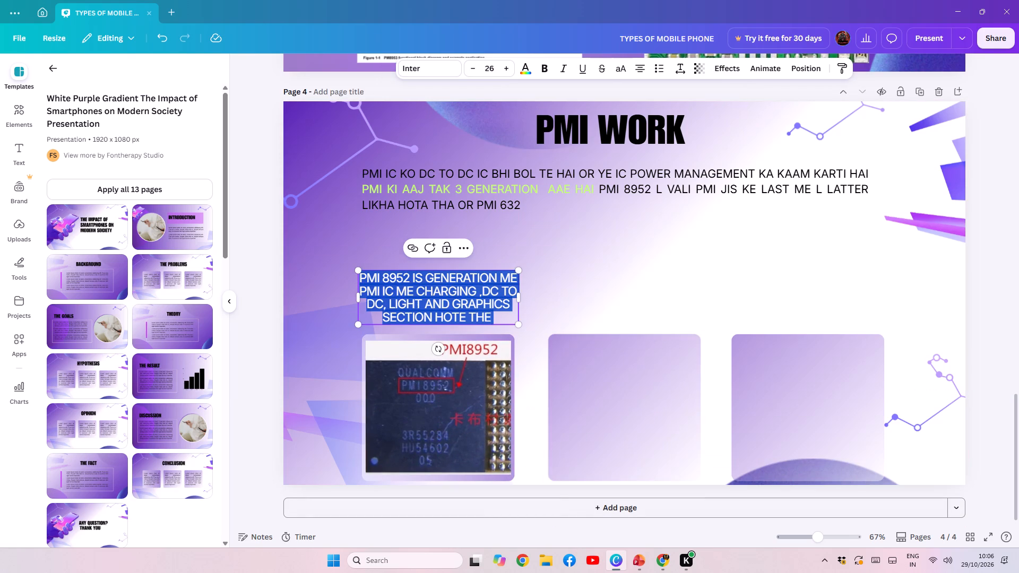
{"action": "left_click", "coordinate": [368, 276]}
{"action": "left_click_drag", "start_coordinate": [408, 276], "coordinate": [391, 279]}
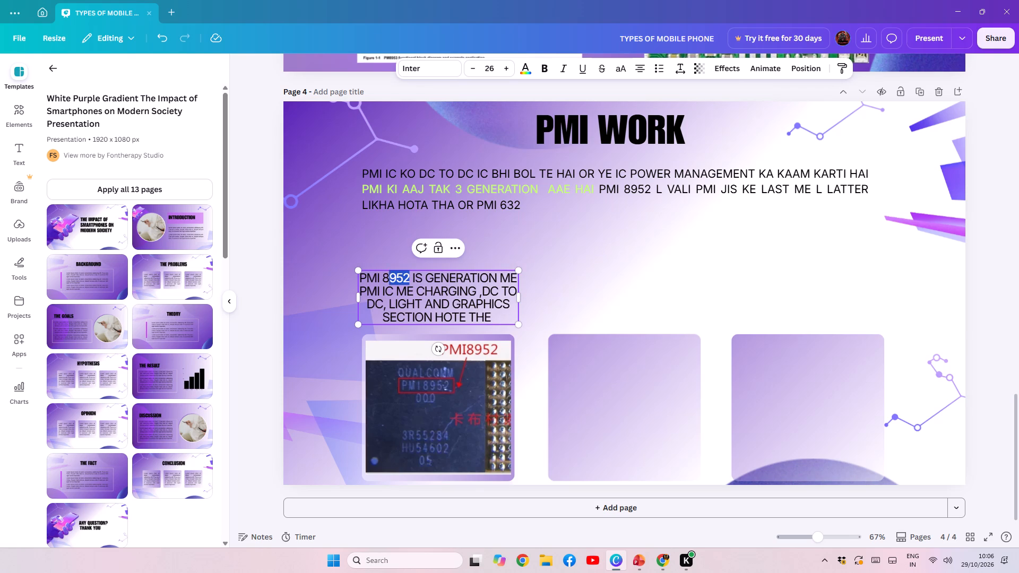
{"action": "left_click_drag", "start_coordinate": [391, 279], "coordinate": [360, 274]}
{"action": "left_click", "coordinate": [528, 69]}
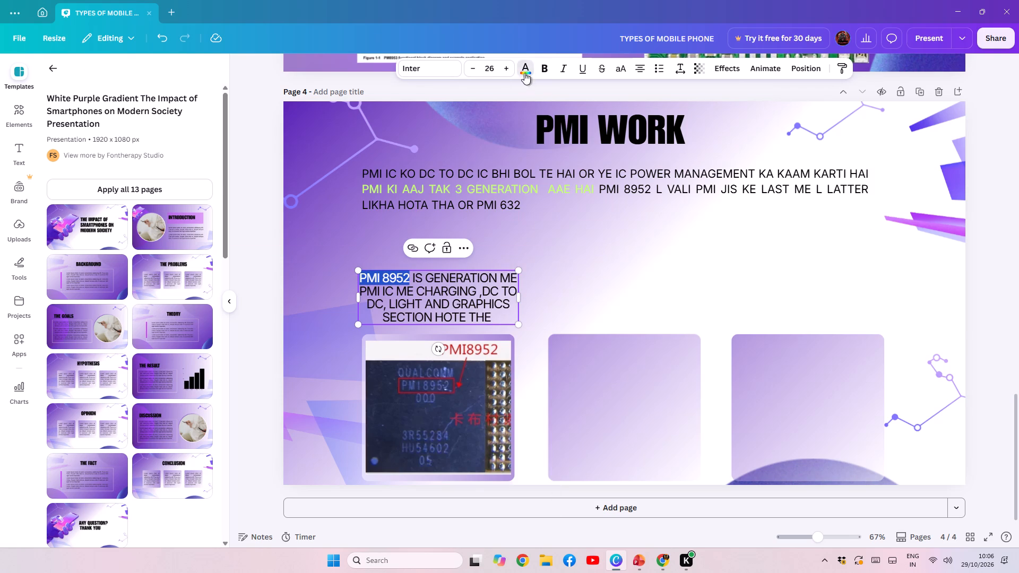
{"action": "left_click", "coordinate": [101, 149]}
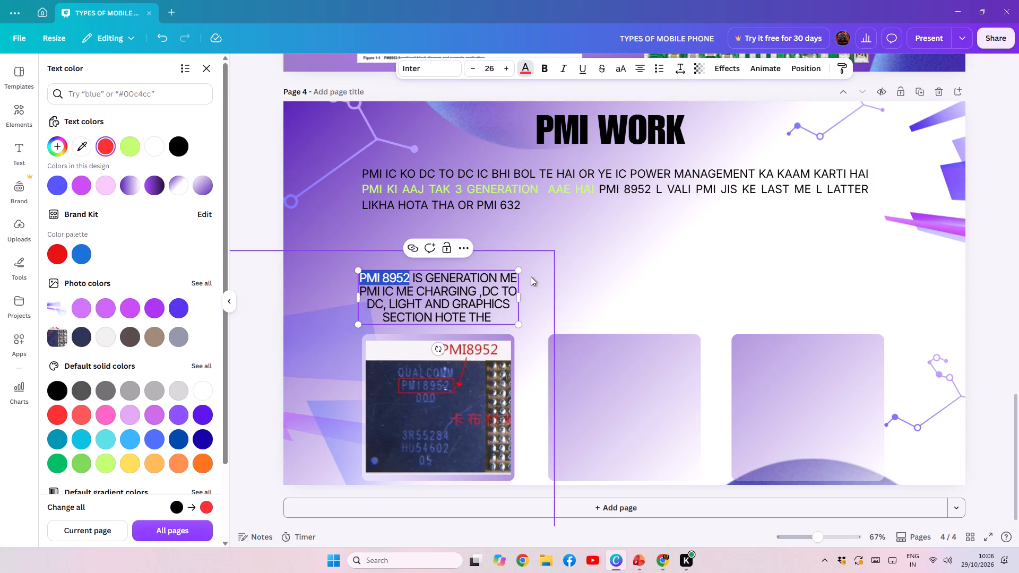
{"action": "left_click", "coordinate": [582, 276]}
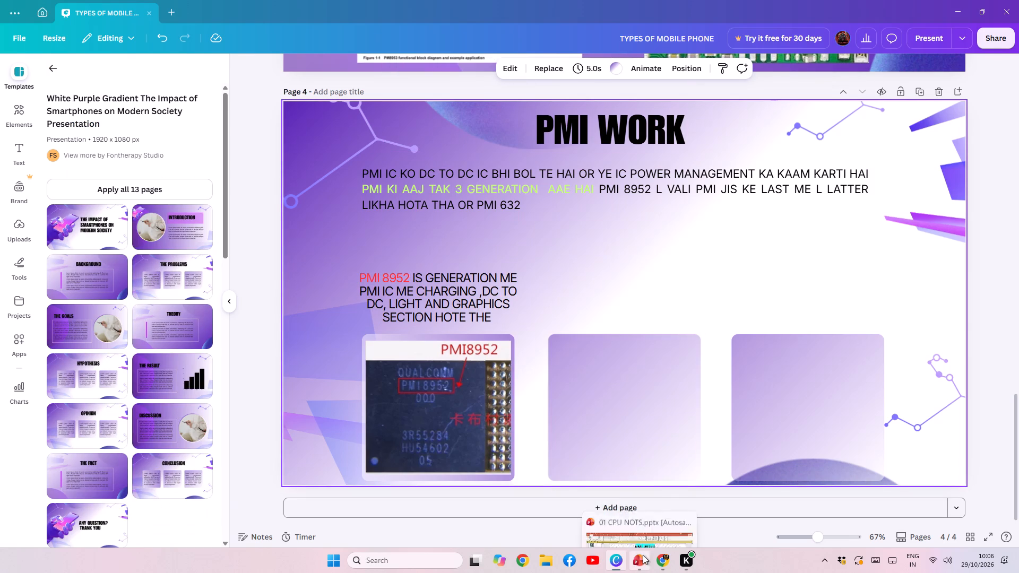
Copy the PM660L description from PowerPoint slide 9 and paste it onto Canva page 4 as a new text box.
{"action": "left_click", "coordinate": [639, 569]}
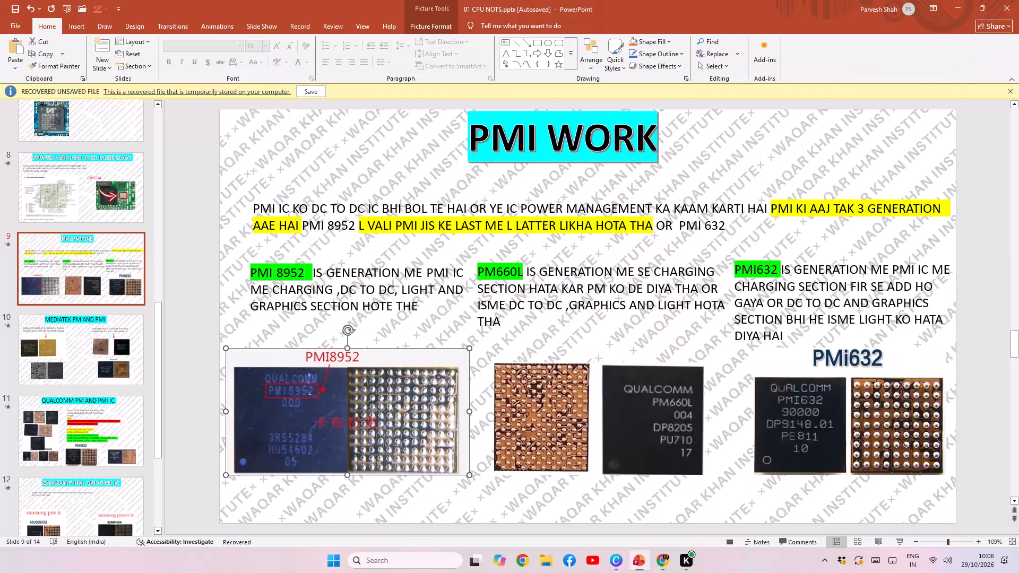
{"action": "left_click", "coordinate": [551, 433]}
{"action": "double_click", "coordinate": [522, 306]}
{"action": "double_click", "coordinate": [522, 306]}
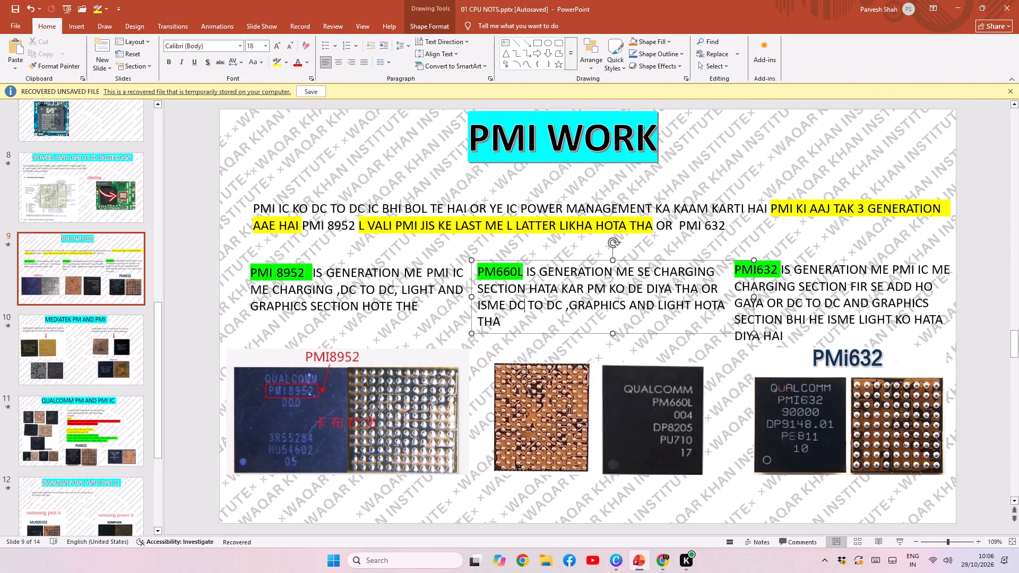
{"action": "double_click", "coordinate": [521, 306]}
{"action": "double_click", "coordinate": [521, 306]}
{"action": "double_click", "coordinate": [518, 306]}
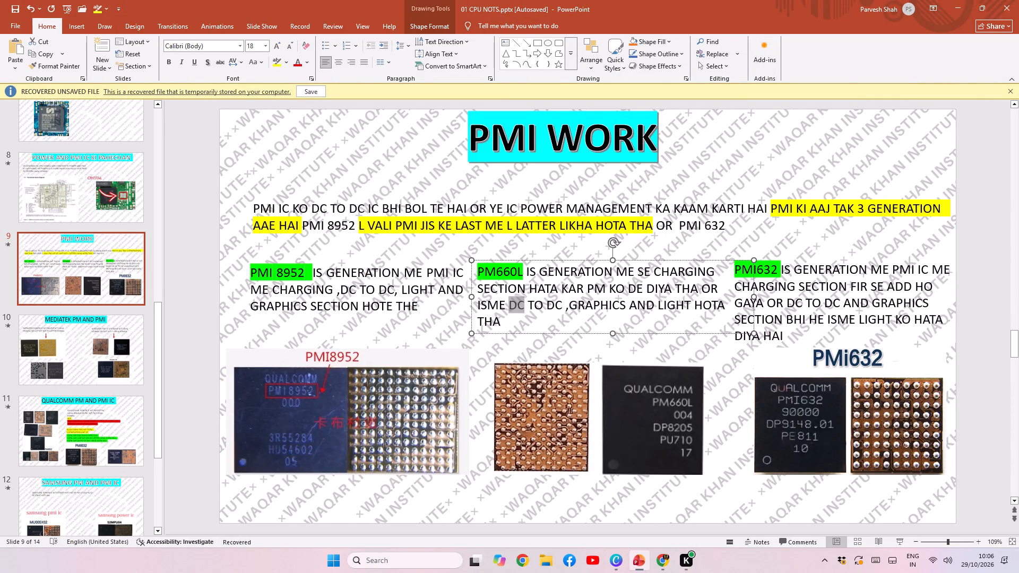
{"action": "left_click", "coordinate": [518, 306]}
{"action": "key", "text": "ctrl+c"}
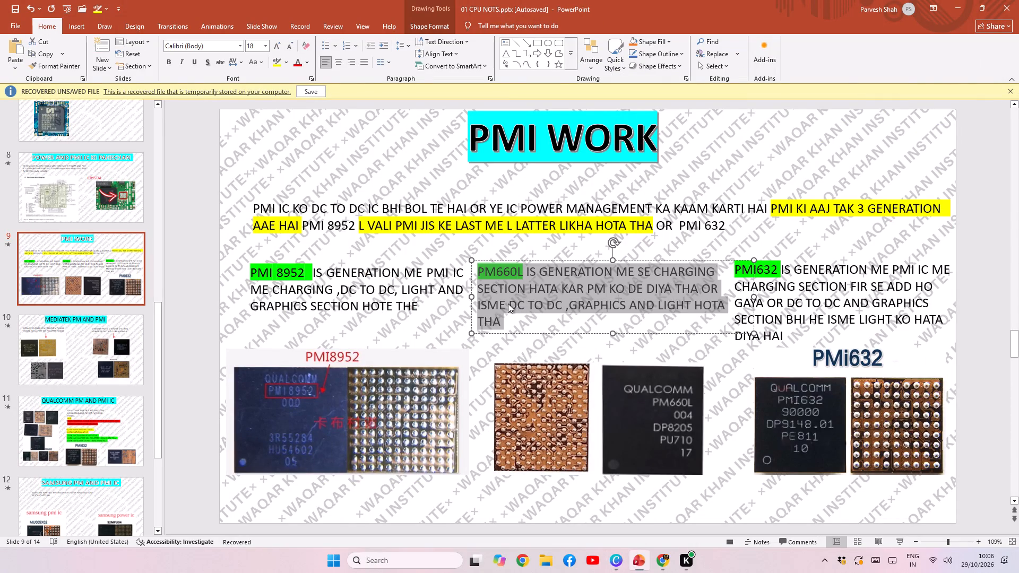
{"action": "left_click", "coordinate": [617, 566]}
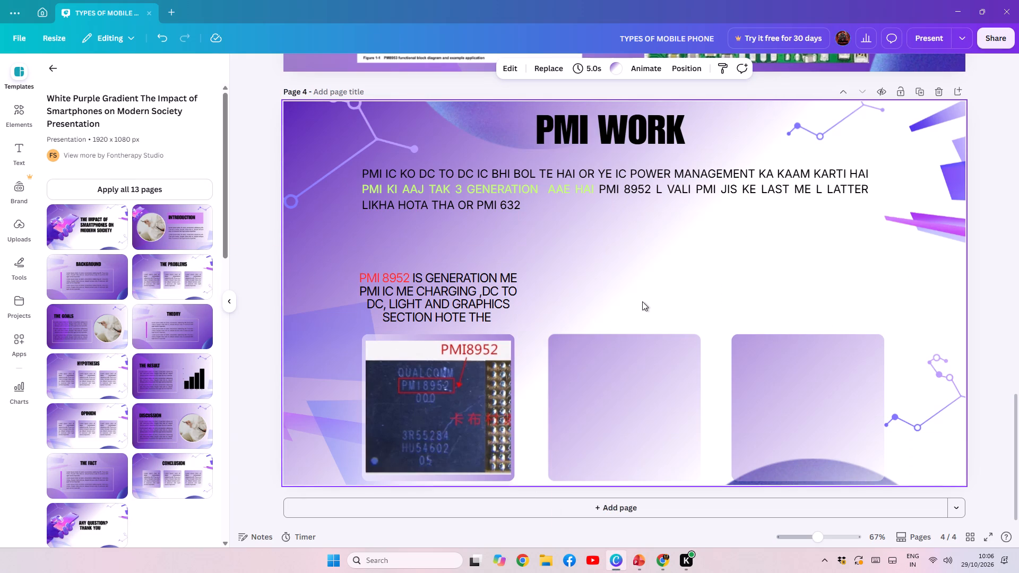
{"action": "key", "text": "ctrl+v"}
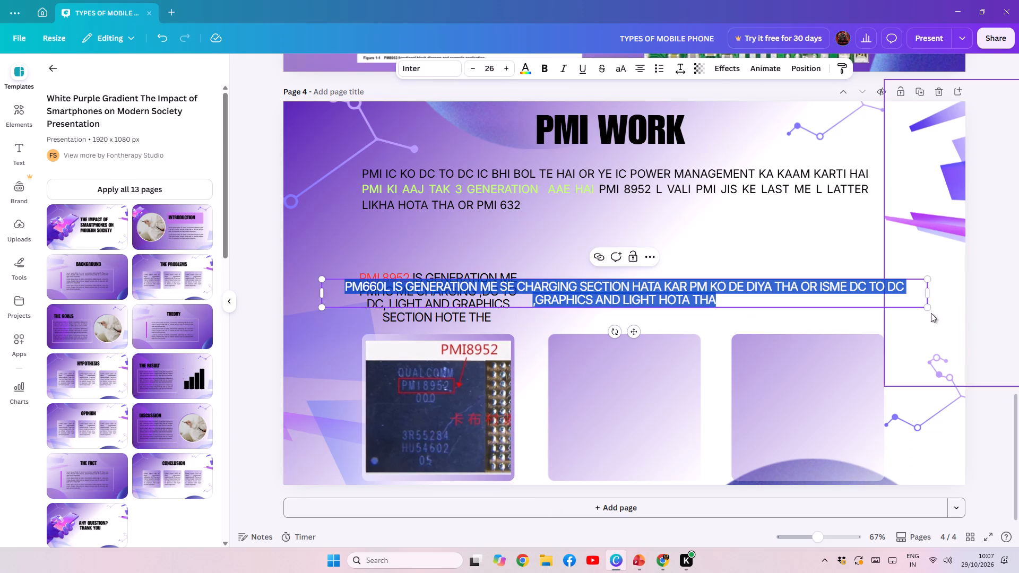
Narrow the PM660L description to a five-line block and move it above the middle card.
{"action": "left_click_drag", "start_coordinate": [928, 292], "coordinate": [478, 292]}
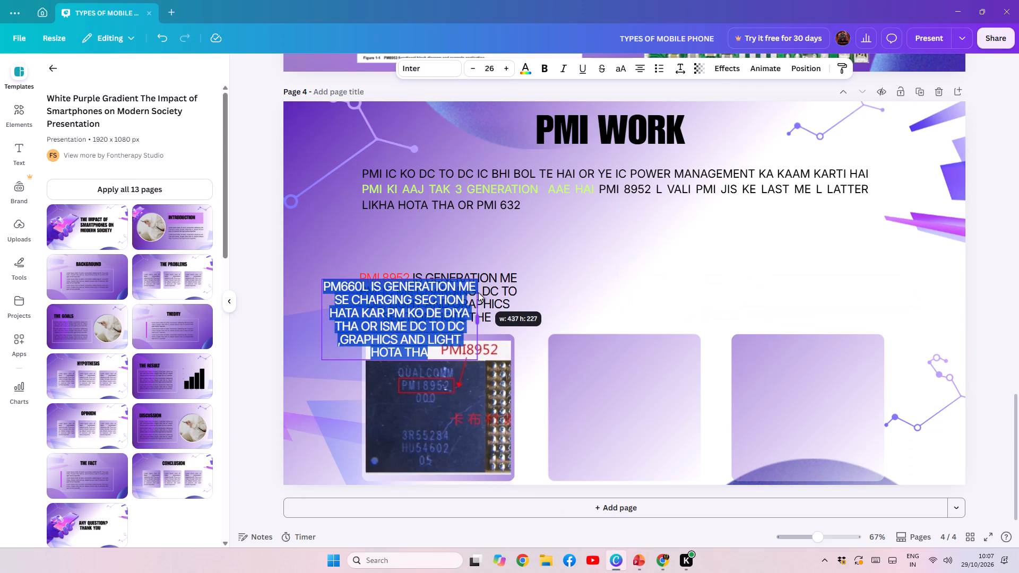
{"action": "left_click_drag", "start_coordinate": [478, 292], "coordinate": [481, 293]}
{"action": "left_click", "coordinate": [675, 285]}
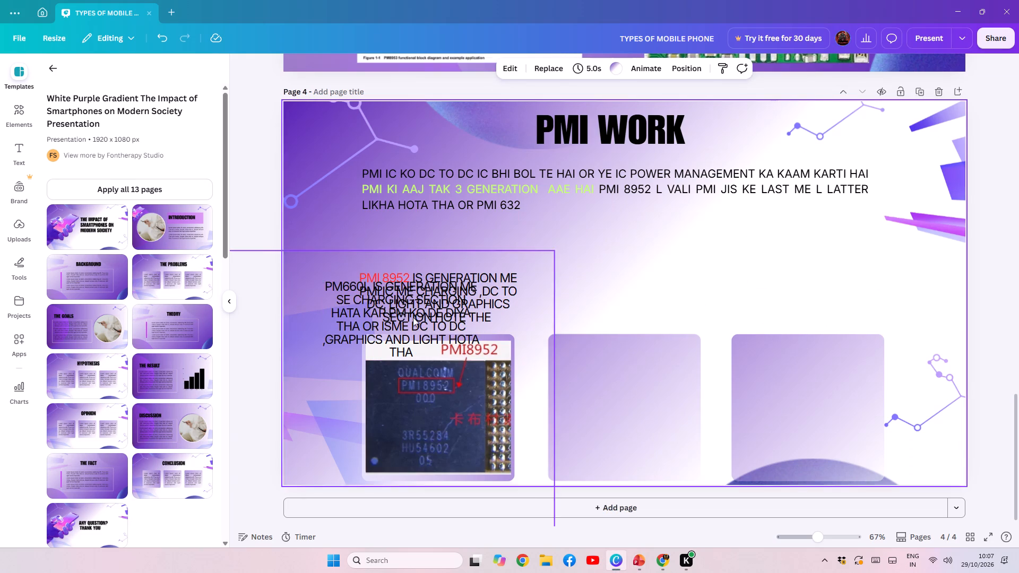
{"action": "left_click_drag", "start_coordinate": [402, 317], "coordinate": [623, 283]}
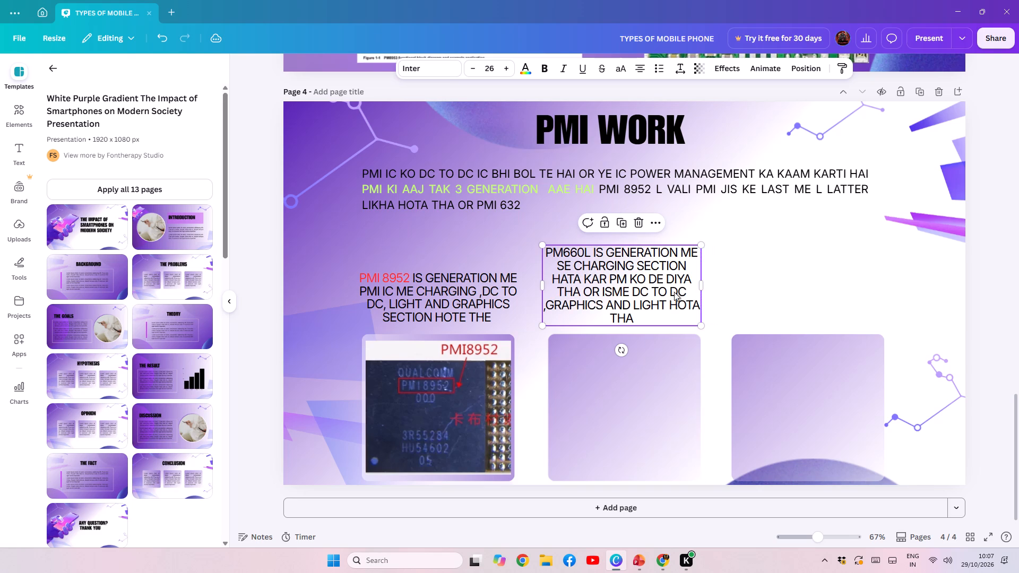
{"action": "left_click_drag", "start_coordinate": [703, 285], "coordinate": [718, 284]}
{"action": "left_click_drag", "start_coordinate": [663, 273], "coordinate": [666, 289]}
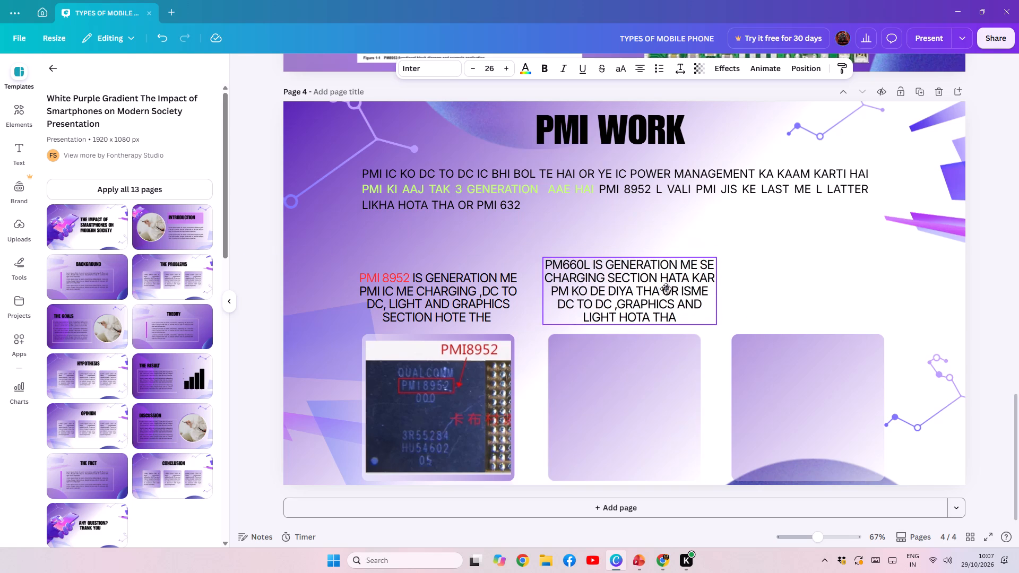
{"action": "left_click_drag", "start_coordinate": [666, 289], "coordinate": [661, 290]}
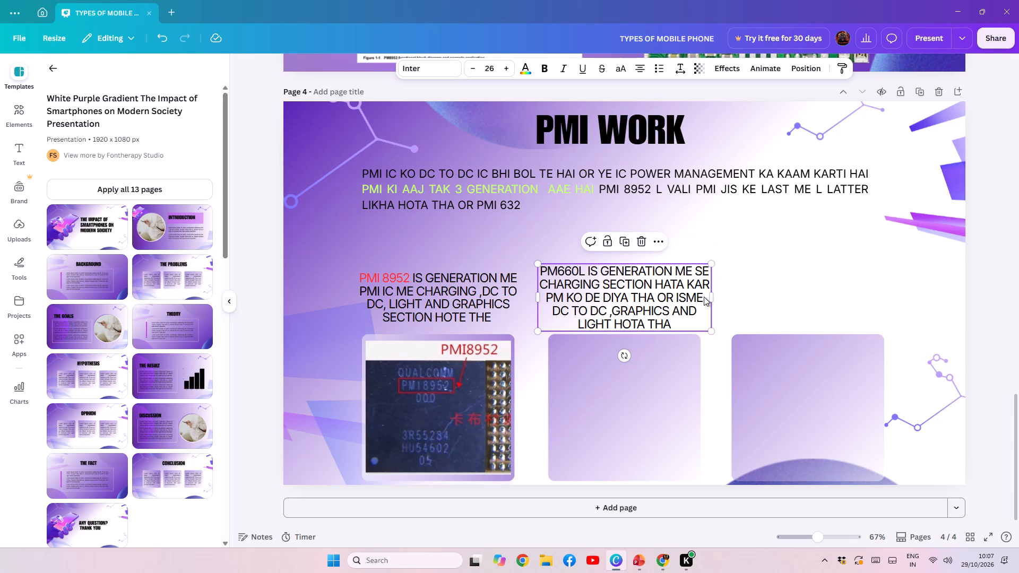
Scale the PM660L description down to font size 23.5 and align it with the middle card and the PMI 8952 description's top.
{"action": "left_click_drag", "start_coordinate": [714, 334], "coordinate": [701, 326]}
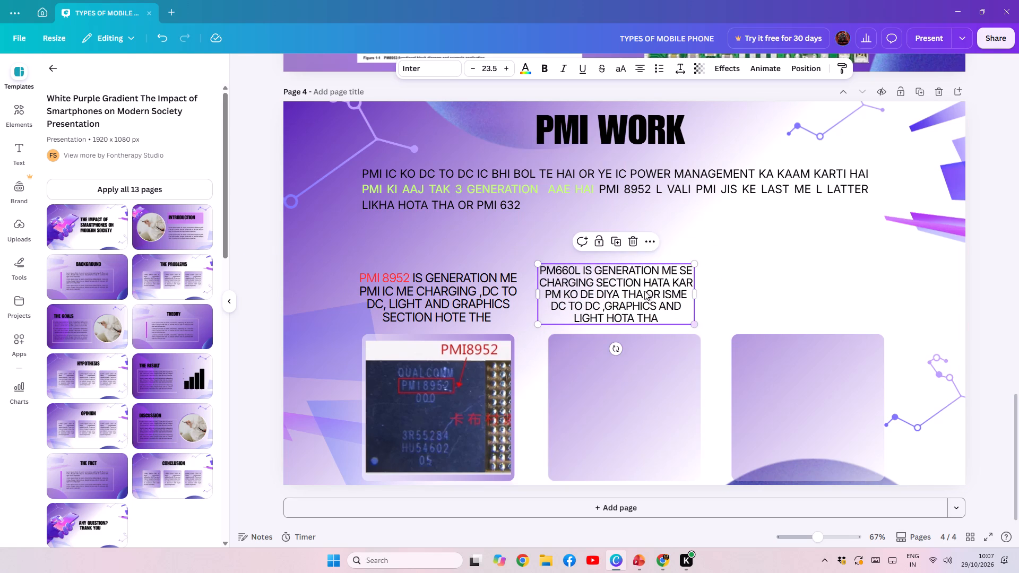
{"action": "left_click_drag", "start_coordinate": [629, 282], "coordinate": [637, 289]}
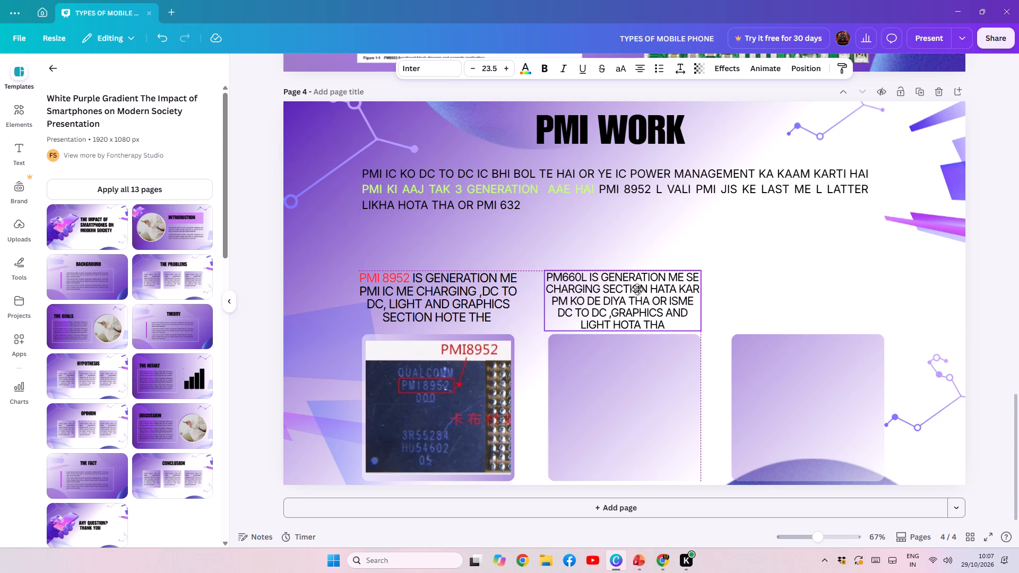
{"action": "left_click_drag", "start_coordinate": [637, 289], "coordinate": [637, 288]}
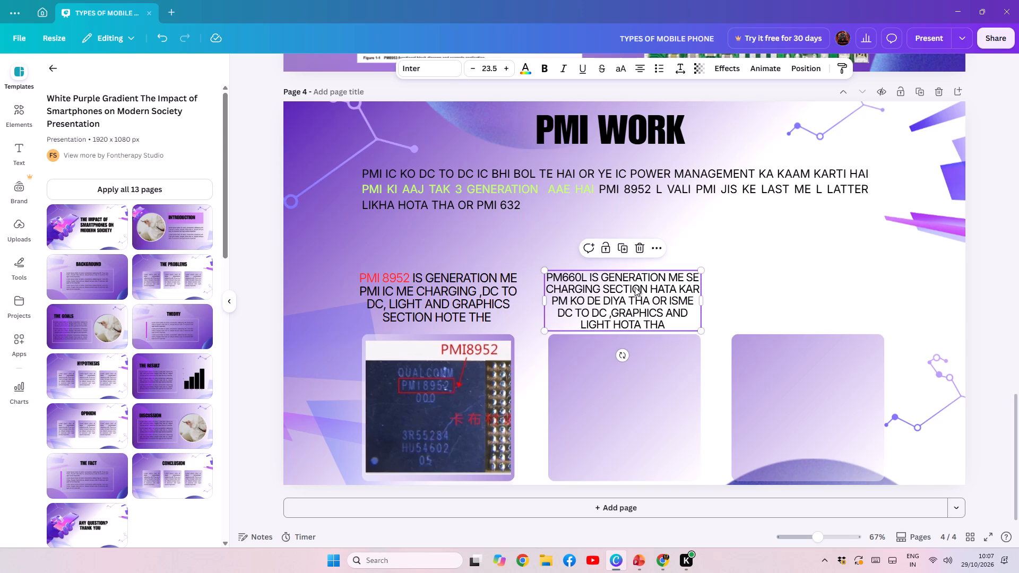
{"action": "left_click", "coordinate": [749, 286]}
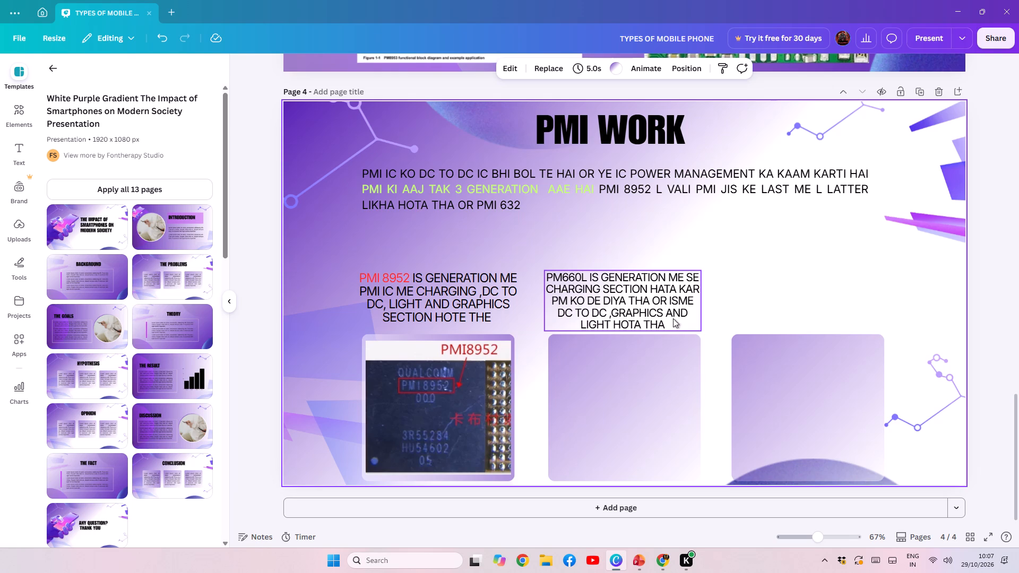
{"action": "left_click", "coordinate": [744, 301]}
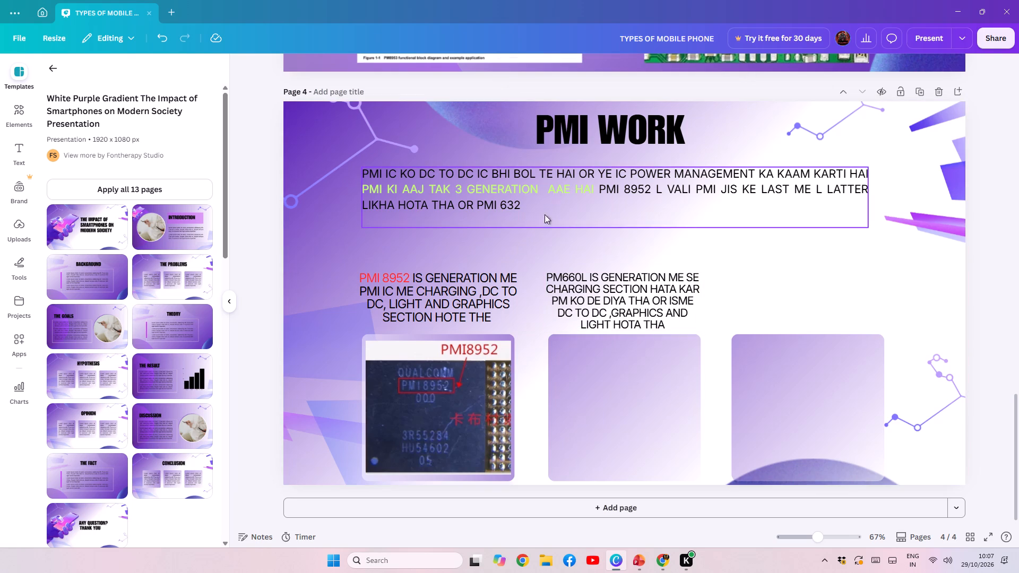
Colour the word PM660L at the start of the middle card's description red.
{"action": "left_click", "coordinate": [586, 275]}
{"action": "left_click", "coordinate": [582, 275]}
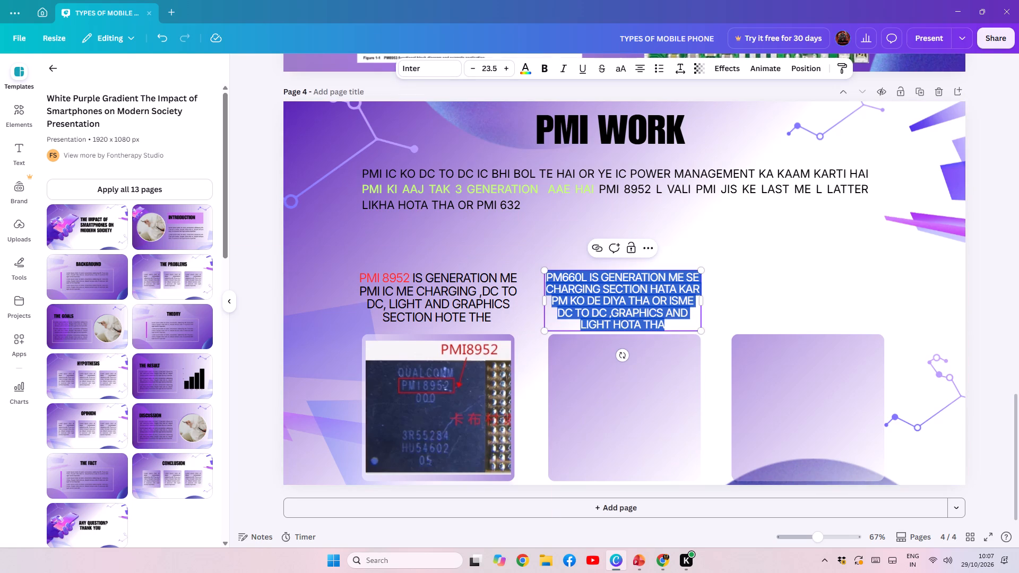
{"action": "left_click", "coordinate": [588, 280]}
{"action": "left_click", "coordinate": [587, 278]}
{"action": "left_click_drag", "start_coordinate": [586, 277], "coordinate": [567, 277]}
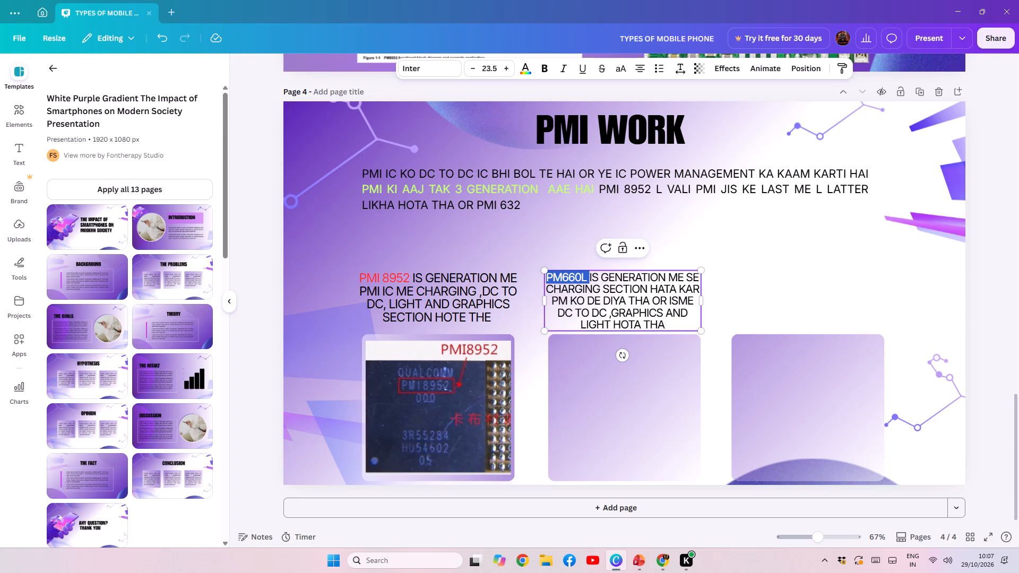
{"action": "left_click_drag", "start_coordinate": [567, 277], "coordinate": [567, 277]}
{"action": "left_click", "coordinate": [524, 67]}
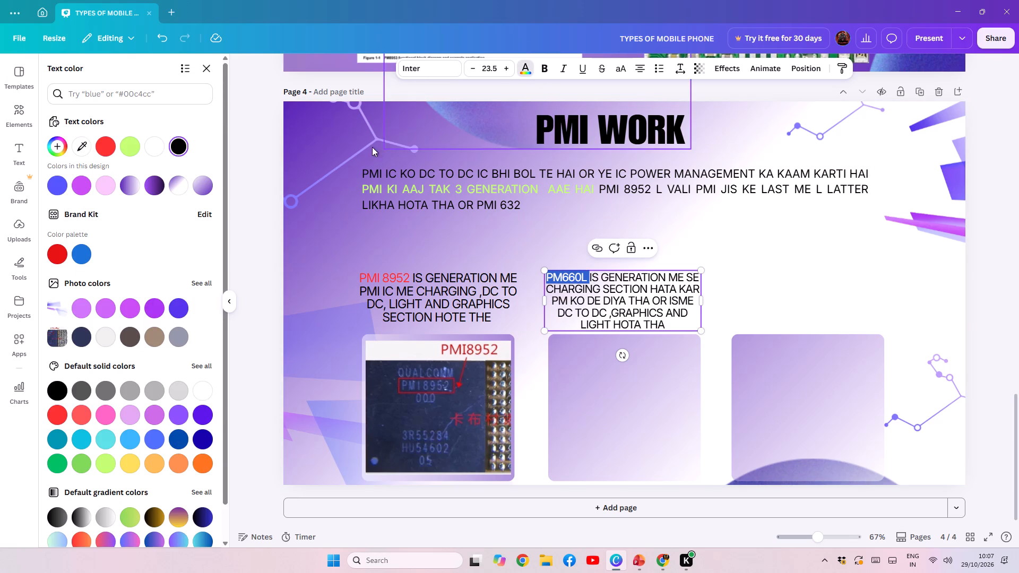
{"action": "left_click", "coordinate": [107, 154]}
{"action": "left_click", "coordinate": [817, 298]}
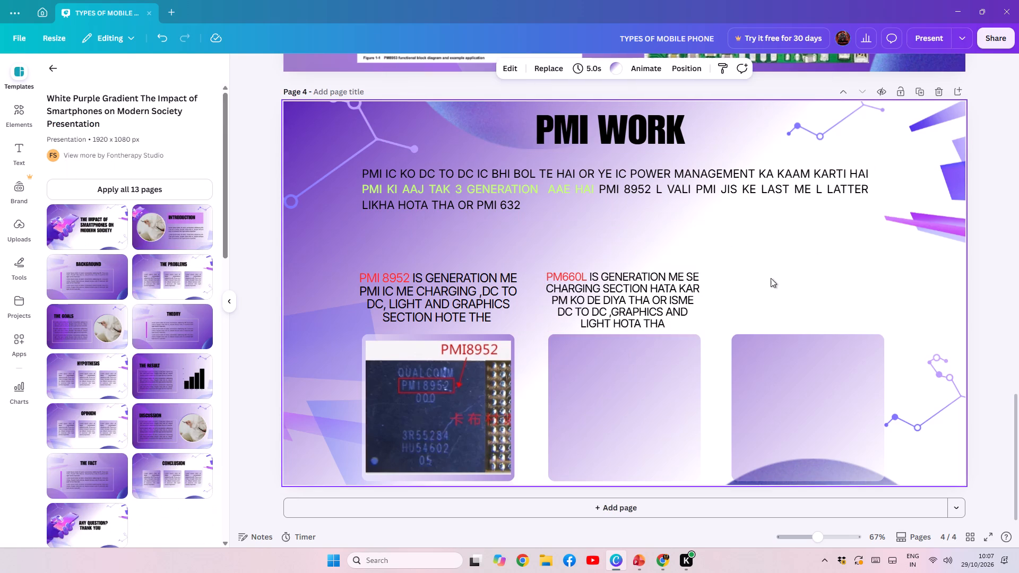
Copy the PM660L chip picture from PowerPoint slide 9 and paste it onto Canva page 4.
{"action": "left_click", "coordinate": [638, 571]}
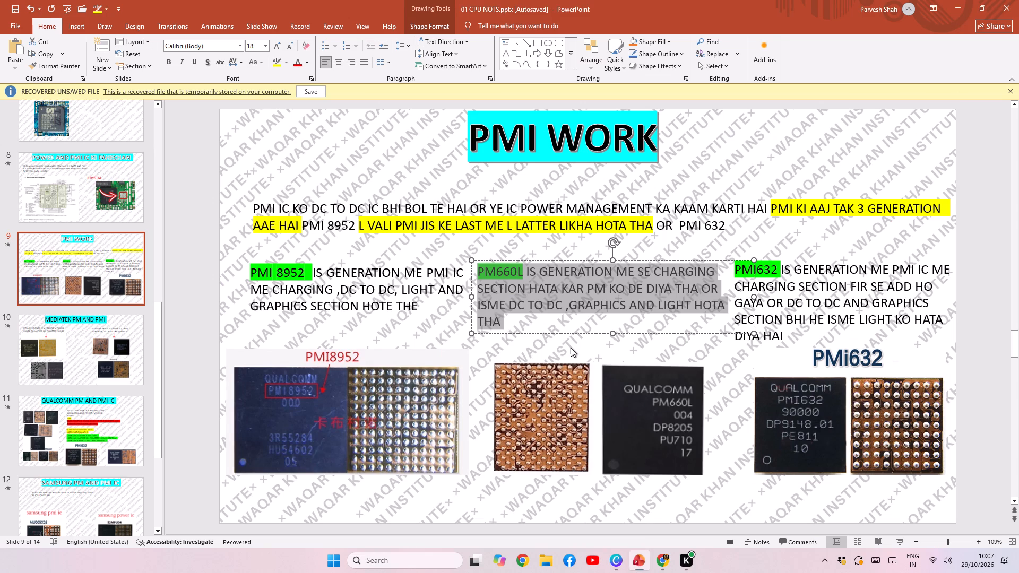
{"action": "left_click", "coordinate": [560, 416]}
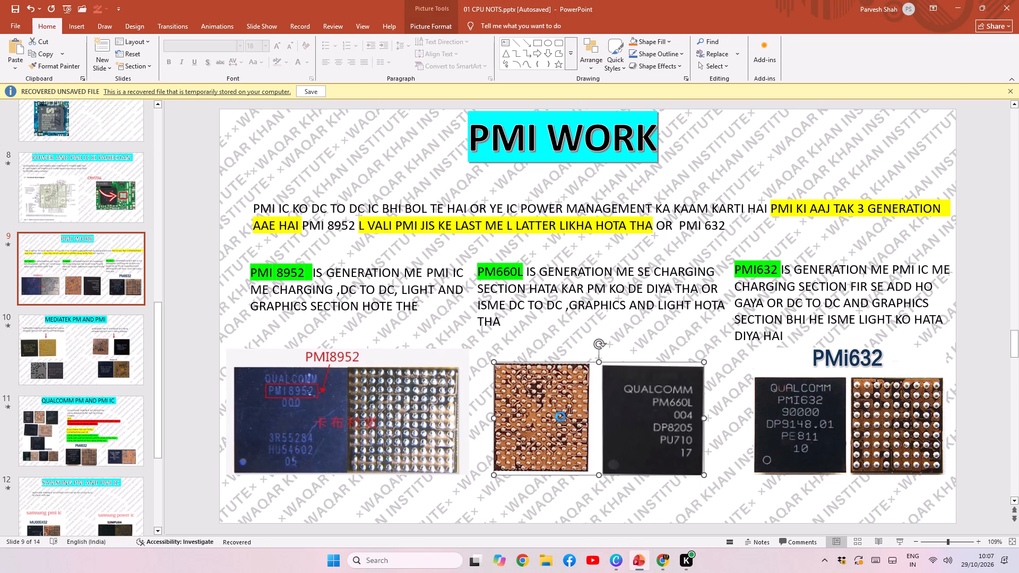
{"action": "key", "text": "ctrl+c"}
{"action": "left_click", "coordinate": [621, 567]}
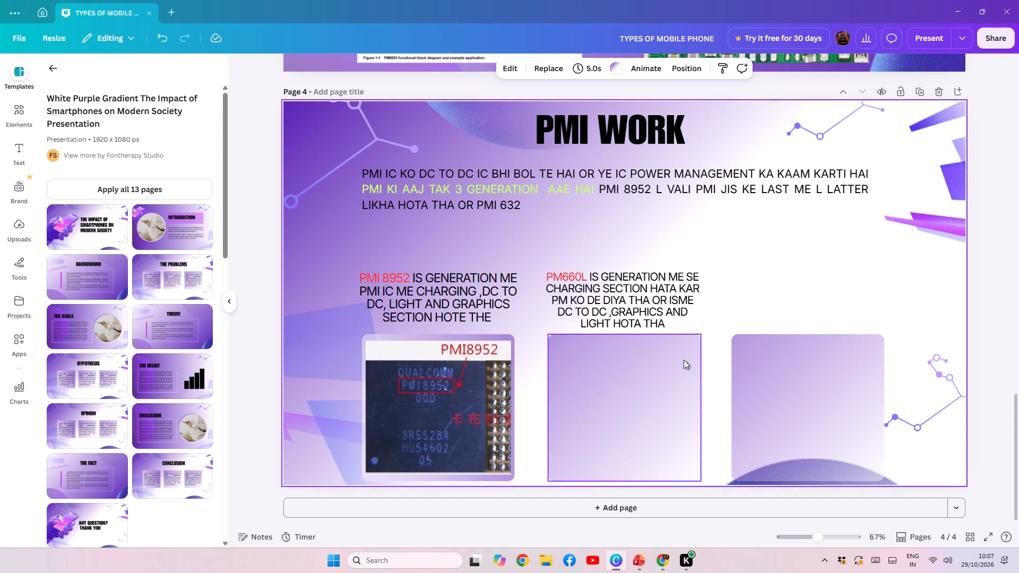
{"action": "key", "text": "ctrl+v"}
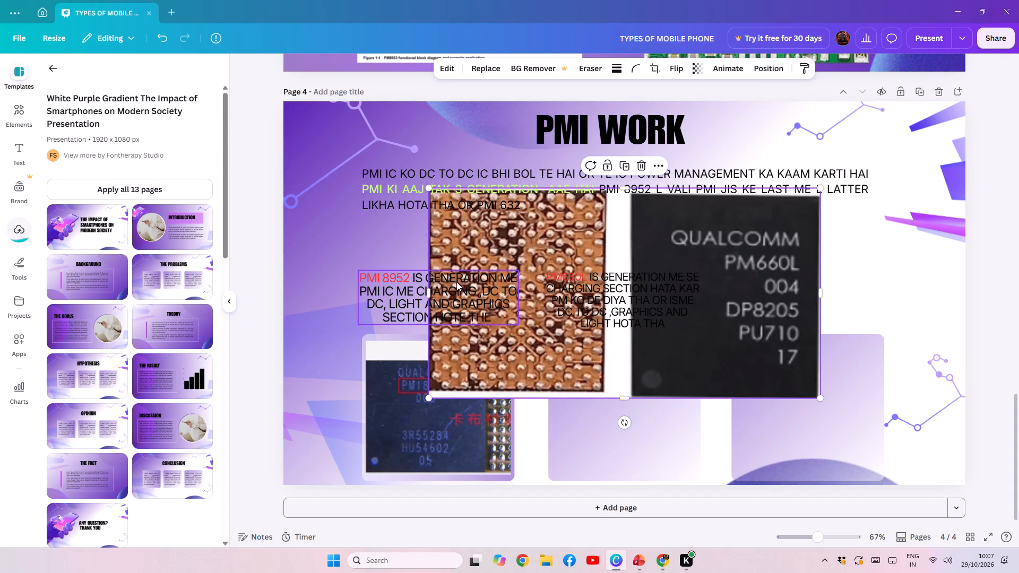
Crop the pasted PM660L picture to just the black chip, removing the solder-ball half and the white strip along its top.
{"action": "left_click_drag", "start_coordinate": [455, 380], "coordinate": [507, 392]}
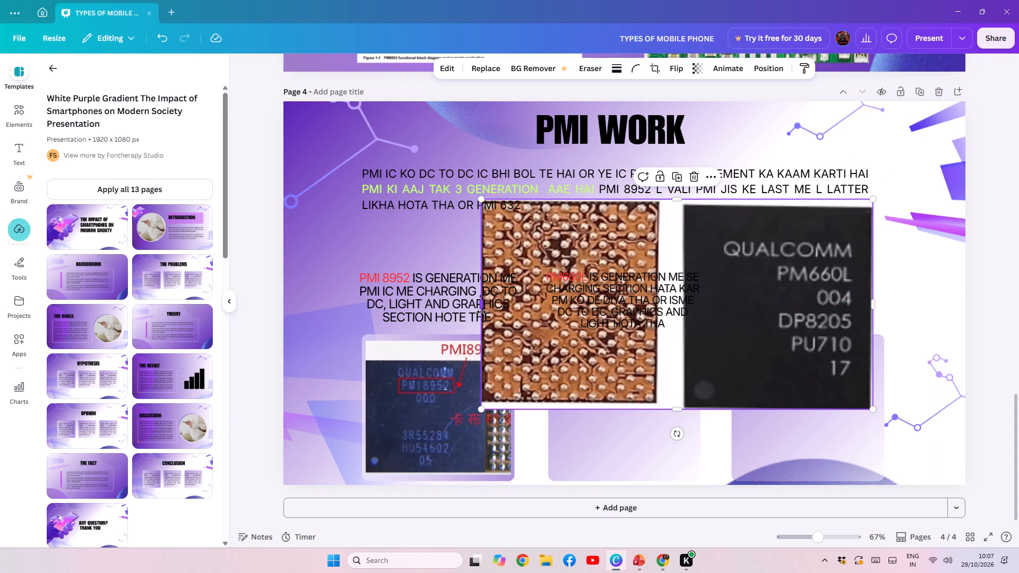
{"action": "left_click_drag", "start_coordinate": [486, 309], "coordinate": [515, 362]}
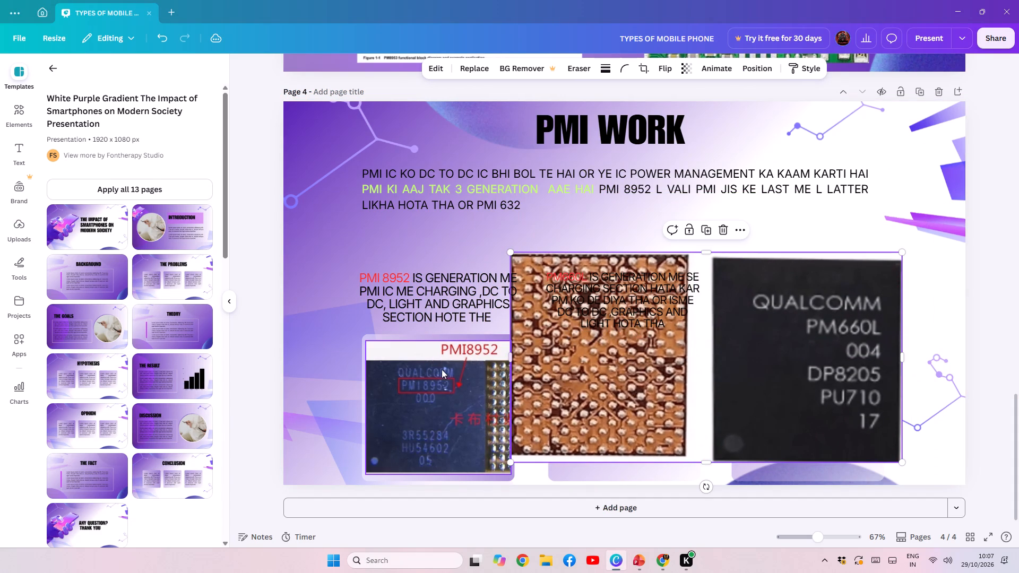
{"action": "left_click_drag", "start_coordinate": [511, 358], "coordinate": [685, 371]}
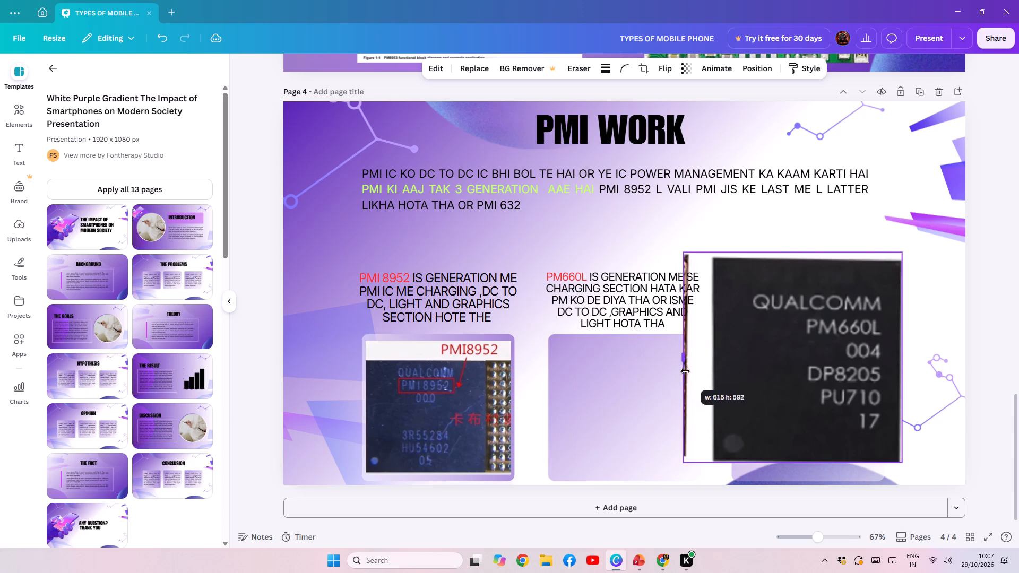
{"action": "left_click_drag", "start_coordinate": [685, 371], "coordinate": [700, 371]}
{"action": "left_click", "coordinate": [704, 371]}
{"action": "left_click_drag", "start_coordinate": [709, 360], "coordinate": [710, 360]}
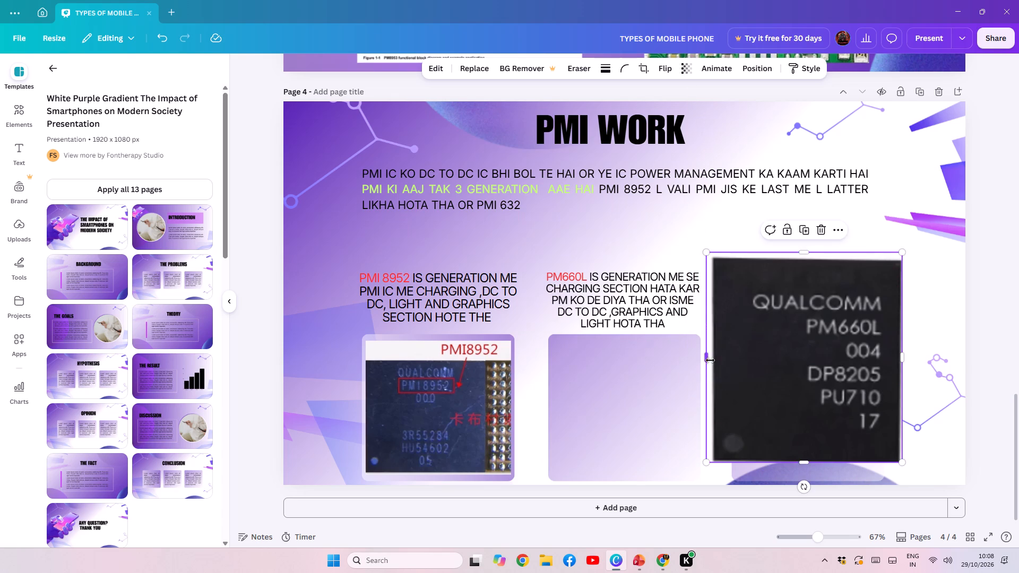
{"action": "left_click_drag", "start_coordinate": [710, 360], "coordinate": [715, 360]}
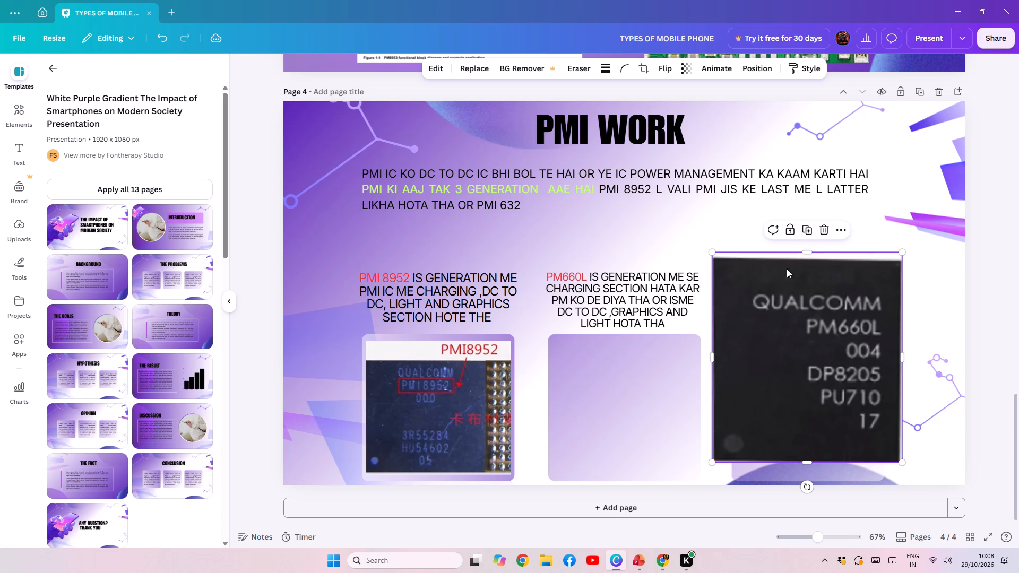
{"action": "left_click_drag", "start_coordinate": [805, 252], "coordinate": [806, 259]}
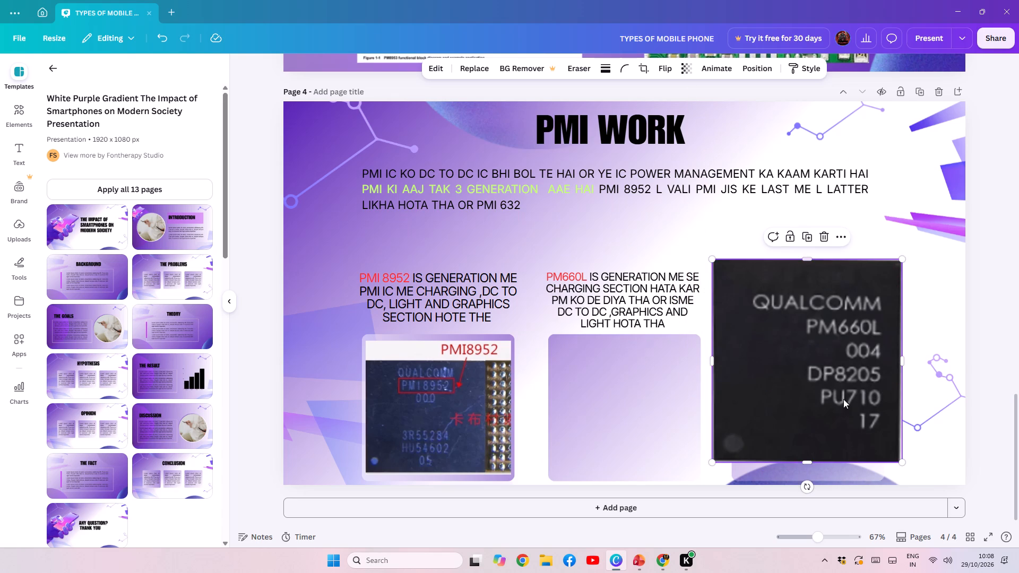
Scale the cropped PM660L chip picture down and fit it centred inside the middle card.
{"action": "left_click_drag", "start_coordinate": [900, 459], "coordinate": [848, 406]}
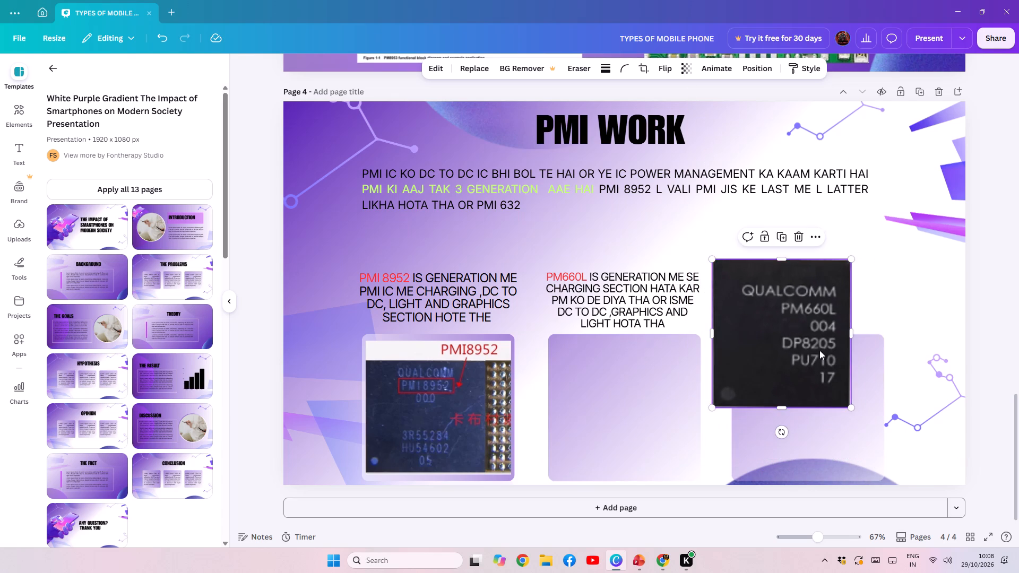
{"action": "left_click_drag", "start_coordinate": [818, 350], "coordinate": [693, 404]}
{"action": "left_click_drag", "start_coordinate": [724, 460], "coordinate": [680, 424]}
{"action": "left_click_drag", "start_coordinate": [655, 377], "coordinate": [624, 401]}
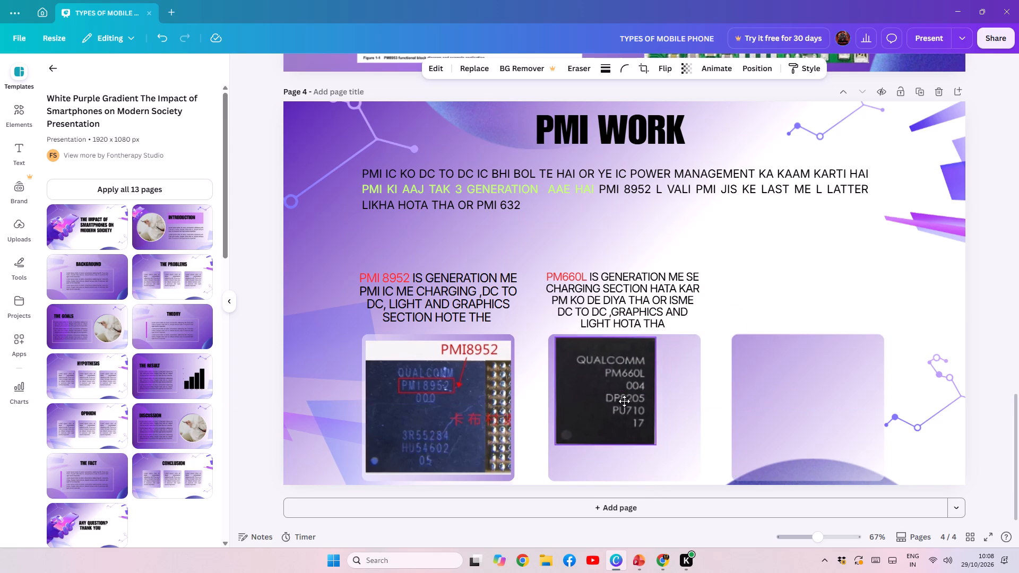
{"action": "left_click_drag", "start_coordinate": [624, 401], "coordinate": [624, 401]}
{"action": "left_click_drag", "start_coordinate": [656, 448], "coordinate": [683, 472]}
{"action": "left_click_drag", "start_coordinate": [621, 424], "coordinate": [626, 427]}
{"action": "left_click", "coordinate": [780, 293]}
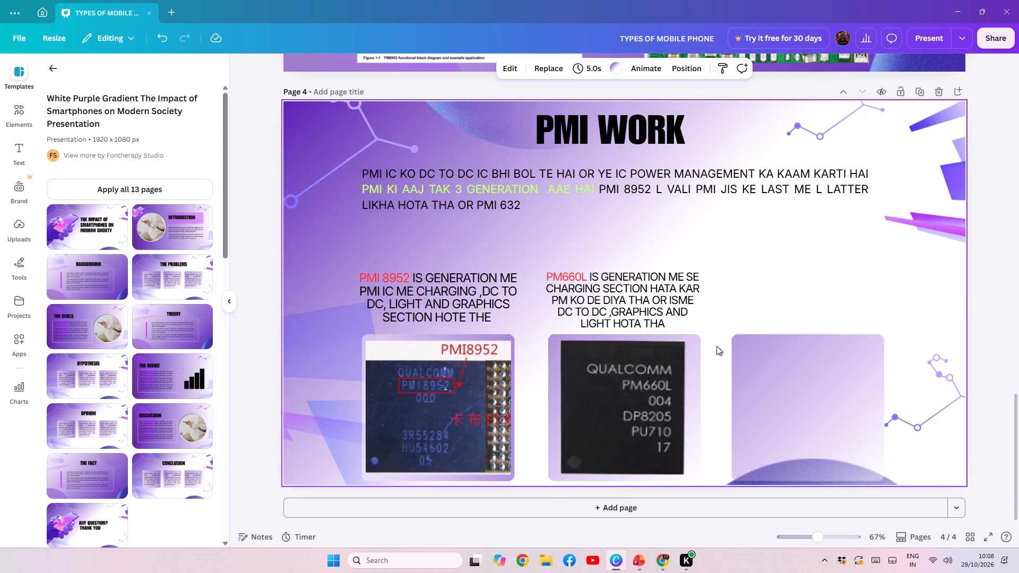
Copy the PMI632 description from PowerPoint slide 9 and paste it onto Canva page 4 as a new text box.
{"action": "left_click", "coordinate": [645, 565]}
{"action": "double_click", "coordinate": [804, 288]}
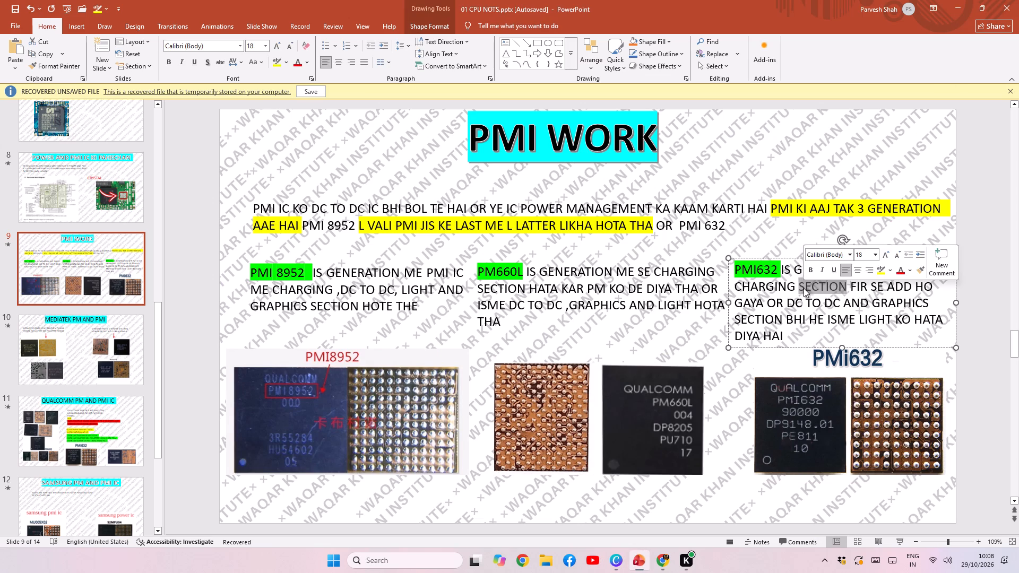
{"action": "left_click", "coordinate": [804, 288]}
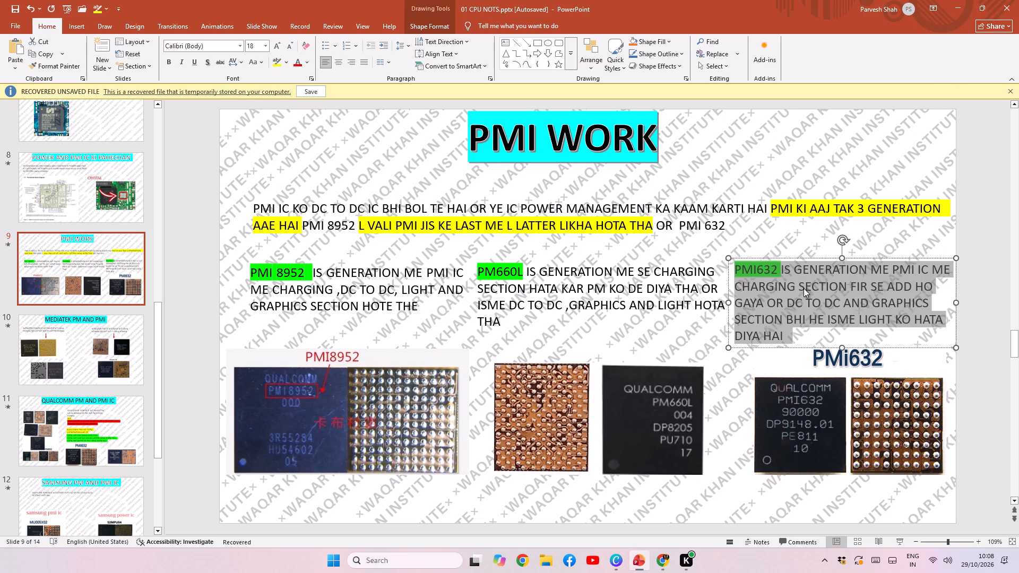
{"action": "key", "text": "ctrl+c"}
{"action": "left_click", "coordinate": [625, 560]}
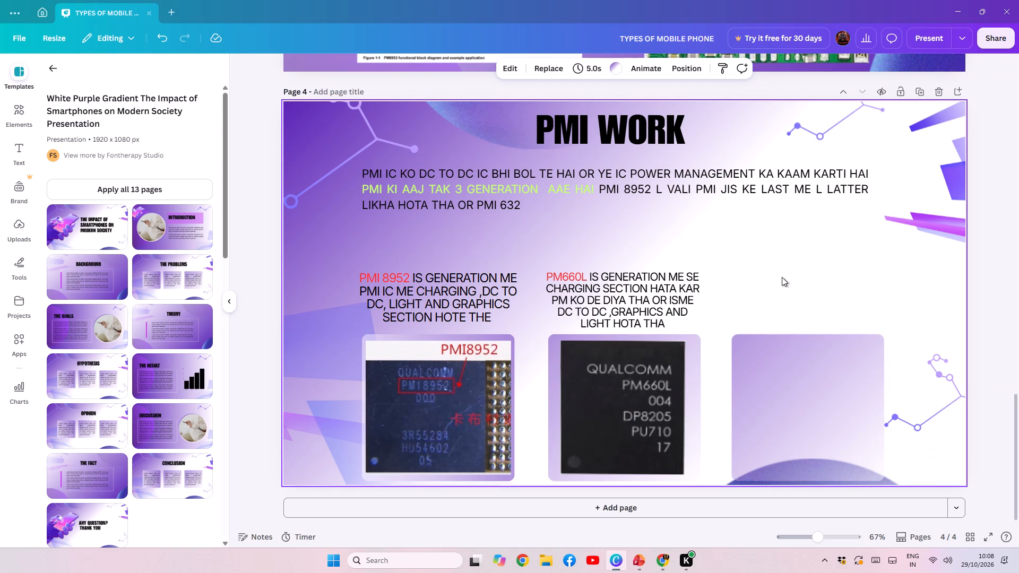
{"action": "left_click", "coordinate": [768, 286]}
{"action": "key", "text": "ctrl+v"}
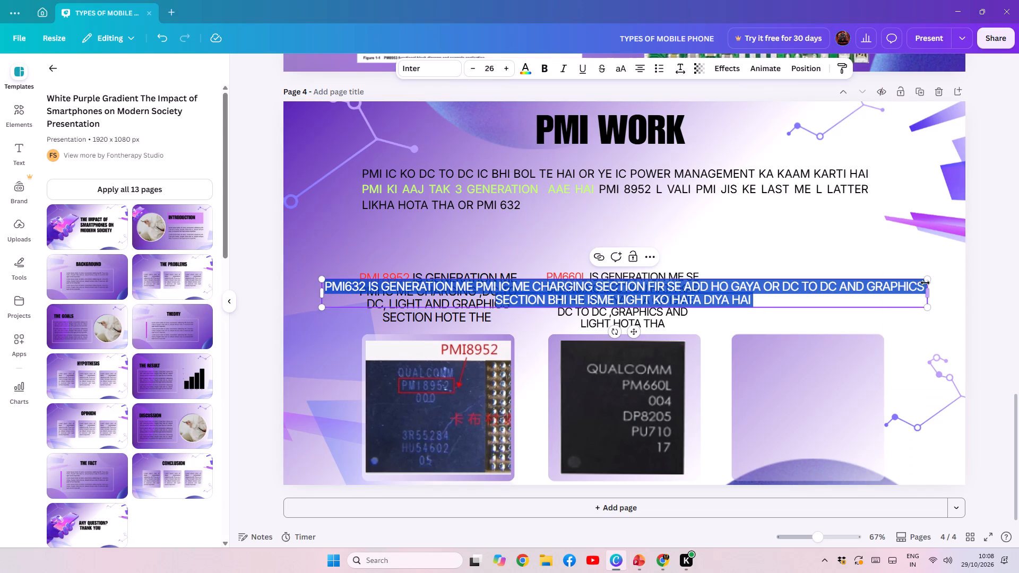
Narrow the PMI632 description to a five-line block and move it above the third card.
{"action": "left_click_drag", "start_coordinate": [927, 293], "coordinate": [851, 293]}
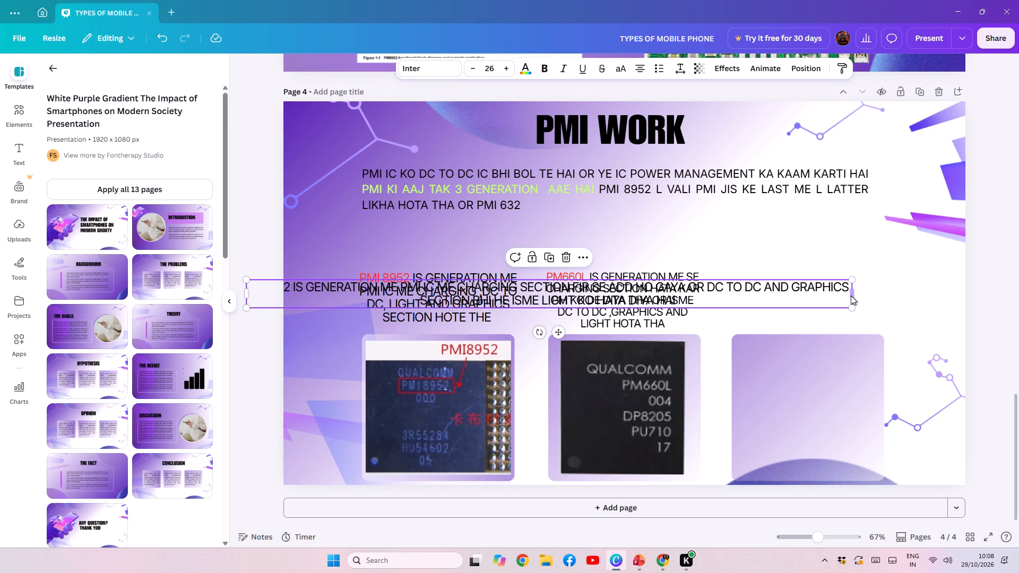
{"action": "left_click", "coordinate": [850, 296]}
{"action": "left_click_drag", "start_coordinate": [853, 296], "coordinate": [722, 292]}
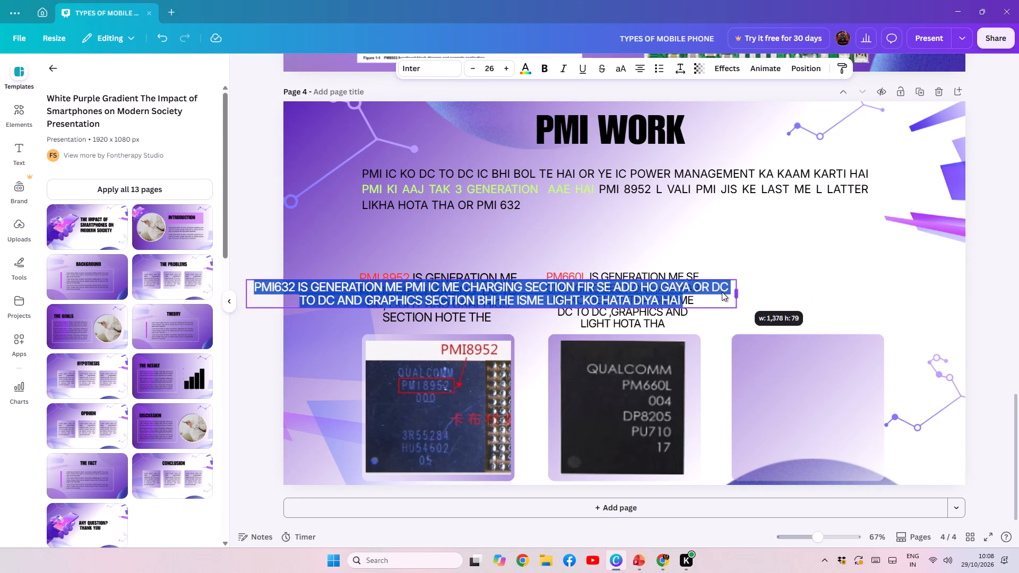
{"action": "left_click_drag", "start_coordinate": [722, 292], "coordinate": [444, 291]}
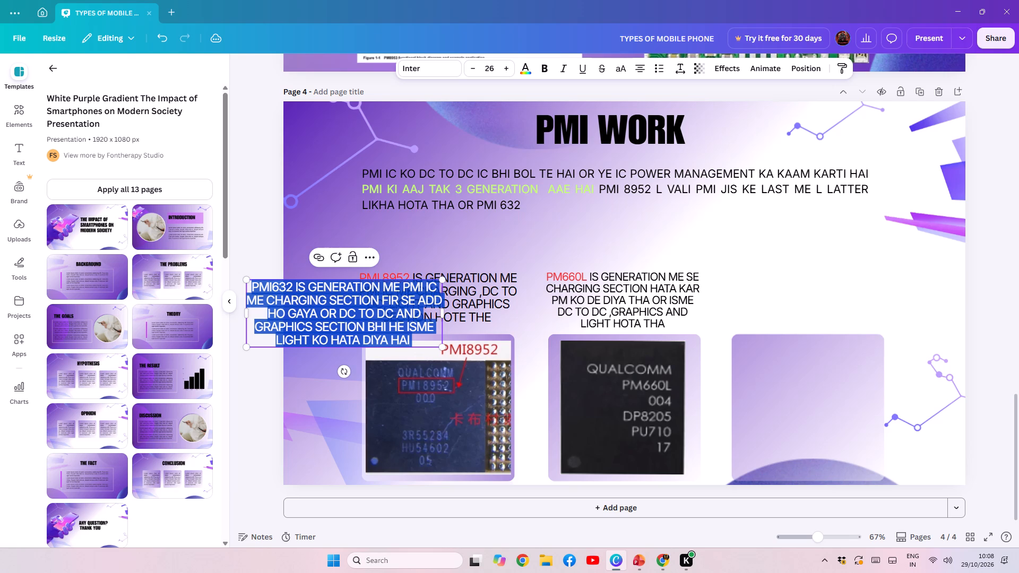
{"action": "left_click", "coordinate": [319, 386]}
{"action": "left_click_drag", "start_coordinate": [332, 307], "coordinate": [824, 291]}
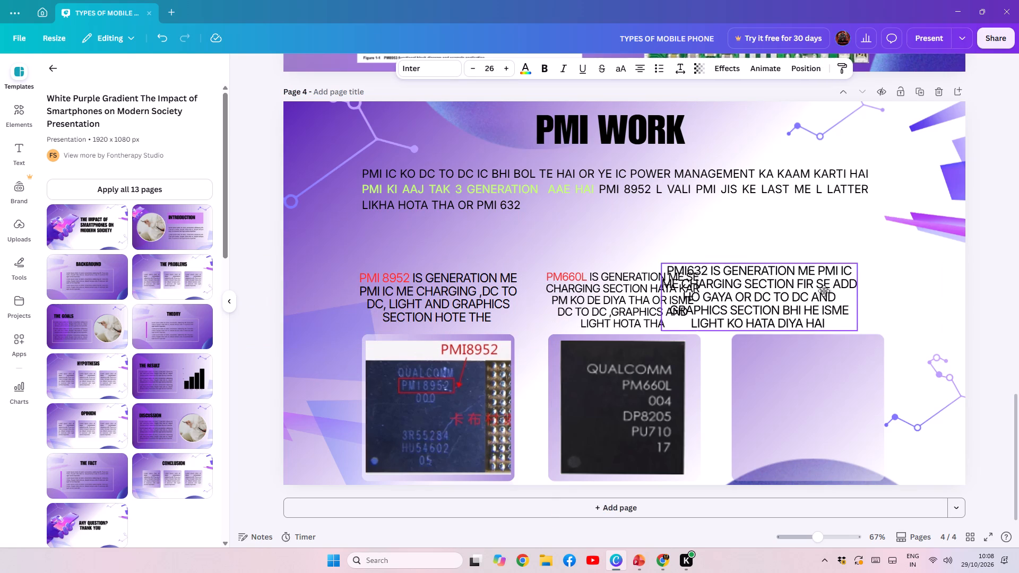
{"action": "left_click_drag", "start_coordinate": [824, 291], "coordinate": [818, 288]}
{"action": "left_click_drag", "start_coordinate": [931, 296], "coordinate": [918, 295]}
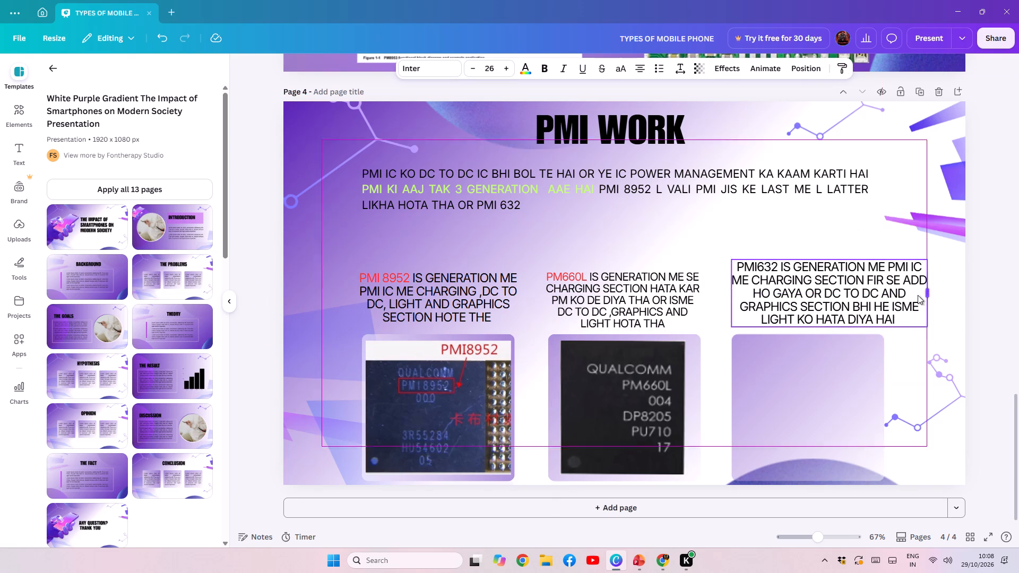
{"action": "left_click_drag", "start_coordinate": [918, 295], "coordinate": [916, 294]}
Scale the PMI632 description down to font size 24.2 and align it with the third card and the PM660L description's top.
{"action": "left_click", "coordinate": [841, 285]}
{"action": "left_click_drag", "start_coordinate": [911, 328], "coordinate": [901, 323]}
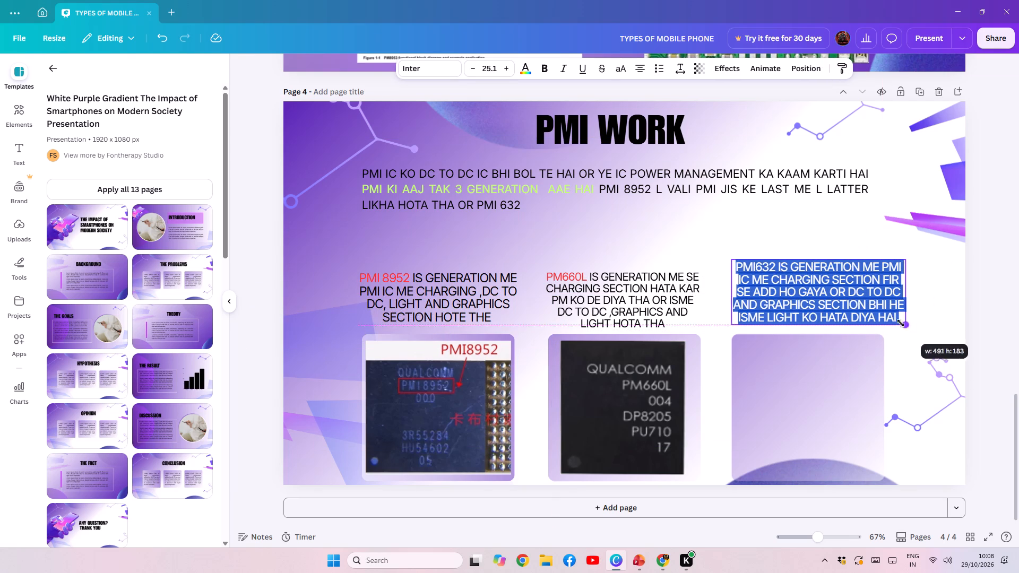
{"action": "left_click_drag", "start_coordinate": [901, 323], "coordinate": [899, 323]}
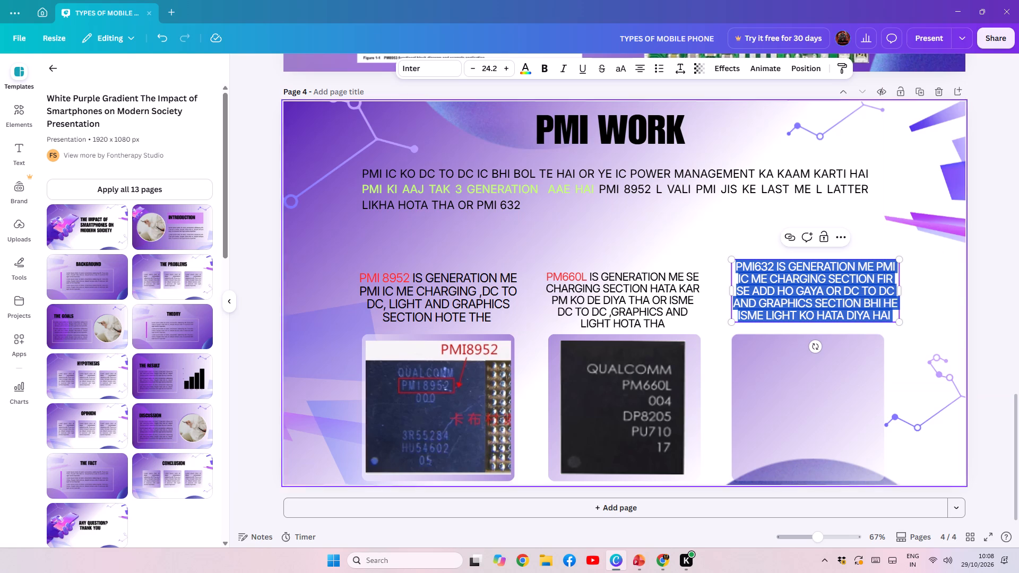
{"action": "left_click", "coordinate": [733, 246]}
{"action": "left_click_drag", "start_coordinate": [786, 294], "coordinate": [782, 306]}
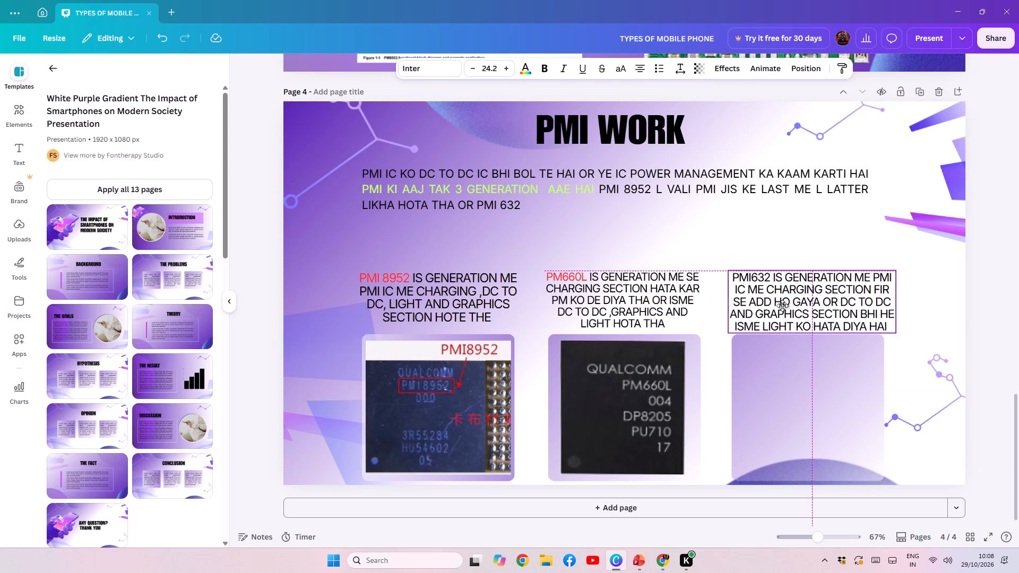
{"action": "left_click_drag", "start_coordinate": [782, 306], "coordinate": [783, 305]}
{"action": "left_click", "coordinate": [783, 305]}
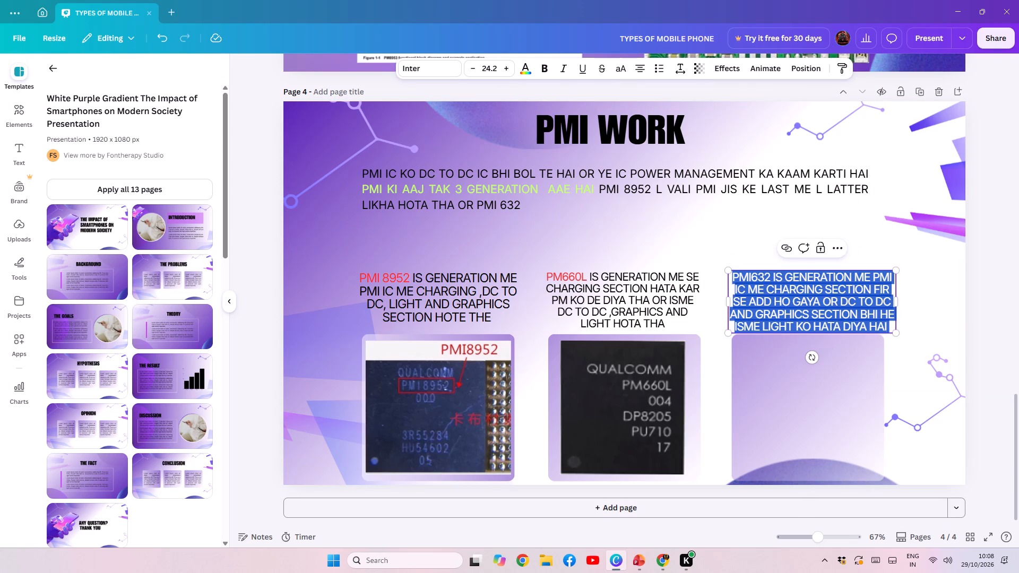
Colour only the word PMI632 in the third card's description red, matching the other two chip names.
{"action": "left_click", "coordinate": [750, 236]}
{"action": "left_click", "coordinate": [763, 275]}
{"action": "left_click", "coordinate": [764, 275]}
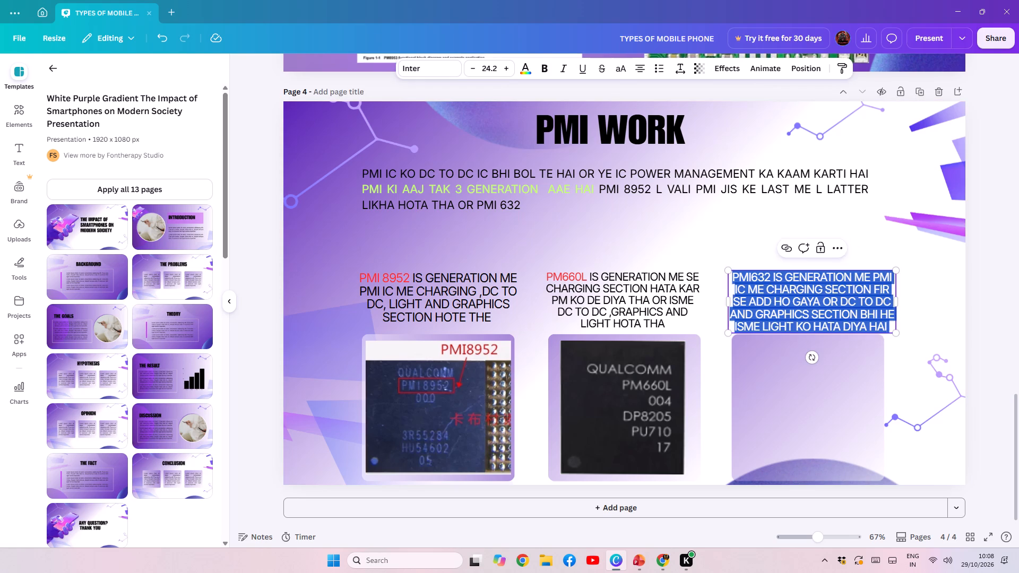
{"action": "left_click", "coordinate": [764, 275]}
{"action": "left_click", "coordinate": [768, 276]}
{"action": "left_click", "coordinate": [769, 277]}
{"action": "left_click", "coordinate": [769, 277]}
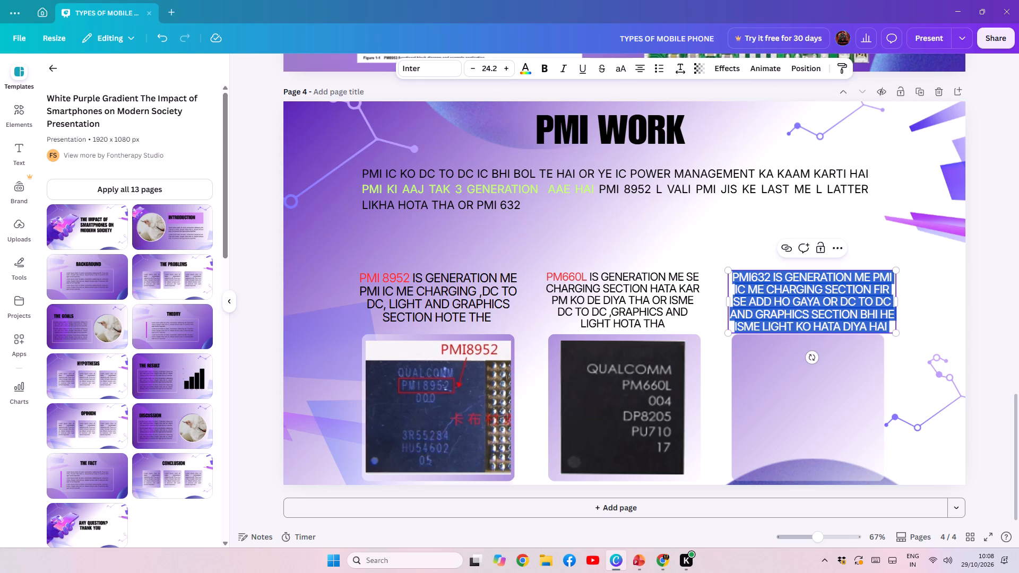
{"action": "double_click", "coordinate": [768, 277]}
{"action": "left_click", "coordinate": [763, 285]}
{"action": "left_click_drag", "start_coordinate": [770, 277], "coordinate": [766, 277]}
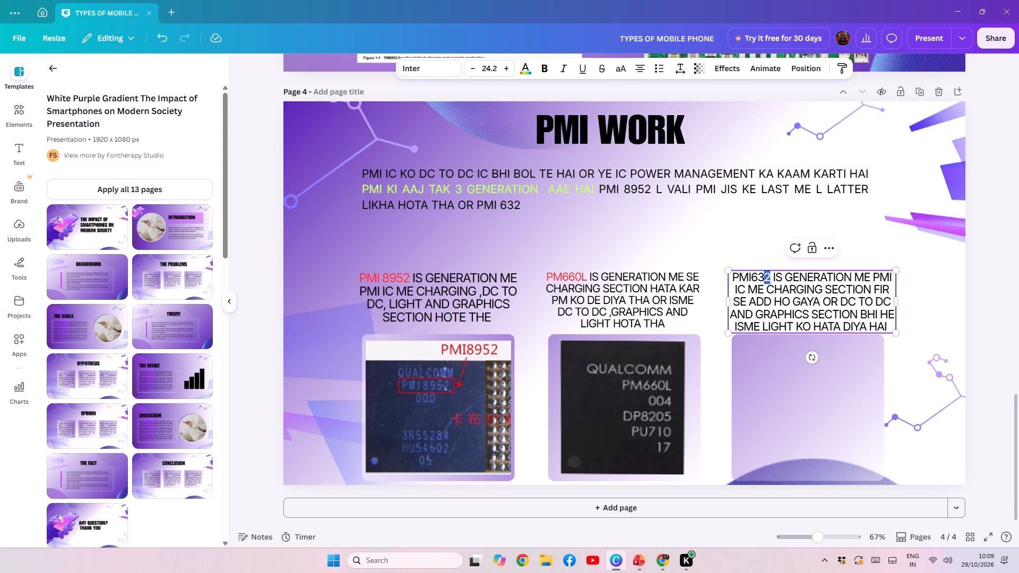
{"action": "left_click_drag", "start_coordinate": [766, 277], "coordinate": [732, 276]}
{"action": "left_click", "coordinate": [525, 71]}
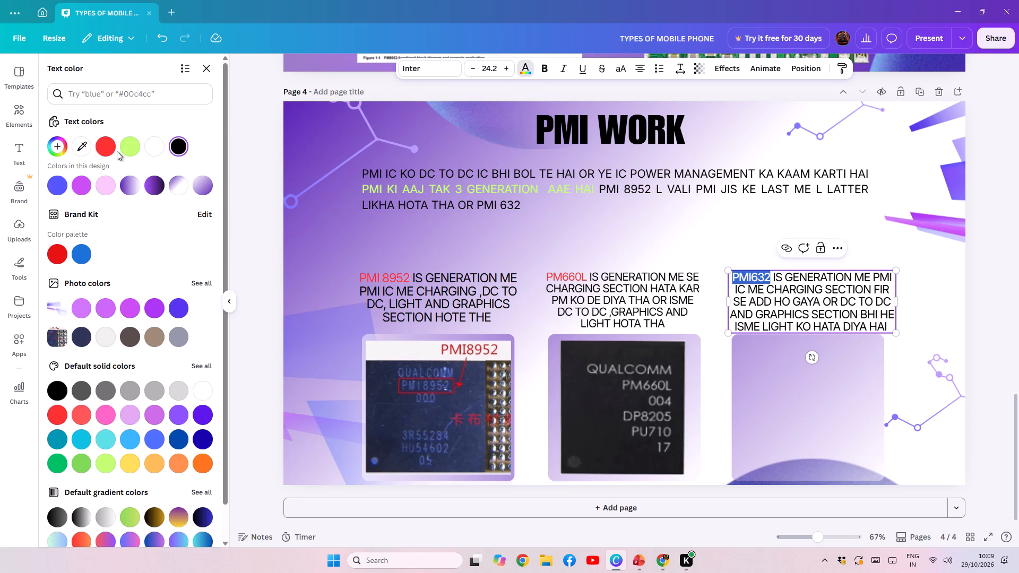
{"action": "left_click", "coordinate": [108, 149]}
{"action": "left_click", "coordinate": [654, 223]}
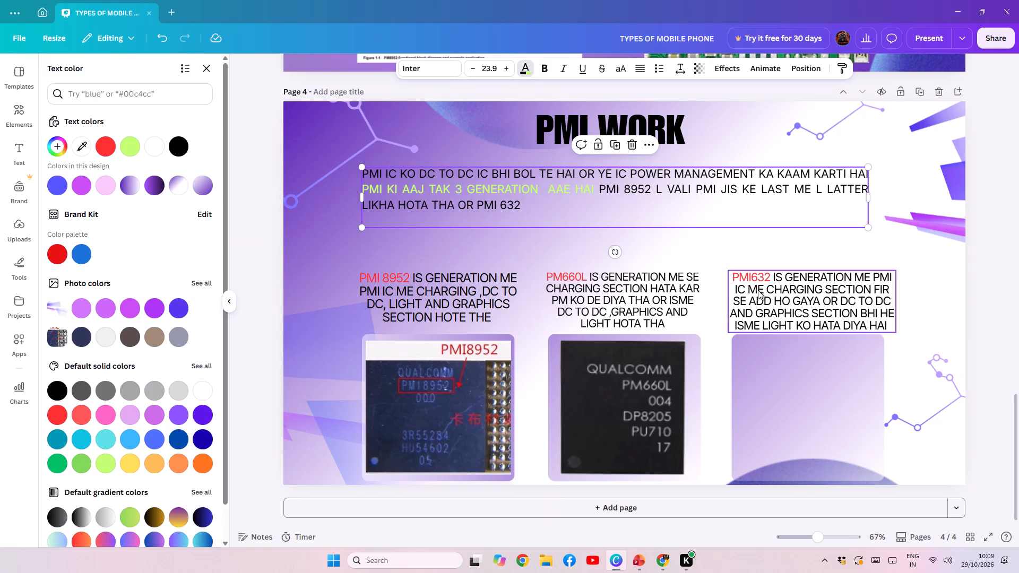
Nudge the PMI632 description slightly up and left so it sits evenly above the third card.
{"action": "left_click_drag", "start_coordinate": [826, 317], "coordinate": [820, 316]}
{"action": "left_click", "coordinate": [874, 252]}
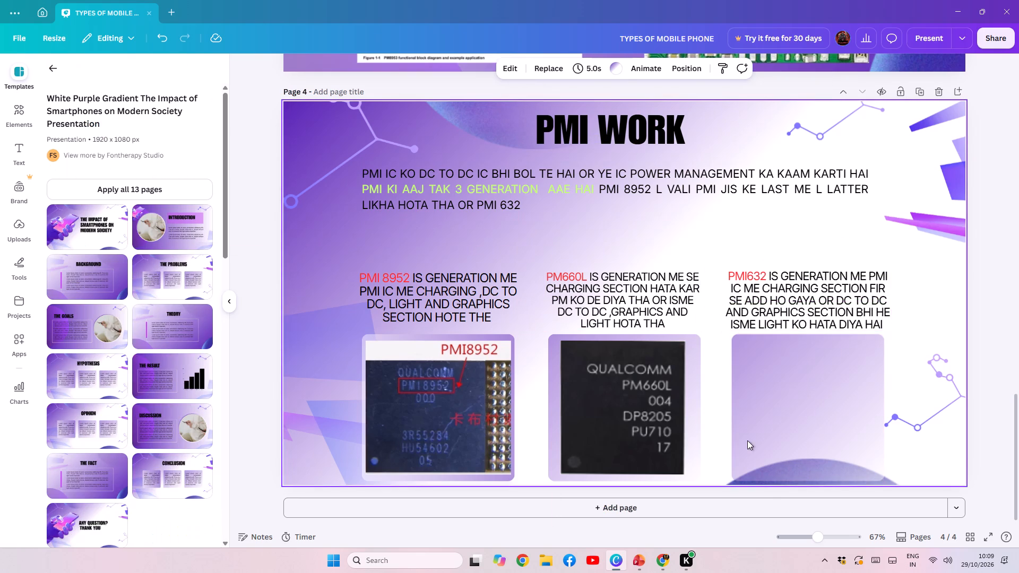
Copy the PMI632 chip picture from PowerPoint slide 9 and paste it onto Canva page 4.
{"action": "left_click", "coordinate": [641, 563]}
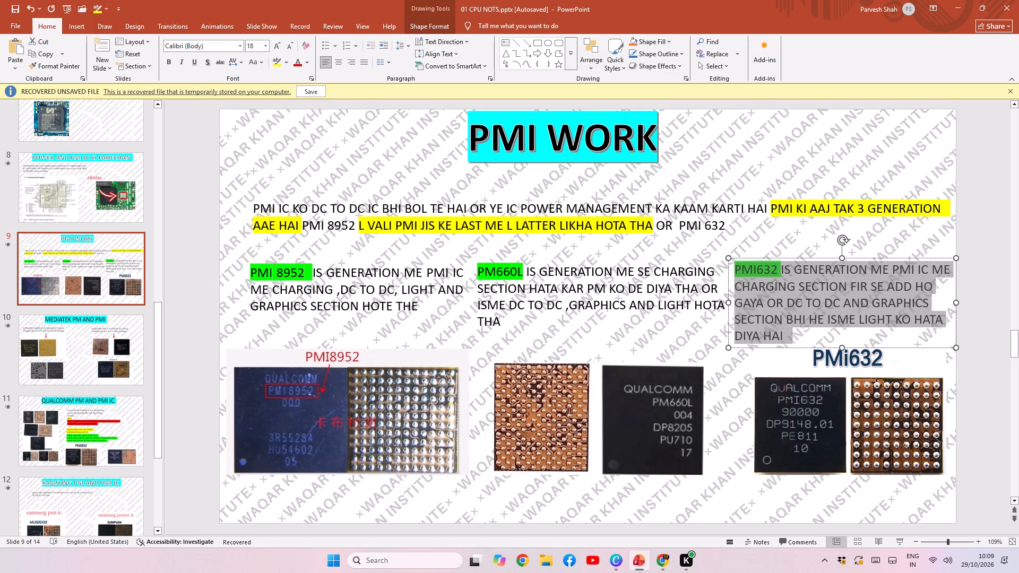
{"action": "left_click", "coordinate": [821, 438]}
{"action": "key", "text": "ctrl+c"}
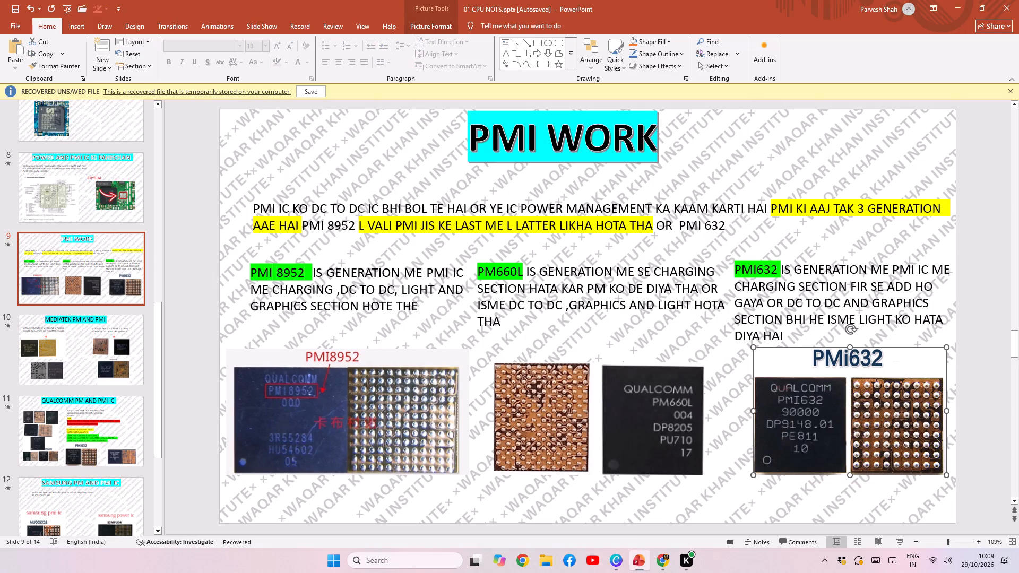
{"action": "left_click", "coordinate": [621, 566]}
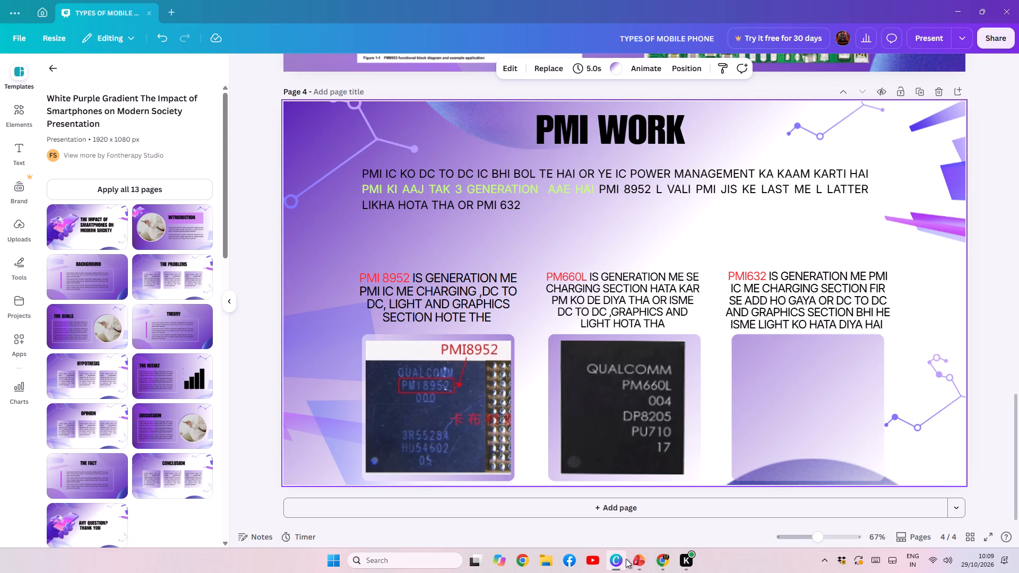
{"action": "key", "text": "ctrl+v"}
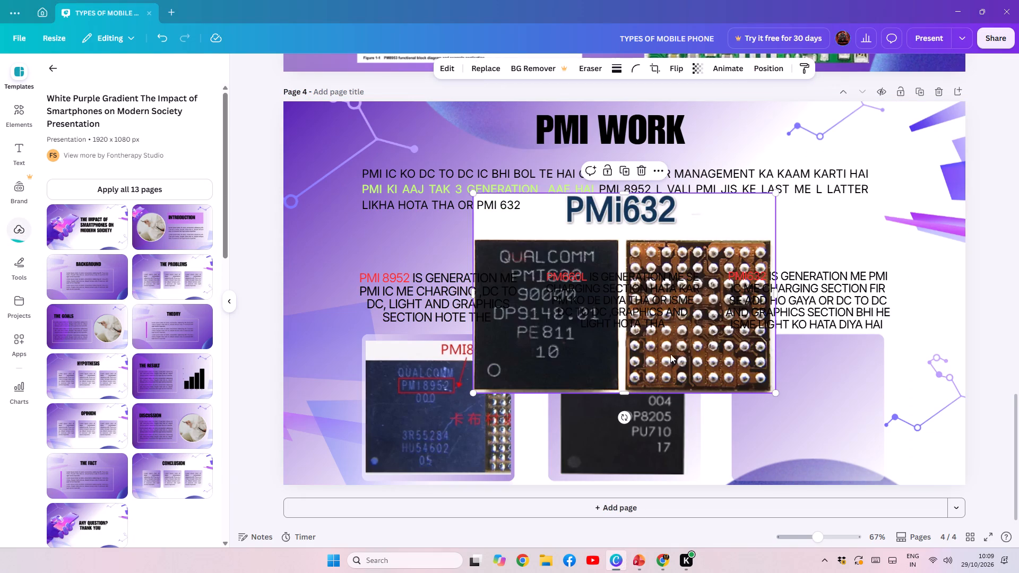
Scale the PMI632 picture down slightly and crop away its solder-ball half and PMi632 heading, keeping the black chip front.
{"action": "left_click_drag", "start_coordinate": [775, 191], "coordinate": [775, 192]}
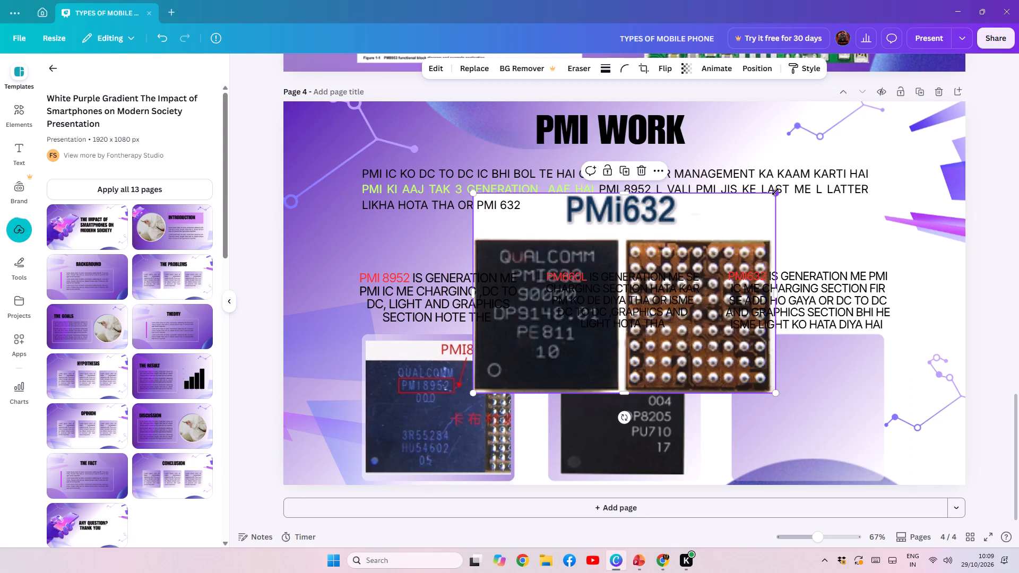
{"action": "left_click_drag", "start_coordinate": [775, 192], "coordinate": [755, 198]}
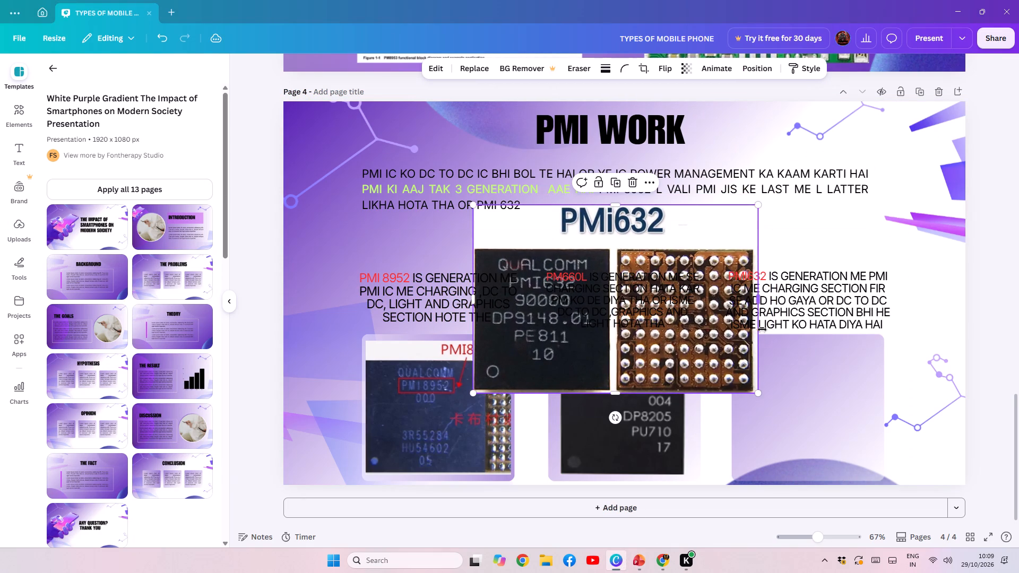
{"action": "left_click_drag", "start_coordinate": [759, 303], "coordinate": [615, 303]}
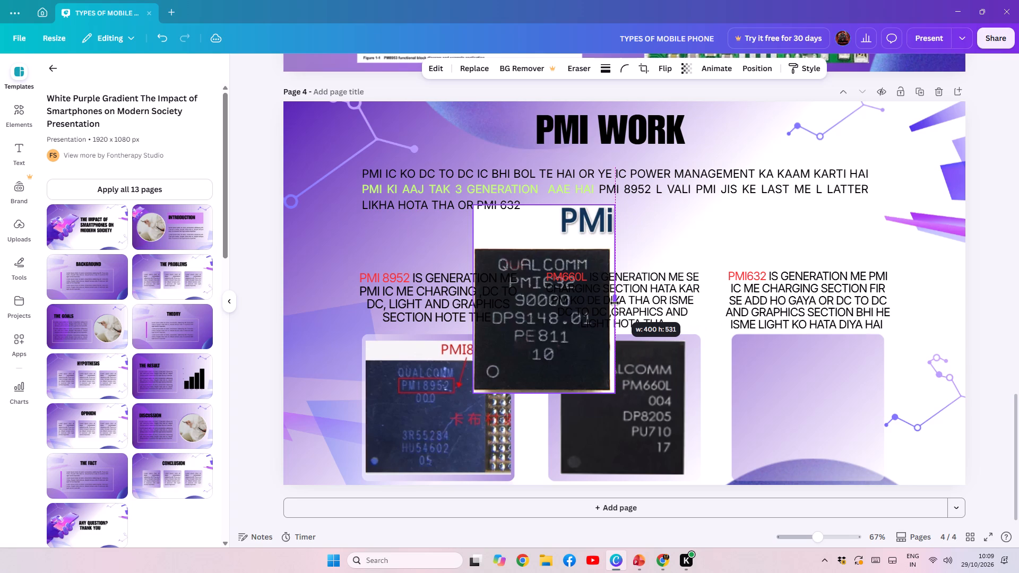
{"action": "left_click_drag", "start_coordinate": [615, 303], "coordinate": [612, 303]}
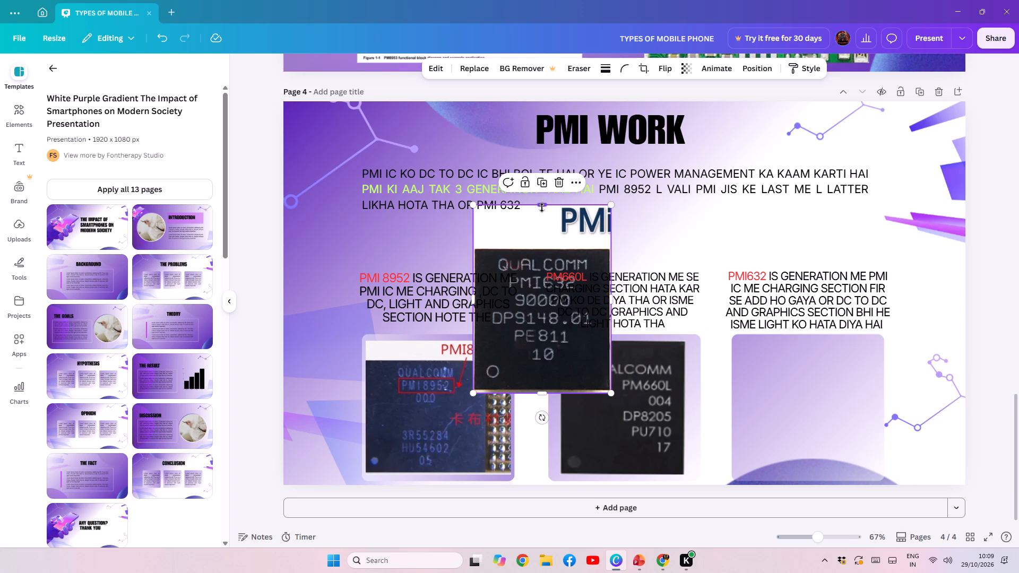
{"action": "left_click_drag", "start_coordinate": [542, 203], "coordinate": [544, 250]}
Move the PMI632 chip picture to the third card, trim its edges to about 364 by 390, and centre it inside the card.
{"action": "left_click_drag", "start_coordinate": [539, 353], "coordinate": [773, 439]}
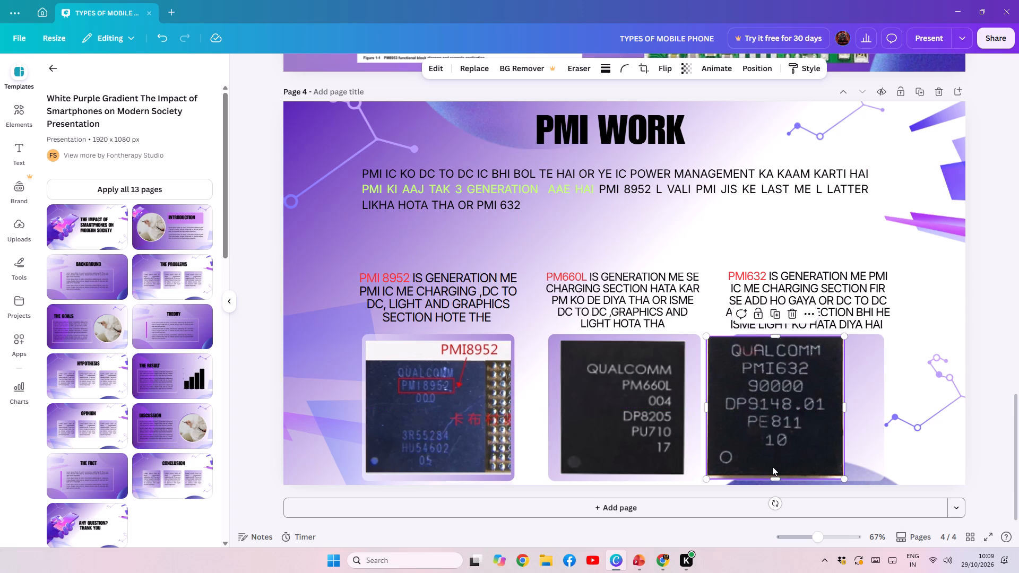
{"action": "left_click", "coordinate": [773, 479]}
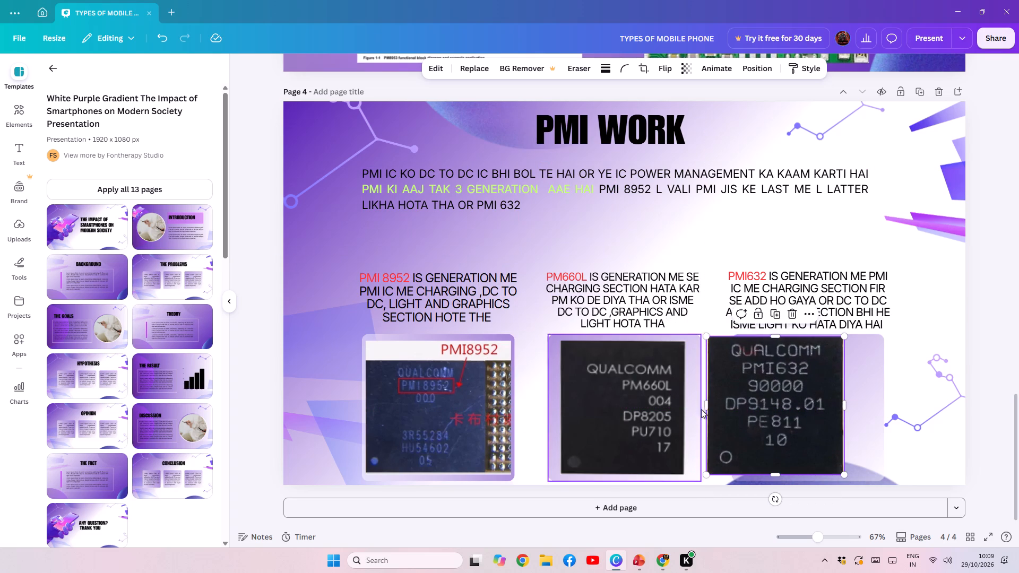
{"action": "left_click", "coordinate": [705, 406]}
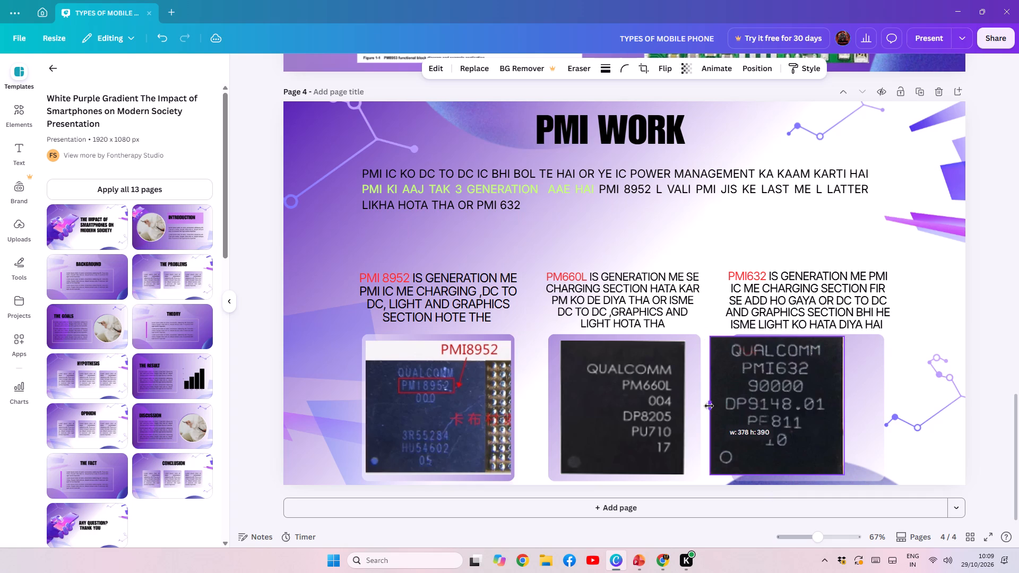
{"action": "left_click", "coordinate": [844, 405]}
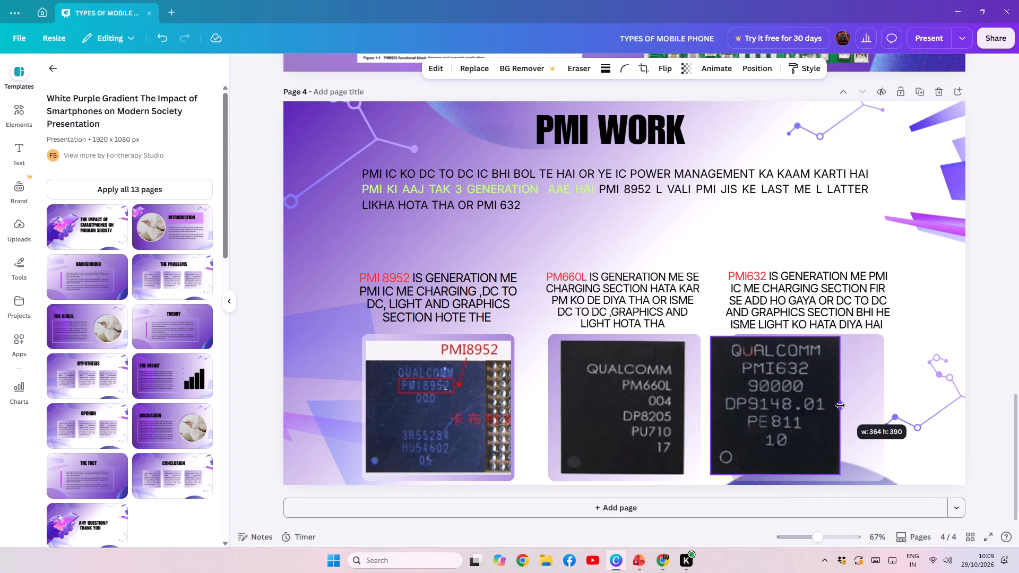
{"action": "left_click_drag", "start_coordinate": [795, 424], "coordinate": [835, 424]}
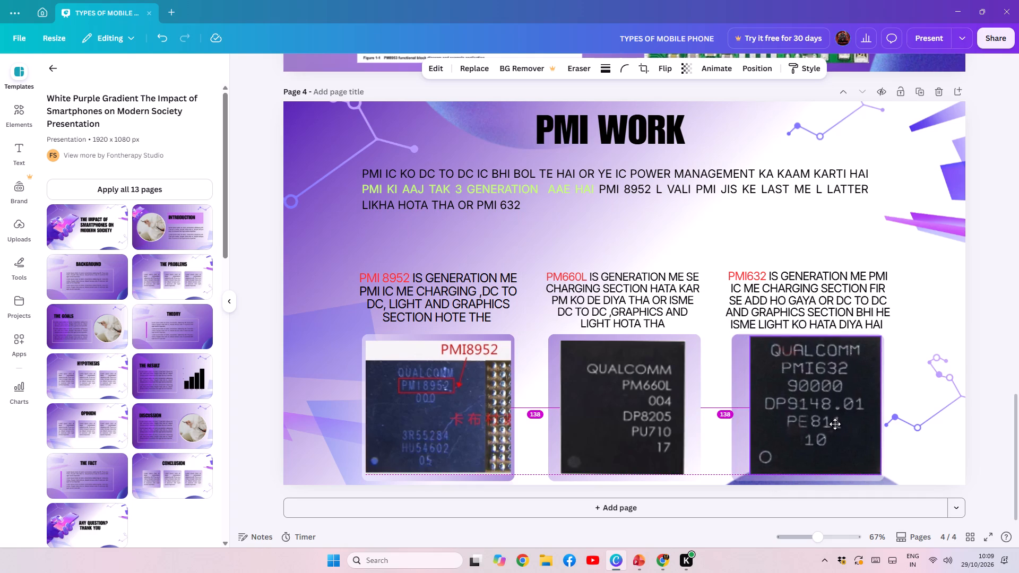
{"action": "left_click_drag", "start_coordinate": [835, 424], "coordinate": [834, 424]}
{"action": "left_click_drag", "start_coordinate": [839, 396], "coordinate": [829, 399]}
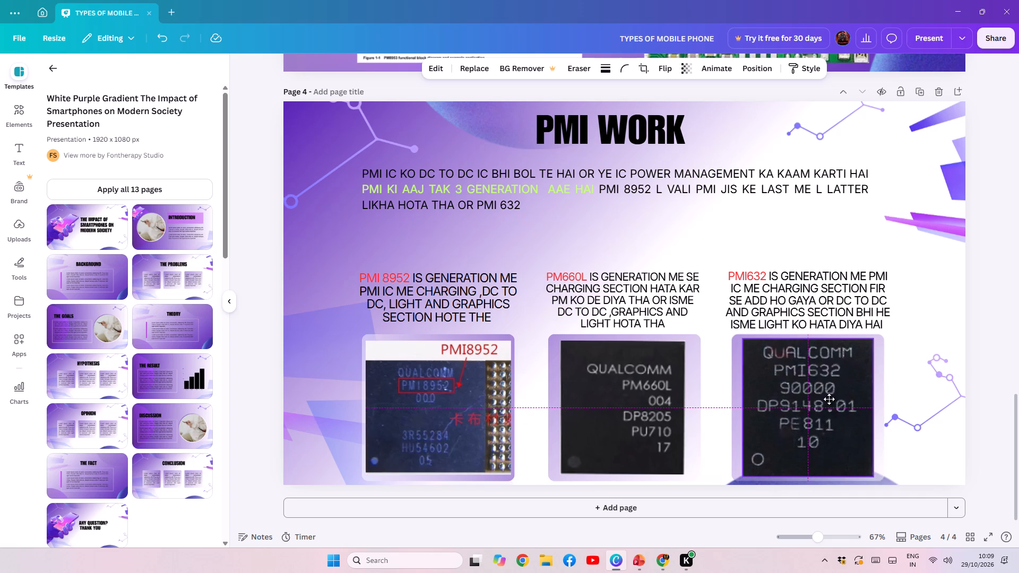
{"action": "left_click_drag", "start_coordinate": [829, 399], "coordinate": [832, 399]}
{"action": "left_click", "coordinate": [824, 207]}
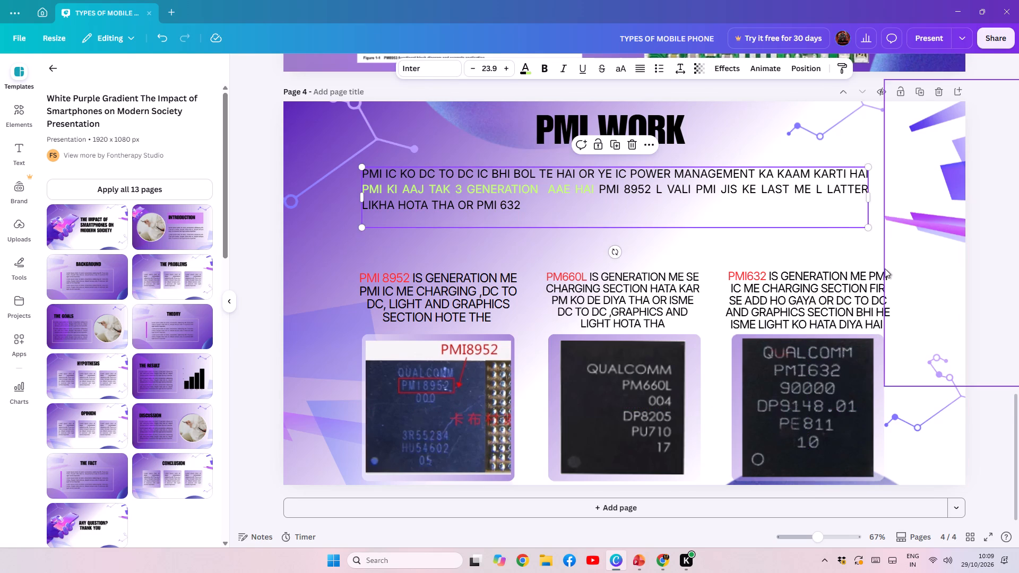
Shift the purple shard decoration at page 4's upper-right edge inward, so more of it shows on the page.
{"action": "left_click", "coordinate": [885, 268]}
{"action": "left_click", "coordinate": [836, 245]}
{"action": "left_click_drag", "start_coordinate": [905, 223], "coordinate": [845, 232]}
{"action": "left_click_drag", "start_coordinate": [930, 218], "coordinate": [922, 221]}
{"action": "left_click", "coordinate": [727, 236]}
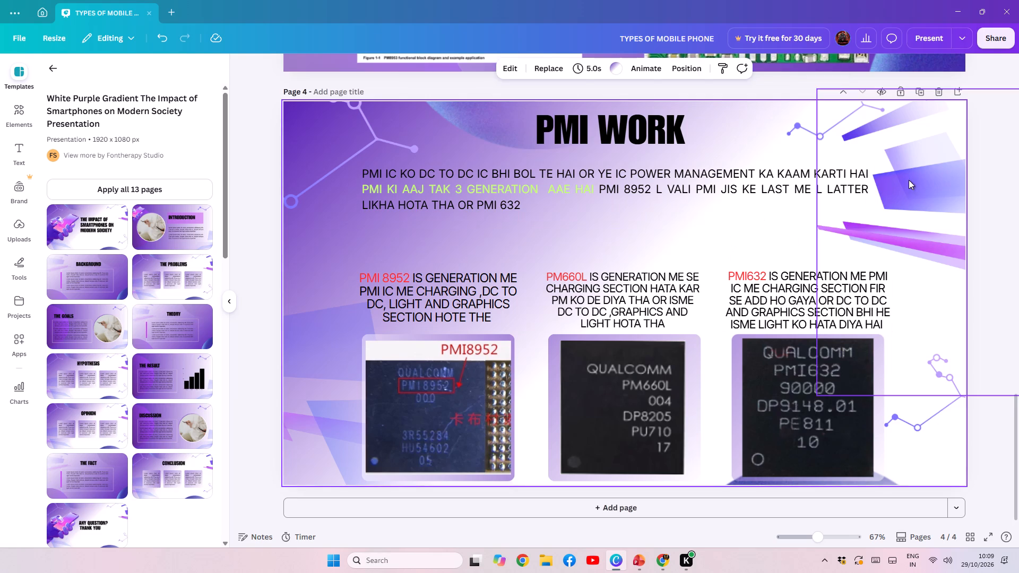
Move the two node-and-line decorations at page 4's upper corners slightly inward and down.
{"action": "left_click_drag", "start_coordinate": [799, 131], "coordinate": [783, 141]}
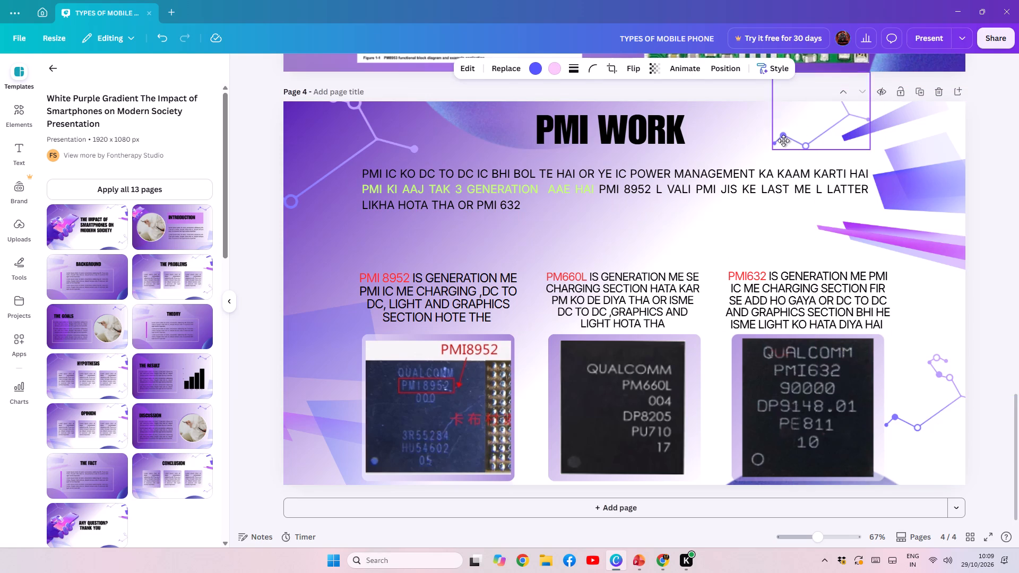
{"action": "left_click_drag", "start_coordinate": [783, 141], "coordinate": [773, 144]}
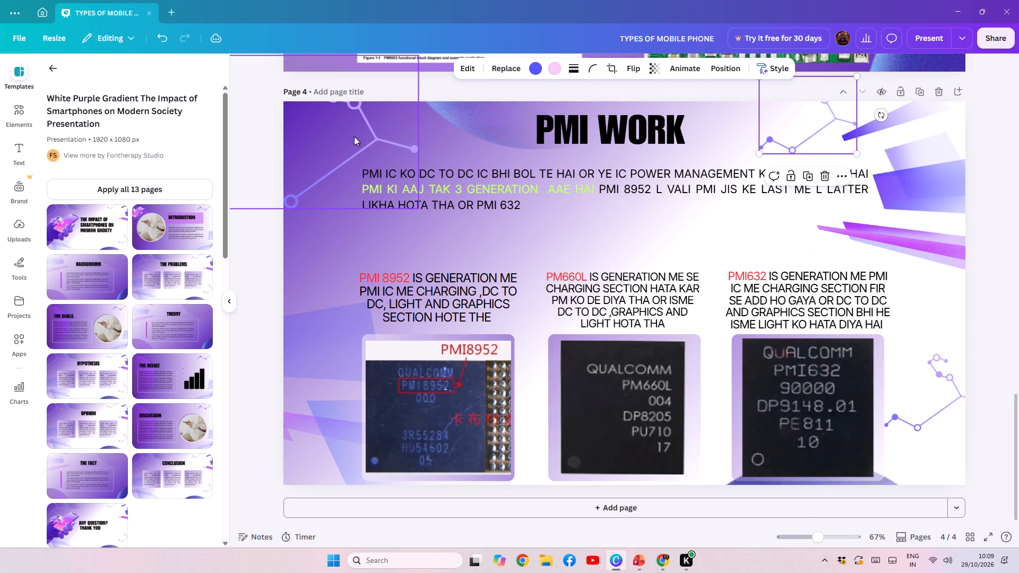
{"action": "left_click_drag", "start_coordinate": [372, 146], "coordinate": [393, 151]}
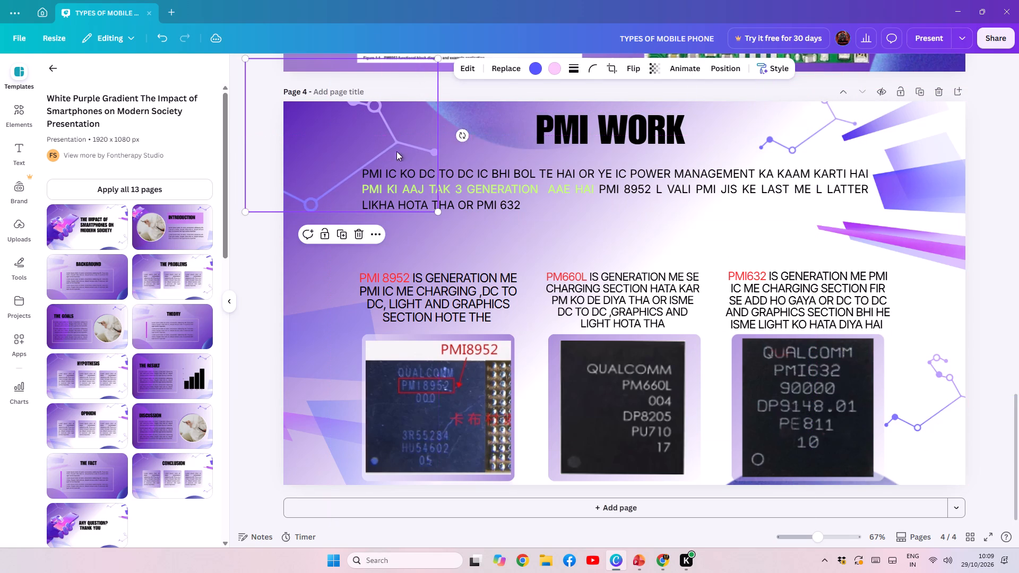
Lower the blue round shape behind the PMI WORK title slightly, and shift the left-edge shard decoration up and inward.
{"action": "left_click_drag", "start_coordinate": [498, 122], "coordinate": [502, 138]}
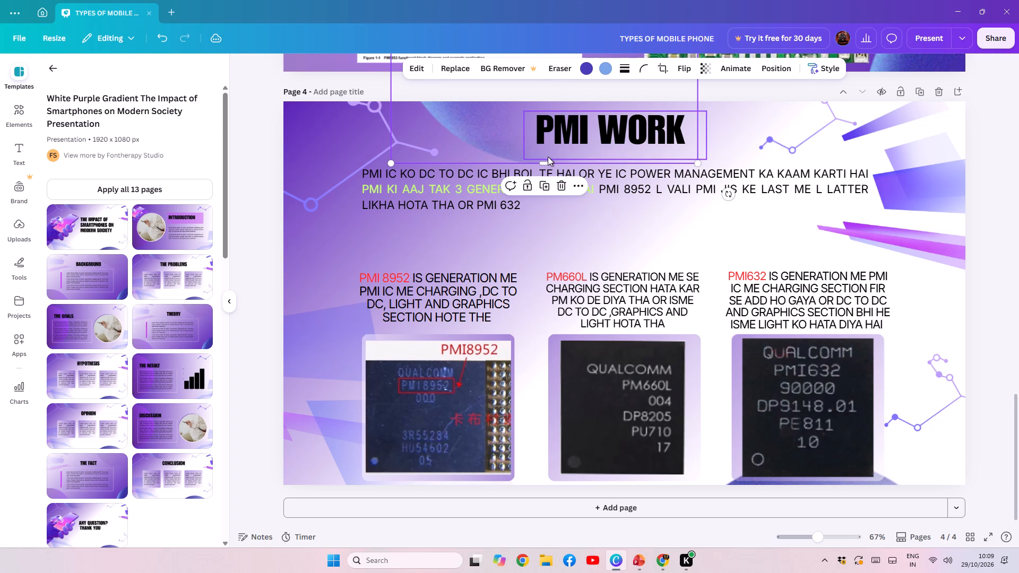
{"action": "left_click_drag", "start_coordinate": [318, 349], "coordinate": [330, 314]}
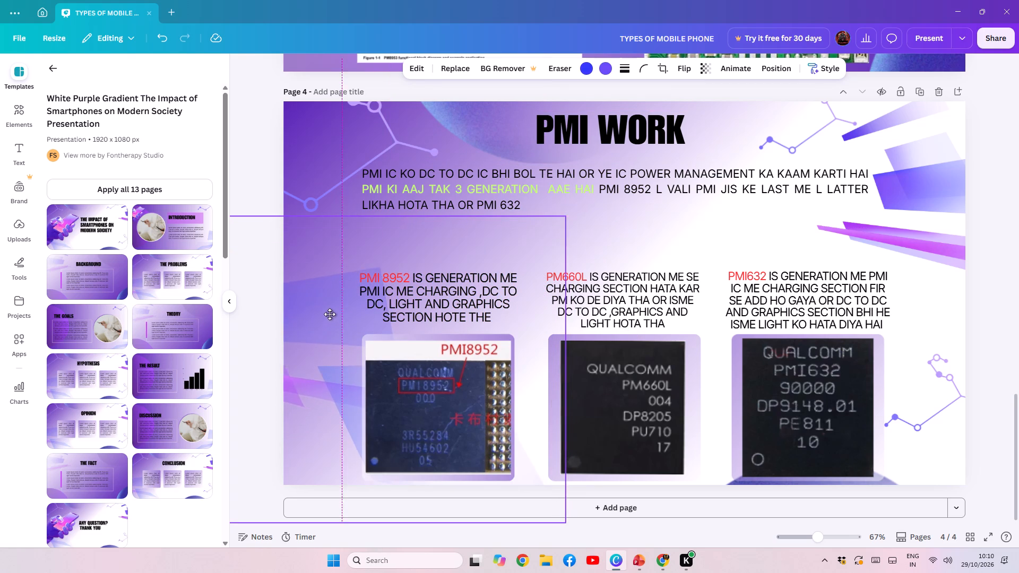
{"action": "left_click_drag", "start_coordinate": [330, 314], "coordinate": [345, 289]}
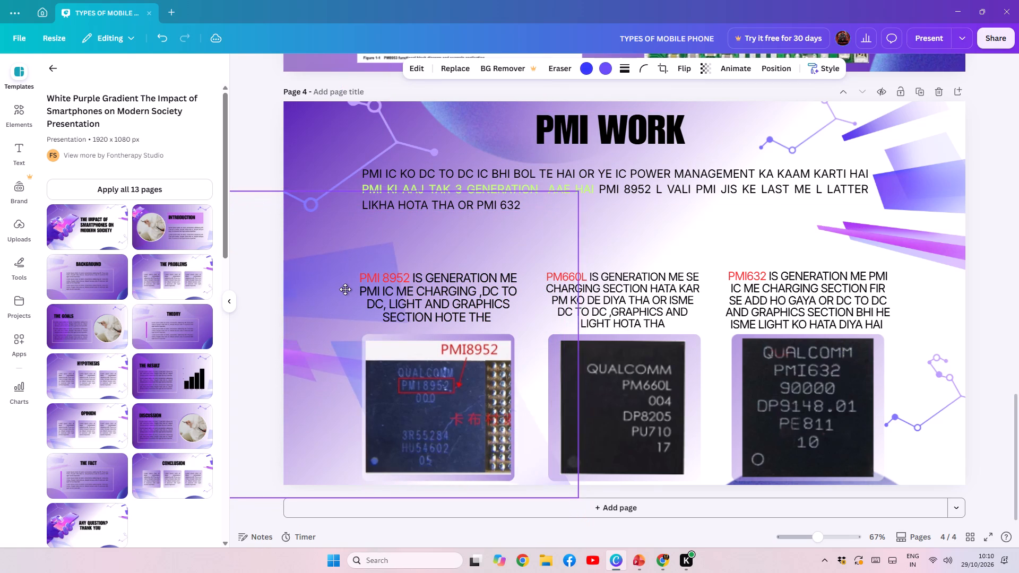
{"action": "left_click_drag", "start_coordinate": [345, 289], "coordinate": [352, 311]}
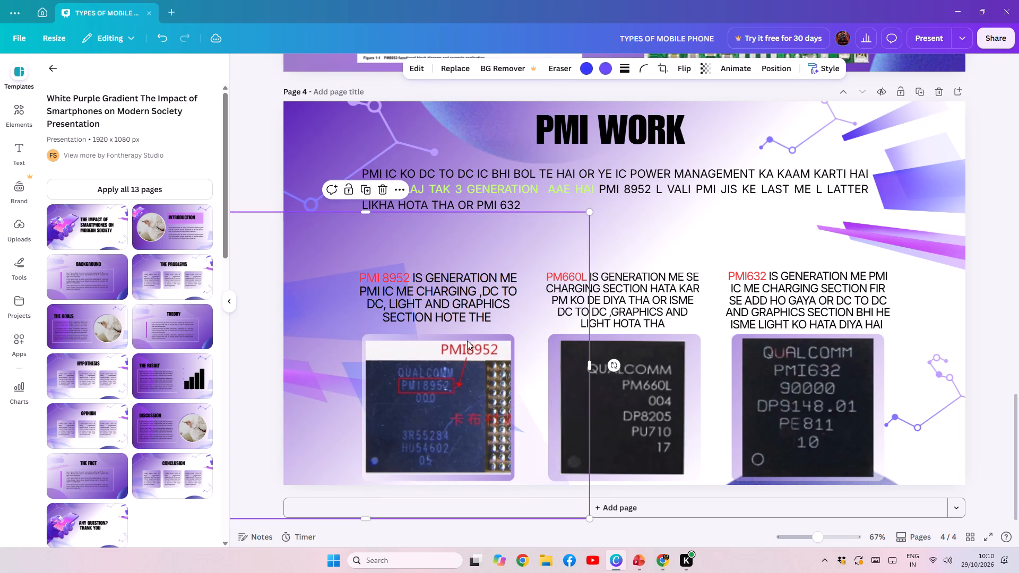
Enlarge the node-and-line decoration beside the third card to about twice its size and place it at page 4's lower-right corner.
{"action": "left_click_drag", "start_coordinate": [929, 407], "coordinate": [909, 389]}
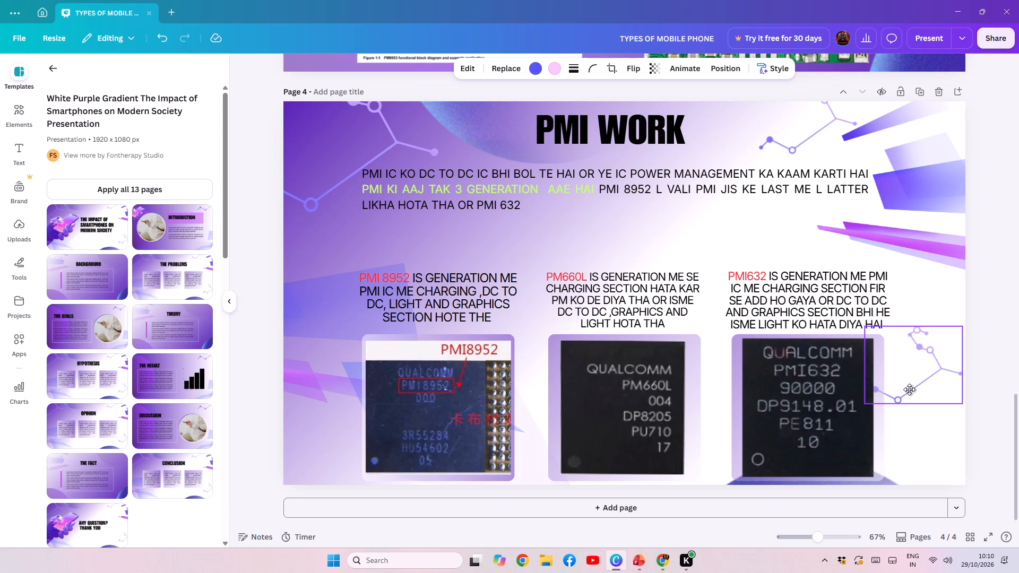
{"action": "left_click_drag", "start_coordinate": [909, 389], "coordinate": [920, 480]}
{"action": "left_click_drag", "start_coordinate": [924, 482], "coordinate": [918, 467]}
{"action": "left_click_drag", "start_coordinate": [869, 413], "coordinate": [784, 333]}
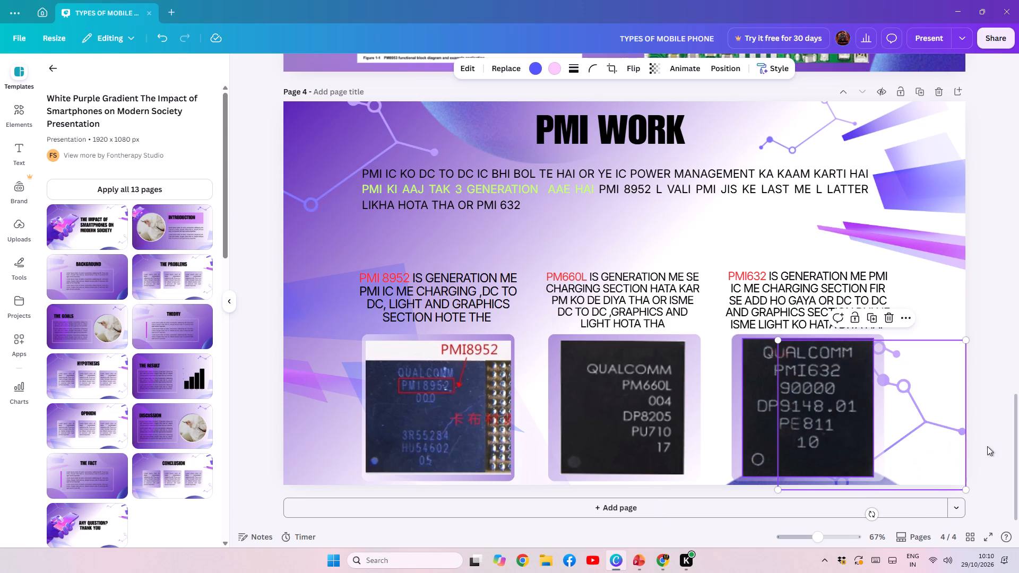
{"action": "left_click_drag", "start_coordinate": [936, 445], "coordinate": [947, 465]}
Duplicate page 4's lower-right node-and-line decoration and enlarge the copy over the page's centre to more than twice its size.
{"action": "left_click", "coordinate": [881, 338]}
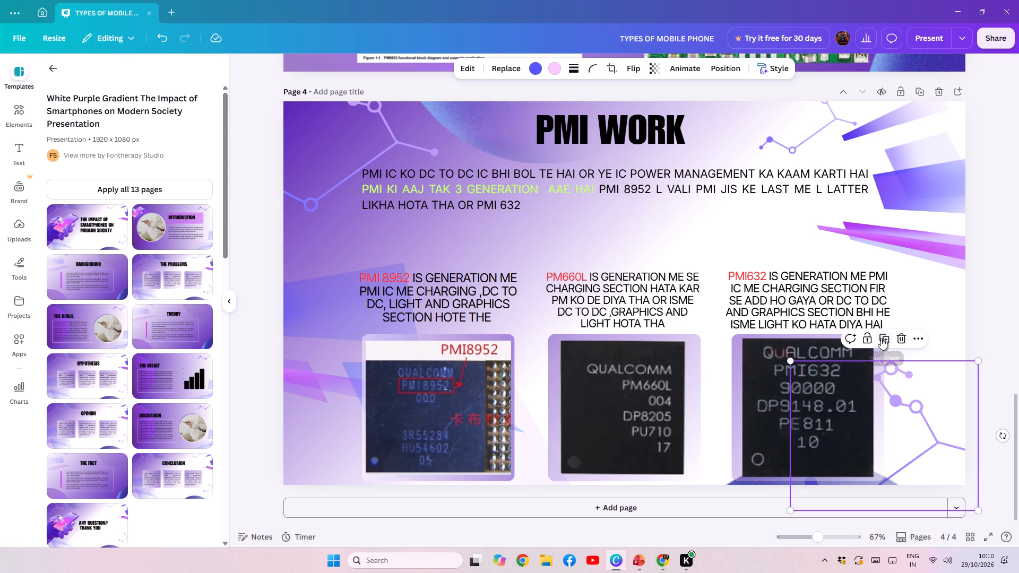
{"action": "left_click_drag", "start_coordinate": [901, 422], "coordinate": [625, 230]}
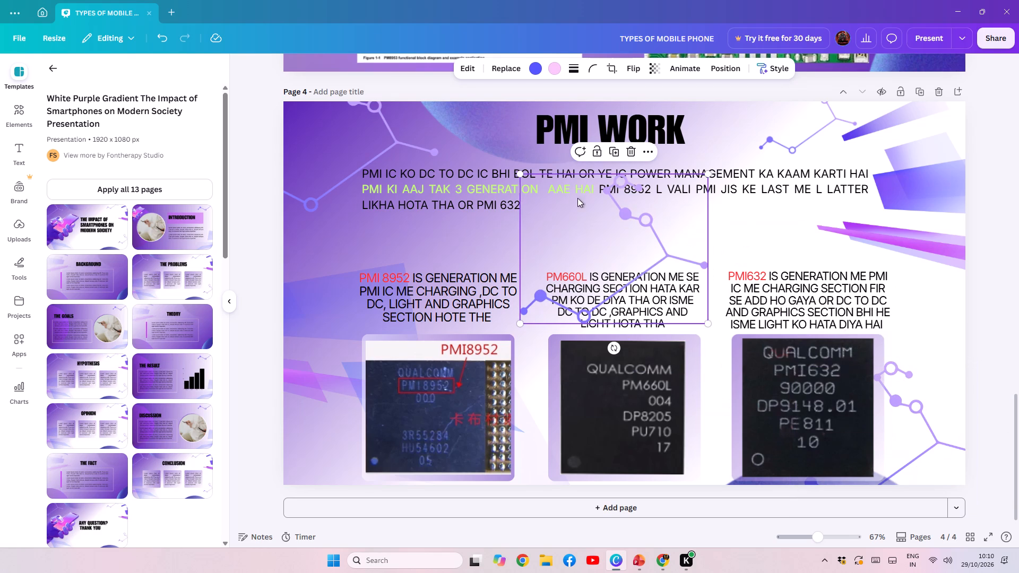
{"action": "left_click_drag", "start_coordinate": [707, 323], "coordinate": [934, 521]}
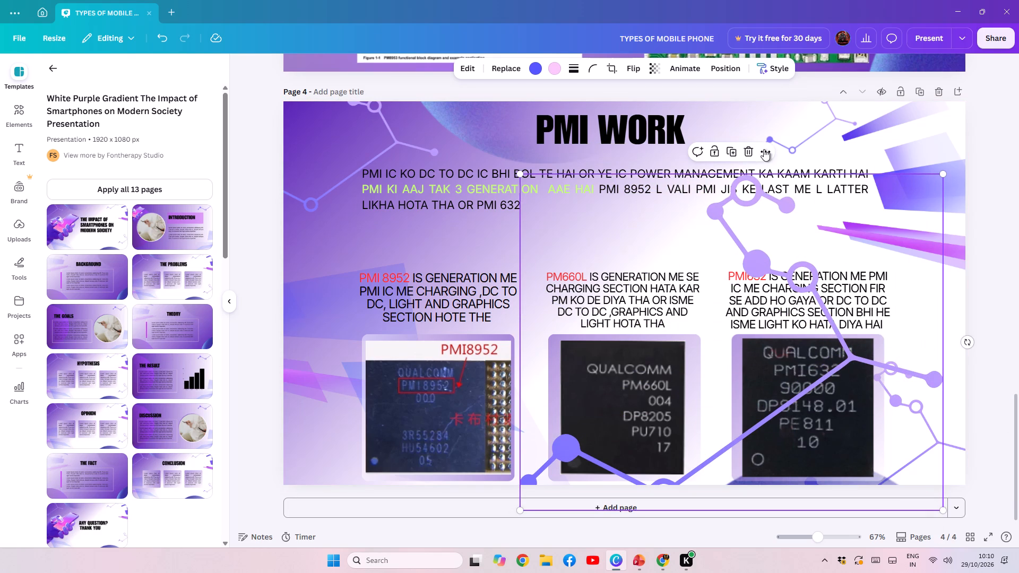
Send the enlarged node-and-line decoration backward through the layers until it is at the very back of page 4.
{"action": "left_click", "coordinate": [764, 149]}
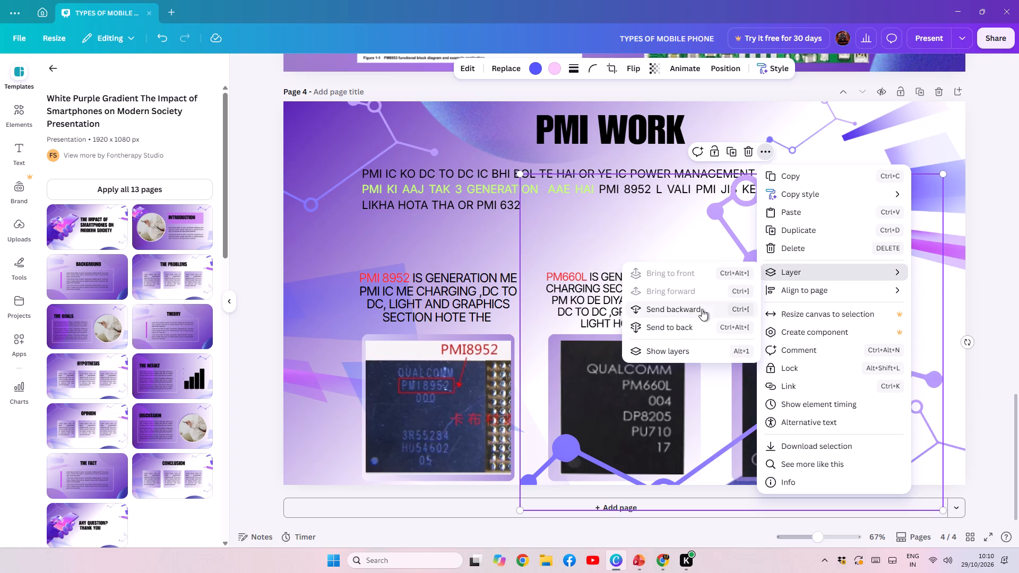
{"action": "left_click", "coordinate": [690, 313]}
{"action": "left_click", "coordinate": [690, 313]}
{"action": "left_click", "coordinate": [690, 313]}
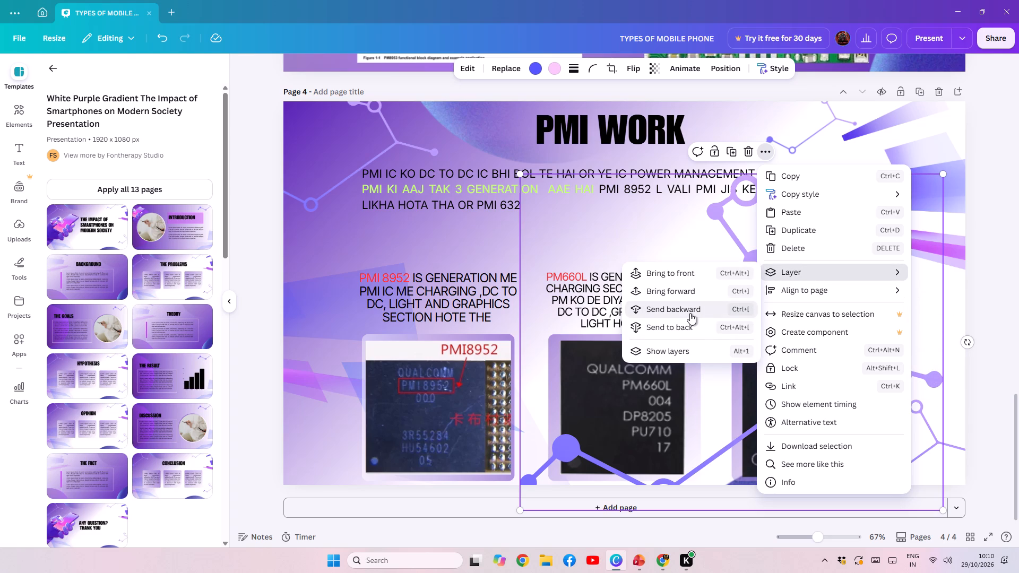
{"action": "left_click", "coordinate": [690, 313]}
{"action": "left_click", "coordinate": [690, 313]}
{"action": "left_click", "coordinate": [690, 313]}
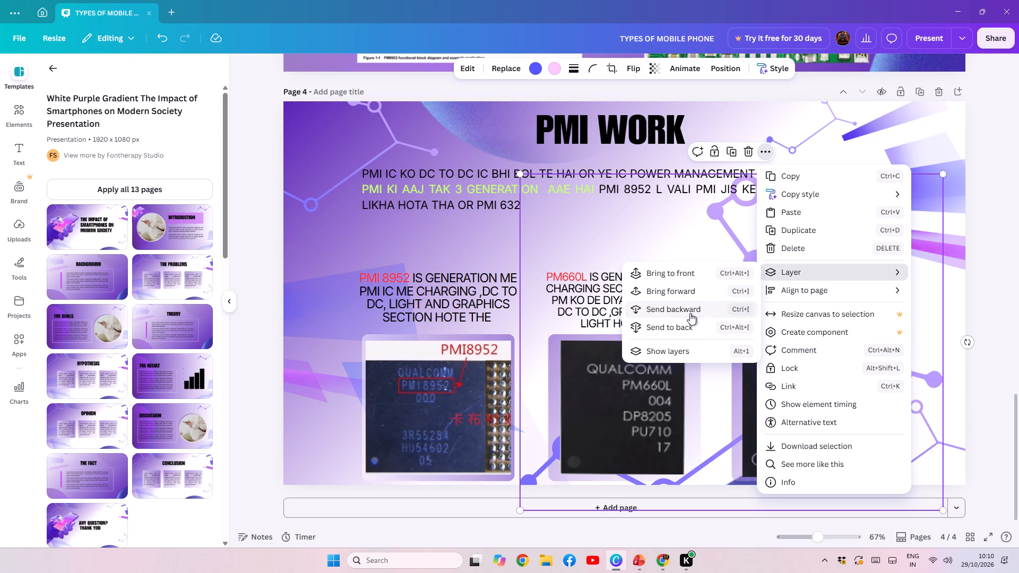
{"action": "left_click", "coordinate": [690, 313]}
{"action": "left_click", "coordinate": [690, 313]}
{"action": "left_click", "coordinate": [690, 313]}
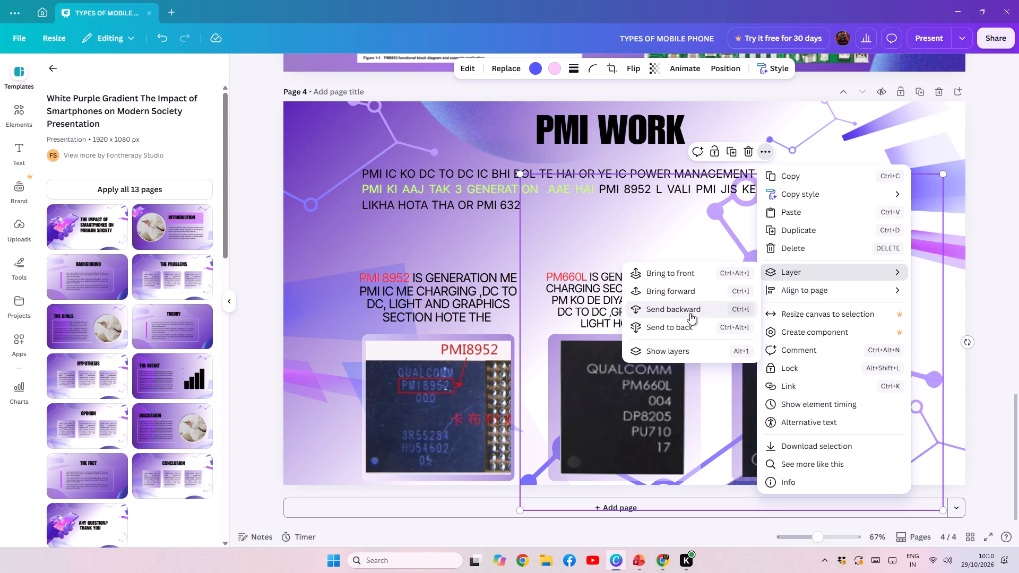
{"action": "left_click", "coordinate": [690, 313]}
{"action": "left_click", "coordinate": [690, 313]}
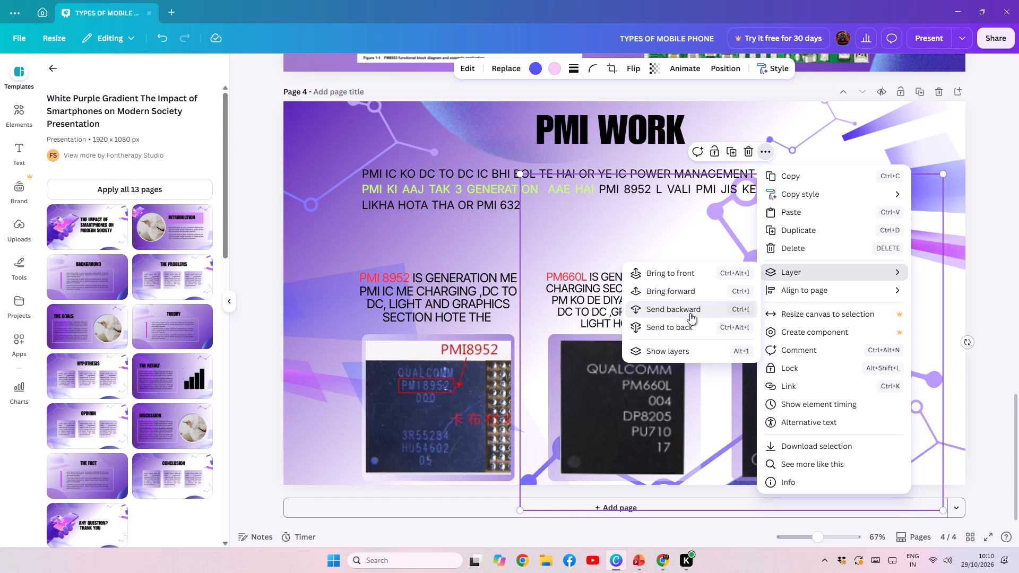
{"action": "left_click", "coordinate": [690, 313]}
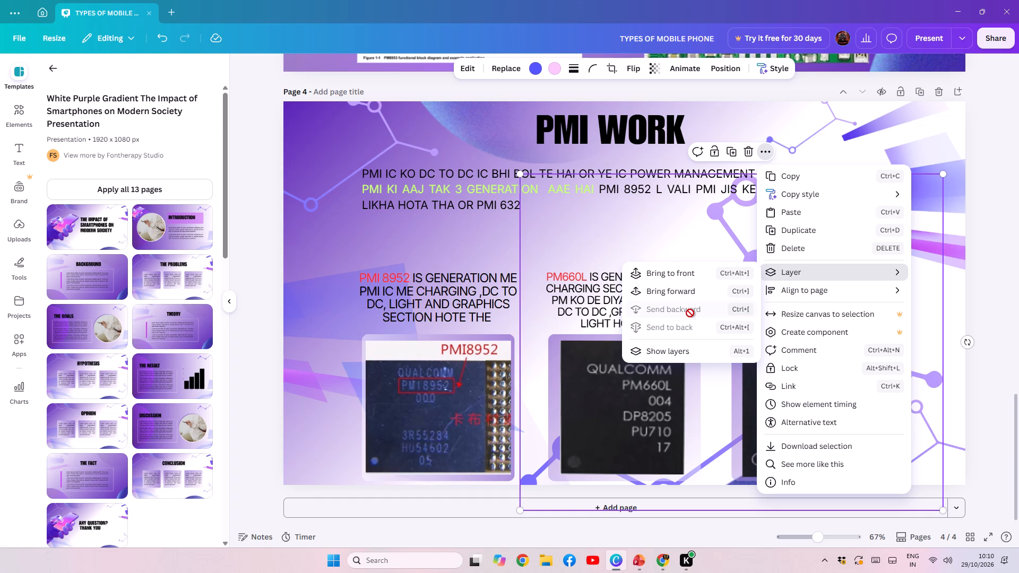
{"action": "left_click", "coordinate": [645, 248]}
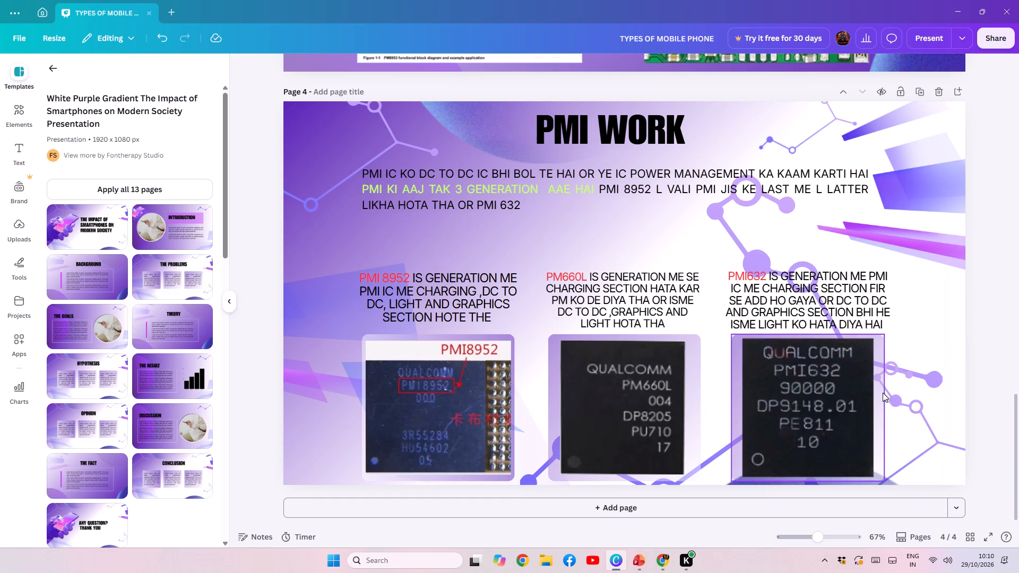
Enlarge the large node-and-line decoration slightly and centre it behind page 4's text and chip images, with its top under the title.
{"action": "left_click_drag", "start_coordinate": [701, 448], "coordinate": [659, 426]}
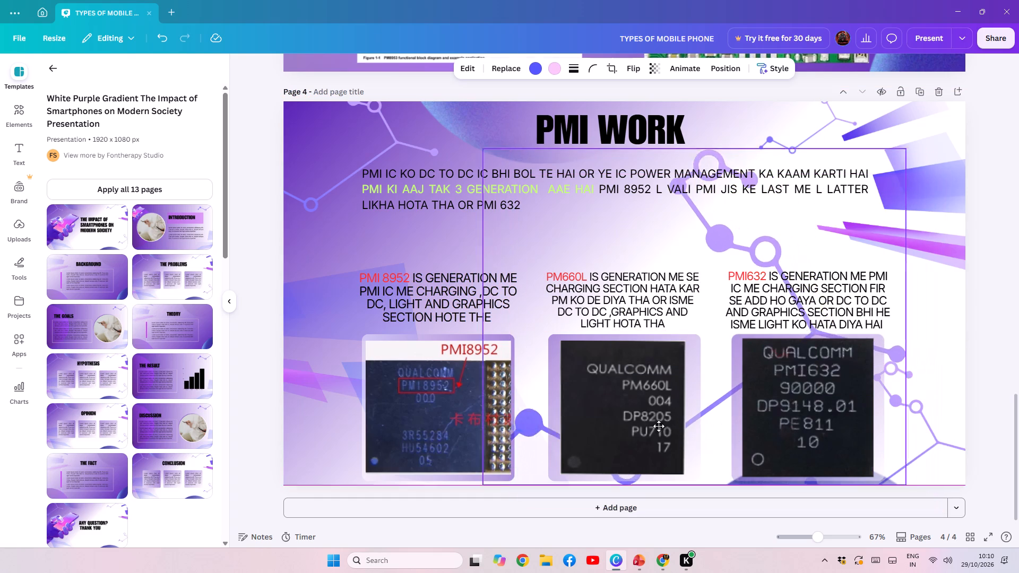
{"action": "left_click_drag", "start_coordinate": [659, 426], "coordinate": [573, 451]}
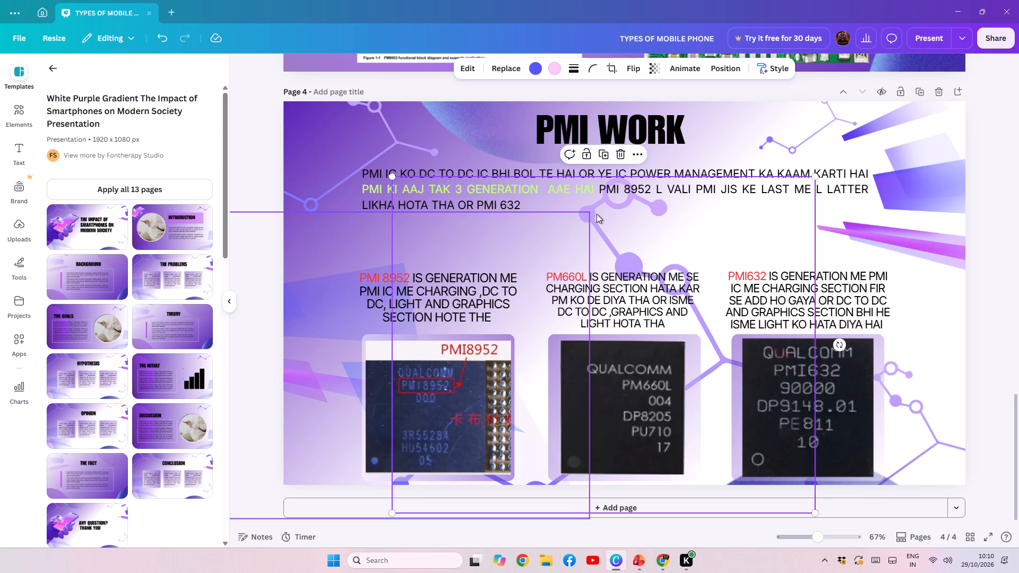
{"action": "left_click_drag", "start_coordinate": [612, 242], "coordinate": [573, 238]}
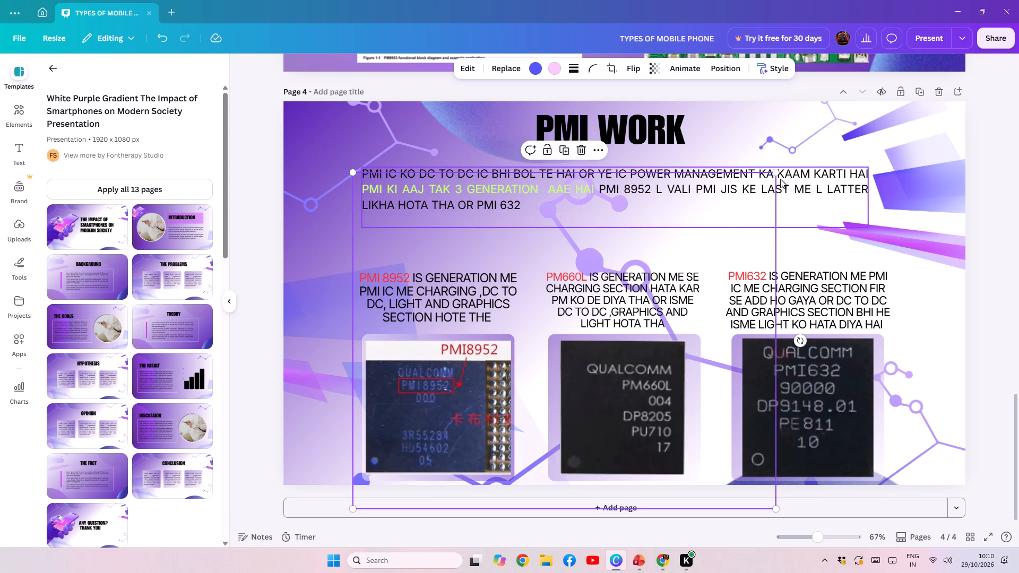
{"action": "left_click_drag", "start_coordinate": [778, 176], "coordinate": [836, 152]}
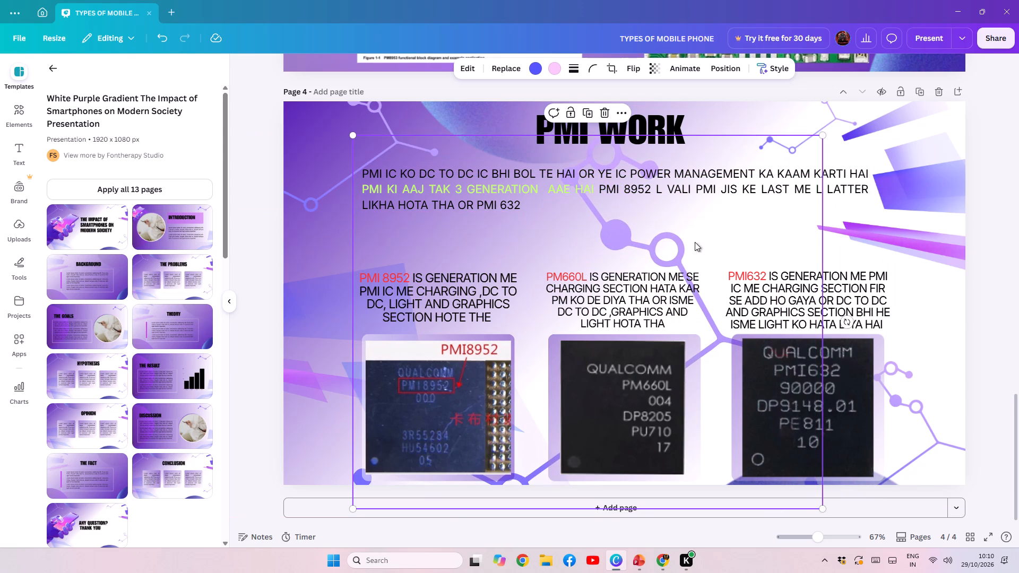
{"action": "left_click_drag", "start_coordinate": [681, 244], "coordinate": [562, 292]}
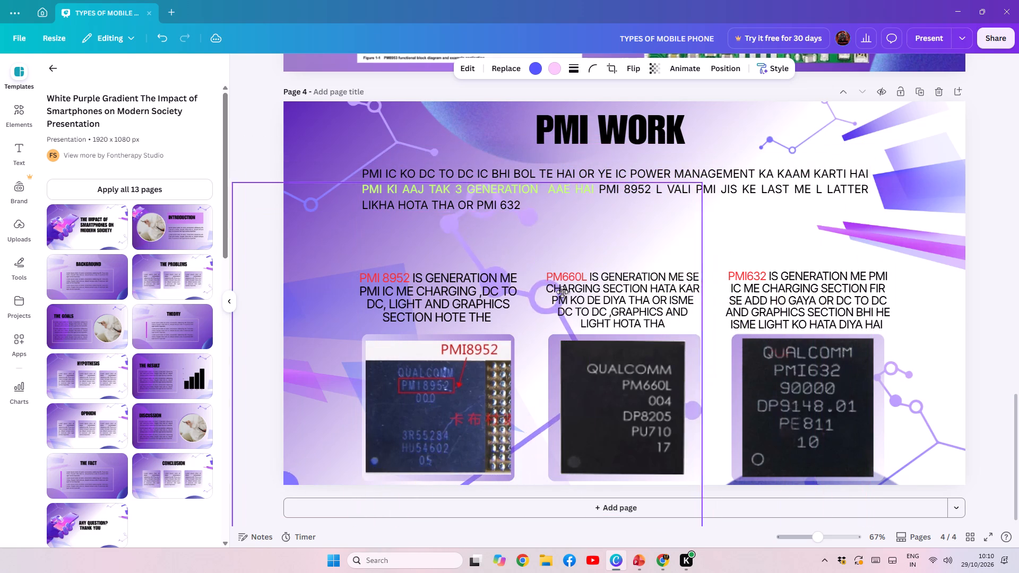
{"action": "left_click_drag", "start_coordinate": [562, 292], "coordinate": [703, 222]}
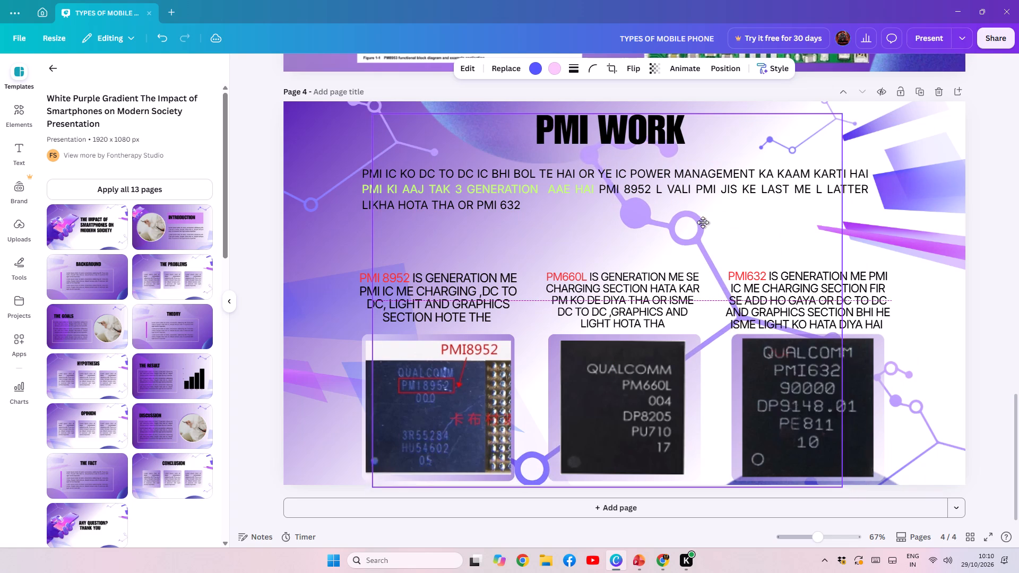
{"action": "left_click_drag", "start_coordinate": [703, 222], "coordinate": [707, 222]}
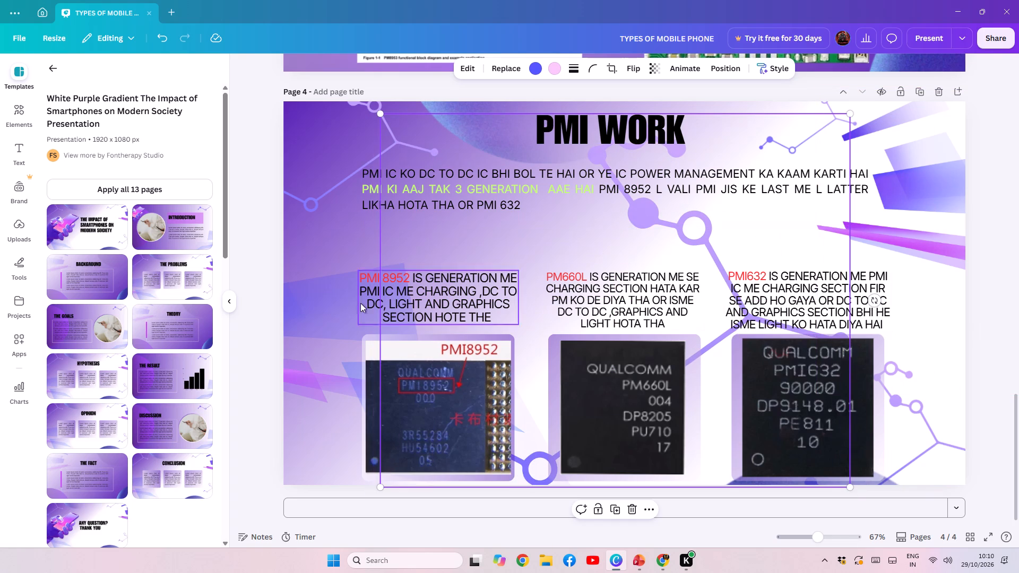
{"action": "left_click", "coordinate": [332, 394]}
{"action": "left_click", "coordinate": [334, 410]}
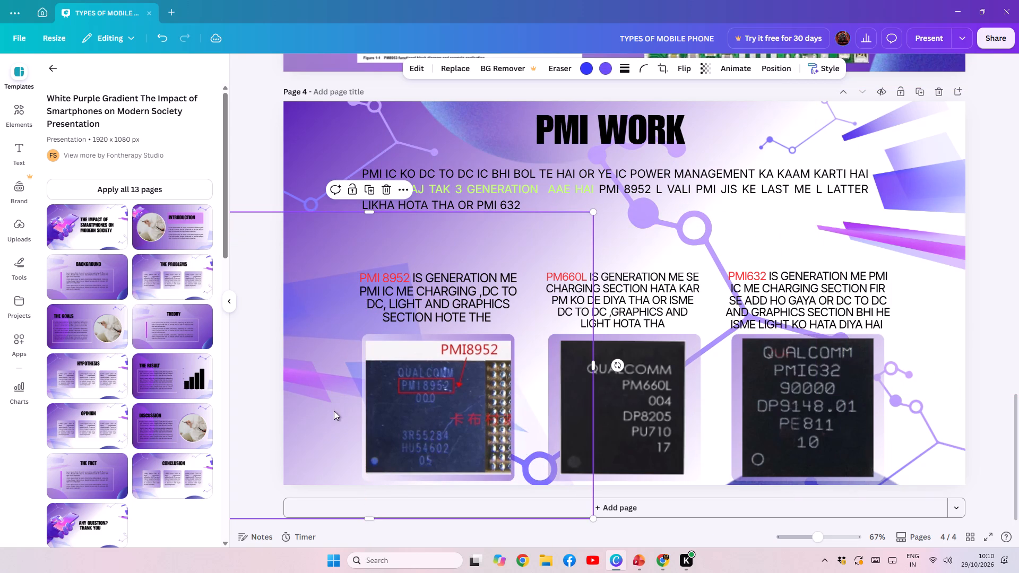
Enlarge page 4's lower-right node-and-line decoration slightly within its corner, and nudge the upper-left one inward and down.
{"action": "left_click_drag", "start_coordinate": [944, 444], "coordinate": [945, 419]}
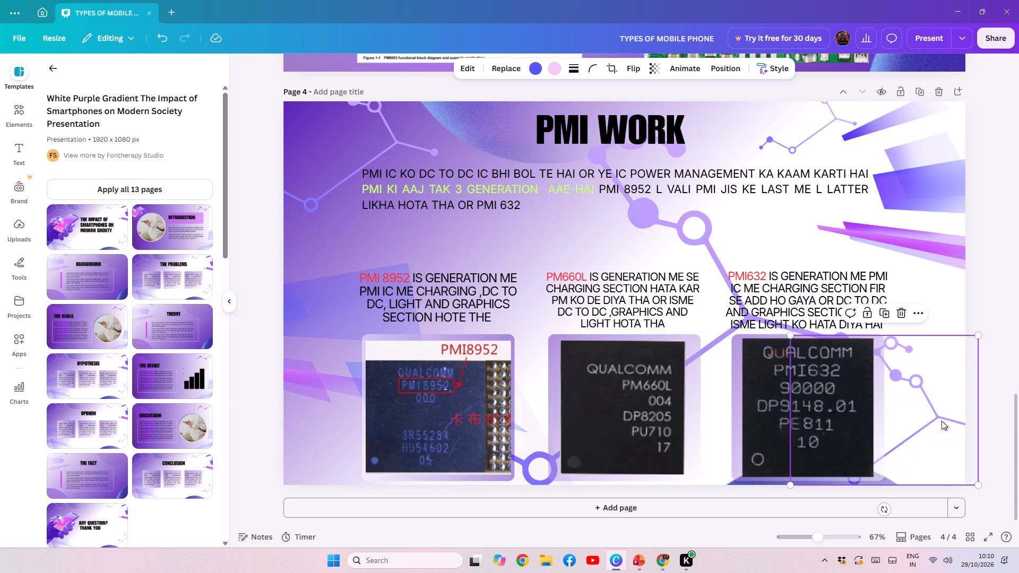
{"action": "left_click_drag", "start_coordinate": [790, 337], "coordinate": [766, 311]}
{"action": "left_click_drag", "start_coordinate": [928, 385], "coordinate": [928, 414]}
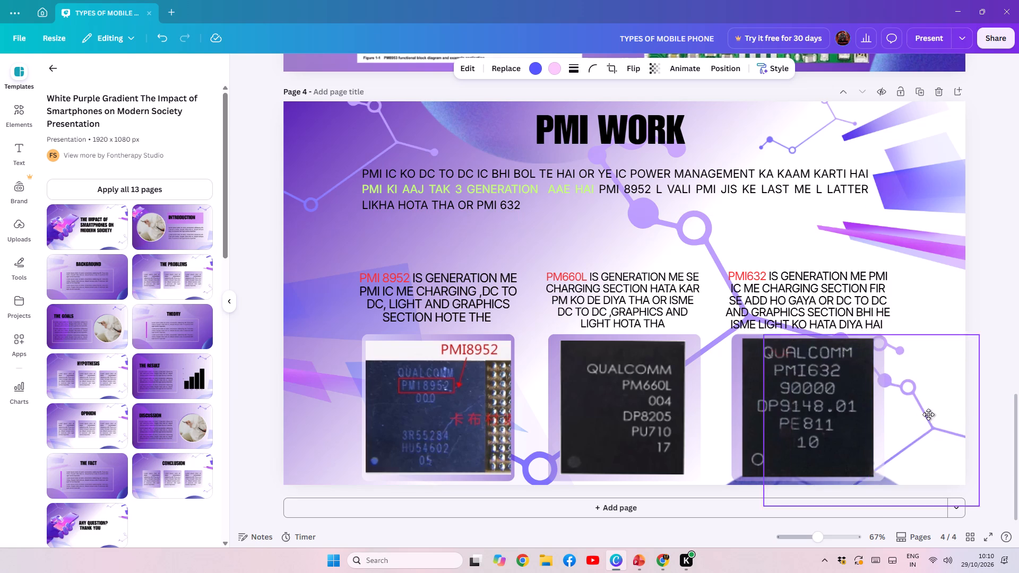
{"action": "left_click_drag", "start_coordinate": [928, 414], "coordinate": [931, 418]}
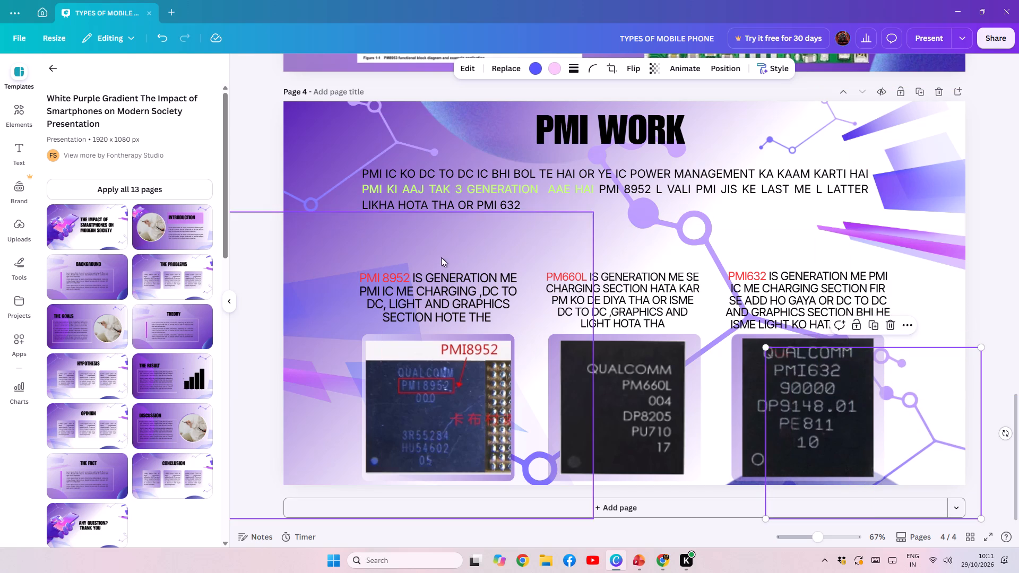
{"action": "left_click_drag", "start_coordinate": [362, 145], "coordinate": [369, 151]}
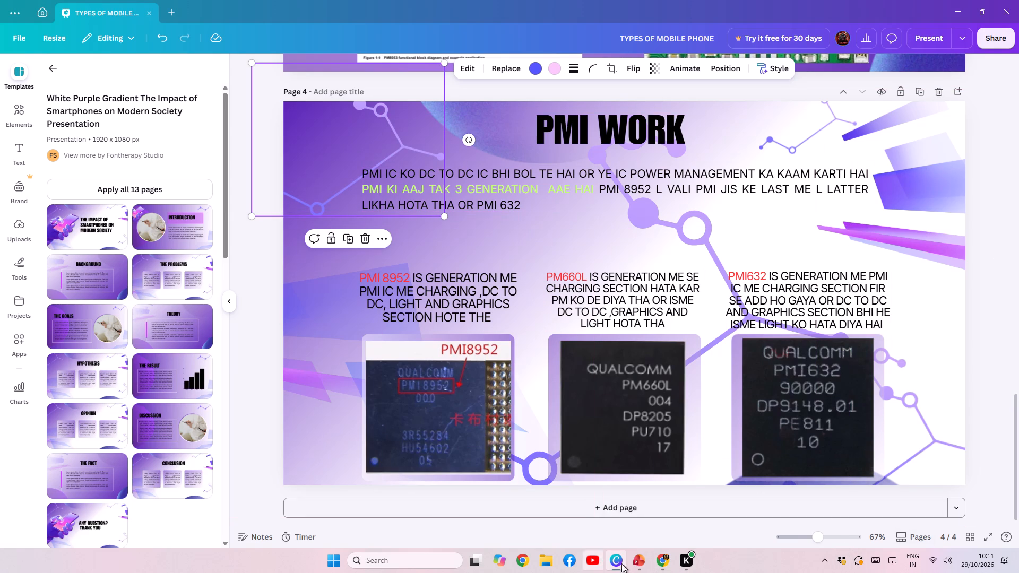
Check the MEDIATEK PM AND PMI slide in PowerPoint, and add the template's THE RESULT layout as page 5 in Canva.
{"action": "left_click", "coordinate": [637, 564]}
{"action": "left_click", "coordinate": [108, 347]}
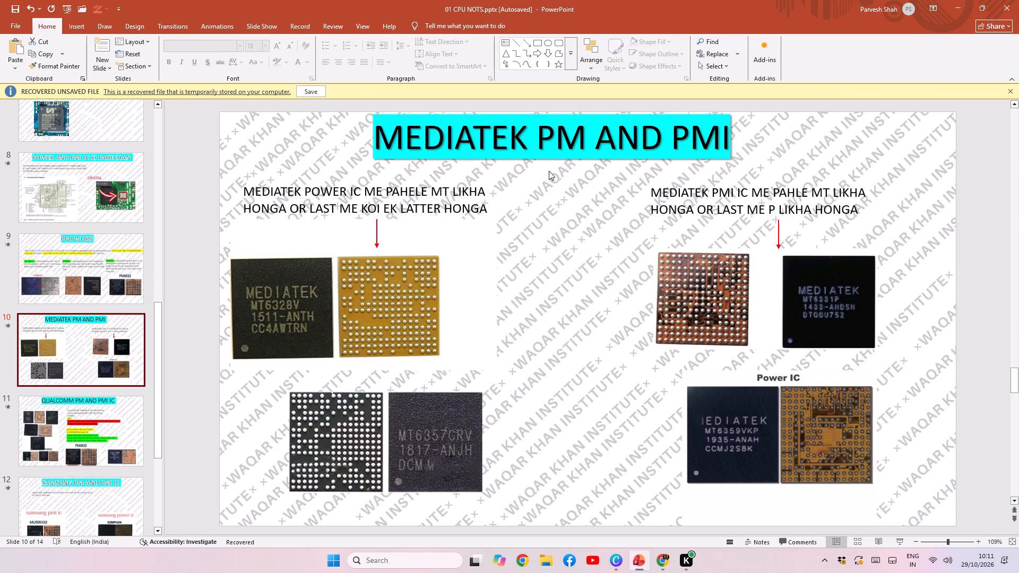
{"action": "left_click", "coordinate": [606, 560]}
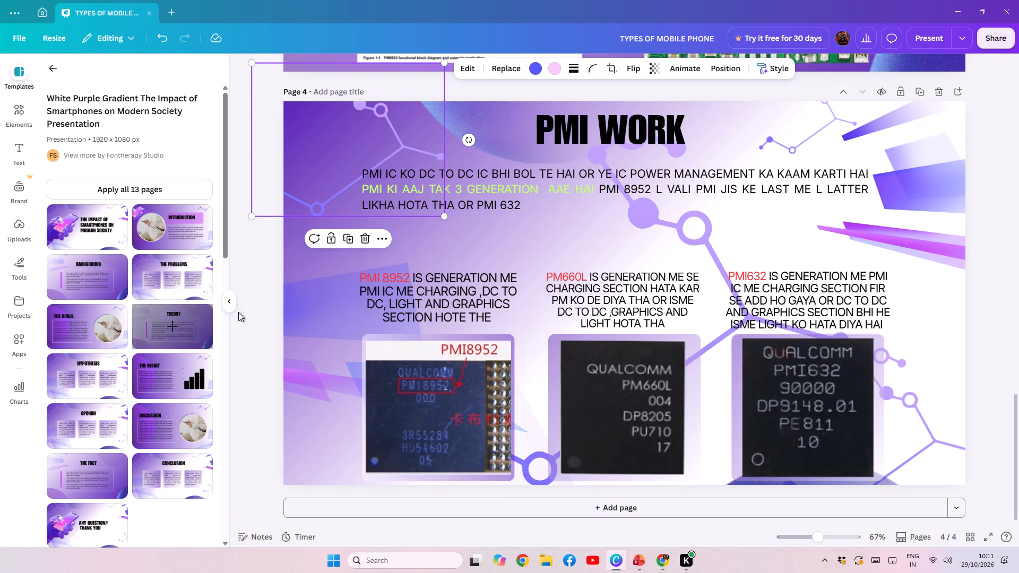
{"action": "left_click", "coordinate": [154, 378]}
{"action": "left_click", "coordinate": [543, 308]}
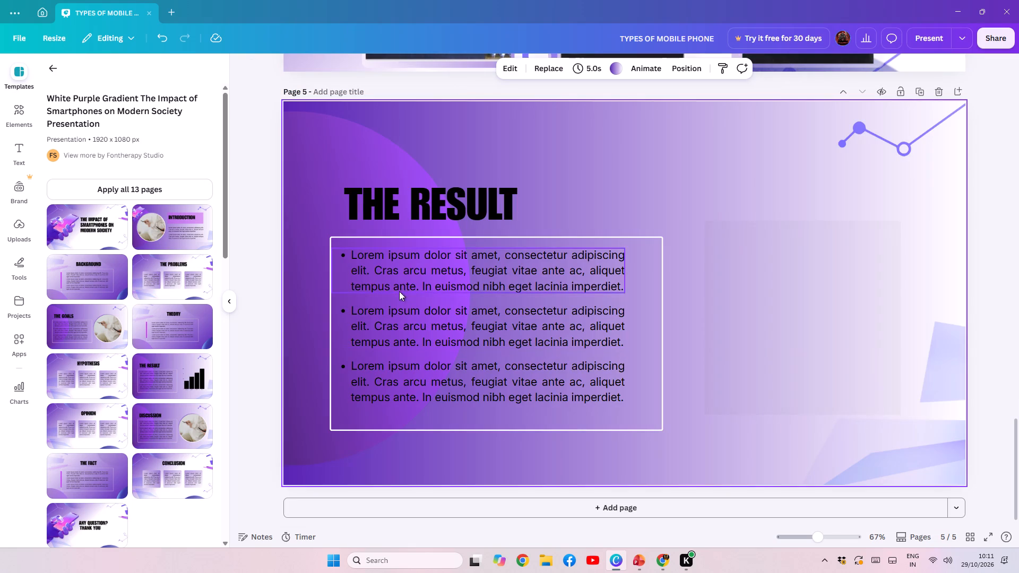
Delete the three placeholder bullet paragraphs and the bar chart from page 5.
{"action": "left_click", "coordinate": [499, 271]}
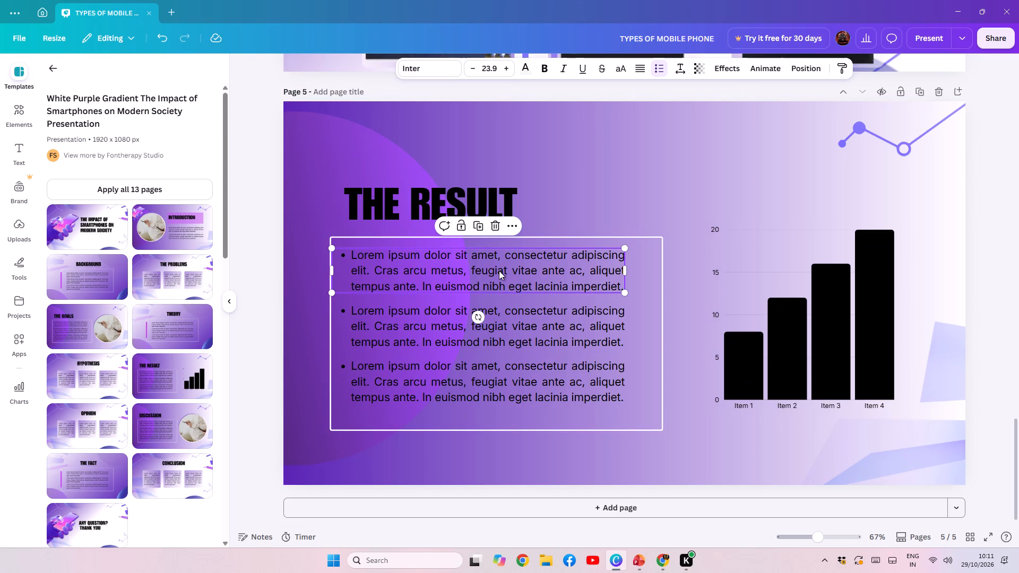
{"action": "key", "text": "BackSpace"}
{"action": "left_click", "coordinate": [478, 329]}
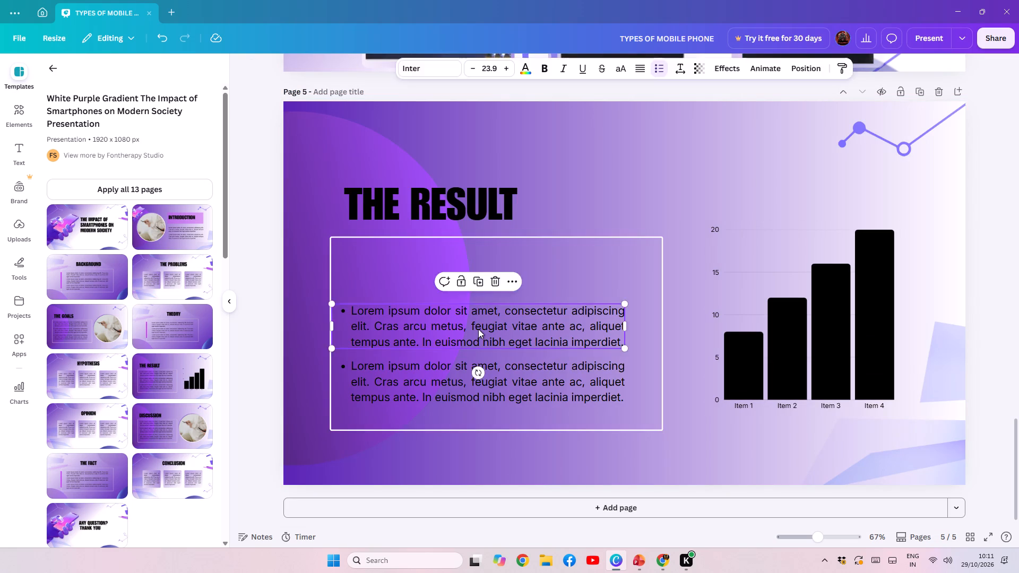
{"action": "key", "text": "BackSpace"}
{"action": "left_click", "coordinate": [472, 380]}
{"action": "key", "text": "BackSpace"}
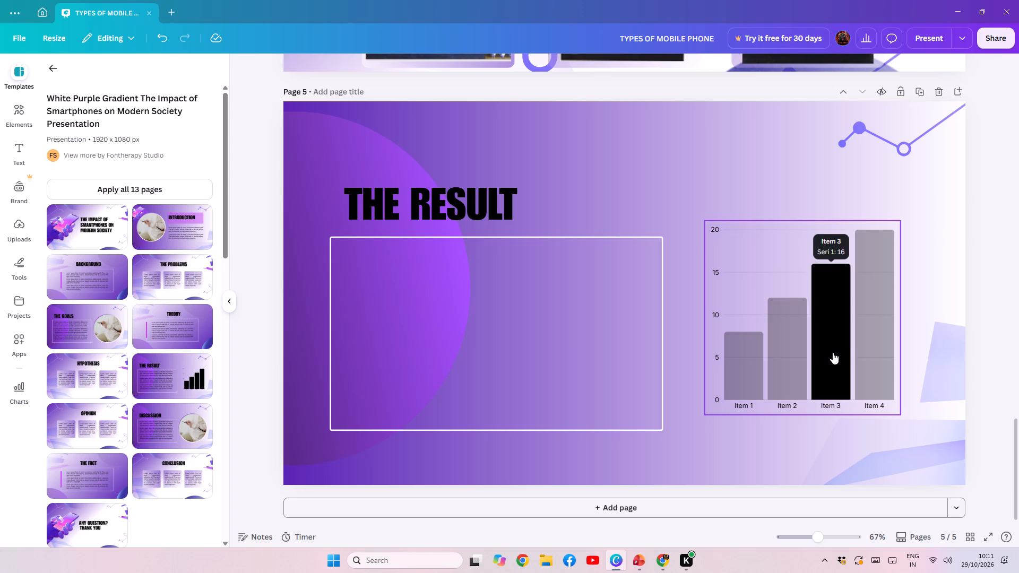
{"action": "key", "text": "BackSpace"}
{"action": "key", "text": "BackSpace"}
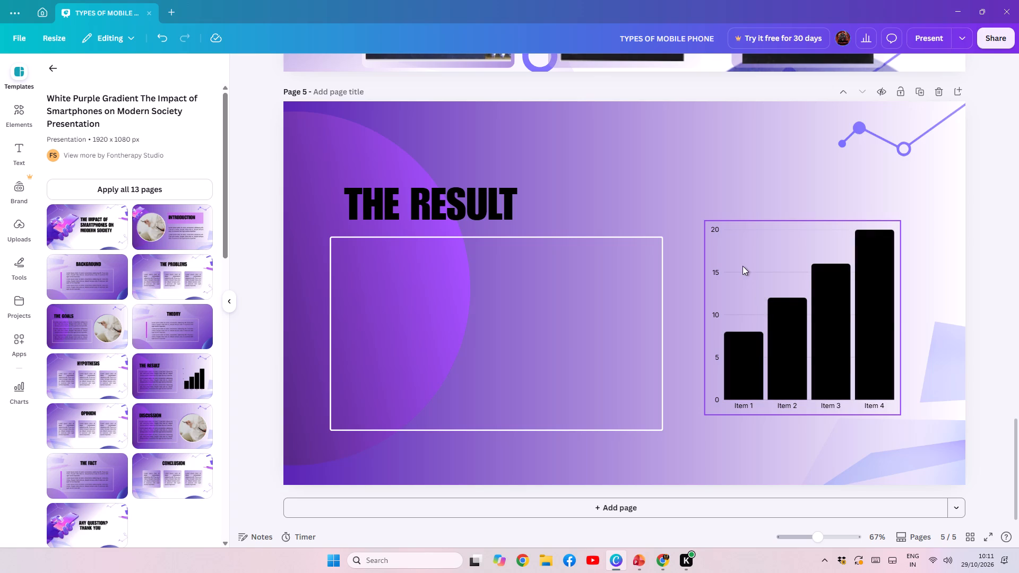
{"action": "left_click", "coordinate": [741, 264]}
{"action": "key", "text": "BackSpace"}
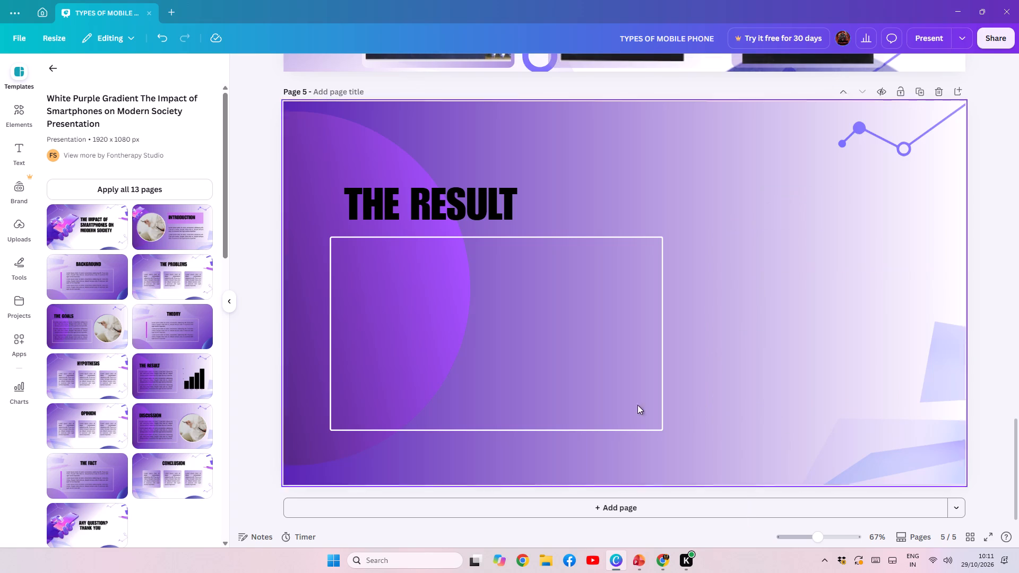
Move THE RESULT title to the top centre of page 5, following the source slide's heading placement in PowerPoint.
{"action": "left_click", "coordinate": [641, 566]}
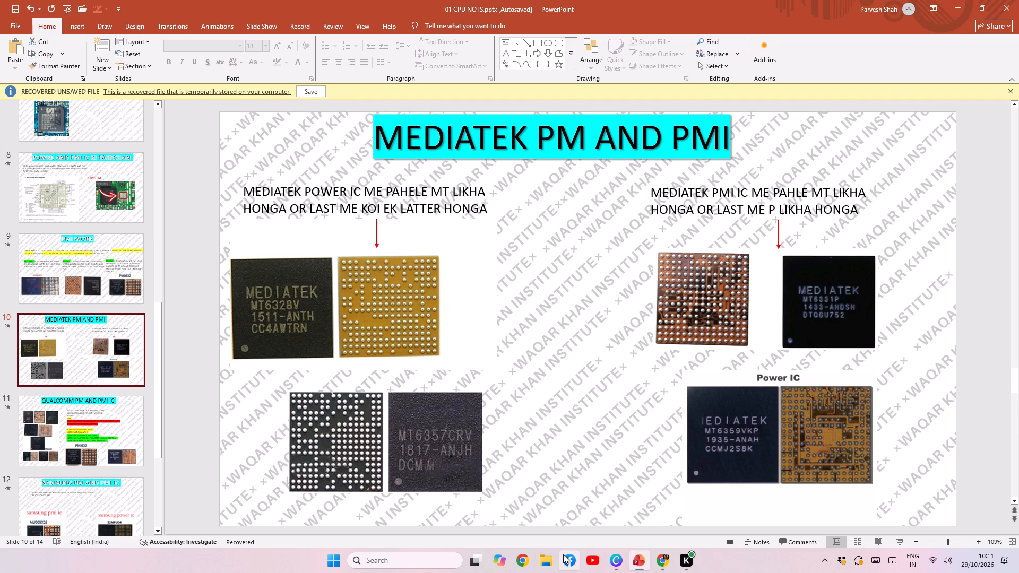
{"action": "left_click", "coordinate": [608, 561]}
{"action": "left_click", "coordinate": [414, 354]}
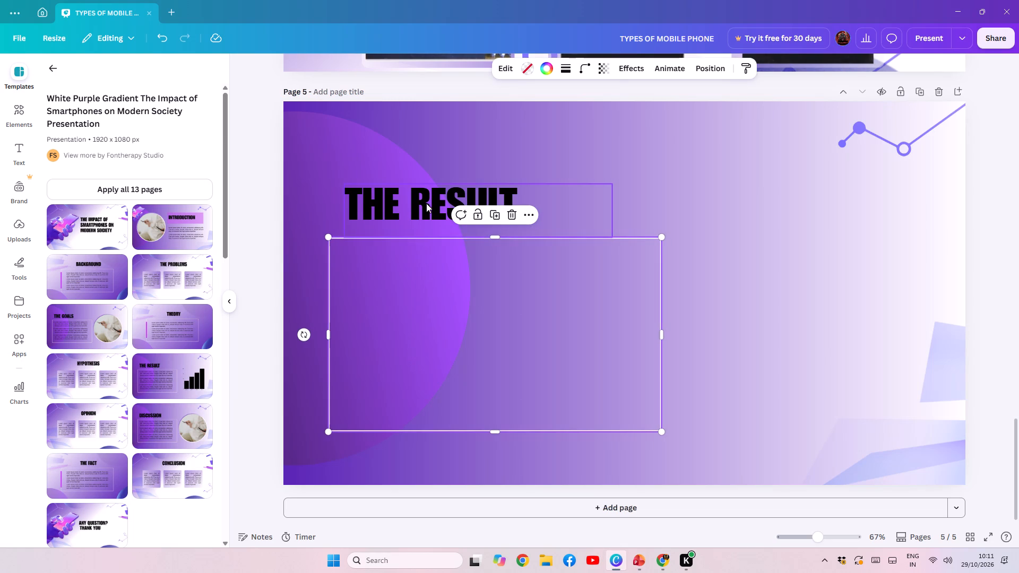
{"action": "left_click_drag", "start_coordinate": [426, 203], "coordinate": [612, 124]}
Replace page 5's THE RESULT title with MEDIATEK PM AND PMI, copied from the PowerPoint slide heading, without the trailing empty line.
{"action": "double_click", "coordinate": [619, 125]}
{"action": "left_click", "coordinate": [637, 567]}
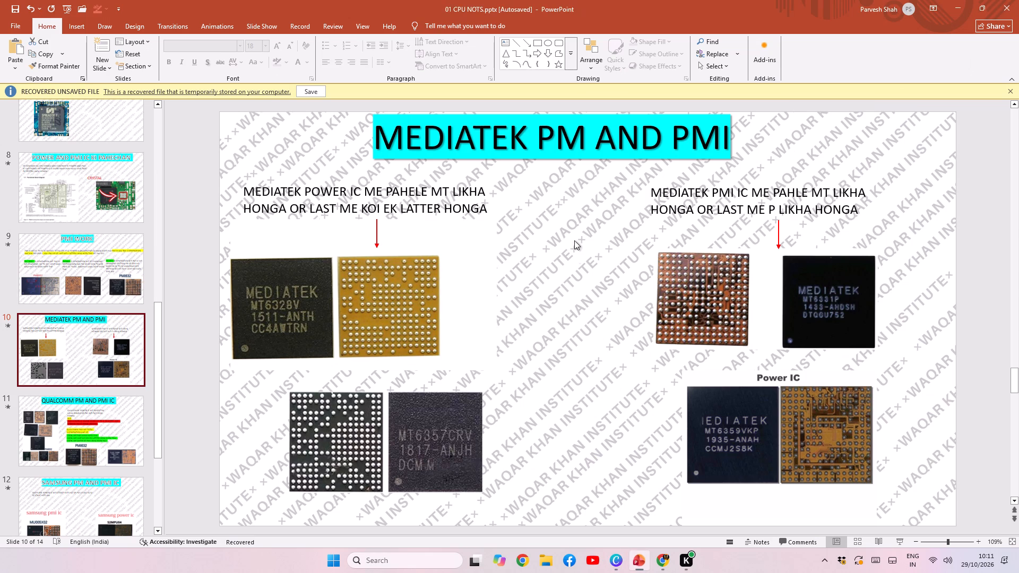
{"action": "double_click", "coordinate": [597, 152]}
{"action": "double_click", "coordinate": [597, 152]}
{"action": "double_click", "coordinate": [597, 152]}
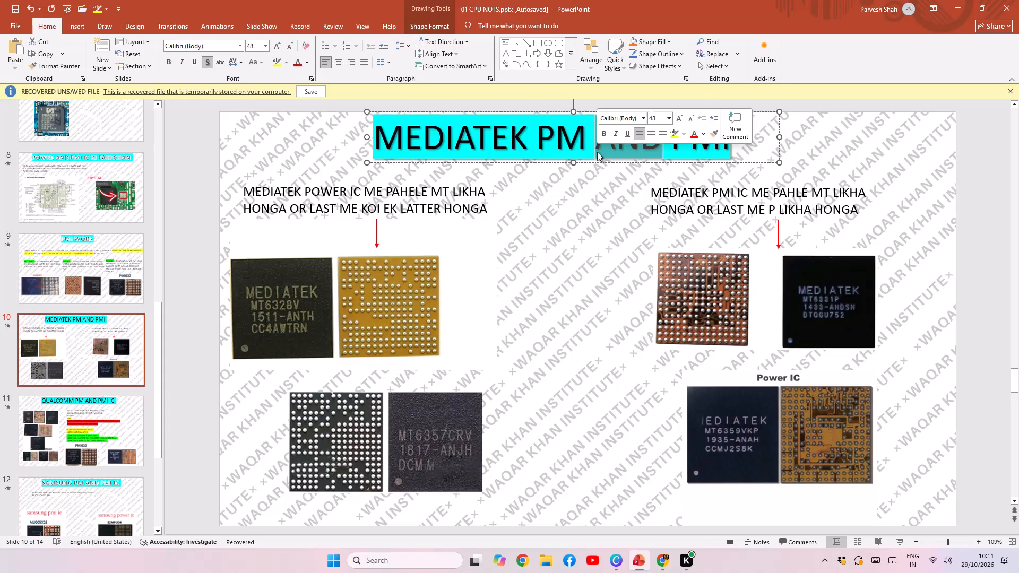
{"action": "key", "text": "ctrl+c"}
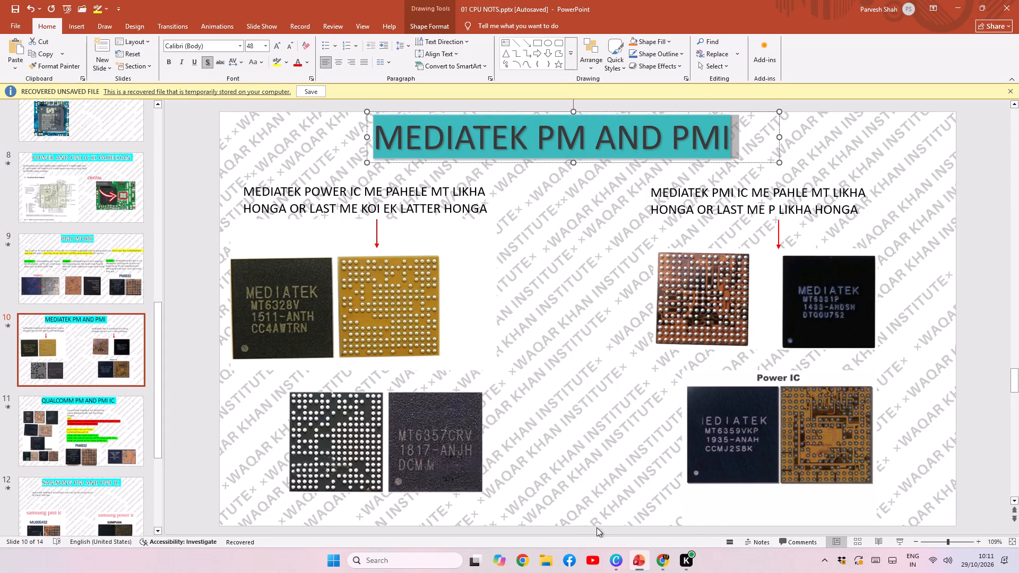
{"action": "left_click", "coordinate": [618, 568]}
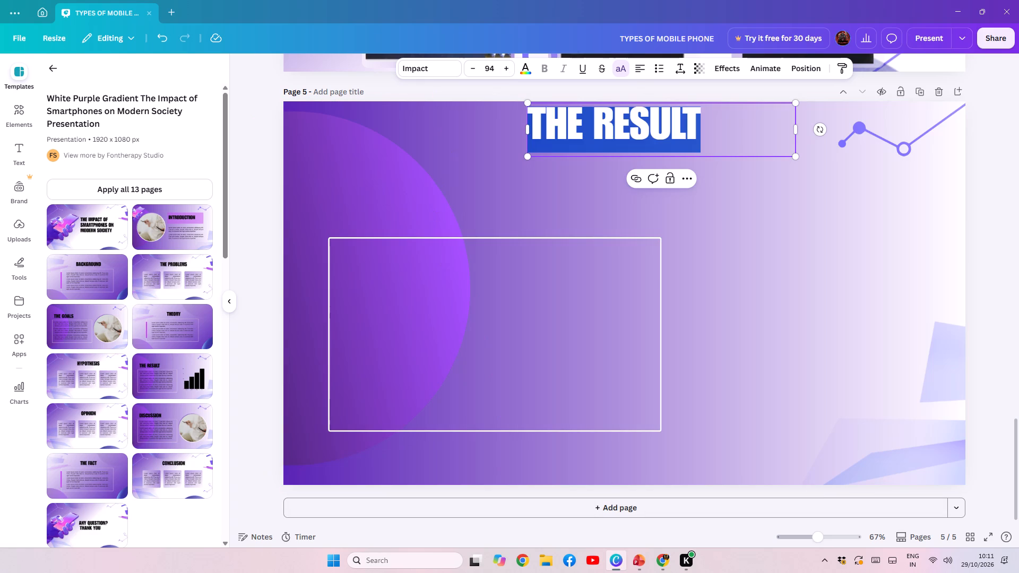
{"action": "key", "text": "ctrl+v"}
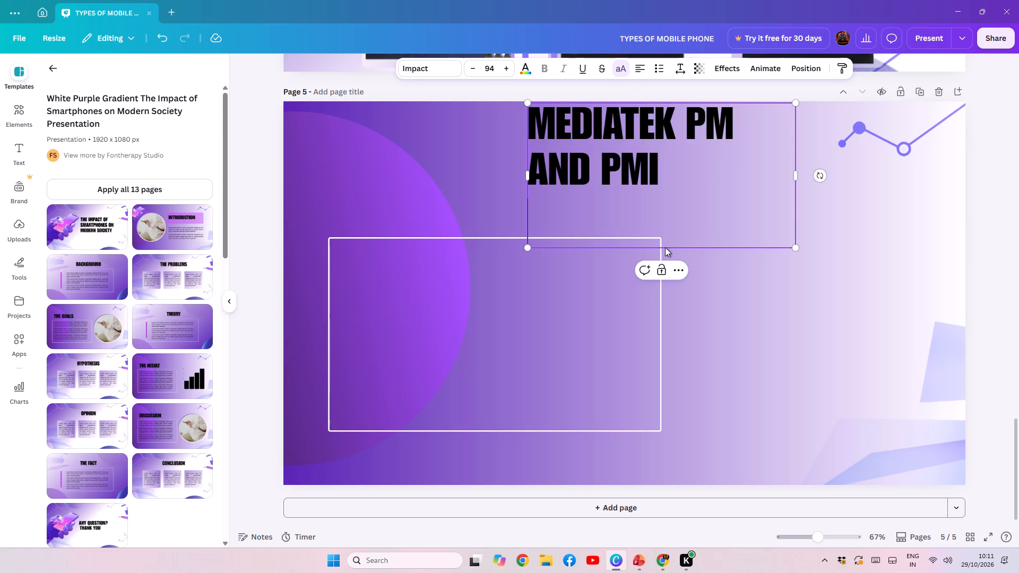
{"action": "key", "text": "BackSpace"}
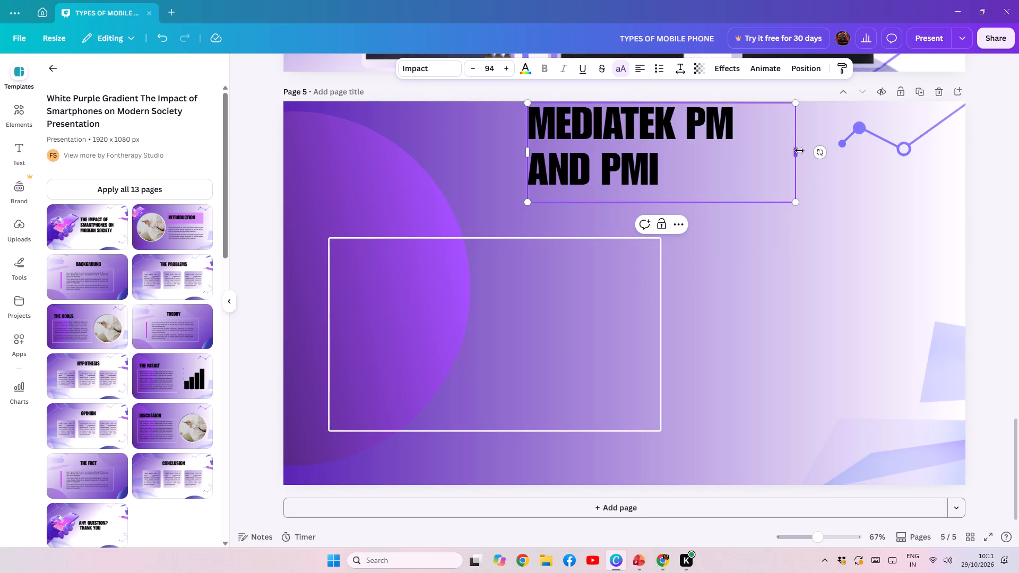
Widen the MEDIATEK PM AND PMI title to fit one line, scale its text to size 69.3, and centre it at the page top.
{"action": "left_click_drag", "start_coordinate": [801, 147], "coordinate": [898, 148]}
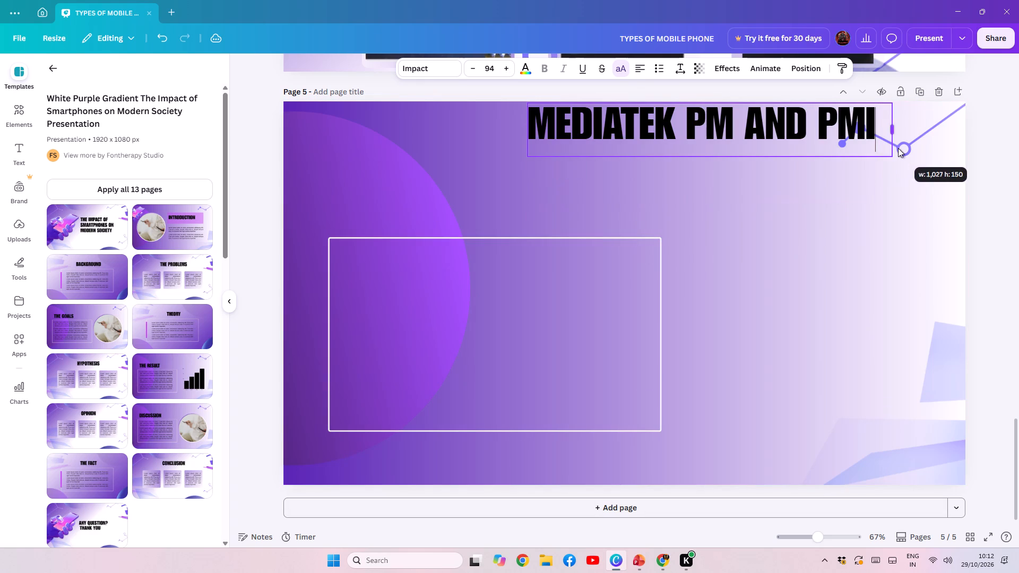
{"action": "left_click_drag", "start_coordinate": [898, 148], "coordinate": [898, 149]}
{"action": "left_click_drag", "start_coordinate": [893, 157], "coordinate": [780, 164]}
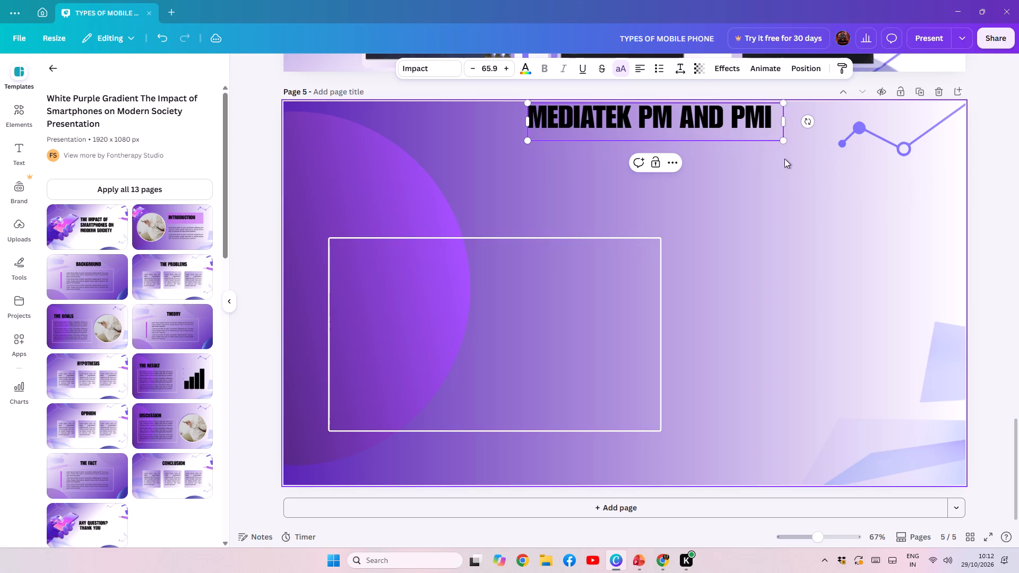
{"action": "left_click_drag", "start_coordinate": [784, 143], "coordinate": [797, 149]}
{"action": "left_click", "coordinate": [749, 165]}
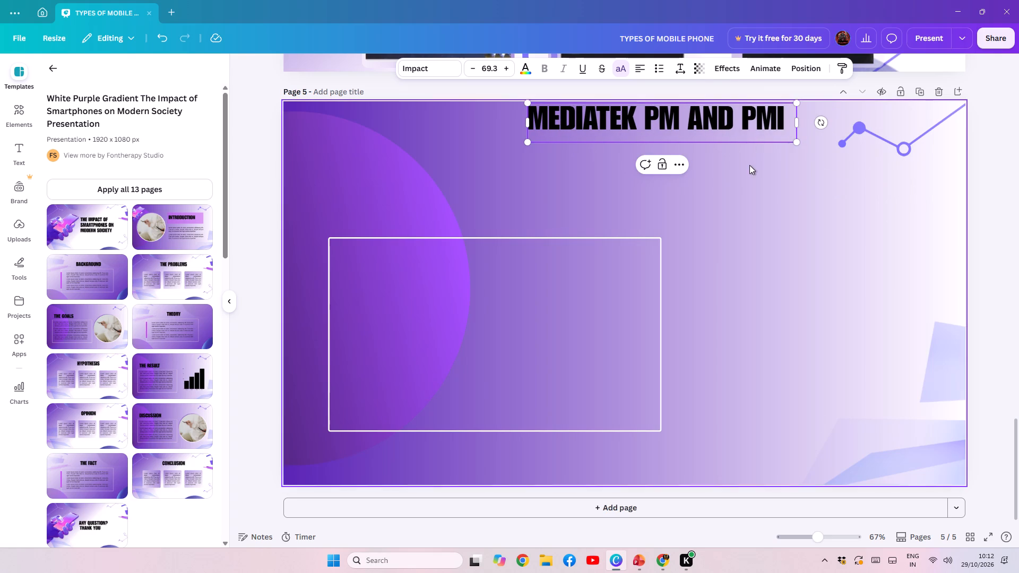
{"action": "left_click_drag", "start_coordinate": [747, 125], "coordinate": [717, 135]}
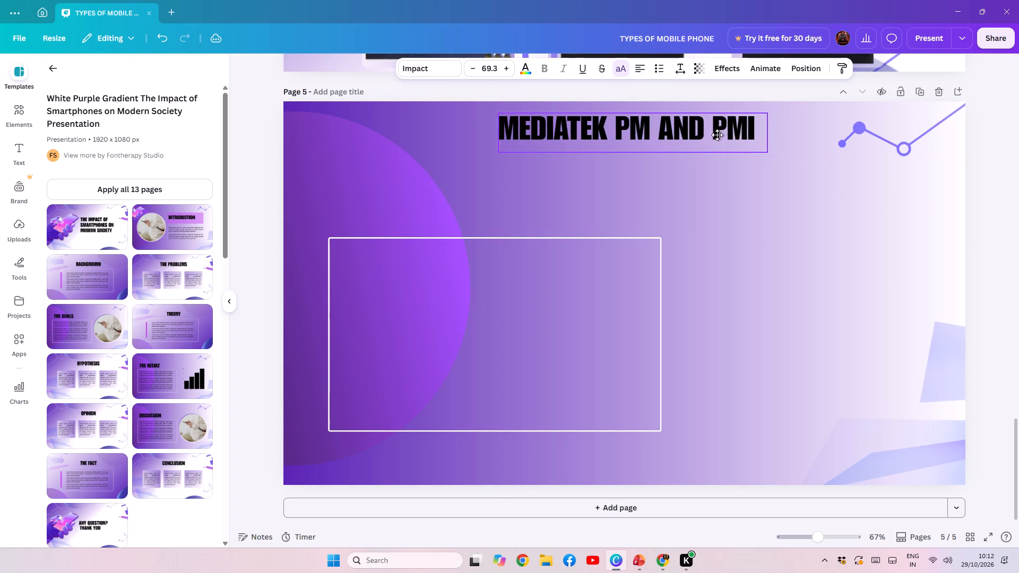
{"action": "left_click_drag", "start_coordinate": [717, 135], "coordinate": [712, 128]}
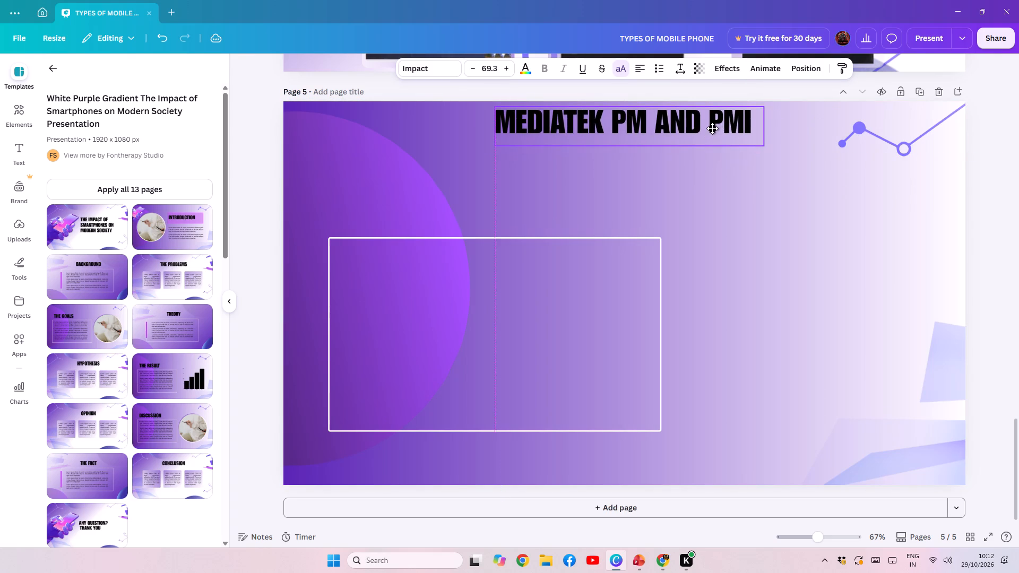
{"action": "left_click_drag", "start_coordinate": [712, 128], "coordinate": [711, 128]}
{"action": "left_click", "coordinate": [729, 209]}
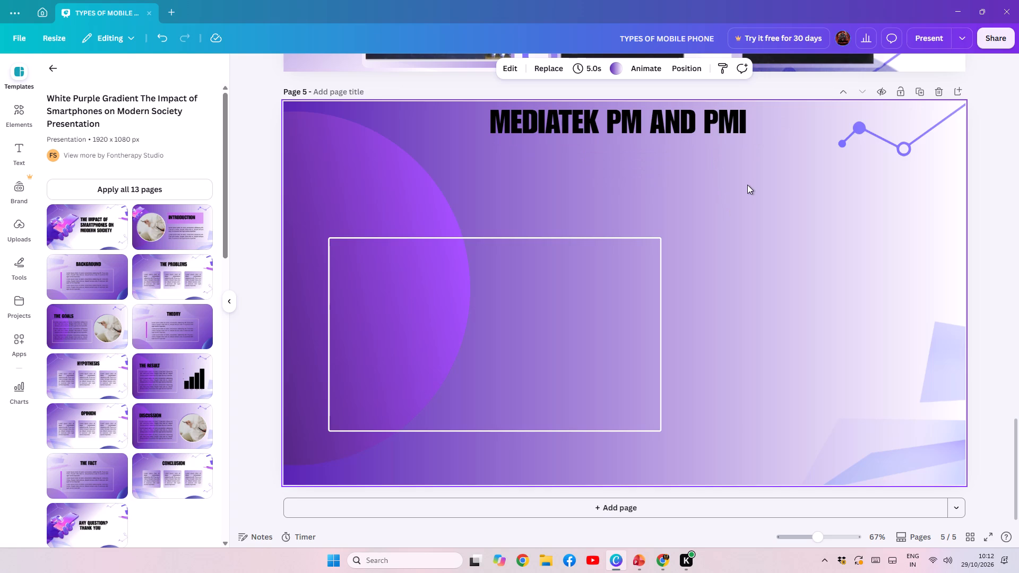
Shrink page 5's white outlined frame to a small picture box and place it near the left edge, checking the PowerPoint slide's picture layout.
{"action": "left_click", "coordinate": [493, 314]}
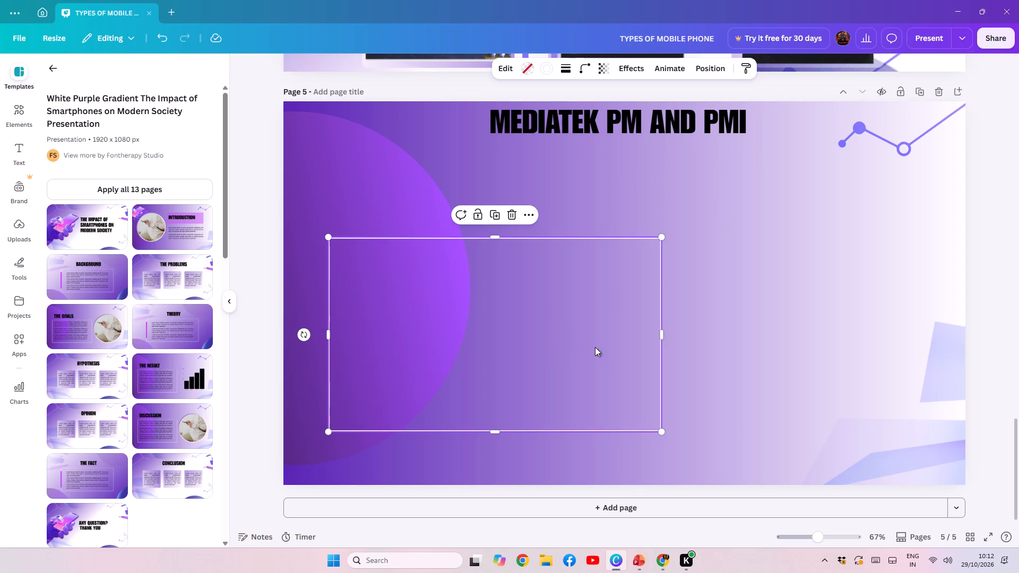
{"action": "left_click_drag", "start_coordinate": [658, 429], "coordinate": [642, 430]}
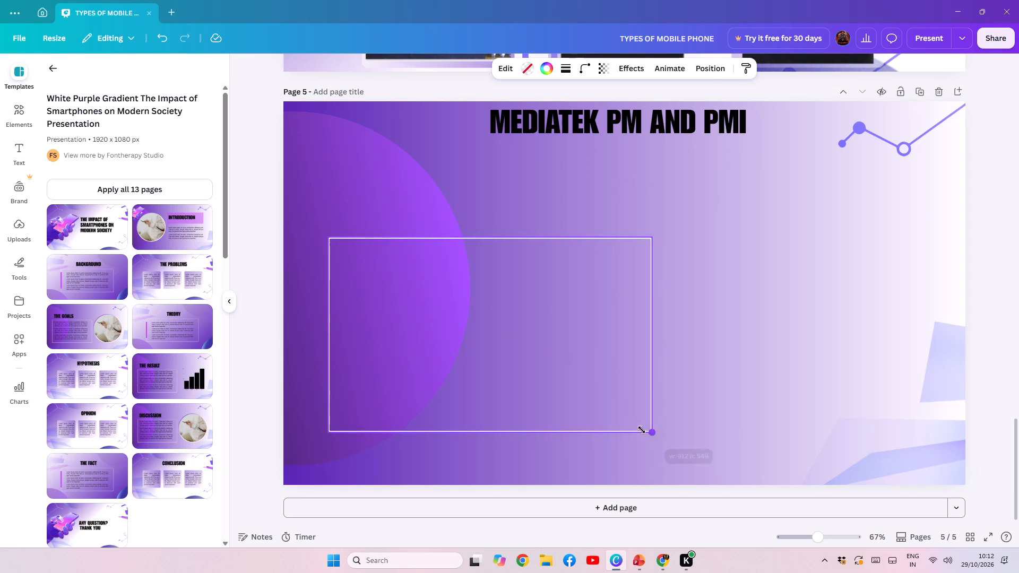
{"action": "left_click_drag", "start_coordinate": [642, 430], "coordinate": [496, 372]}
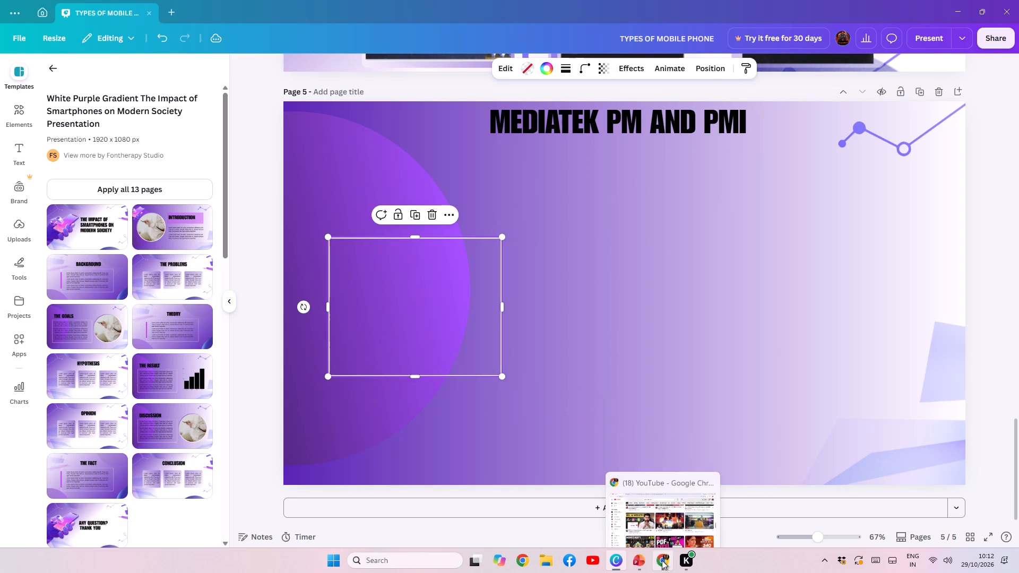
{"action": "left_click", "coordinate": [642, 565]}
{"action": "left_click", "coordinate": [642, 565]}
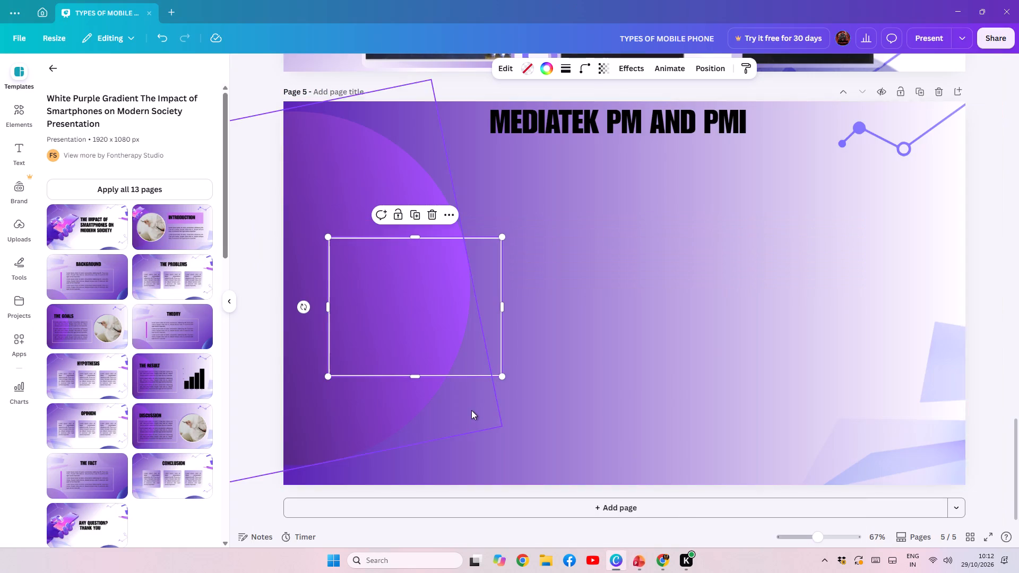
{"action": "left_click", "coordinate": [636, 558]}
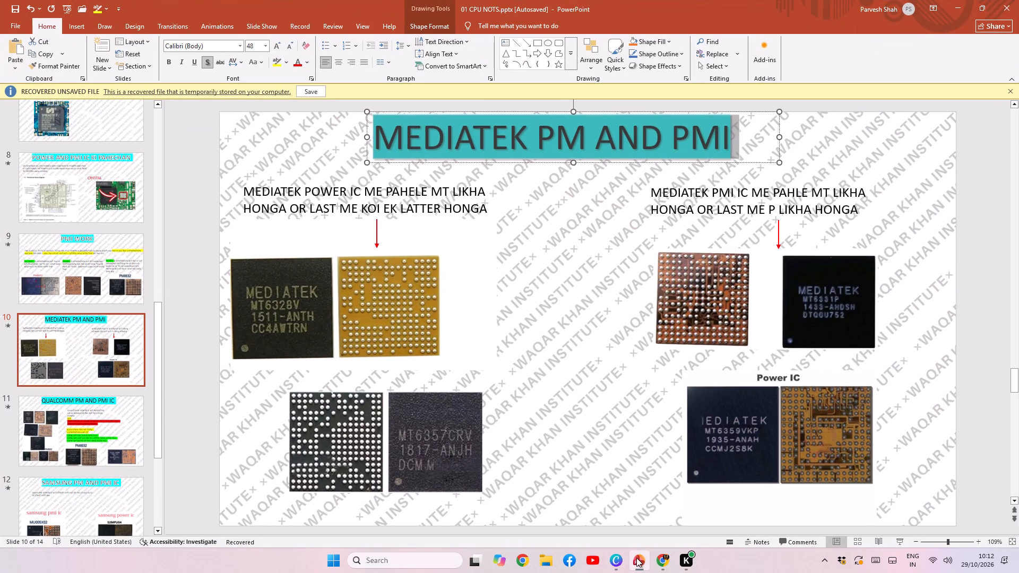
{"action": "left_click", "coordinate": [636, 558]}
{"action": "left_click_drag", "start_coordinate": [441, 331], "coordinate": [421, 327]}
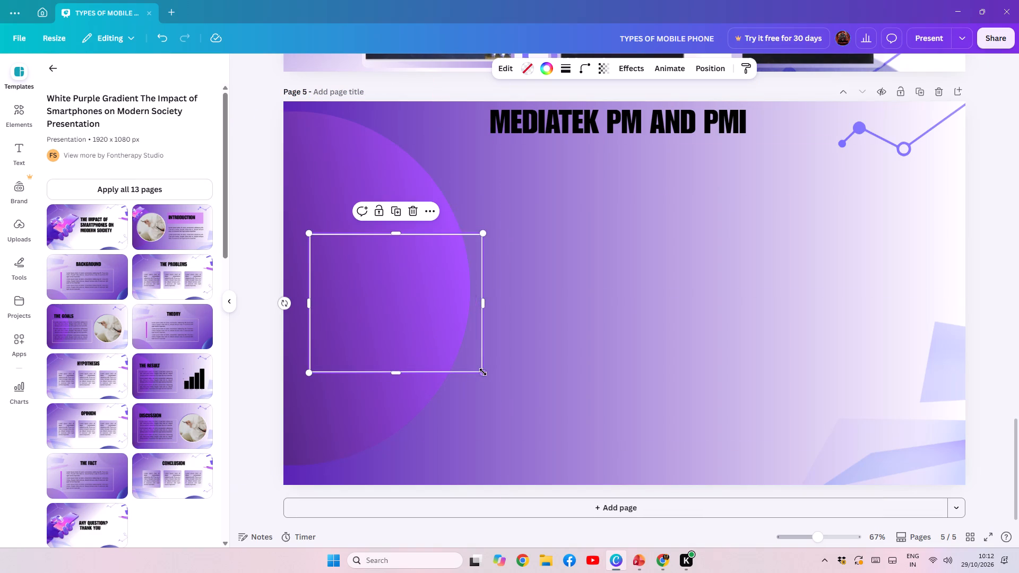
{"action": "left_click_drag", "start_coordinate": [483, 372], "coordinate": [464, 363]}
{"action": "left_click_drag", "start_coordinate": [402, 316], "coordinate": [411, 316]}
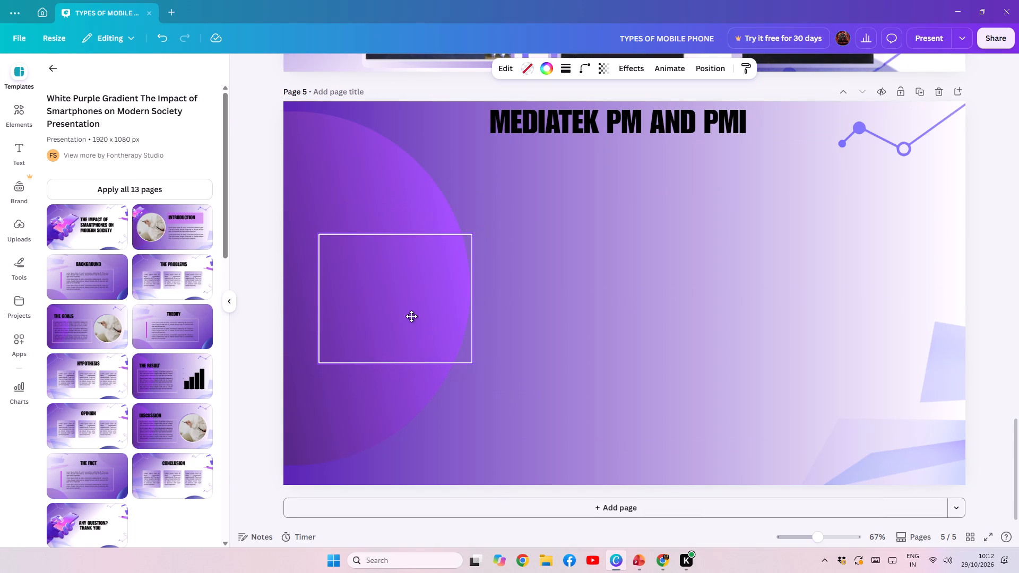
{"action": "left_click_drag", "start_coordinate": [411, 316], "coordinate": [387, 312]}
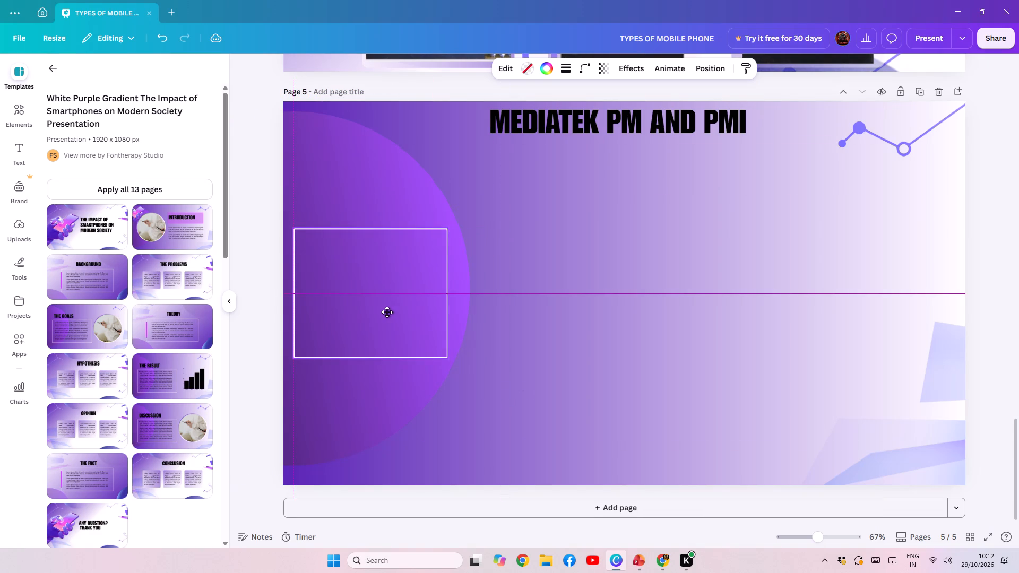
{"action": "left_click_drag", "start_coordinate": [387, 312], "coordinate": [387, 322]}
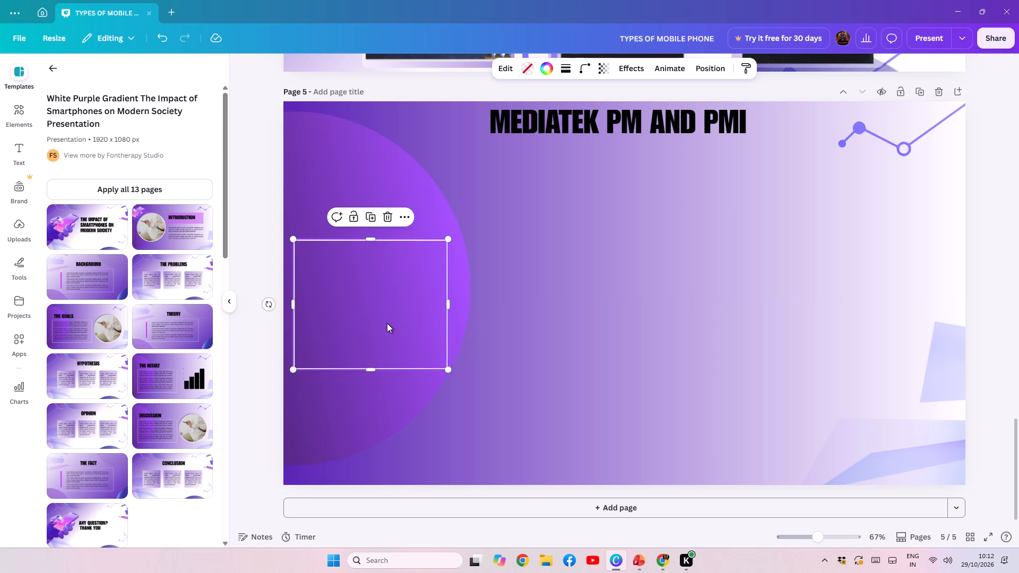
Duplicate the small white frame and place the copy at page 5's bottom edge, just beyond the first frame's lower-right corner.
{"action": "key", "text": "ctrl+c"}
{"action": "key", "text": "ctrl+v"}
{"action": "left_click_drag", "start_coordinate": [398, 329], "coordinate": [540, 448]}
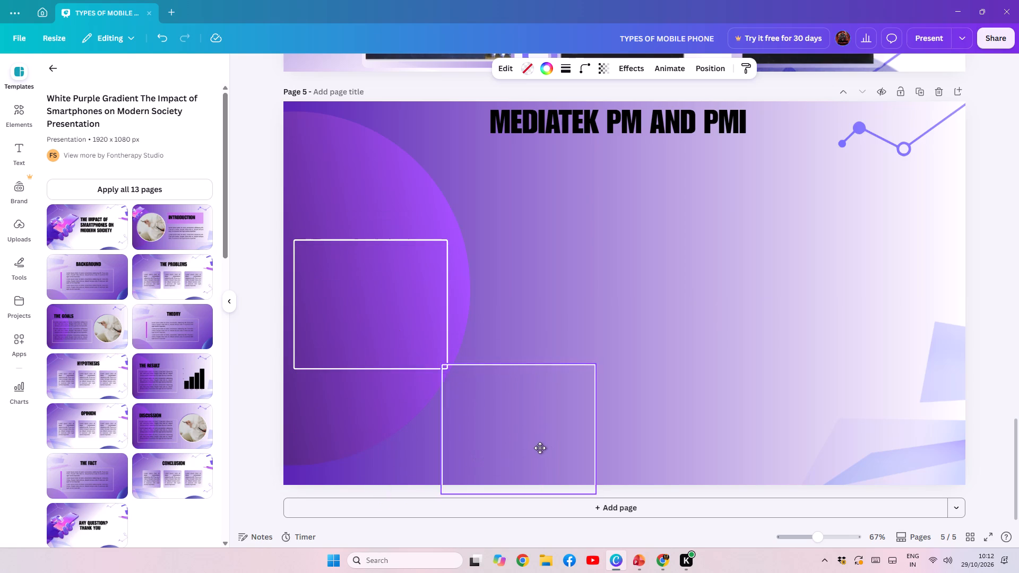
{"action": "left_click_drag", "start_coordinate": [540, 448], "coordinate": [532, 439]}
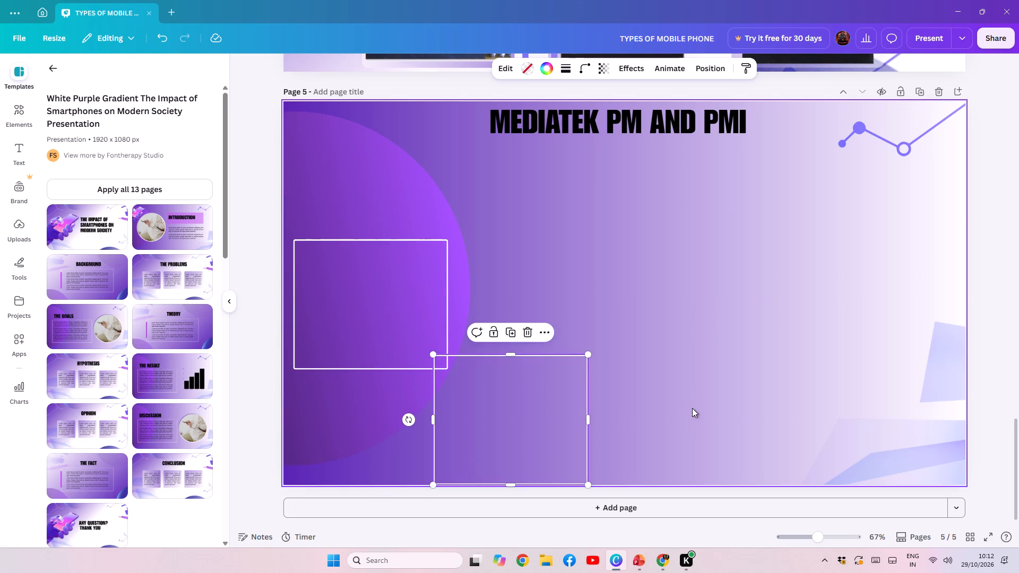
{"action": "left_click", "coordinate": [381, 319]}
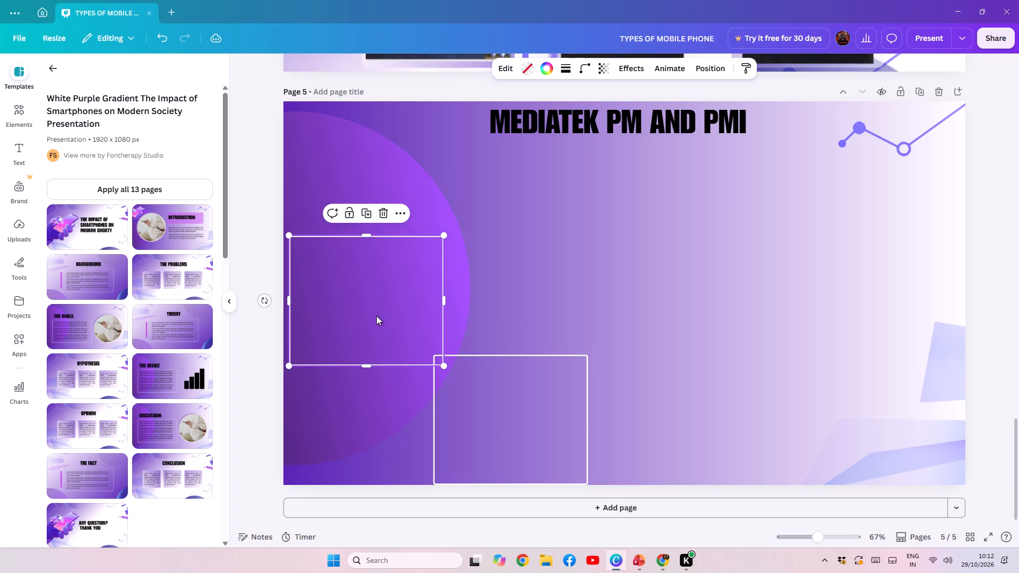
{"action": "left_click_drag", "start_coordinate": [497, 389], "coordinate": [531, 390]}
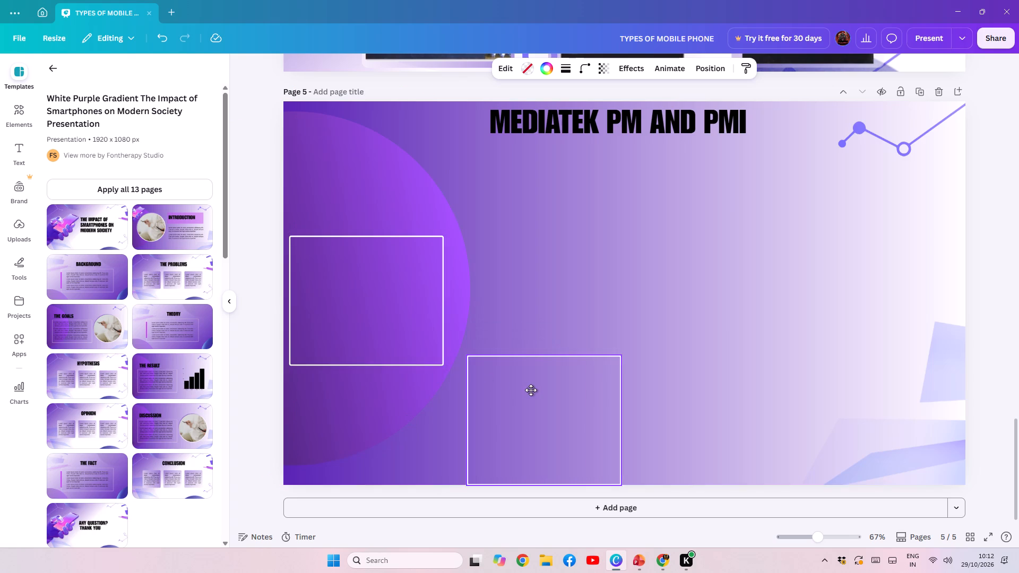
{"action": "left_click_drag", "start_coordinate": [531, 390], "coordinate": [516, 388]}
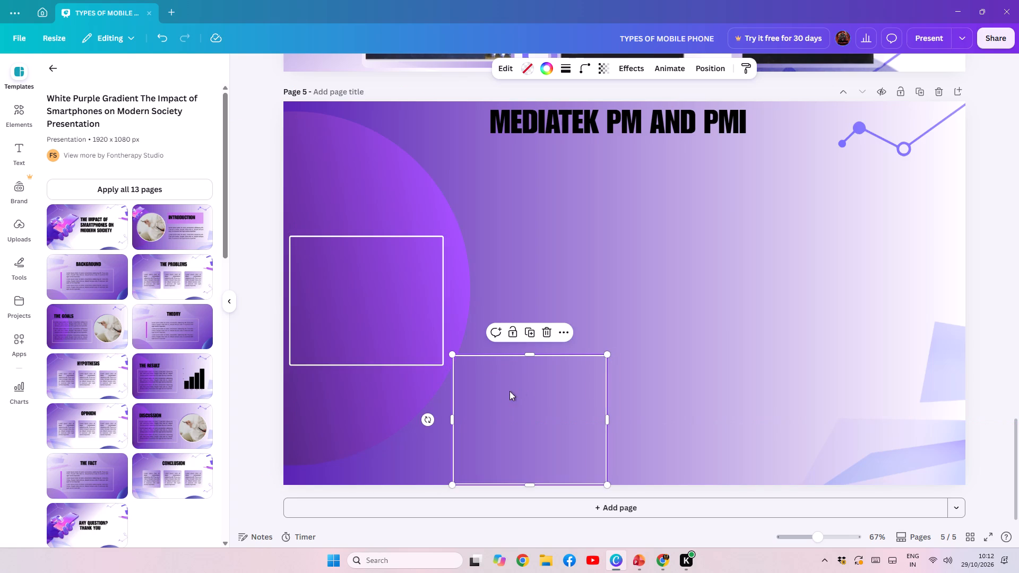
Add two more frame copies on page 5, one on the bottom row's right half and one at the right edge at mid-height.
{"action": "key", "text": "ctrl+c"}
{"action": "key", "text": "ctrl+v"}
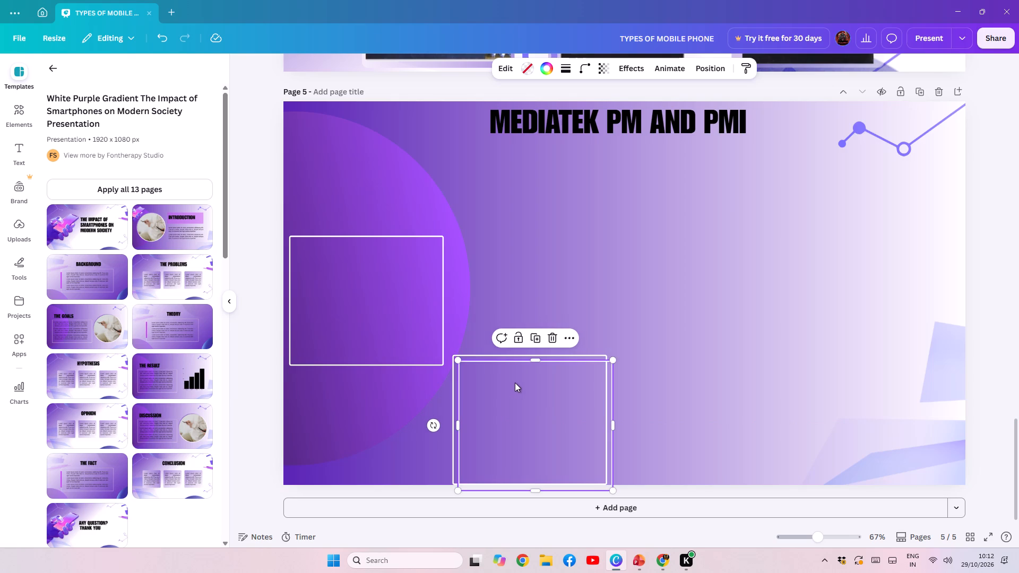
{"action": "left_click_drag", "start_coordinate": [516, 402], "coordinate": [755, 395]}
{"action": "left_click_drag", "start_coordinate": [755, 395], "coordinate": [760, 395]}
{"action": "key", "text": "ctrl+v"}
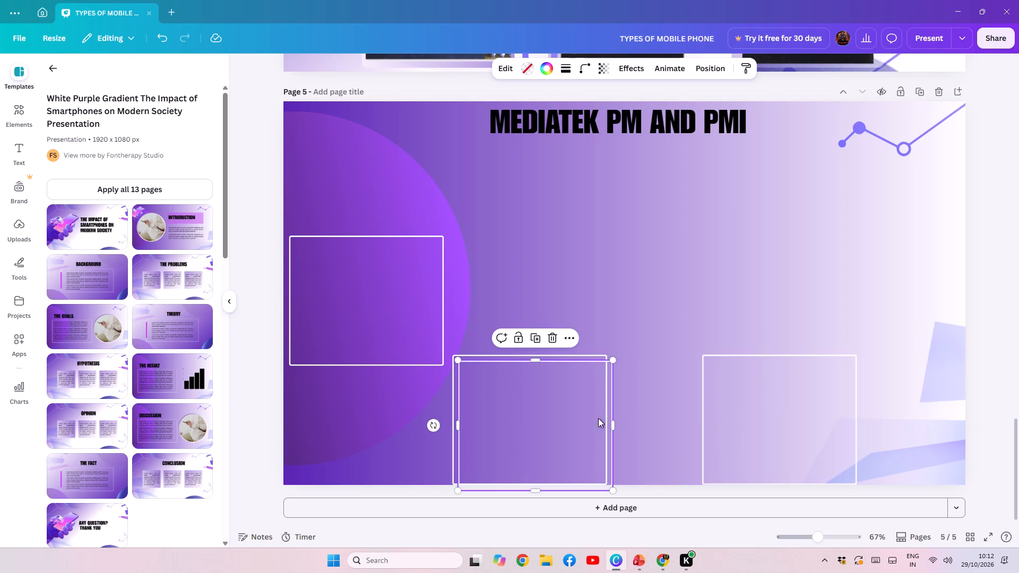
{"action": "left_click_drag", "start_coordinate": [566, 419], "coordinate": [913, 263]}
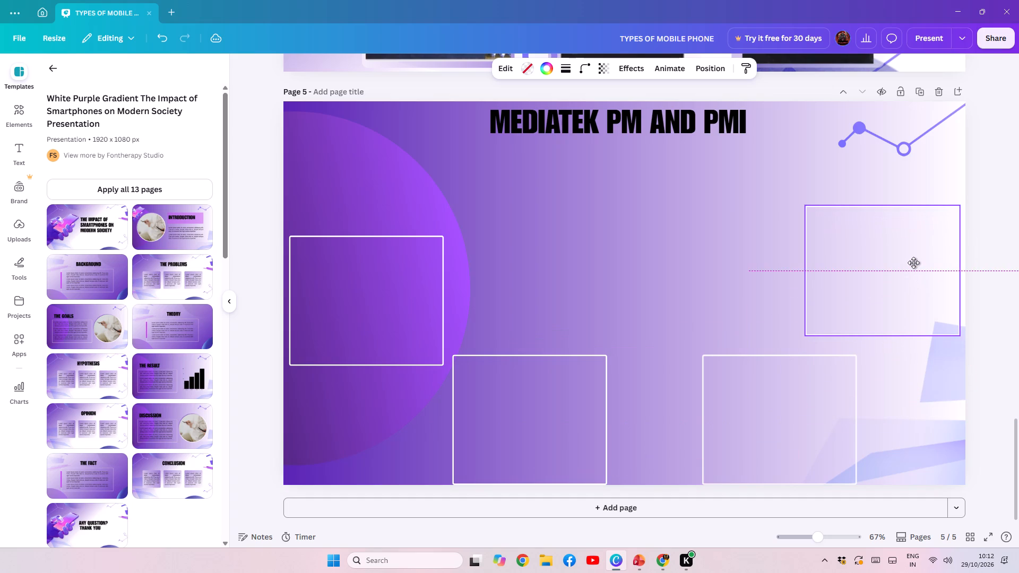
{"action": "left_click_drag", "start_coordinate": [913, 263], "coordinate": [917, 280]}
Move the bottom row's right-hand frame closer to its neighbour, and lower the right-edge frame level with the left-edge frame.
{"action": "left_click_drag", "start_coordinate": [782, 401], "coordinate": [762, 403]}
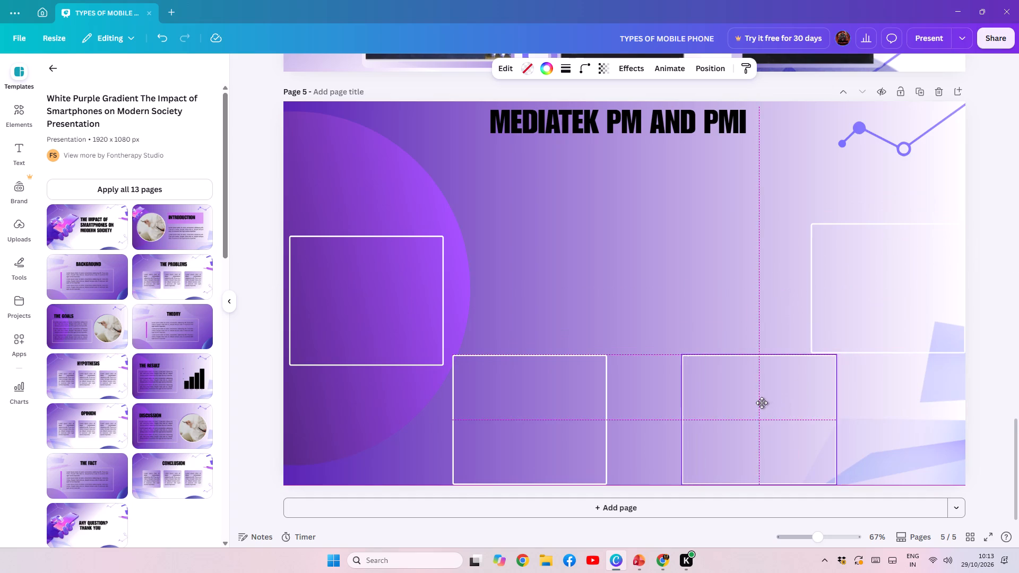
{"action": "left_click_drag", "start_coordinate": [762, 403], "coordinate": [751, 404]}
{"action": "left_click_drag", "start_coordinate": [776, 406], "coordinate": [773, 407]}
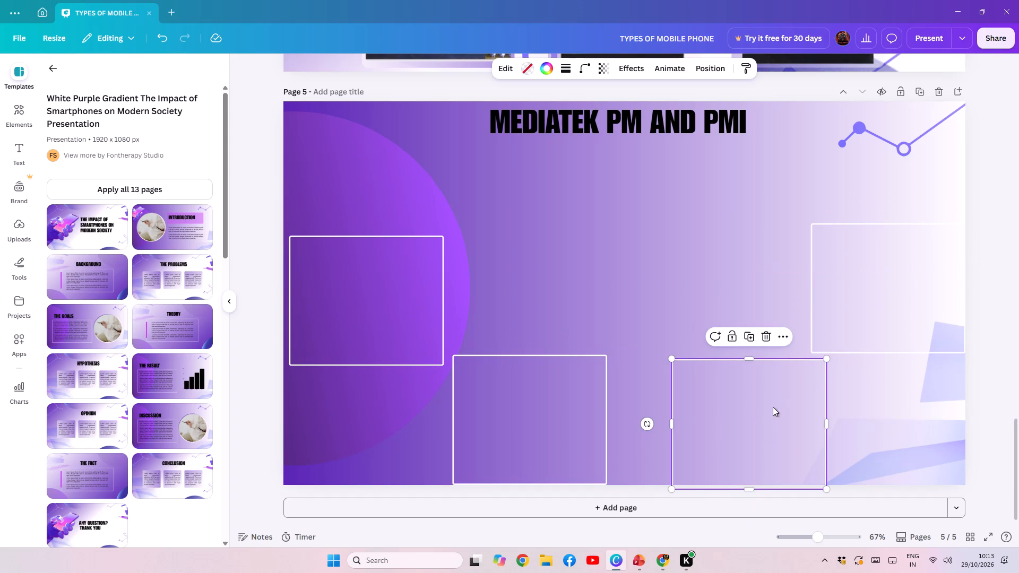
{"action": "left_click_drag", "start_coordinate": [773, 407], "coordinate": [747, 404]}
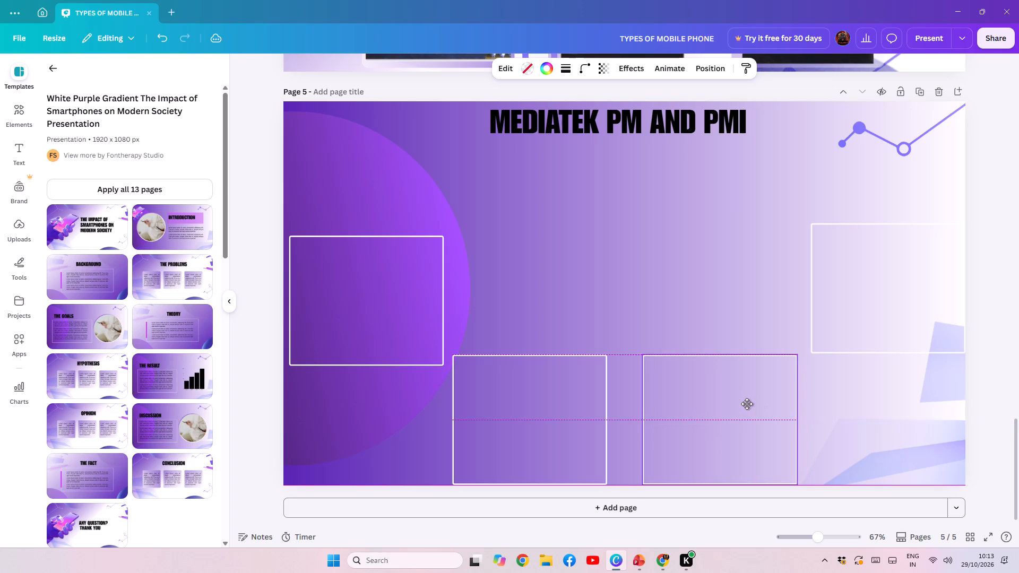
{"action": "left_click_drag", "start_coordinate": [747, 404], "coordinate": [747, 403]}
{"action": "left_click_drag", "start_coordinate": [887, 312], "coordinate": [887, 326]}
{"action": "left_click", "coordinate": [655, 299]}
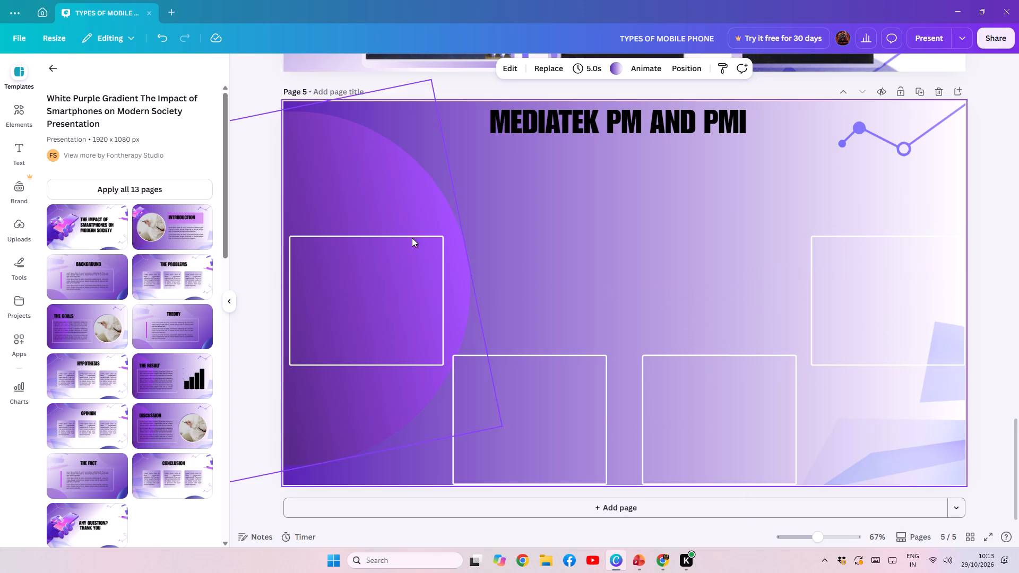
{"action": "left_click", "coordinate": [718, 431]}
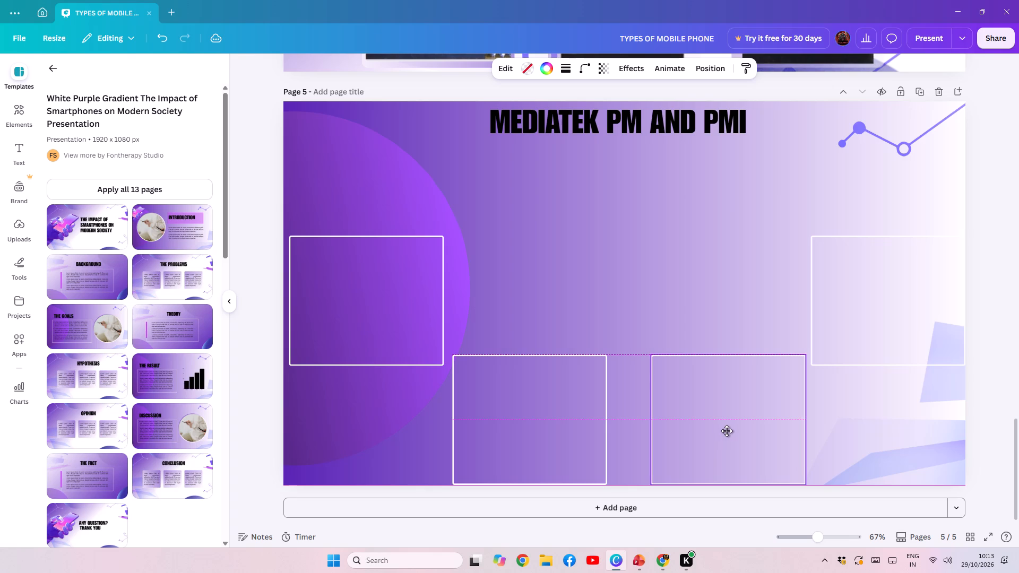
{"action": "left_click", "coordinate": [623, 301]}
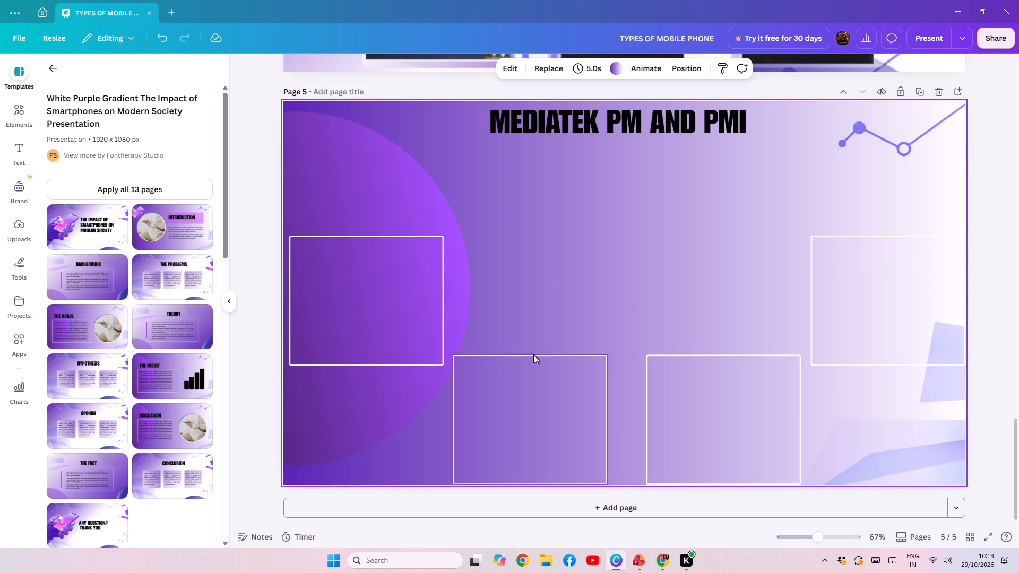
Copy the MT6328V picture from the PowerPoint slide to Canva's page 5 and crop it to the black chip, about 383 by 381.
{"action": "left_click", "coordinate": [638, 559]}
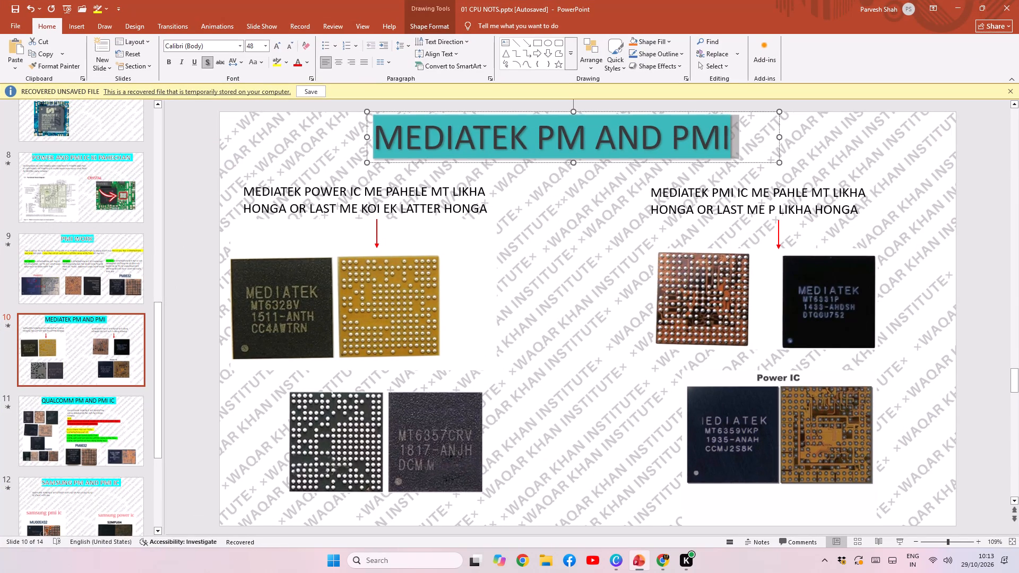
{"action": "left_click", "coordinate": [333, 331]}
{"action": "key", "text": "ctrl+c"}
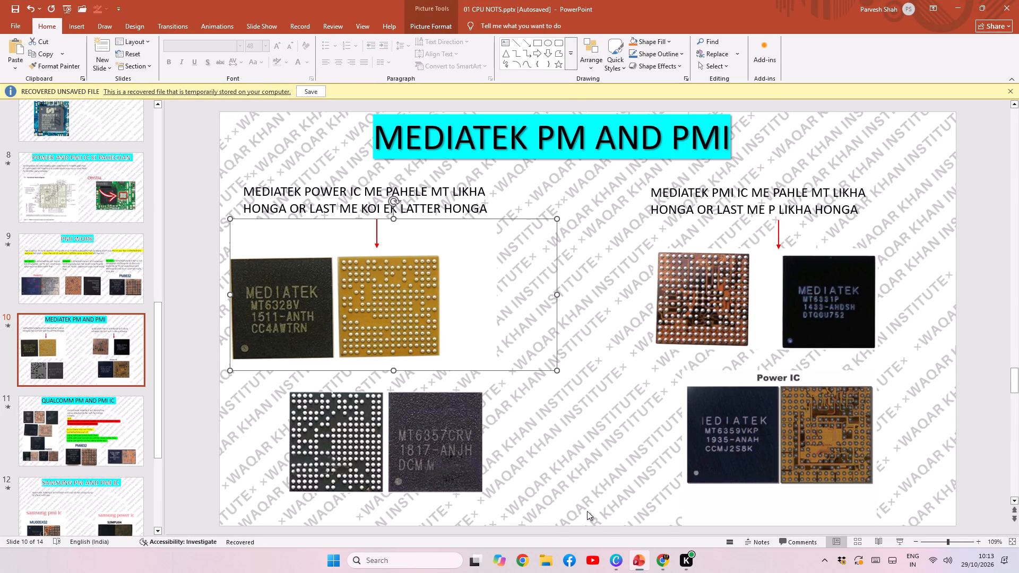
{"action": "left_click", "coordinate": [609, 568]}
{"action": "key", "text": "ctrl+v"}
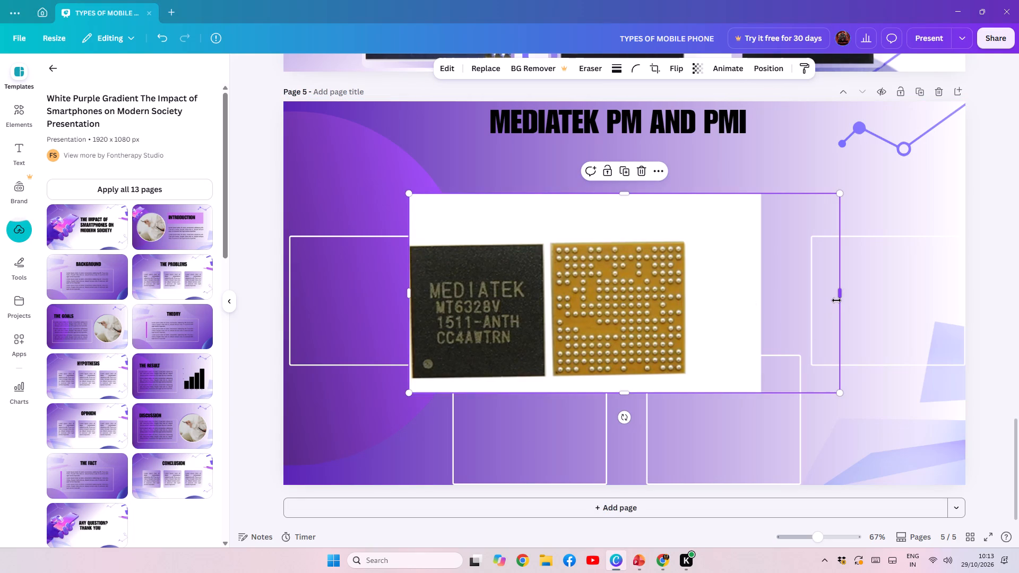
{"action": "left_click_drag", "start_coordinate": [836, 300], "coordinate": [541, 296]}
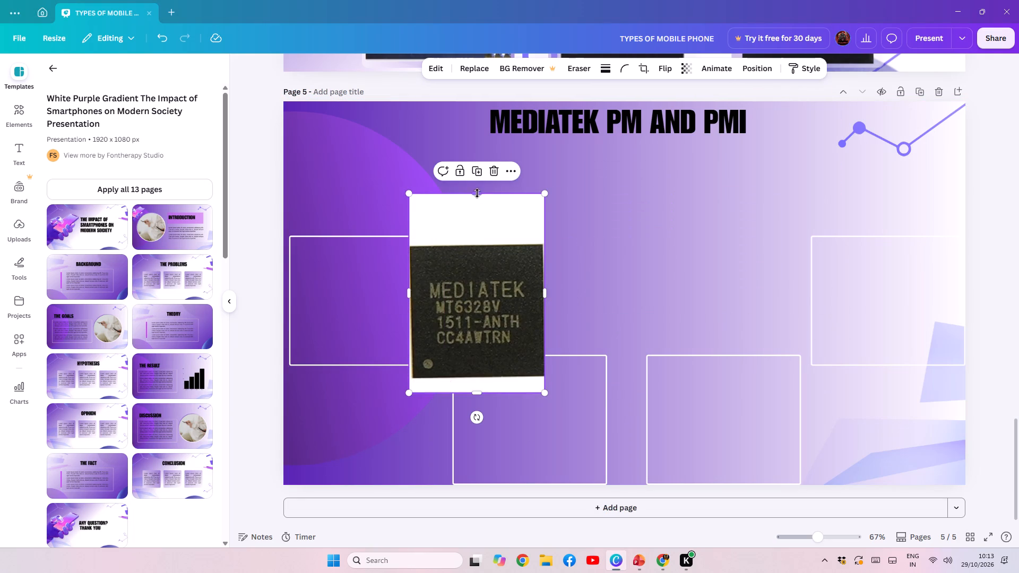
{"action": "left_click_drag", "start_coordinate": [477, 193], "coordinate": [482, 244]}
{"action": "left_click_drag", "start_coordinate": [473, 392], "coordinate": [473, 378]}
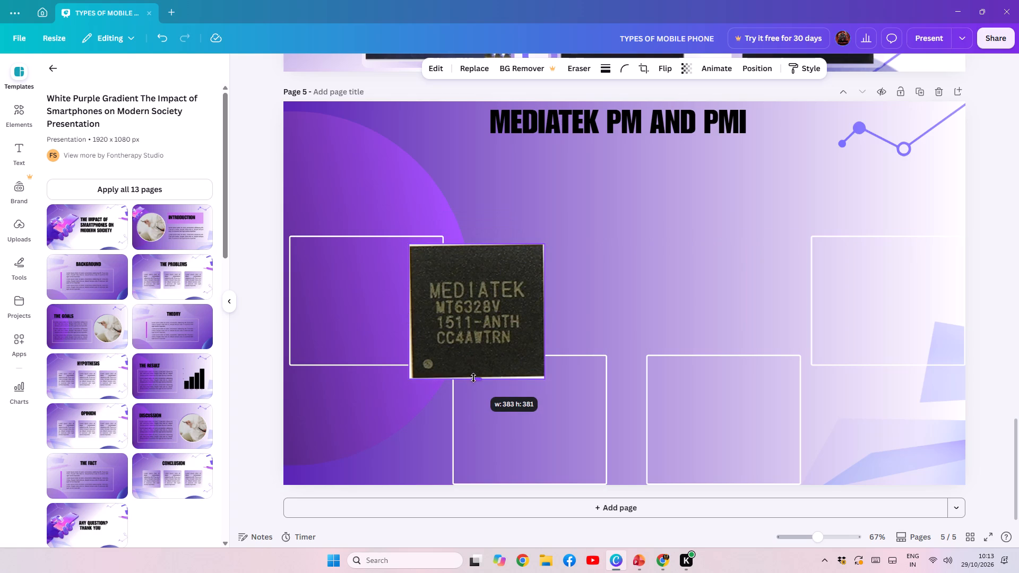
{"action": "left_click_drag", "start_coordinate": [473, 378], "coordinate": [473, 377]}
Move the cropped MT6328V chip into page 5's left-edge frame and shrink it to fit inside.
{"action": "left_click_drag", "start_coordinate": [478, 346], "coordinate": [363, 338]}
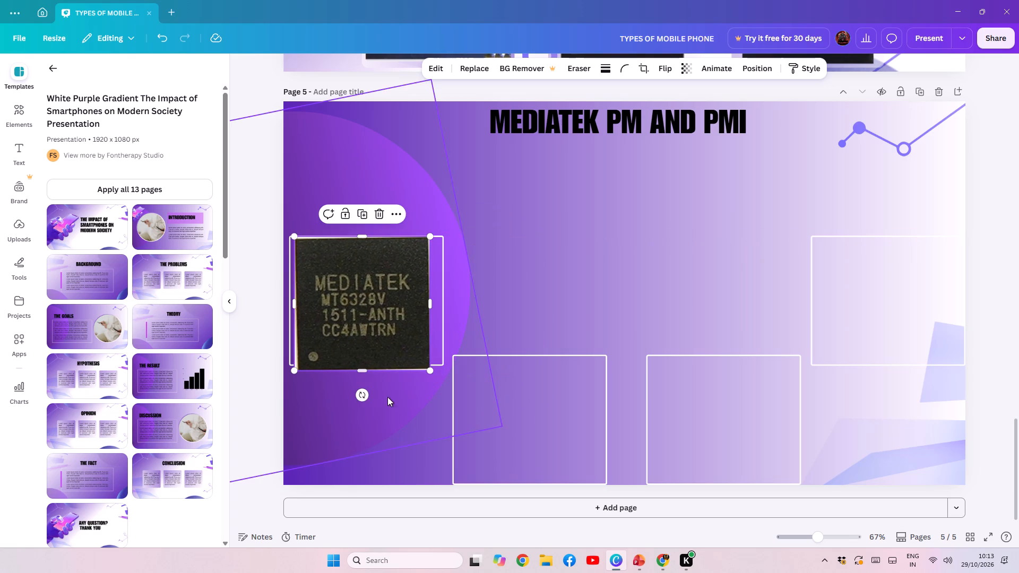
{"action": "left_click_drag", "start_coordinate": [430, 368], "coordinate": [414, 360]}
{"action": "left_click_drag", "start_coordinate": [359, 308], "coordinate": [366, 311]}
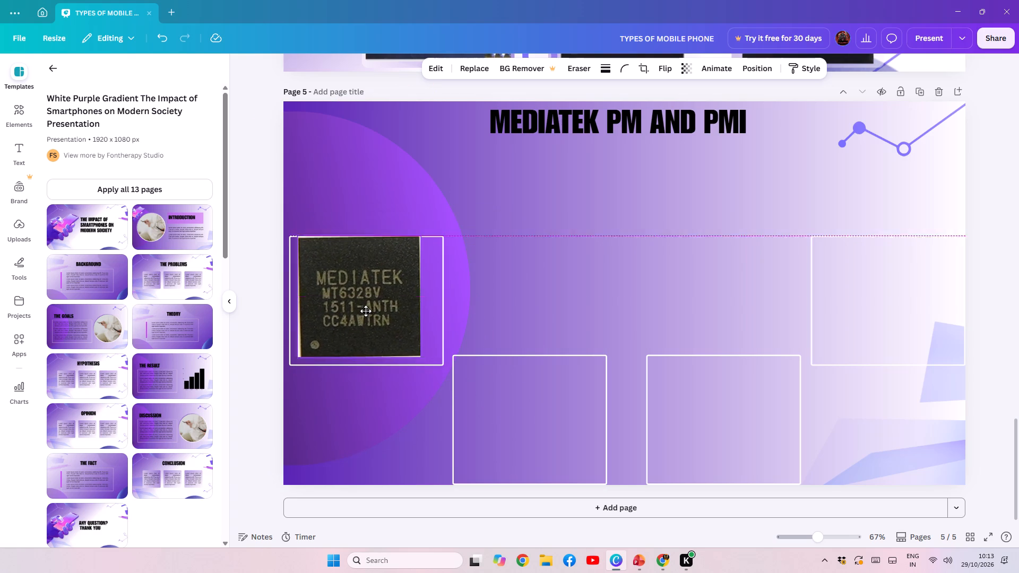
{"action": "left_click_drag", "start_coordinate": [366, 311], "coordinate": [368, 311]}
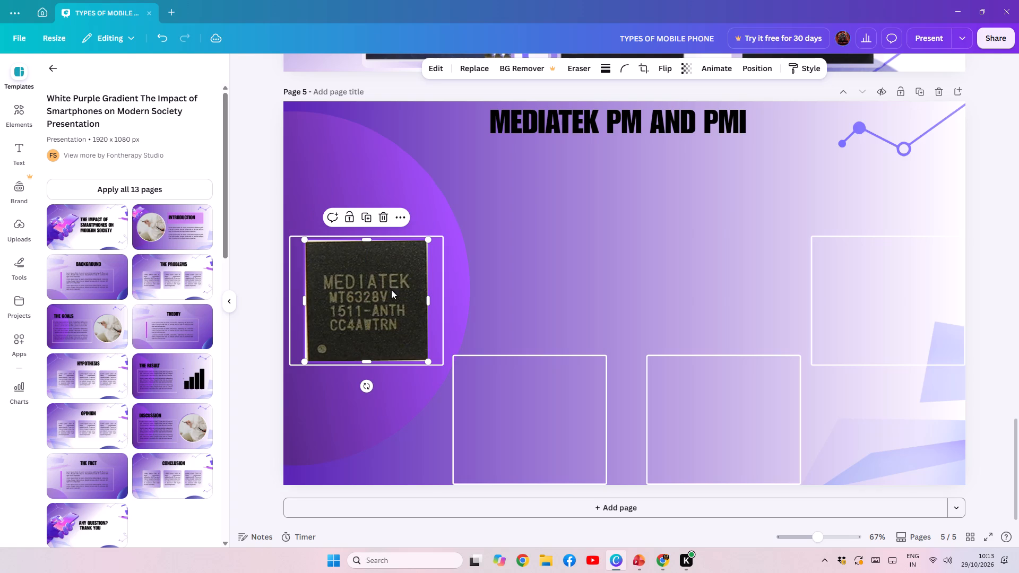
Trim the MT6328V chip's uneven edges, level its rotation at 0°, and centre it in the left-edge frame.
{"action": "left_click", "coordinate": [367, 389]}
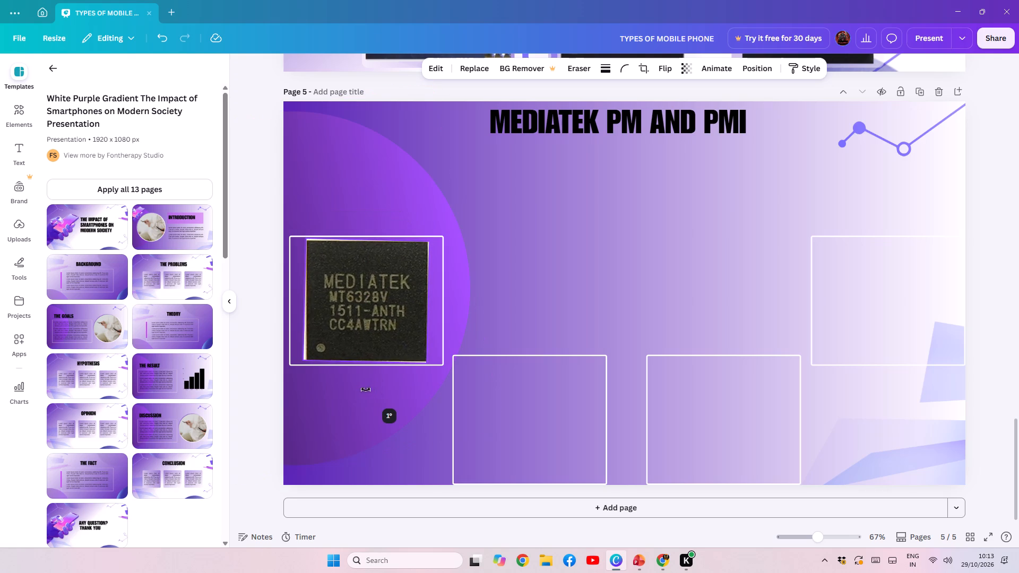
{"action": "left_click", "coordinate": [366, 239]}
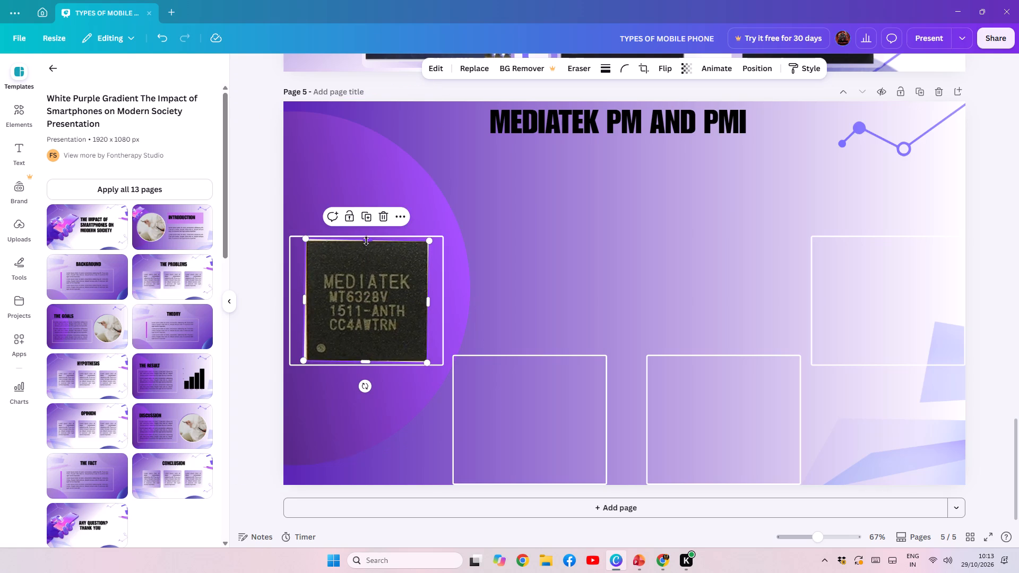
{"action": "left_click", "coordinate": [306, 302]}
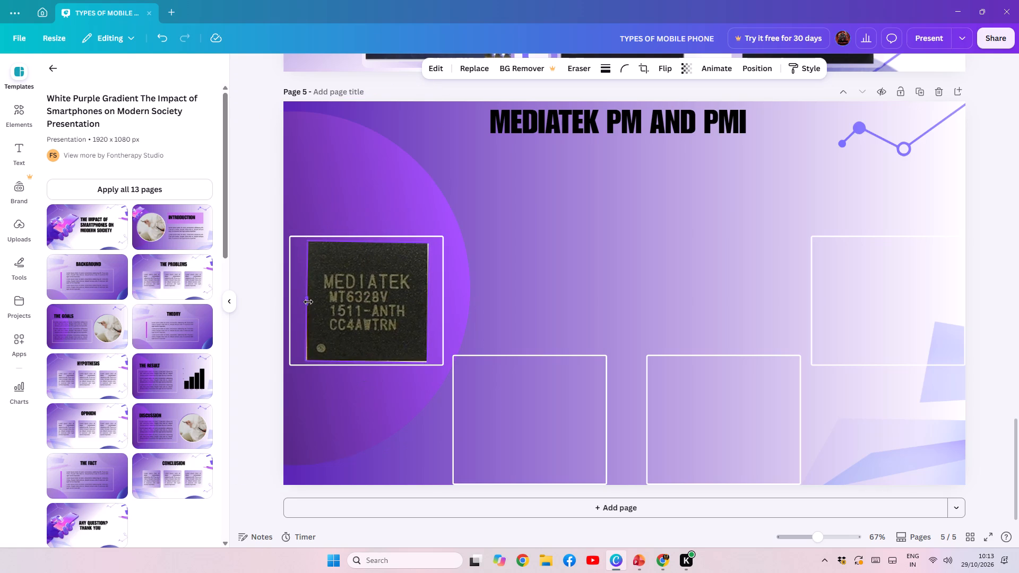
{"action": "left_click", "coordinate": [402, 395]}
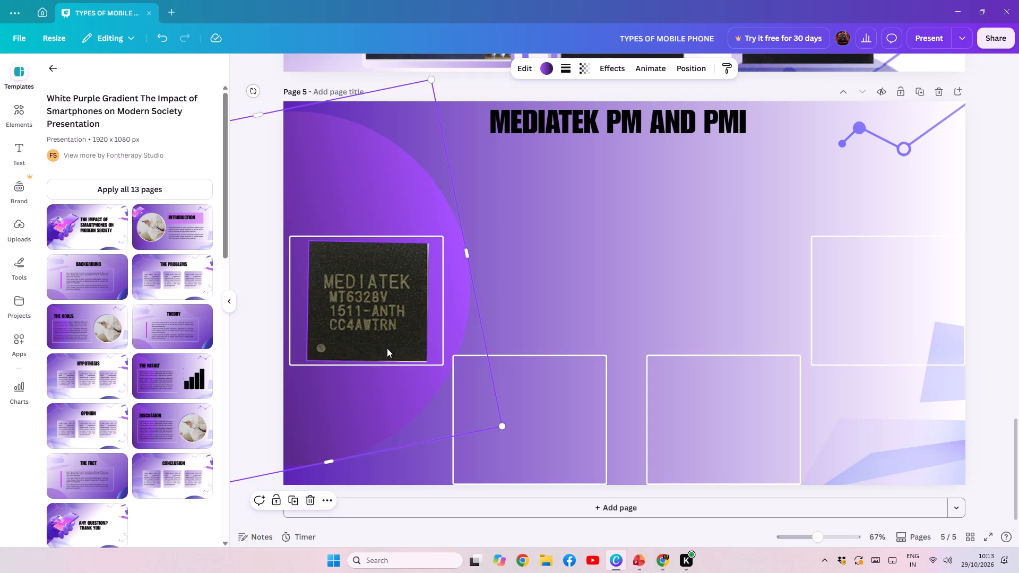
{"action": "left_click", "coordinate": [387, 348]}
{"action": "left_click", "coordinate": [373, 363]}
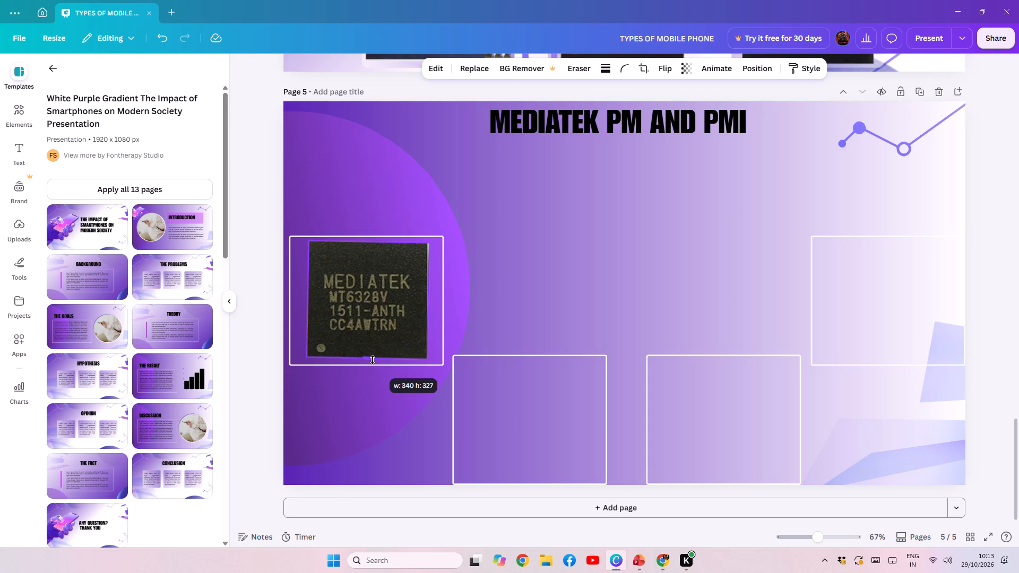
{"action": "left_click", "coordinate": [370, 388]}
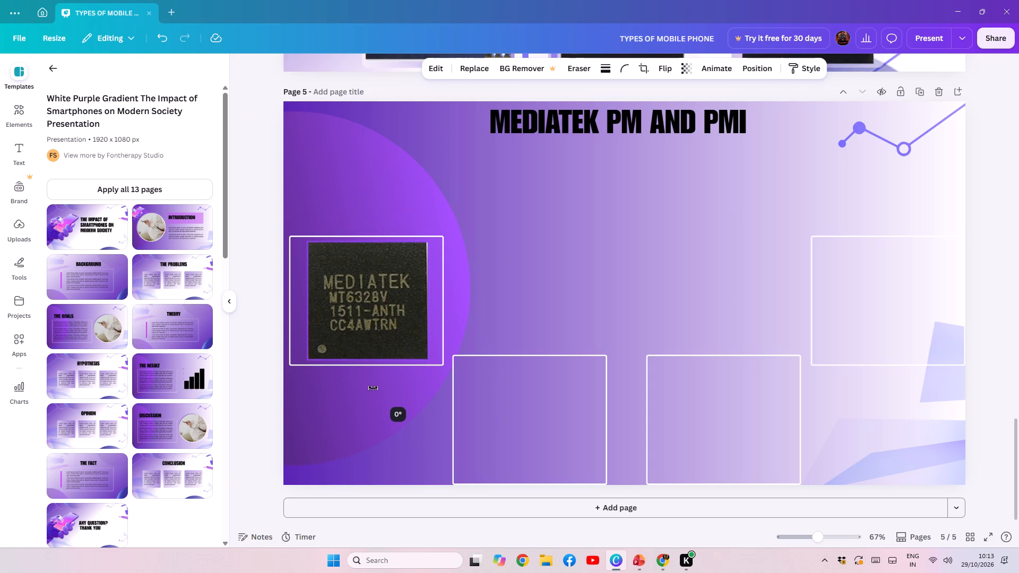
{"action": "left_click", "coordinate": [523, 271]}
{"action": "left_click", "coordinate": [370, 296]}
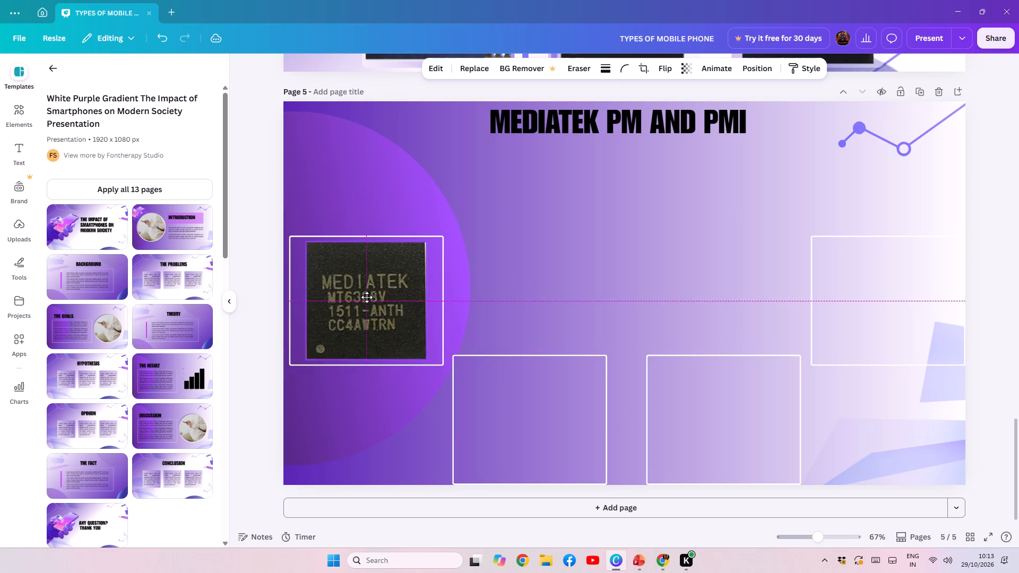
{"action": "left_click", "coordinate": [563, 248]}
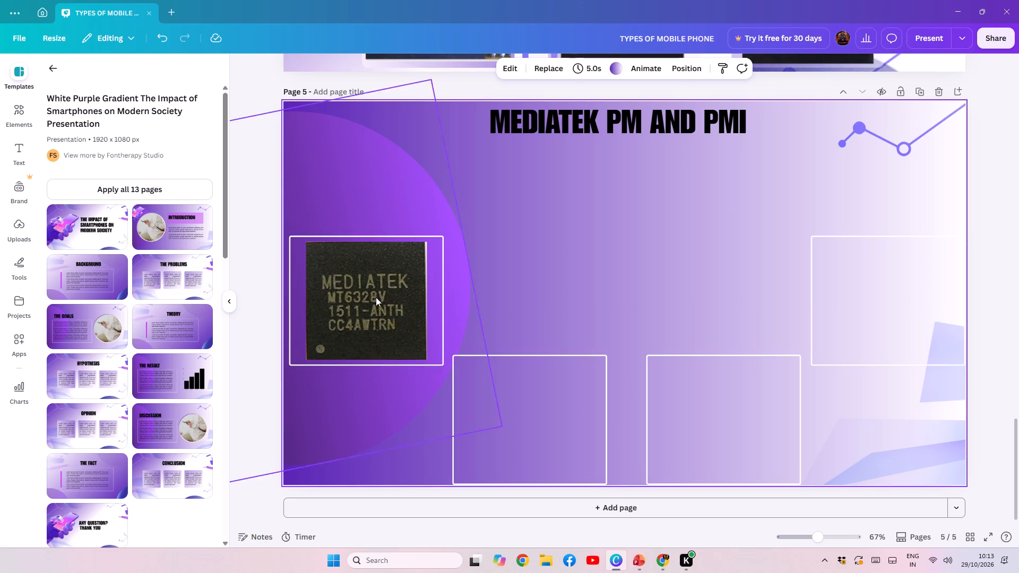
Copy the MT6357CRV picture from the PowerPoint slide to Canva's page 5 and crop it to the black chip.
{"action": "left_click", "coordinate": [638, 572]}
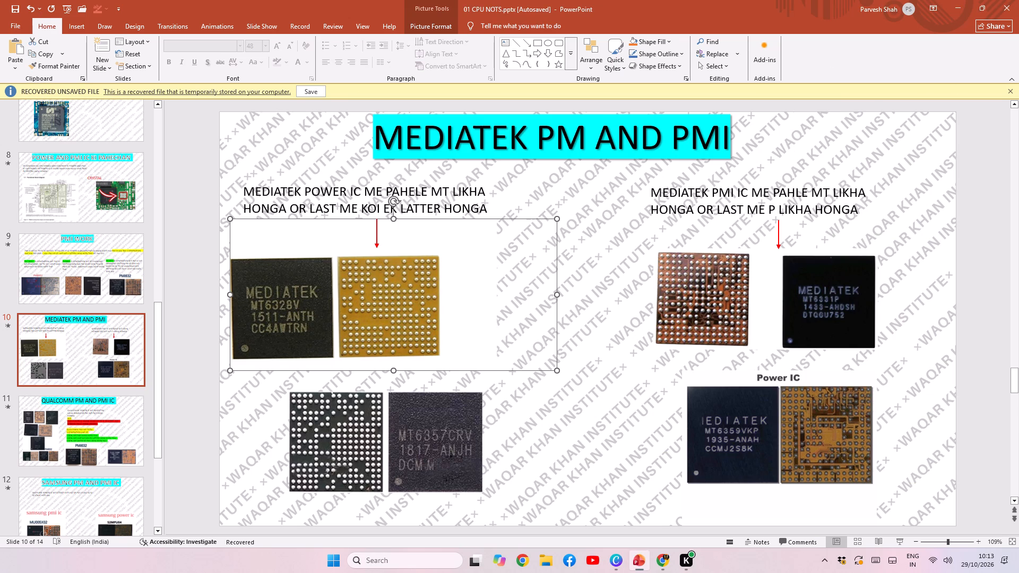
{"action": "left_click", "coordinate": [395, 420]}
{"action": "key", "text": "ctrl+c"}
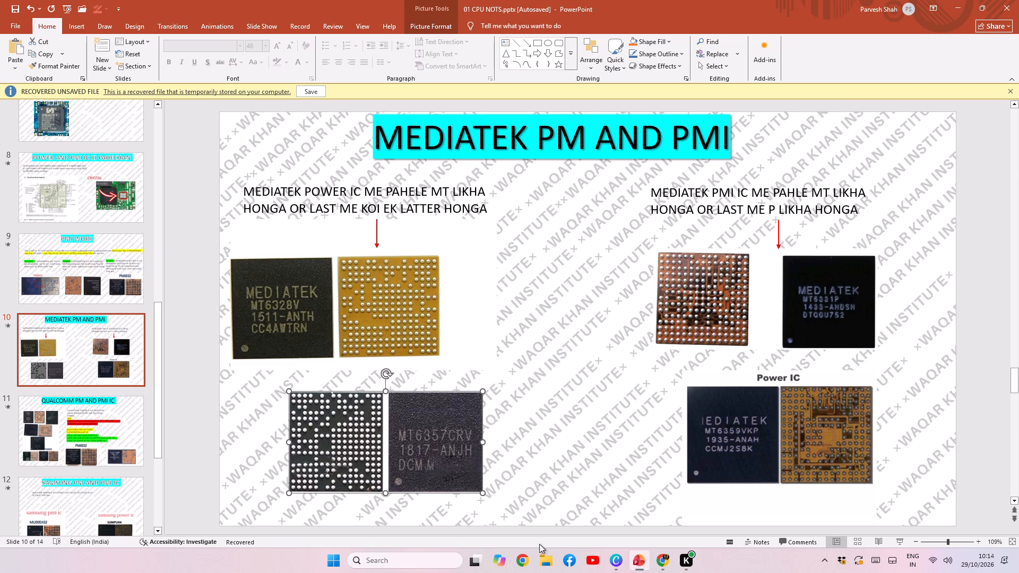
{"action": "left_click", "coordinate": [611, 562]}
{"action": "key", "text": "ctrl+v"}
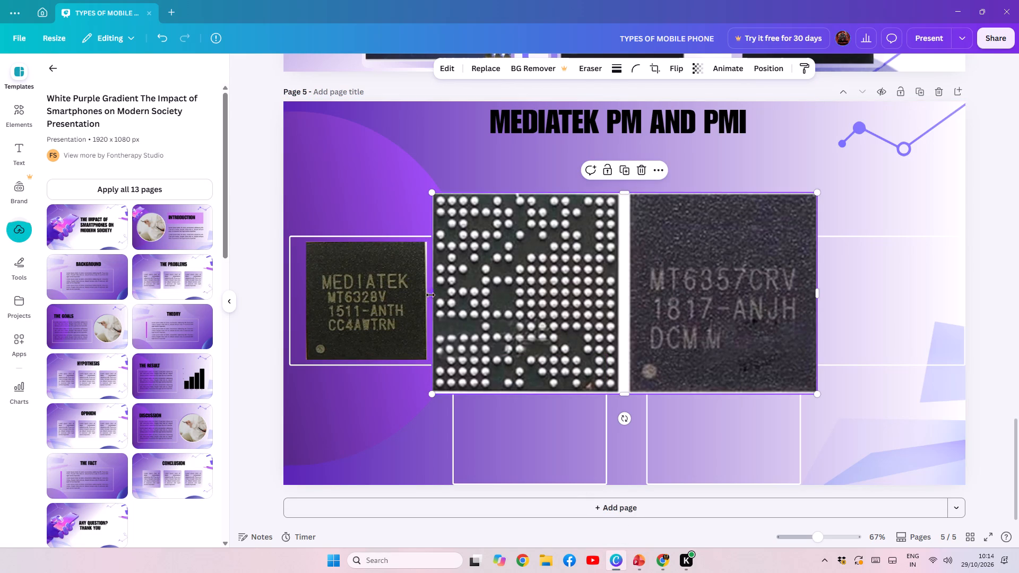
{"action": "left_click_drag", "start_coordinate": [430, 295], "coordinate": [623, 311]}
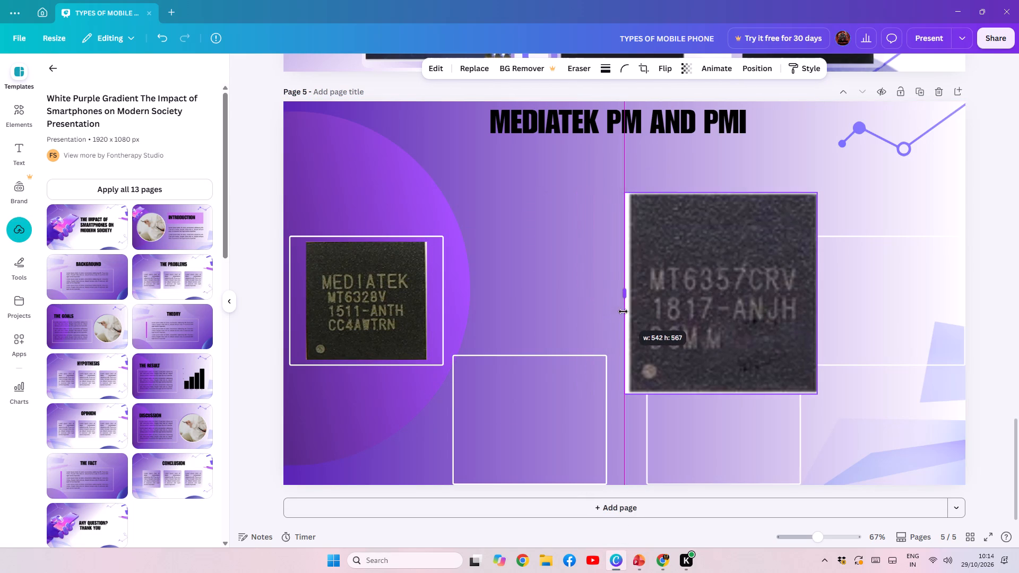
{"action": "left_click_drag", "start_coordinate": [623, 311], "coordinate": [629, 311]}
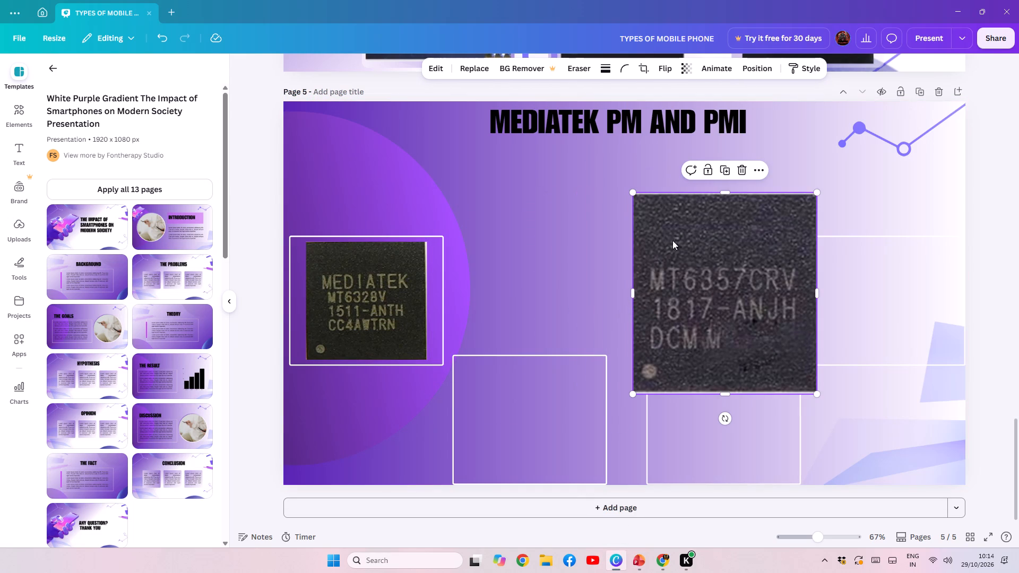
{"action": "left_click", "coordinate": [728, 194]}
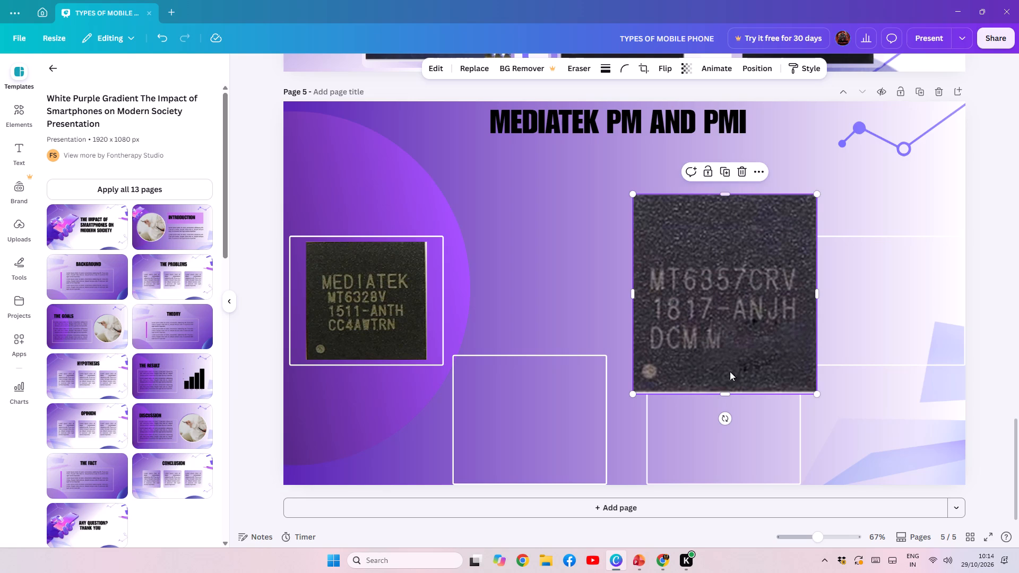
{"action": "left_click", "coordinate": [728, 392]}
{"action": "left_click_drag", "start_coordinate": [729, 320], "coordinate": [726, 324]}
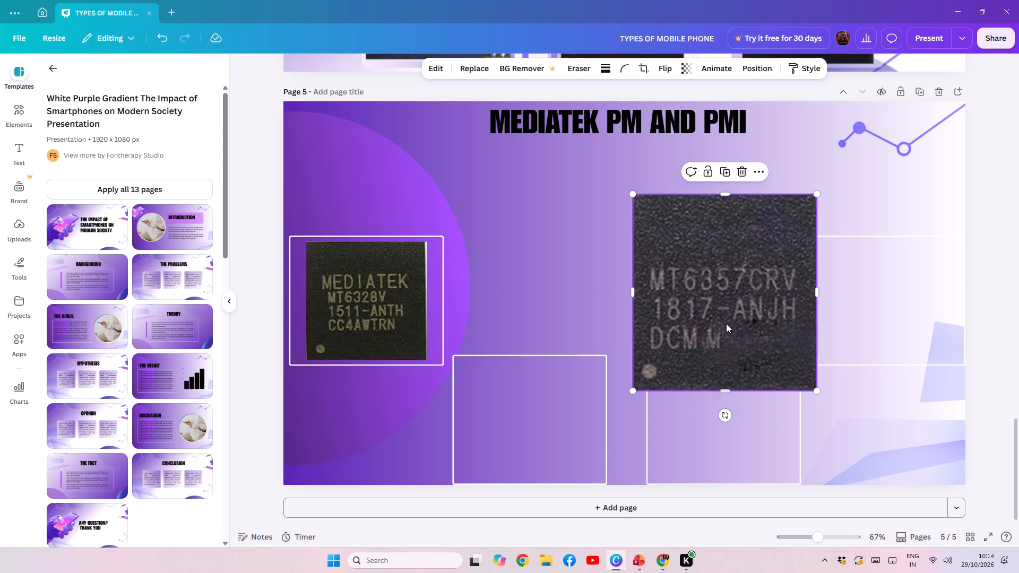
Shrink the cropped MT6357CRV chip and place it inside the left frame of page 5's bottom row.
{"action": "left_click_drag", "start_coordinate": [726, 324], "coordinate": [605, 377]}
{"action": "left_click_drag", "start_coordinate": [692, 253], "coordinate": [635, 321]}
{"action": "left_click_drag", "start_coordinate": [556, 375], "coordinate": [520, 413]}
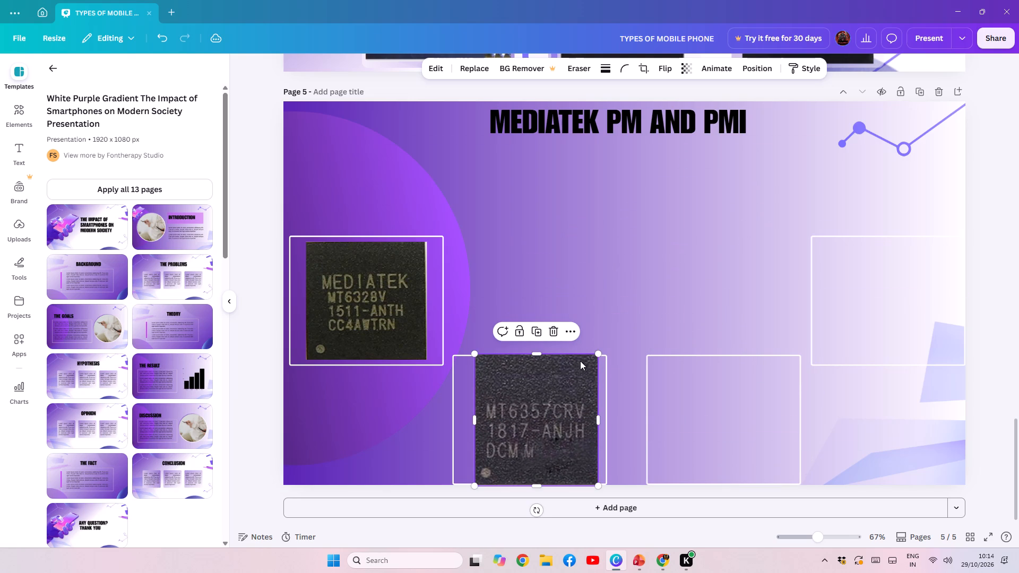
{"action": "left_click_drag", "start_coordinate": [598, 354], "coordinate": [586, 369]}
{"action": "left_click_drag", "start_coordinate": [546, 406], "coordinate": [546, 407]}
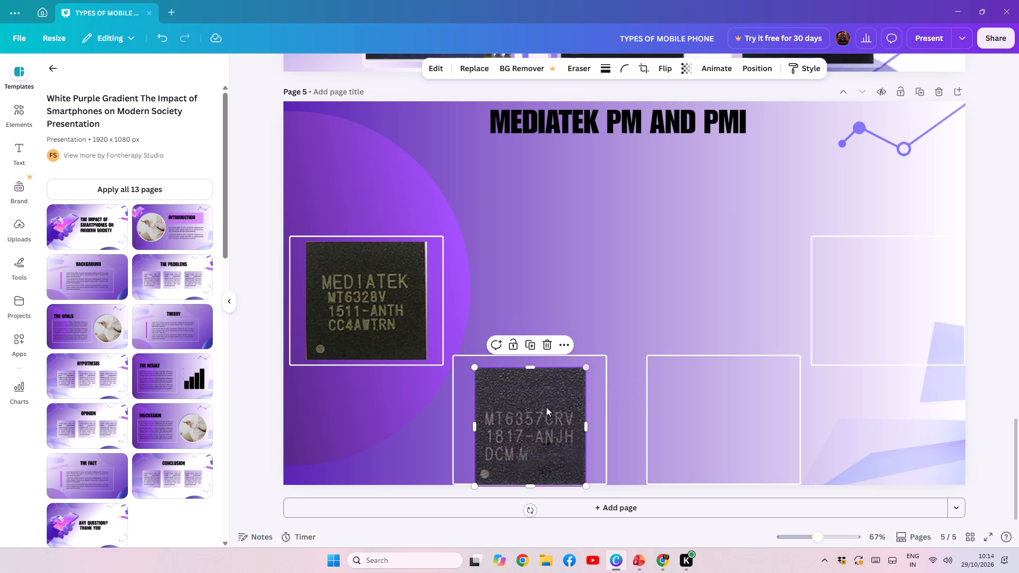
{"action": "left_click_drag", "start_coordinate": [546, 407], "coordinate": [546, 400]}
{"action": "left_click", "coordinate": [596, 311]}
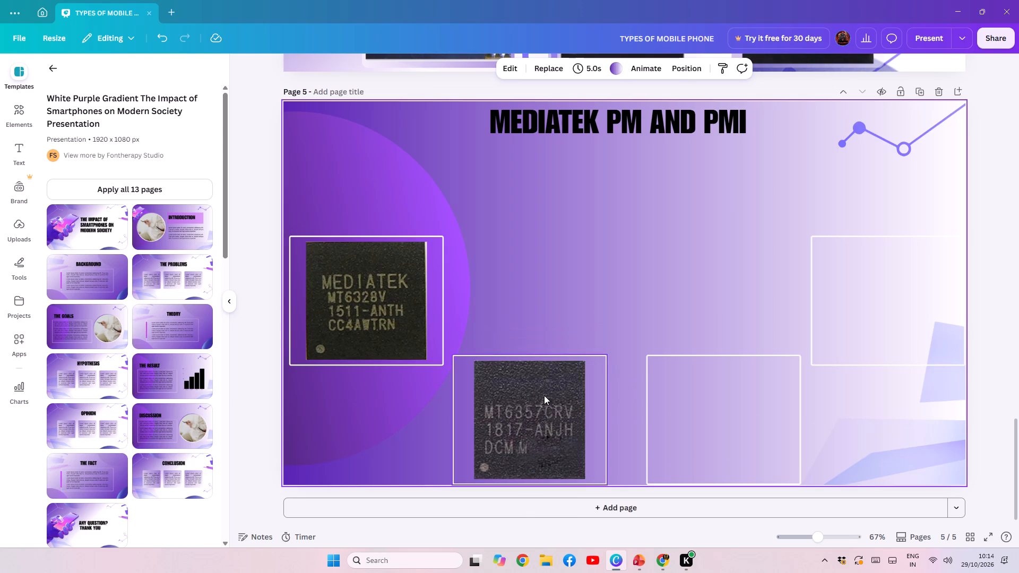
Copy the MT6331P picture from the PowerPoint slide to Canva's page 5 and crop it to the black chip.
{"action": "left_click", "coordinate": [636, 560]}
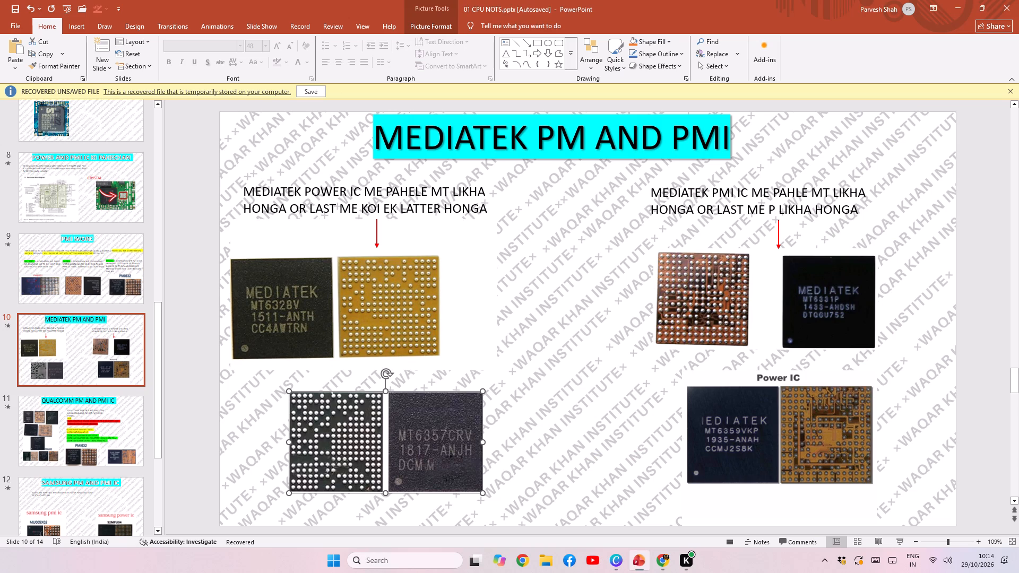
{"action": "left_click", "coordinate": [700, 284]}
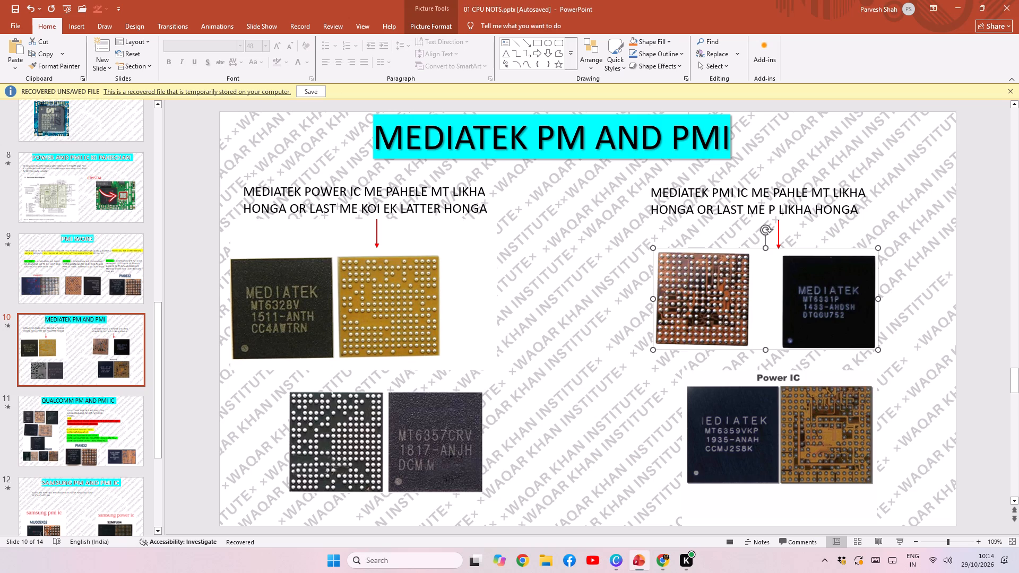
{"action": "key", "text": "ctrl+c"}
{"action": "left_click", "coordinate": [620, 568]}
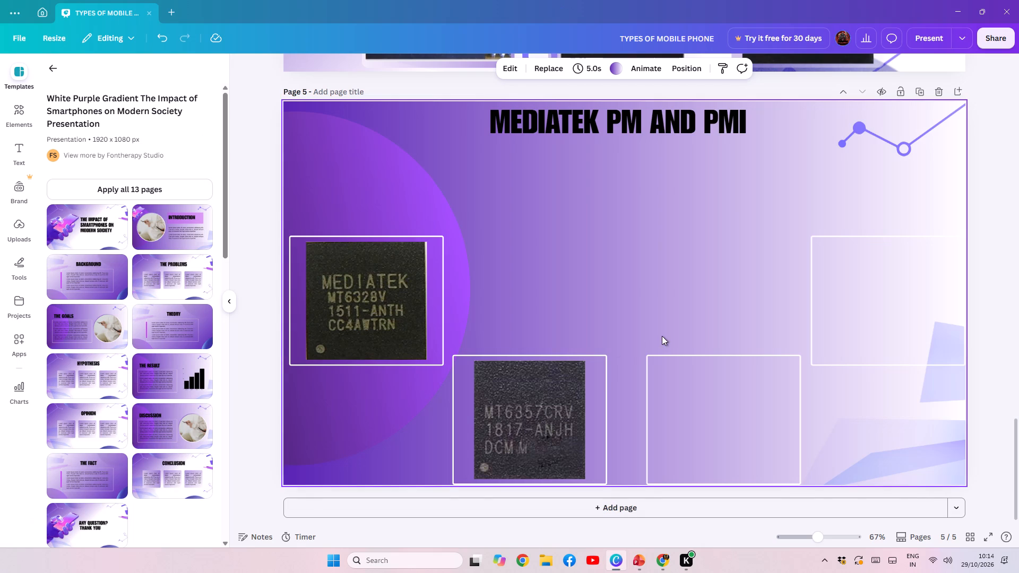
{"action": "key", "text": "ctrl+v"}
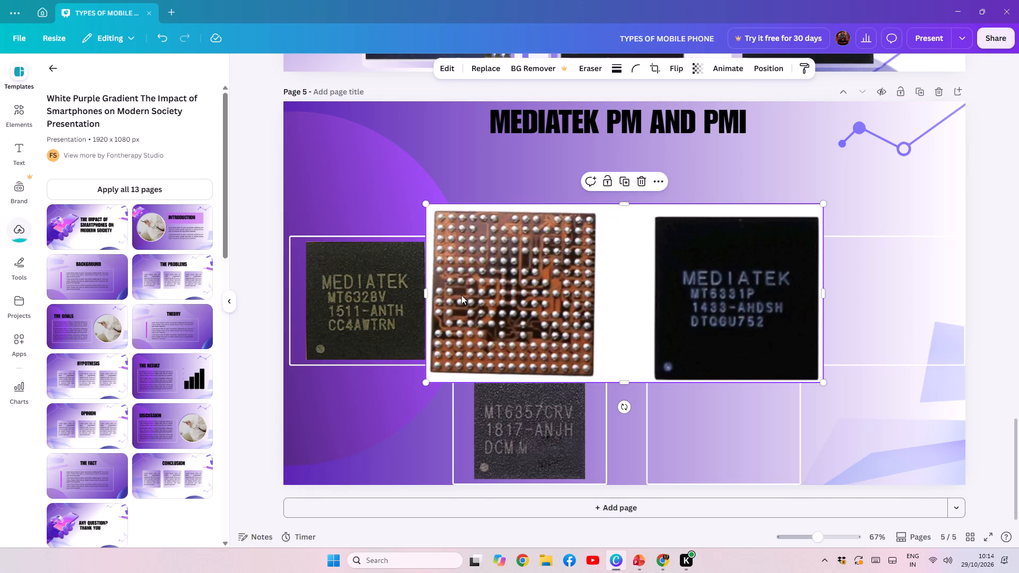
{"action": "left_click_drag", "start_coordinate": [427, 293], "coordinate": [656, 302]}
{"action": "left_click", "coordinate": [735, 383]}
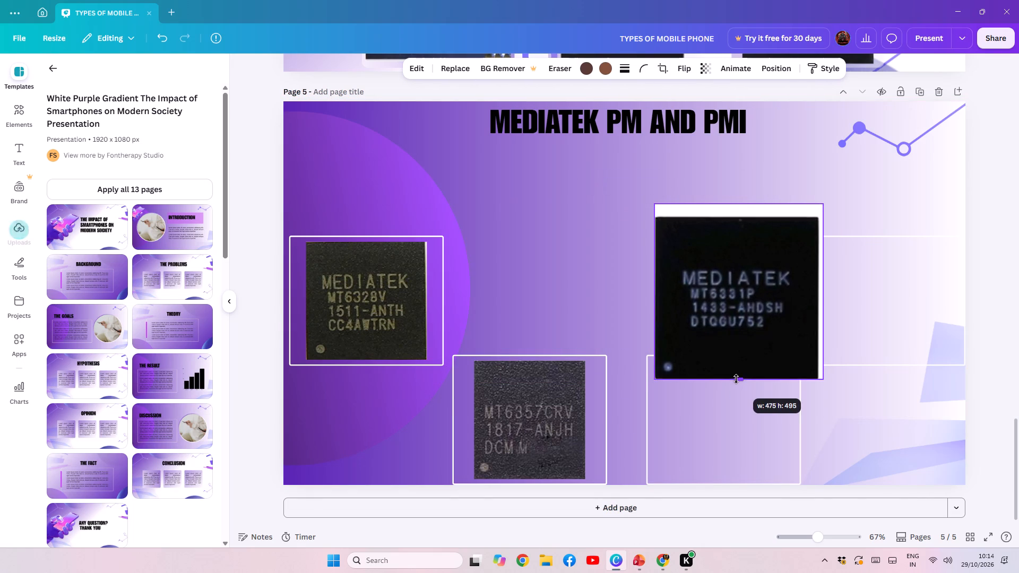
{"action": "left_click_drag", "start_coordinate": [825, 290], "coordinate": [807, 292]}
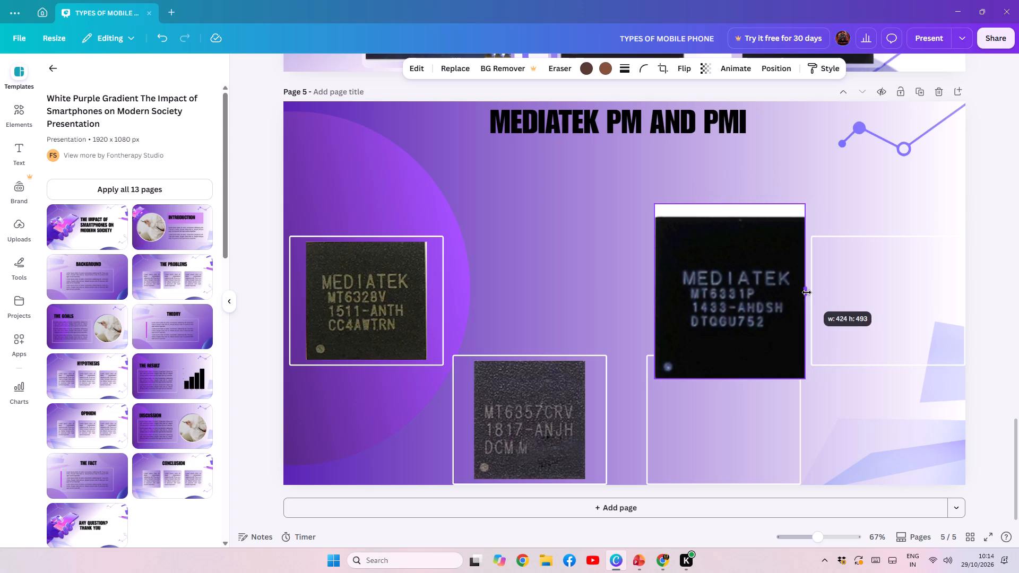
{"action": "left_click_drag", "start_coordinate": [807, 292], "coordinate": [811, 292]}
{"action": "left_click_drag", "start_coordinate": [731, 205], "coordinate": [731, 205]}
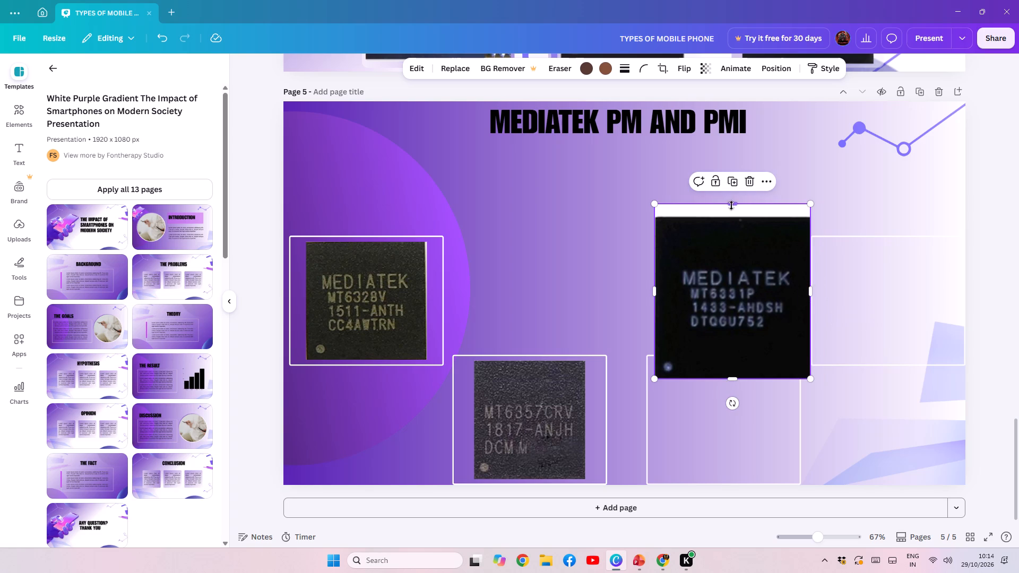
{"action": "left_click_drag", "start_coordinate": [731, 205], "coordinate": [733, 222]}
Shrink the cropped MT6331P chip and centre it inside the right-edge frame on page 5.
{"action": "left_click_drag", "start_coordinate": [729, 301], "coordinate": [766, 305]}
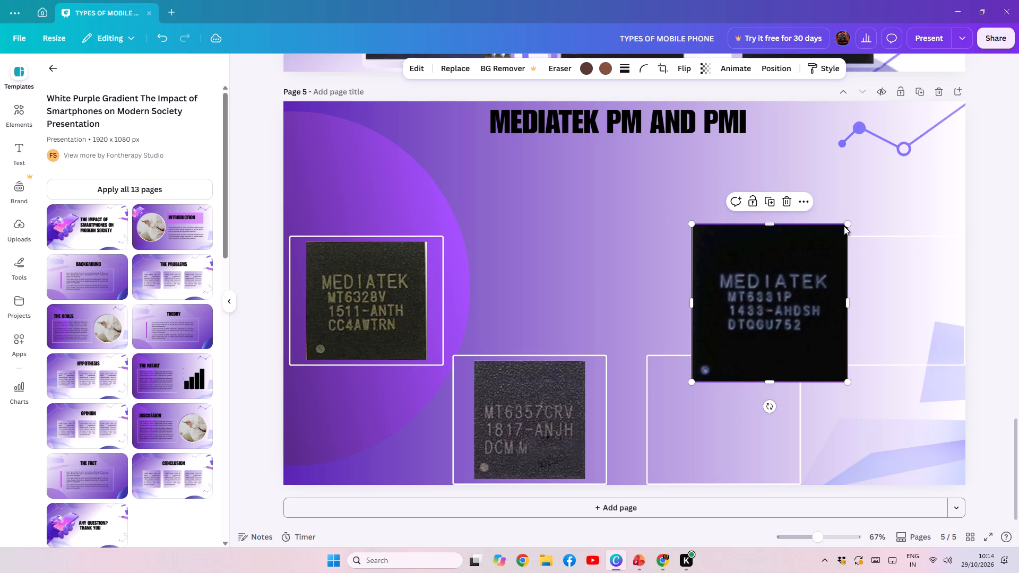
{"action": "left_click_drag", "start_coordinate": [846, 223], "coordinate": [817, 265]}
{"action": "left_click_drag", "start_coordinate": [749, 333], "coordinate": [788, 324]}
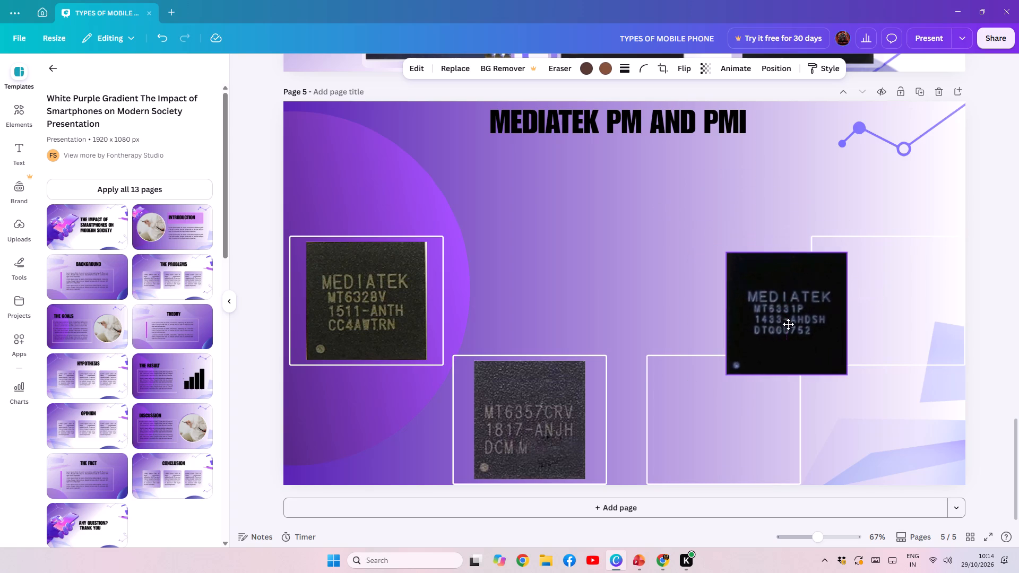
{"action": "left_click_drag", "start_coordinate": [788, 324], "coordinate": [886, 315]}
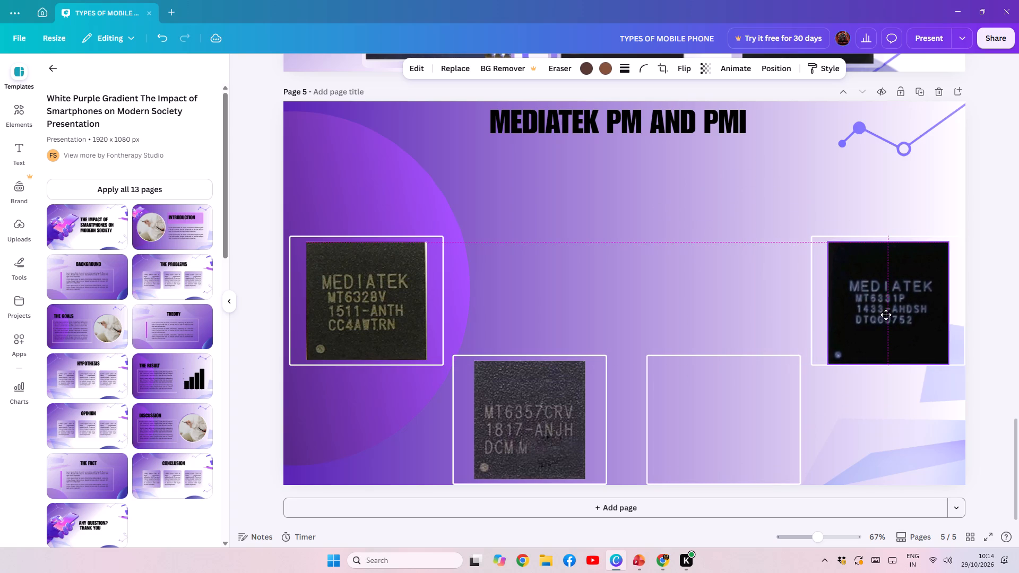
{"action": "left_click_drag", "start_coordinate": [886, 315], "coordinate": [888, 312]}
{"action": "left_click", "coordinate": [715, 317]}
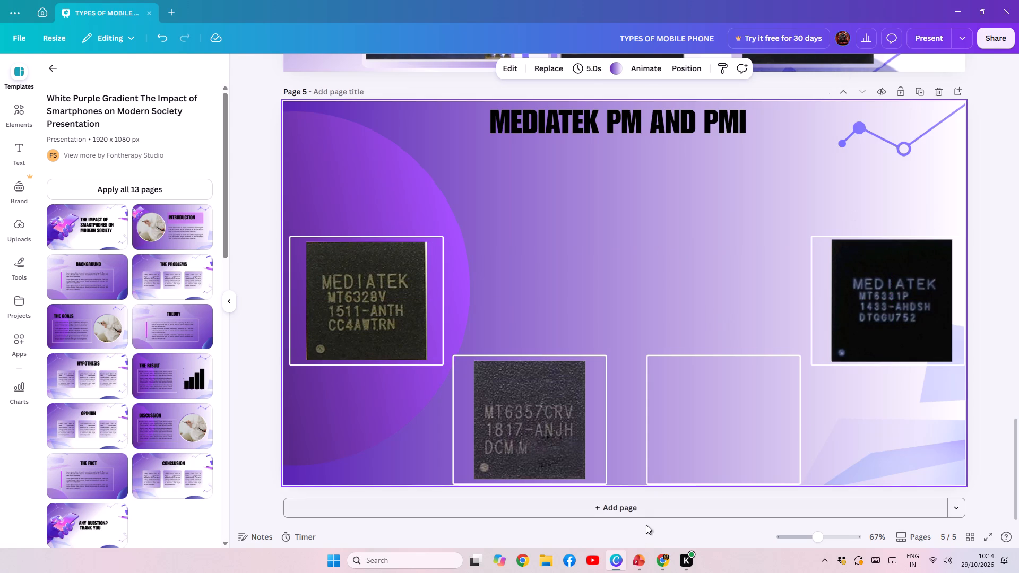
Copy the MT6359VKP Power IC picture from the PowerPoint slide to Canva's page 5 and crop it to the black chip.
{"action": "left_click", "coordinate": [642, 558]}
{"action": "left_click", "coordinate": [737, 416]}
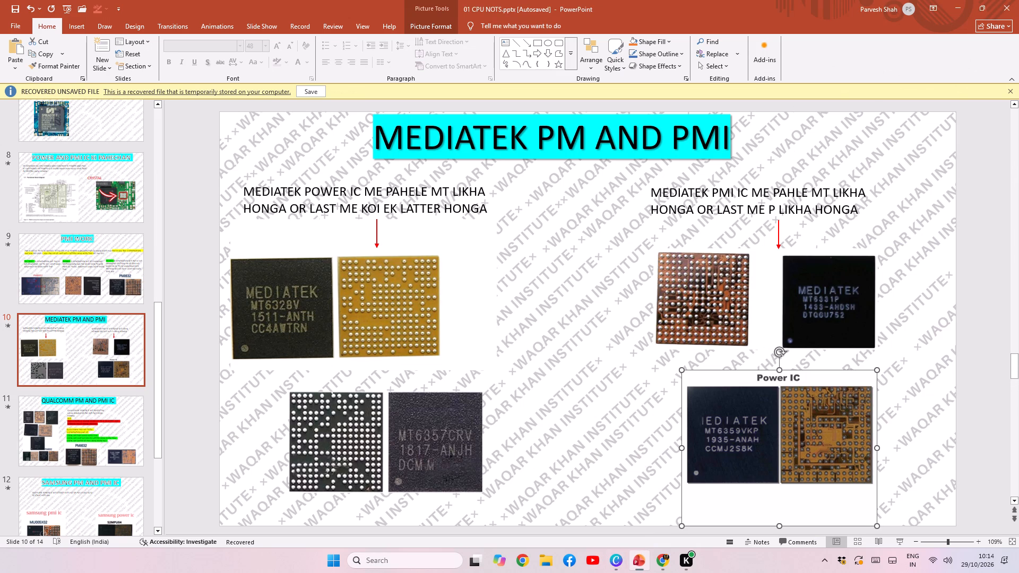
{"action": "key", "text": "ctrl+c"}
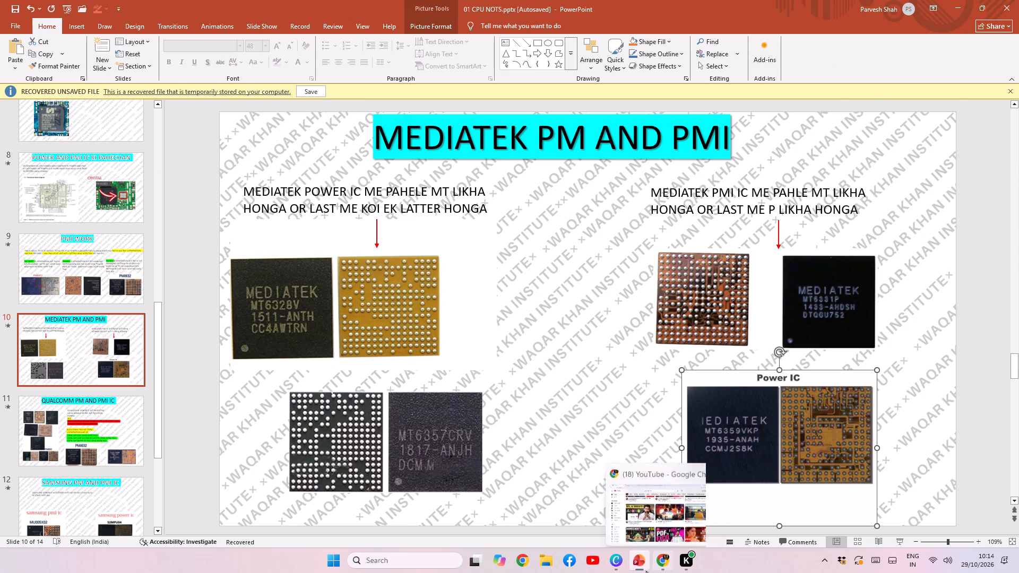
{"action": "left_click", "coordinate": [620, 566]}
{"action": "key", "text": "ctrl+v"}
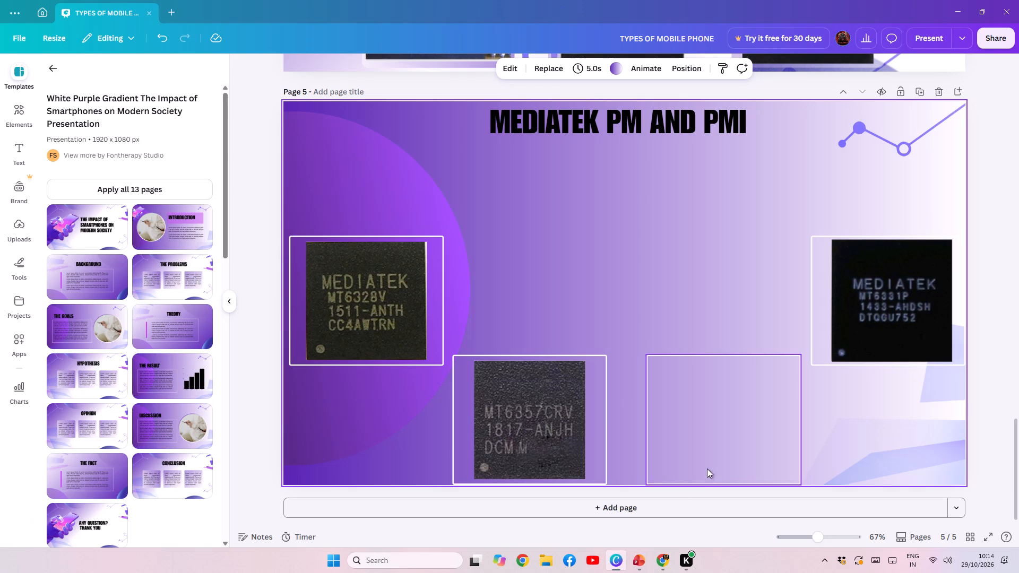
{"action": "left_click_drag", "start_coordinate": [753, 294], "coordinate": [714, 284]}
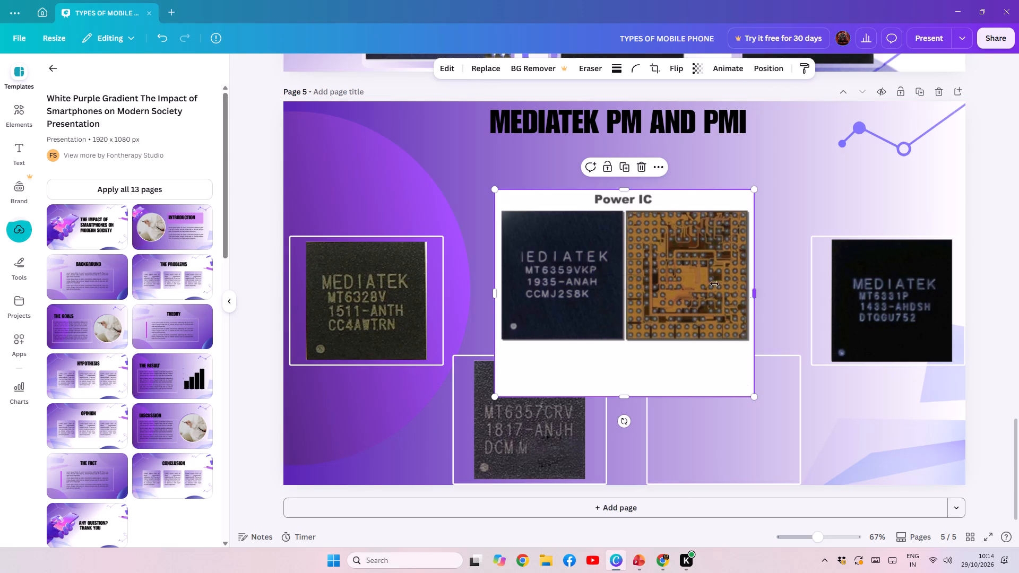
{"action": "left_click_drag", "start_coordinate": [714, 284], "coordinate": [623, 282]}
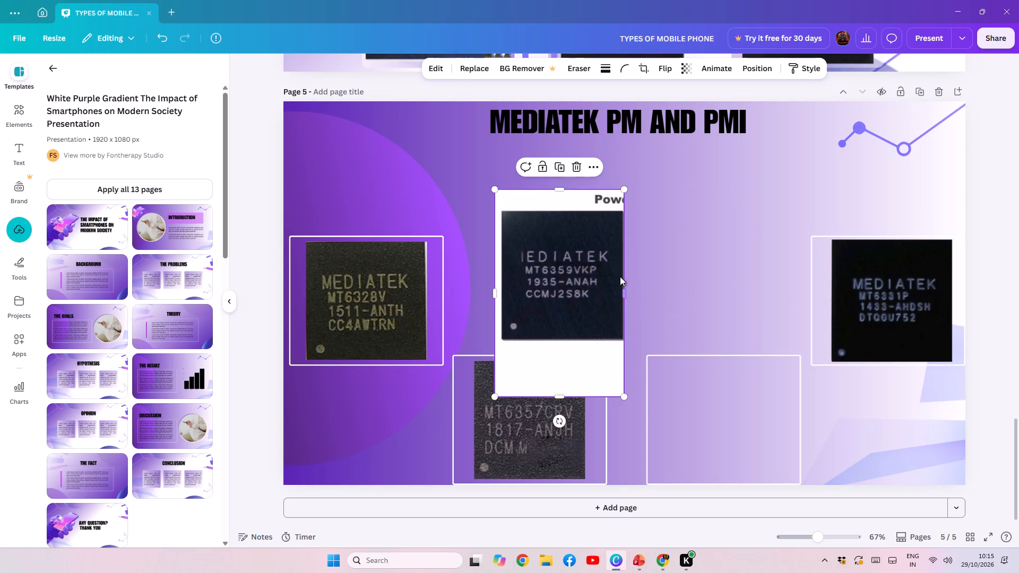
{"action": "left_click_drag", "start_coordinate": [559, 188], "coordinate": [563, 208]}
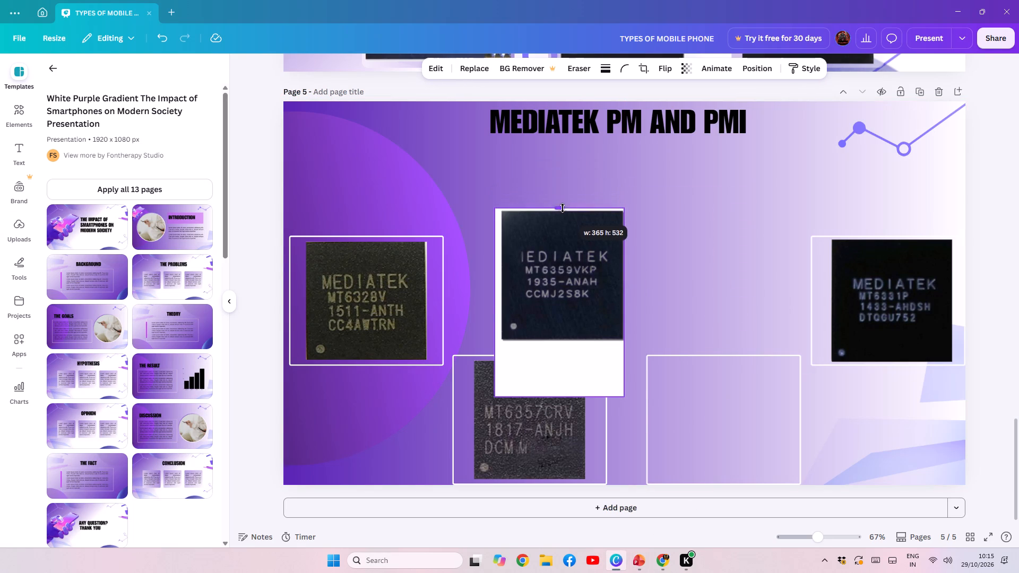
{"action": "left_click_drag", "start_coordinate": [563, 208], "coordinate": [563, 211]}
{"action": "left_click_drag", "start_coordinate": [496, 309], "coordinate": [502, 309]}
{"action": "left_click_drag", "start_coordinate": [566, 396], "coordinate": [565, 338]}
Place the cropped MT6359VKP chip inside the right frame of page 5's bottom row, shrinking it slightly to fit.
{"action": "left_click_drag", "start_coordinate": [544, 283], "coordinate": [698, 429]}
{"action": "left_click", "coordinate": [779, 359]}
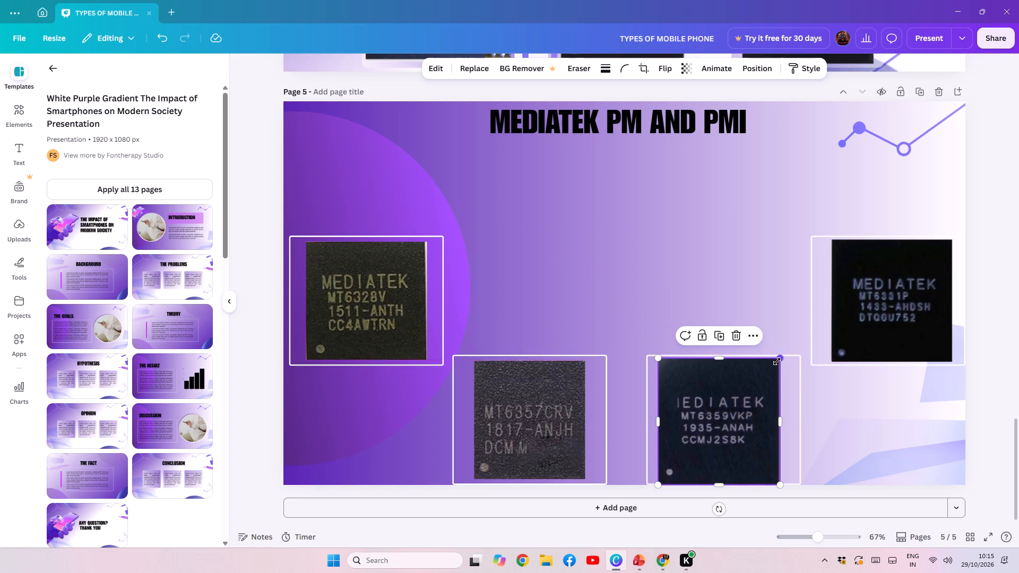
{"action": "left_click", "coordinate": [743, 412]}
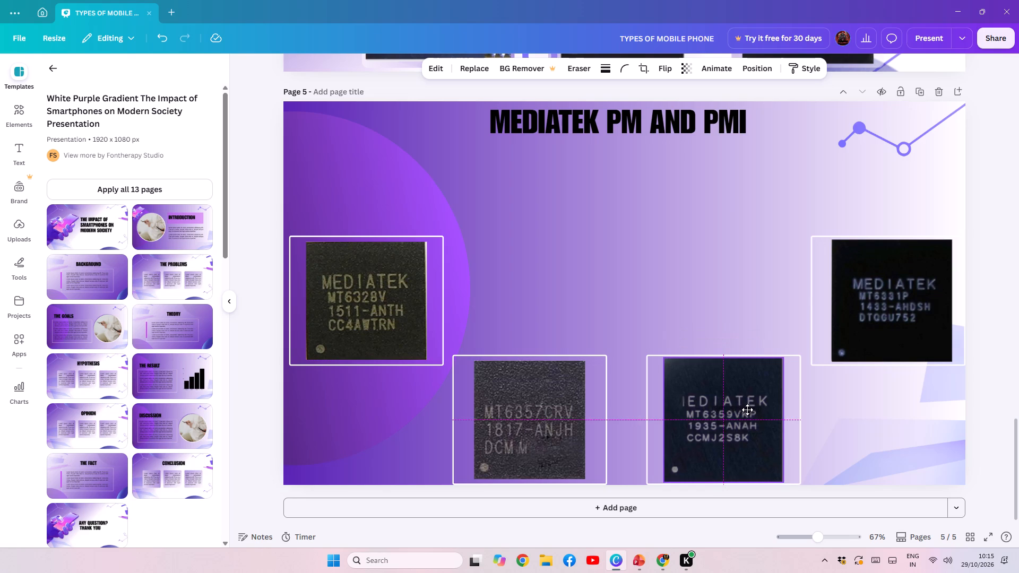
{"action": "left_click", "coordinate": [617, 306]}
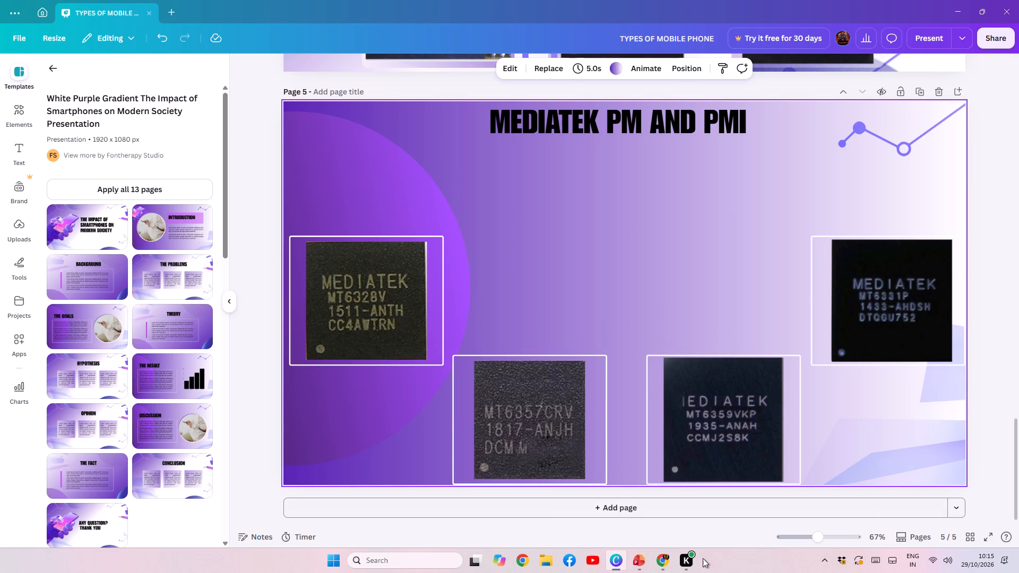
Copy the caption MEDIATEK POWER IC ME PAHELE MT LIKHA HONGA OR LAST ME KOI EK LATTER HONGA from PowerPoint to Canva's page 5.
{"action": "left_click", "coordinate": [631, 557]}
{"action": "double_click", "coordinate": [372, 201]}
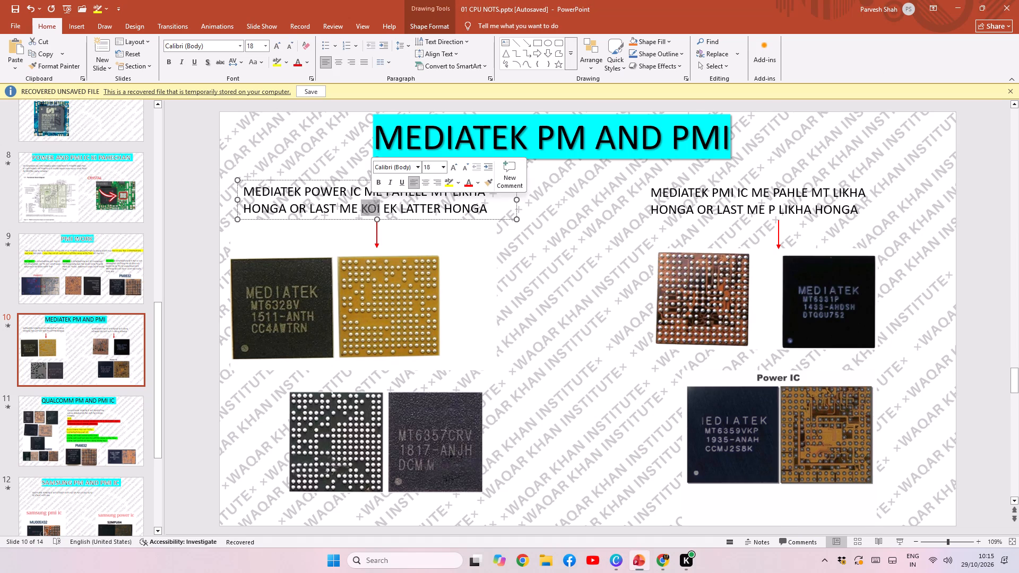
{"action": "left_click", "coordinate": [375, 245]}
{"action": "left_click_drag", "start_coordinate": [375, 245], "coordinate": [369, 245]}
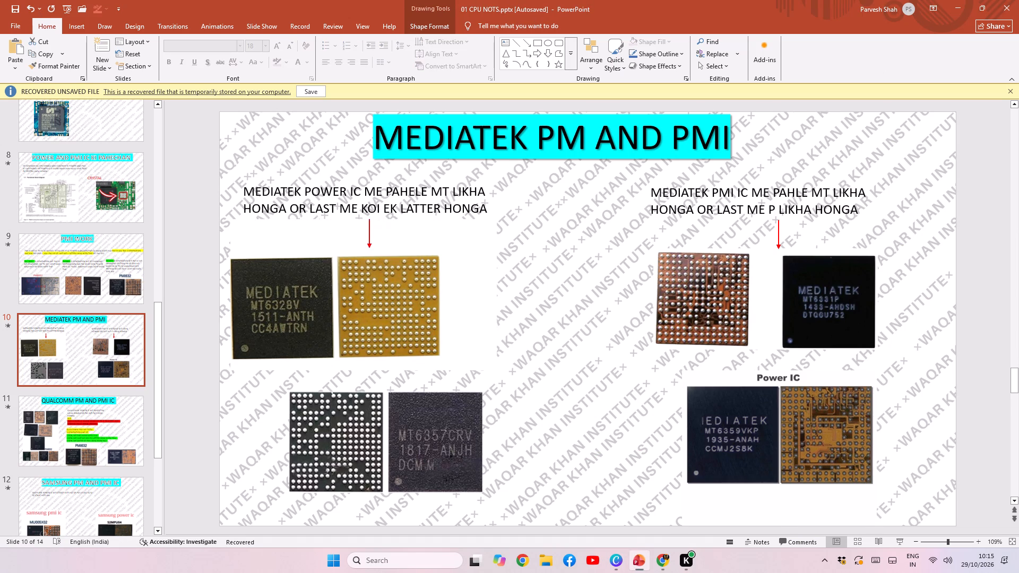
{"action": "left_click_drag", "start_coordinate": [369, 245], "coordinate": [368, 245]}
{"action": "double_click", "coordinate": [386, 199]}
{"action": "double_click", "coordinate": [359, 204]}
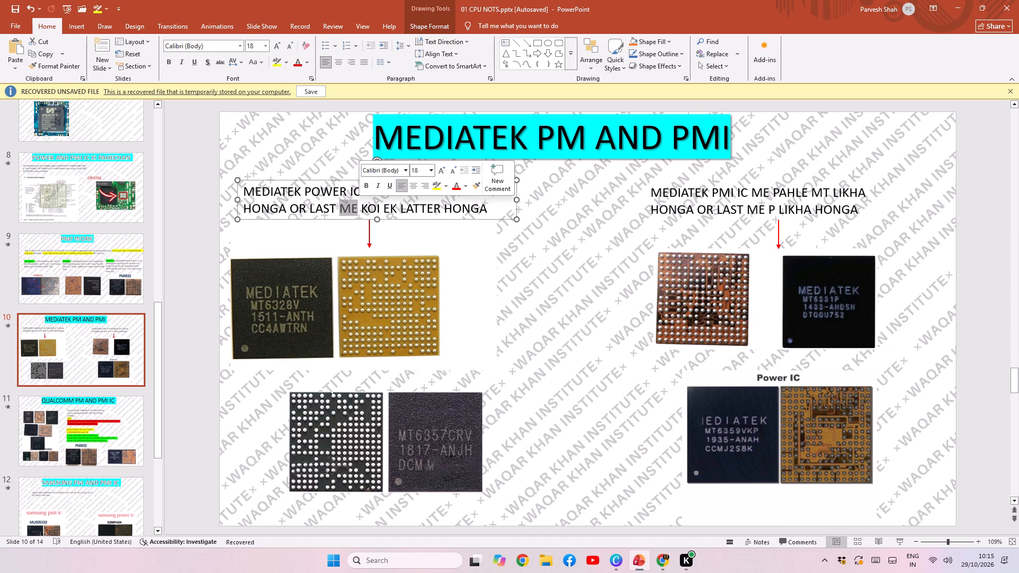
{"action": "triple_click", "coordinate": [359, 204]}
{"action": "key", "text": "ctrl+c"}
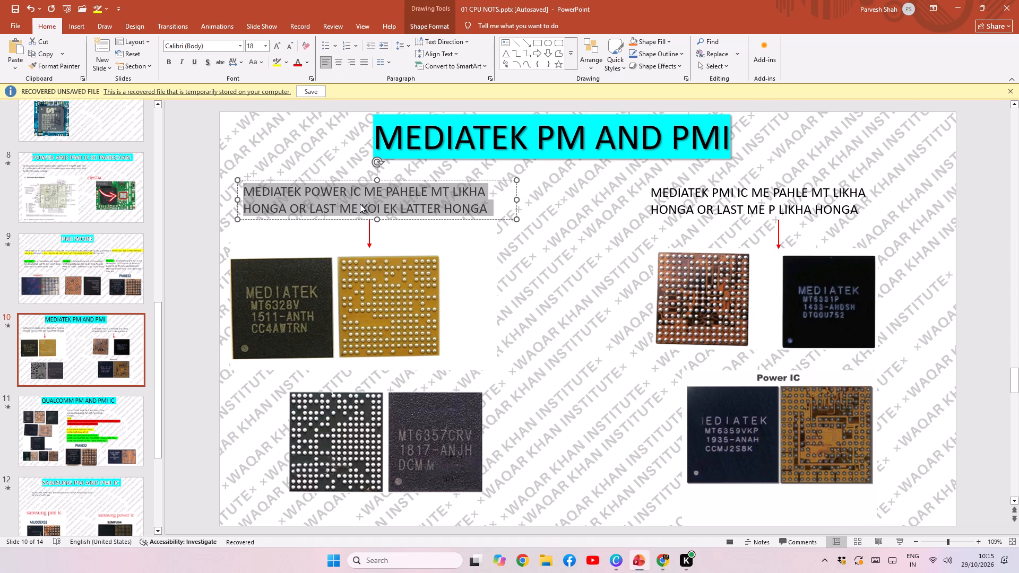
{"action": "left_click", "coordinate": [623, 561]}
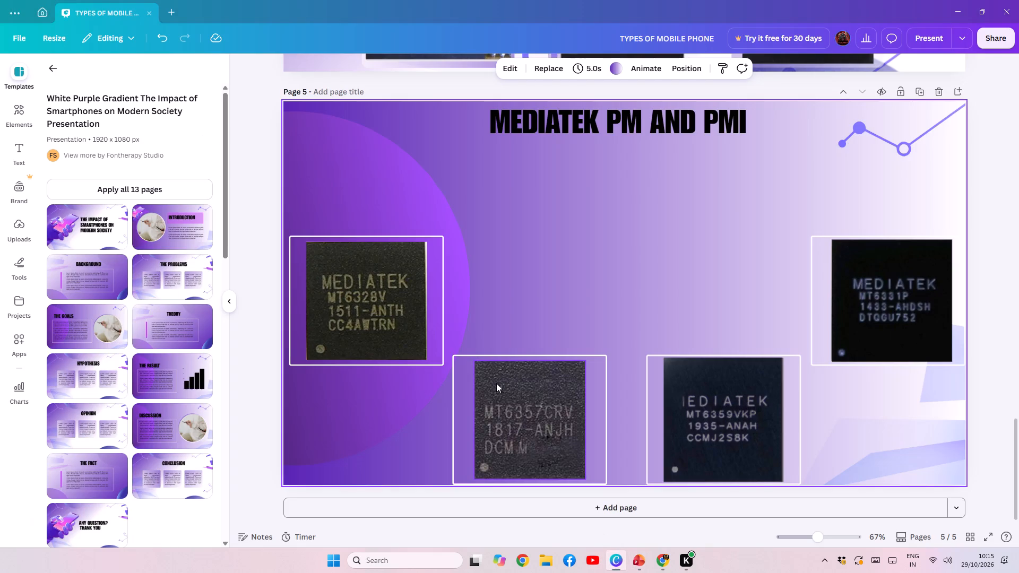
{"action": "key", "text": "ctrl+v"}
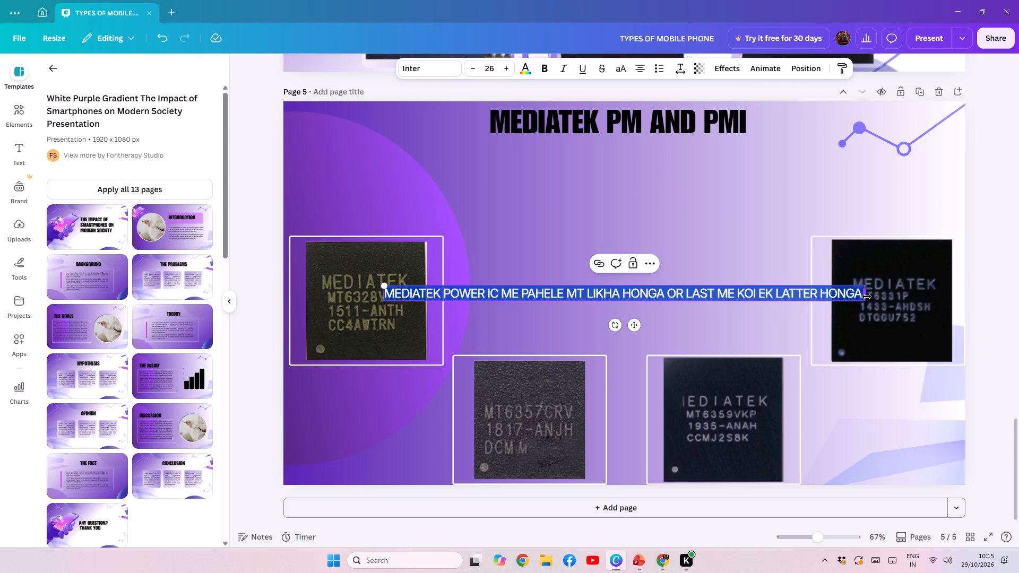
Narrow the MEDIATEK POWER IC caption to three lines and place it above the MT6328V frame at the page's left edge.
{"action": "left_click_drag", "start_coordinate": [867, 297], "coordinate": [667, 297]}
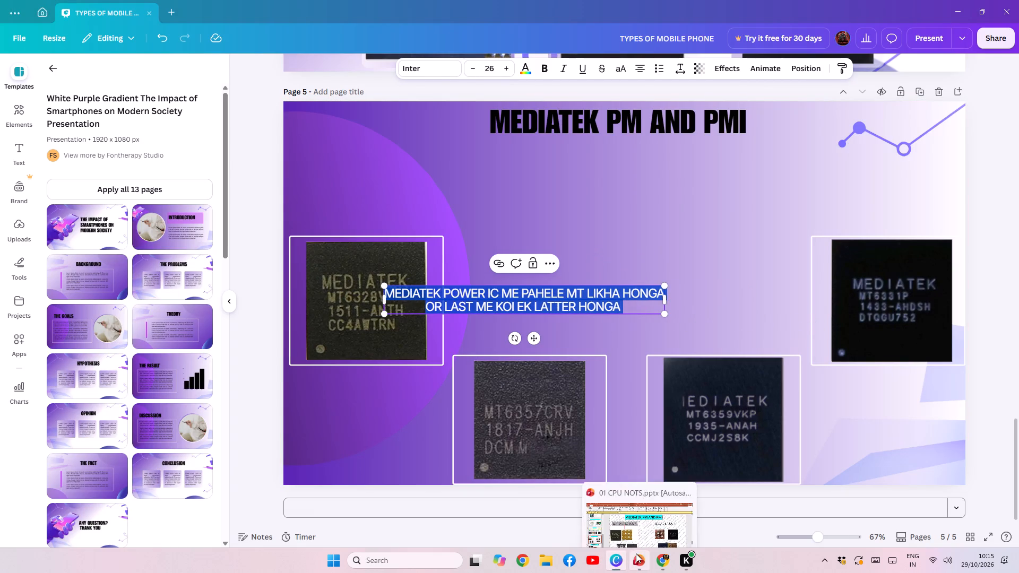
{"action": "left_click", "coordinate": [636, 559]}
{"action": "left_click", "coordinate": [636, 559]}
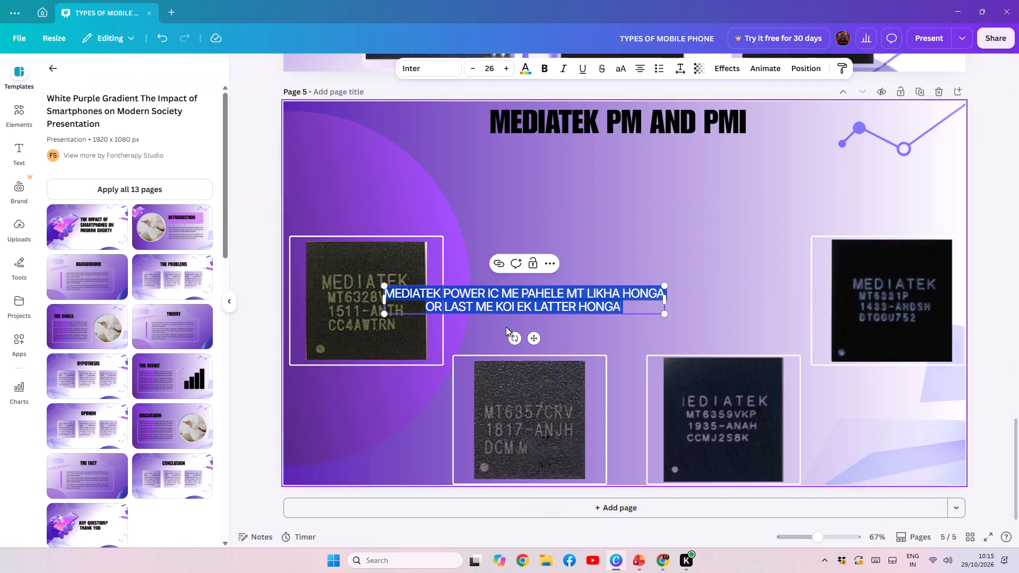
{"action": "left_click_drag", "start_coordinate": [534, 338], "coordinate": [442, 236]}
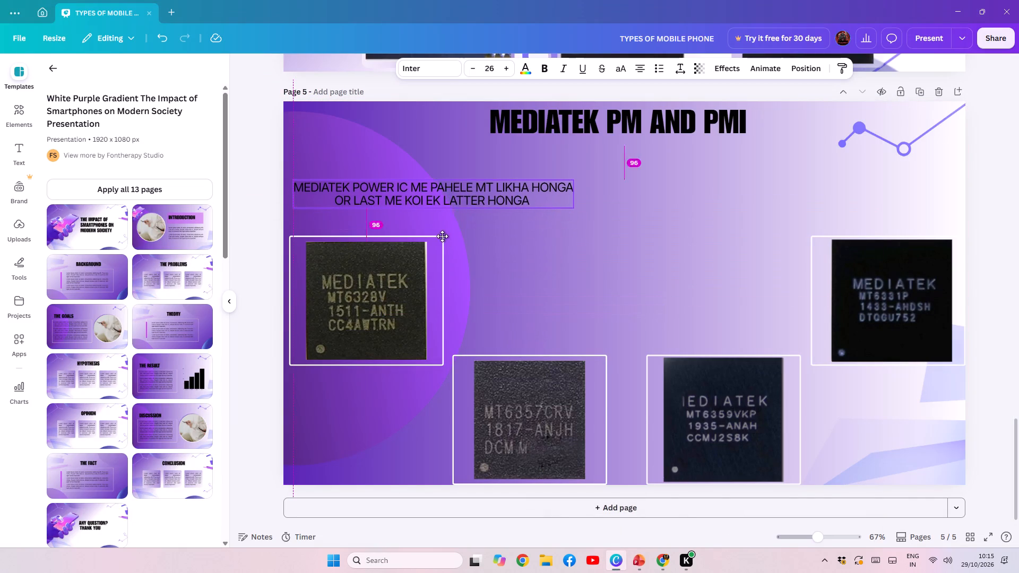
{"action": "left_click_drag", "start_coordinate": [442, 236], "coordinate": [442, 245]}
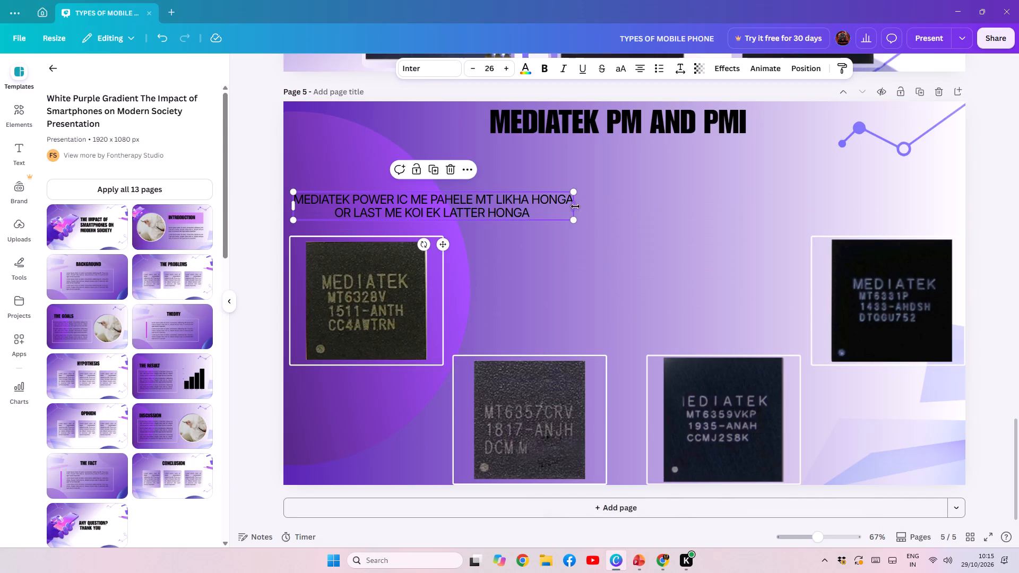
{"action": "left_click_drag", "start_coordinate": [573, 207], "coordinate": [583, 206]}
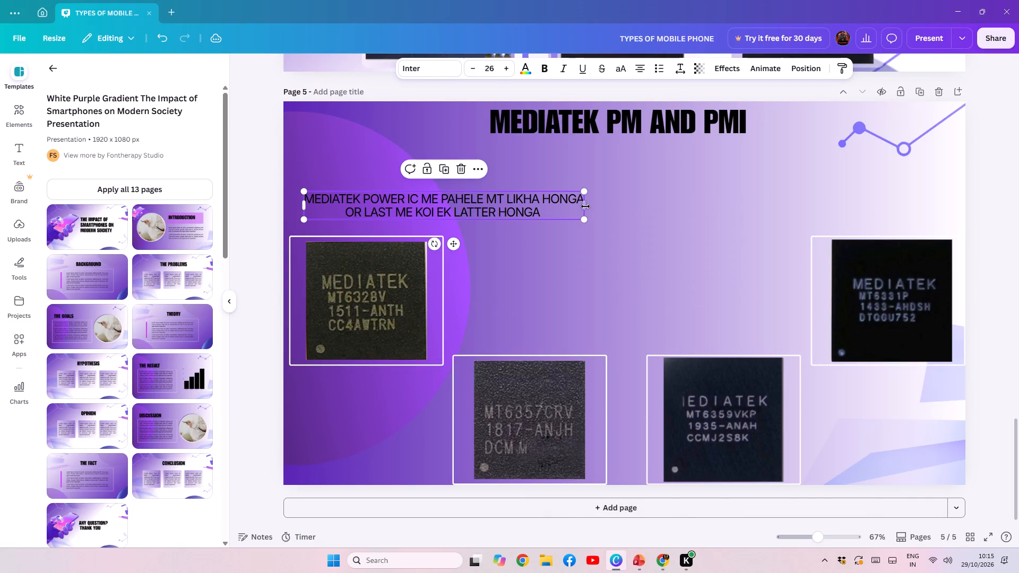
{"action": "left_click_drag", "start_coordinate": [585, 206], "coordinate": [505, 206]}
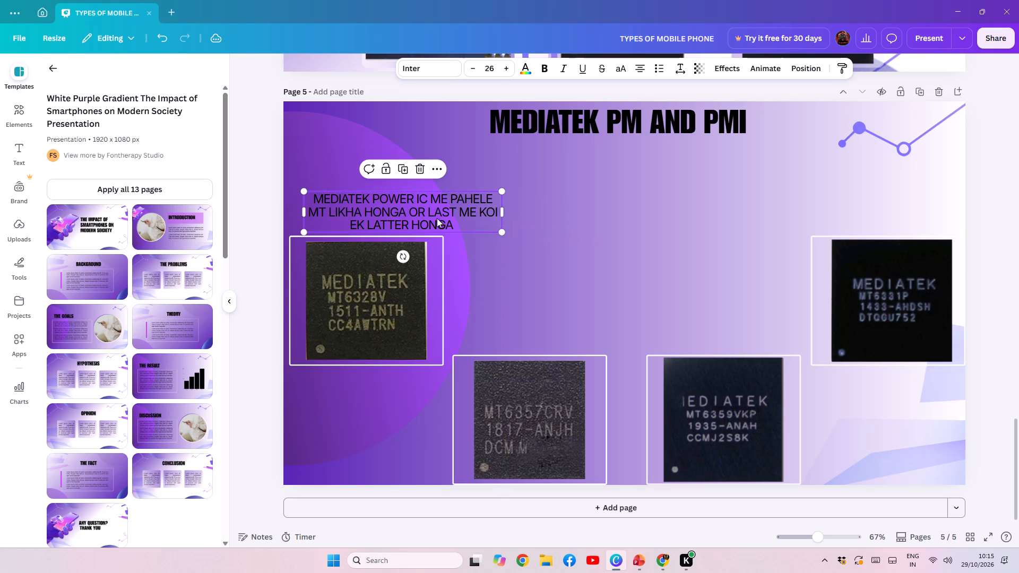
{"action": "left_click_drag", "start_coordinate": [433, 215], "coordinate": [412, 192]}
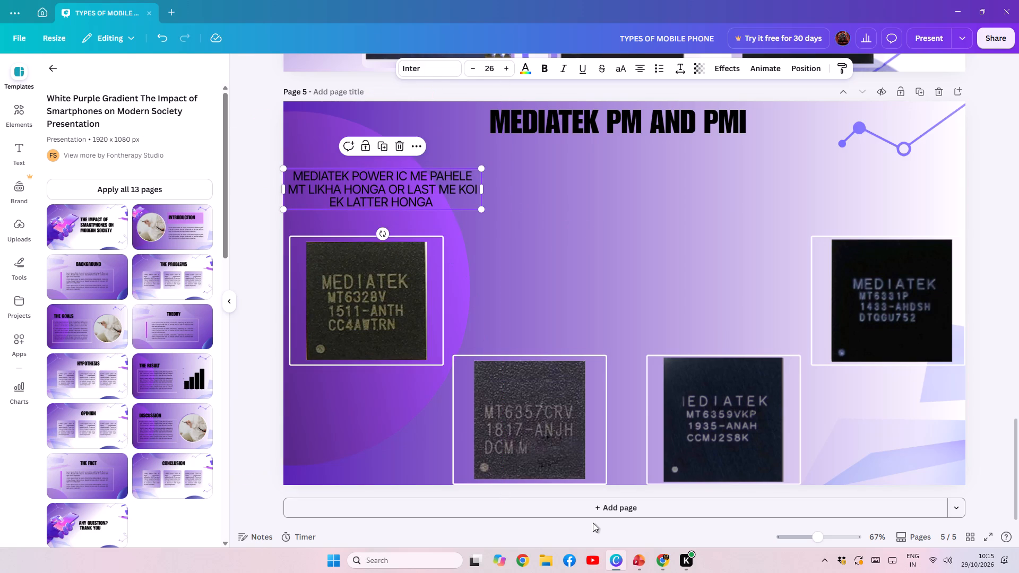
Copy the red arrow below the POWER IC caption on the PowerPoint slide to Canva's page 5.
{"action": "left_click", "coordinate": [638, 571]}
{"action": "left_click", "coordinate": [370, 242]}
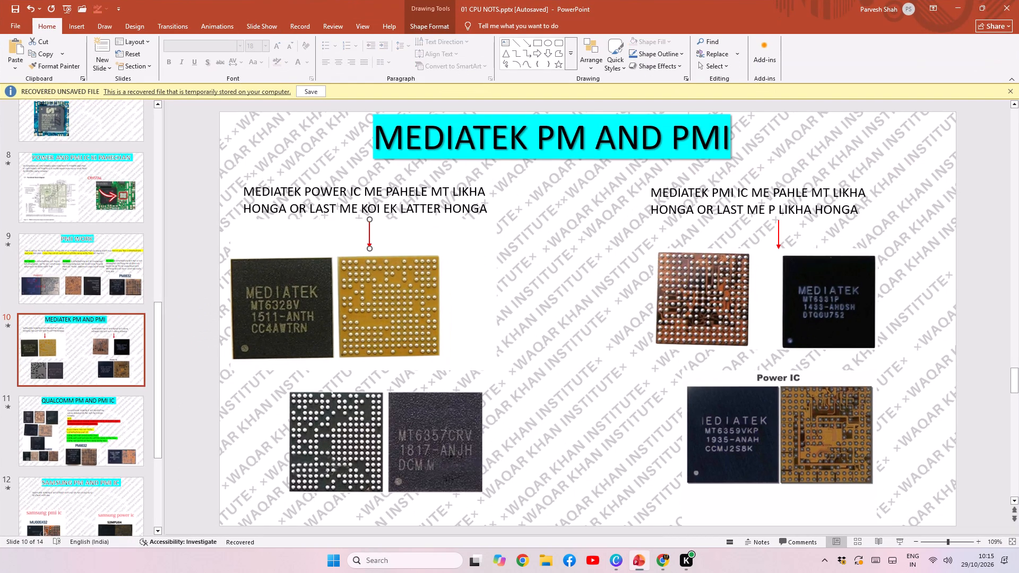
{"action": "key", "text": "ctrl+c"}
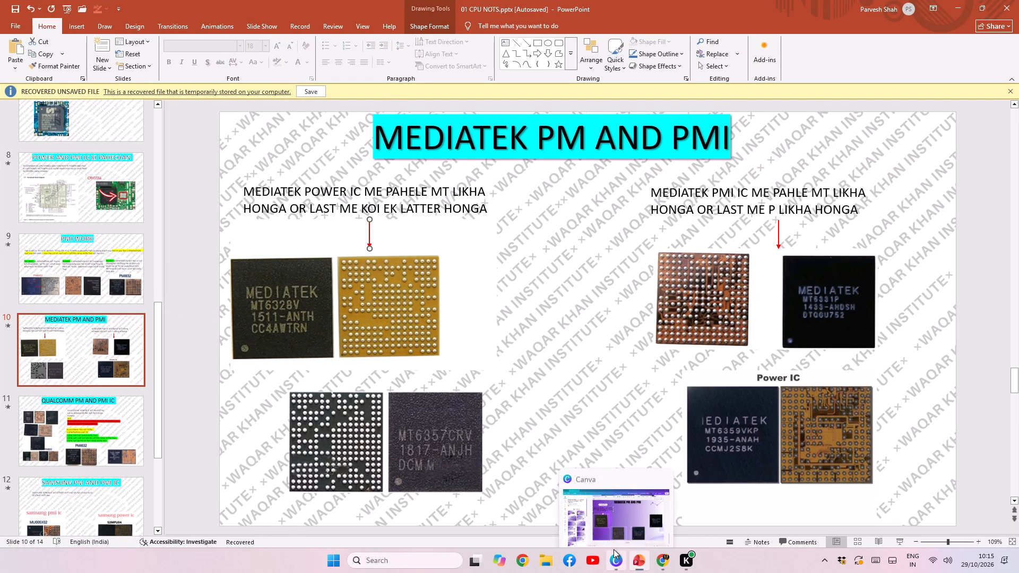
{"action": "left_click", "coordinate": [614, 549]}
{"action": "key", "text": "ctrl+v"}
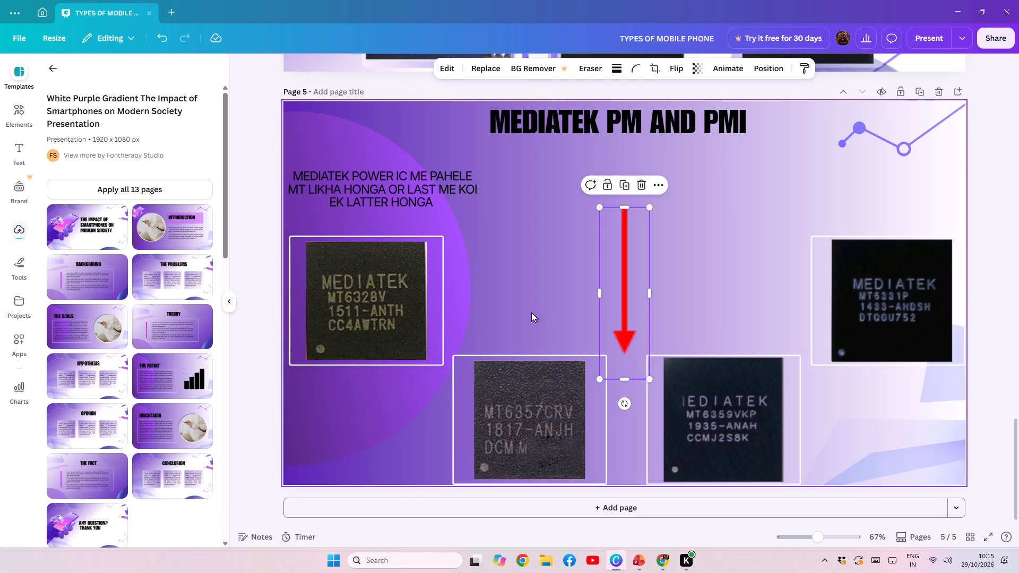
Shrink the pasted red arrow and place it between the MEDIATEK POWER IC caption and the MT6328V frame.
{"action": "left_click_drag", "start_coordinate": [648, 383], "coordinate": [584, 311]}
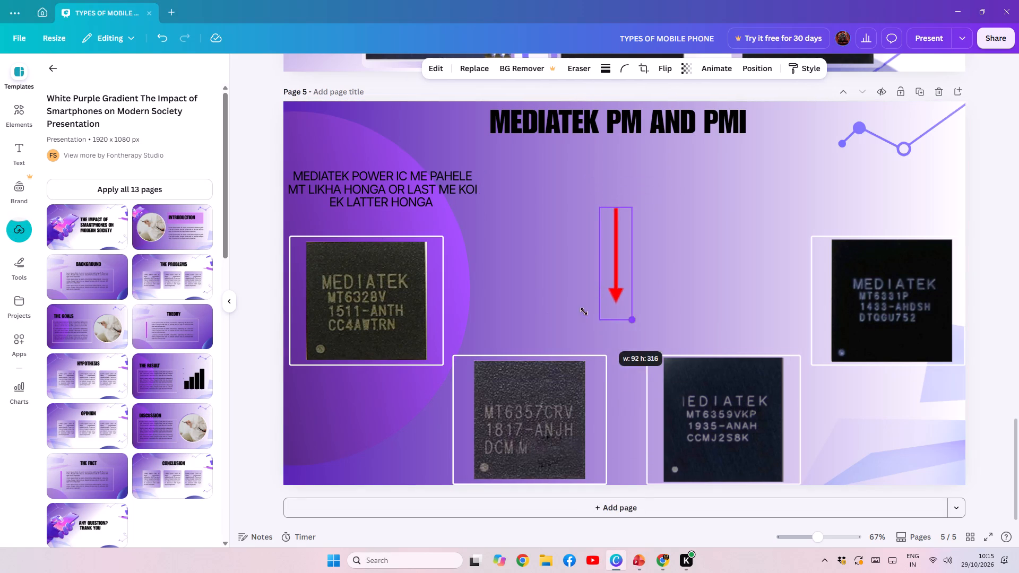
{"action": "left_click_drag", "start_coordinate": [584, 311], "coordinate": [581, 272]}
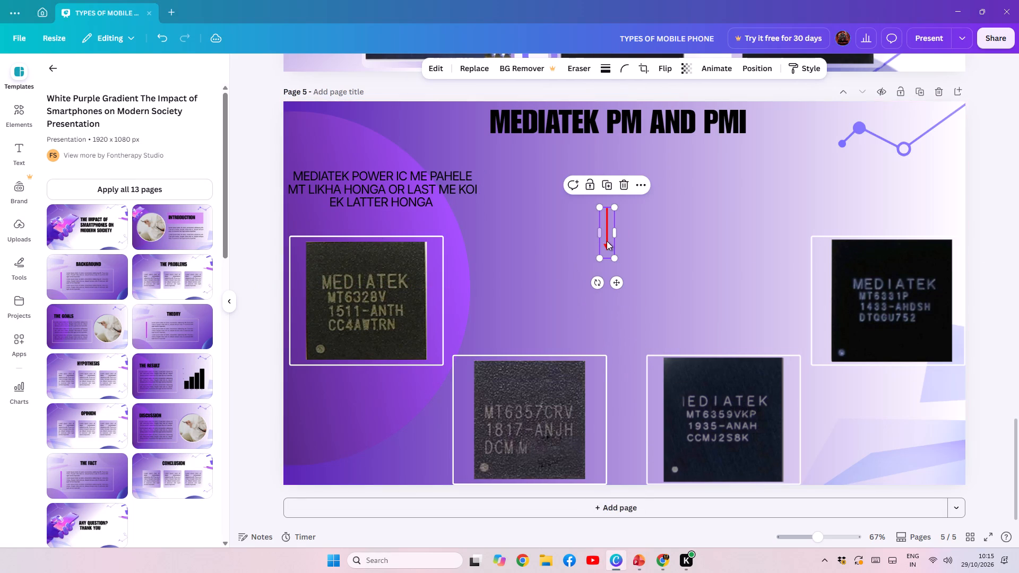
{"action": "left_click_drag", "start_coordinate": [613, 282], "coordinate": [377, 280]}
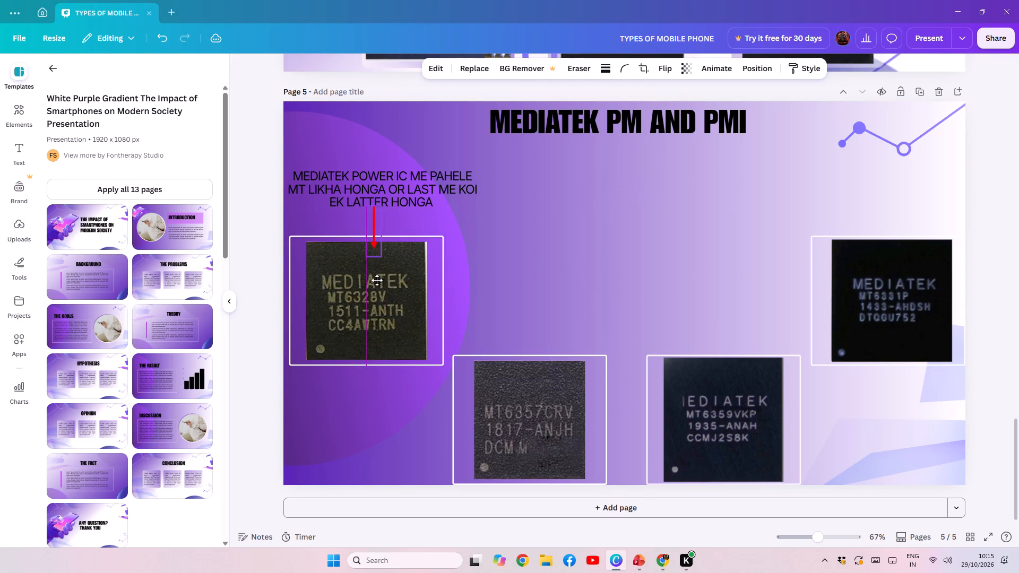
{"action": "left_click_drag", "start_coordinate": [377, 280], "coordinate": [378, 281]}
{"action": "left_click", "coordinate": [563, 280]}
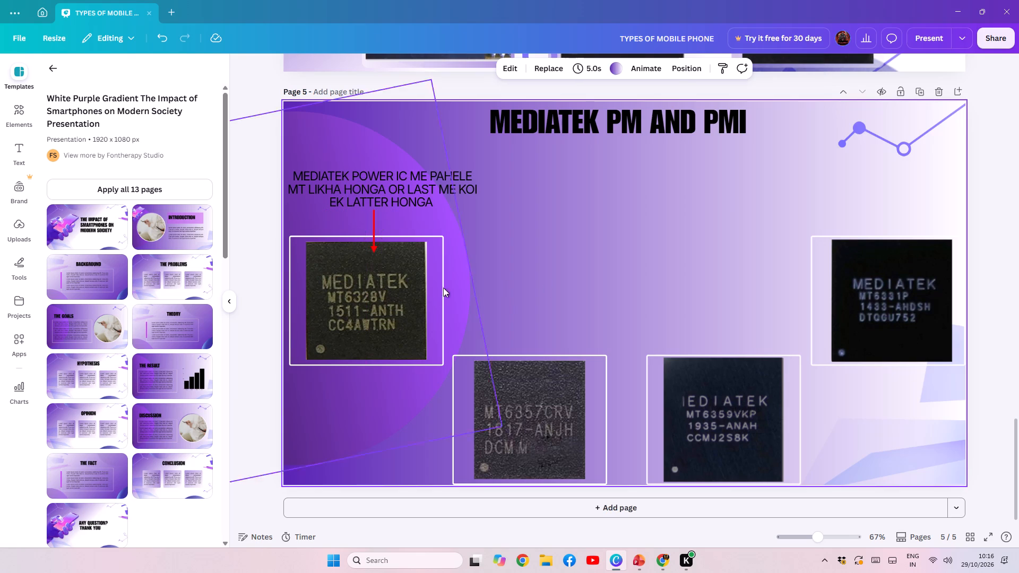
{"action": "left_click", "coordinate": [371, 249]}
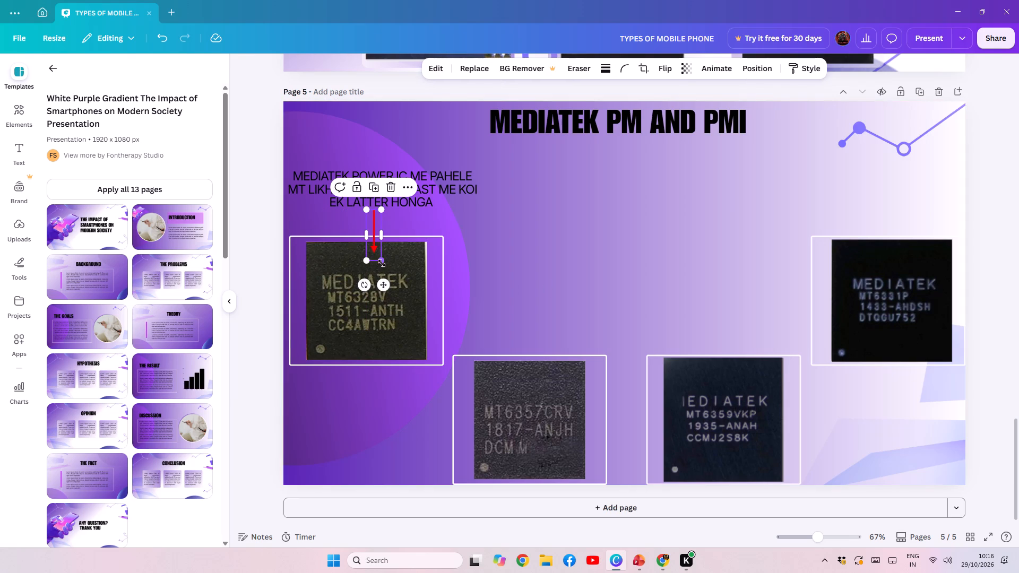
{"action": "left_click_drag", "start_coordinate": [380, 262], "coordinate": [374, 238]}
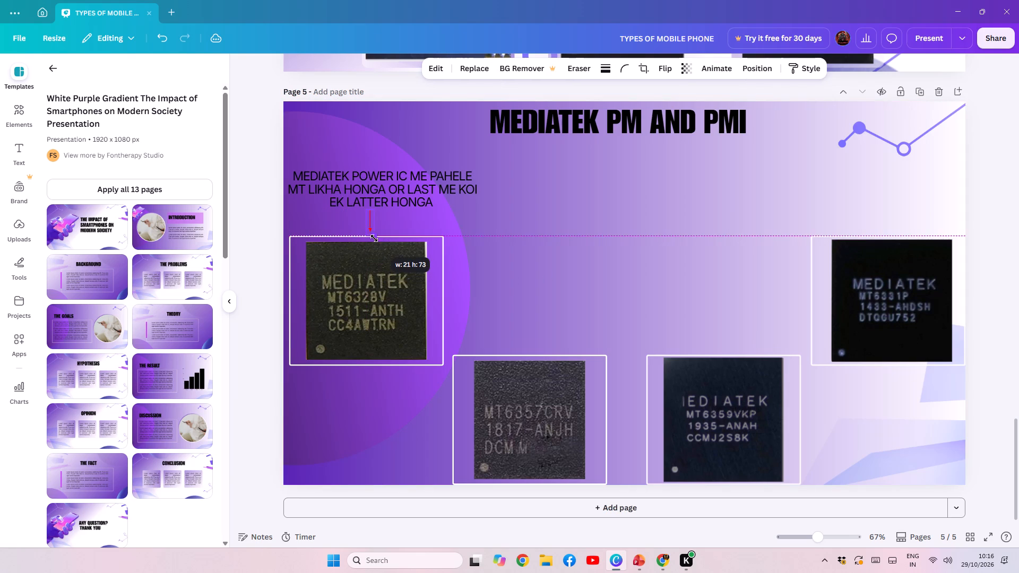
{"action": "left_click_drag", "start_coordinate": [374, 238], "coordinate": [378, 239]}
{"action": "left_click", "coordinate": [601, 234]}
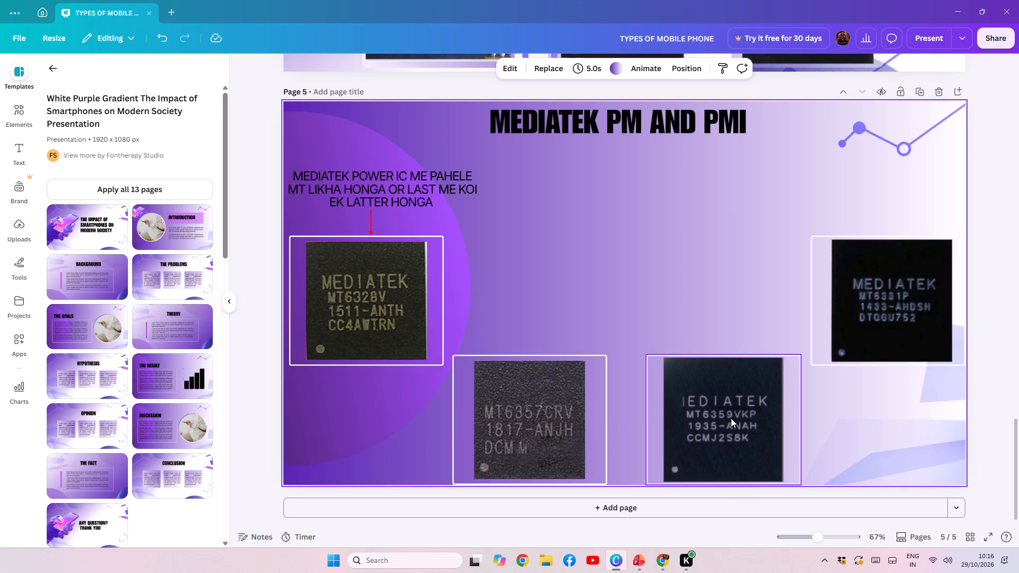
Copy the caption MEDIATEK PMI IC ME PAHLE MT LIKHA HONGA OR LAST ME P LIKHA HONGA from PowerPoint to Canva's page 5.
{"action": "left_click", "coordinate": [654, 568]}
{"action": "left_click", "coordinate": [654, 568]}
{"action": "left_click", "coordinate": [642, 568]}
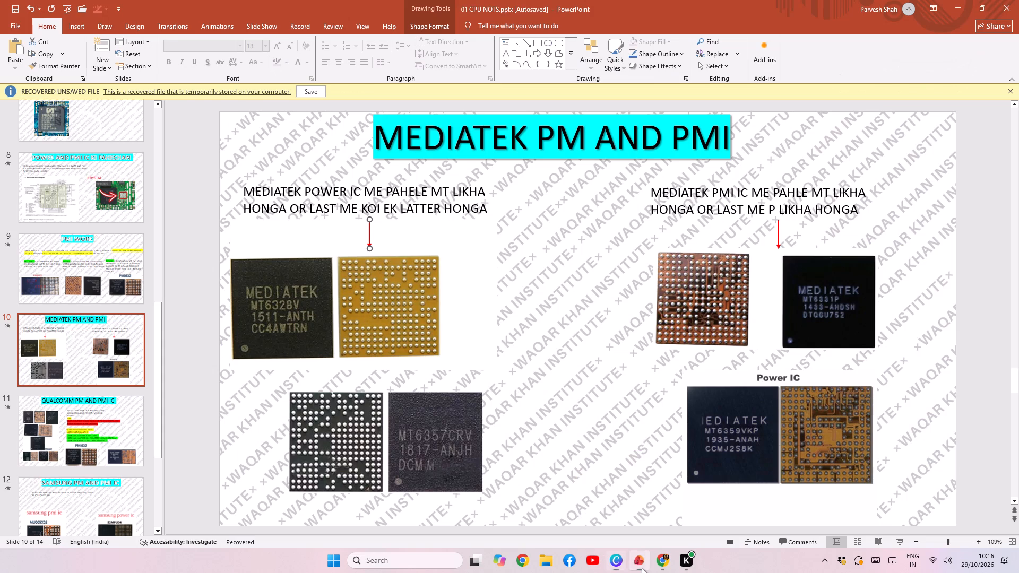
{"action": "double_click", "coordinate": [663, 205]}
{"action": "double_click", "coordinate": [665, 204]}
{"action": "double_click", "coordinate": [665, 203]}
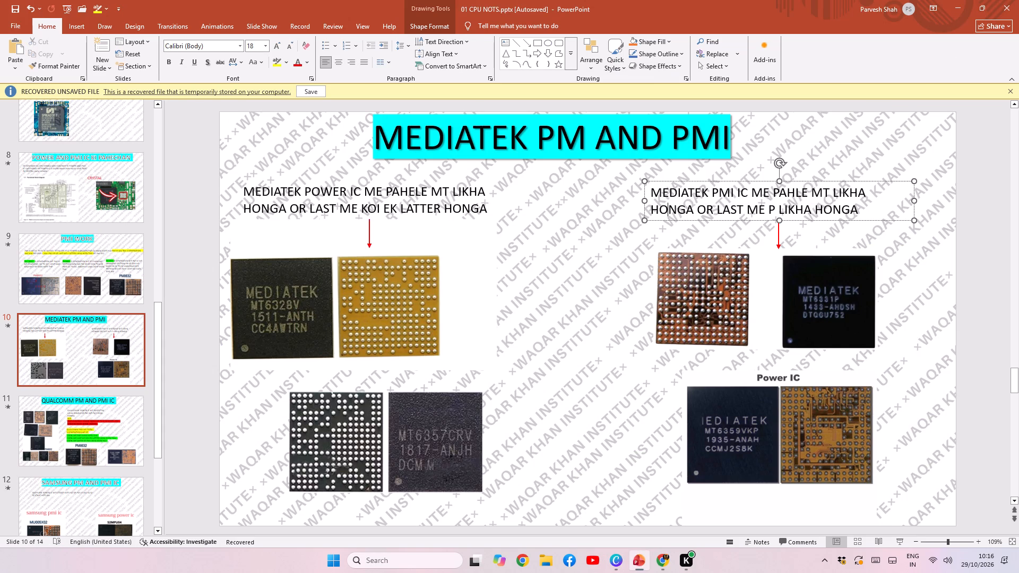
{"action": "double_click", "coordinate": [655, 195]}
{"action": "triple_click", "coordinate": [655, 195]}
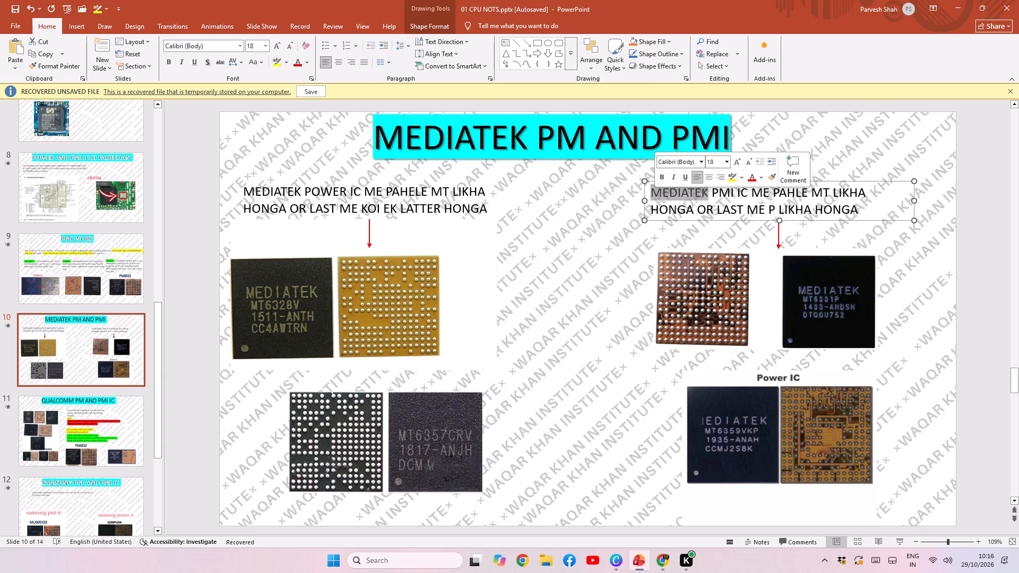
{"action": "key", "text": "ctrl+c"}
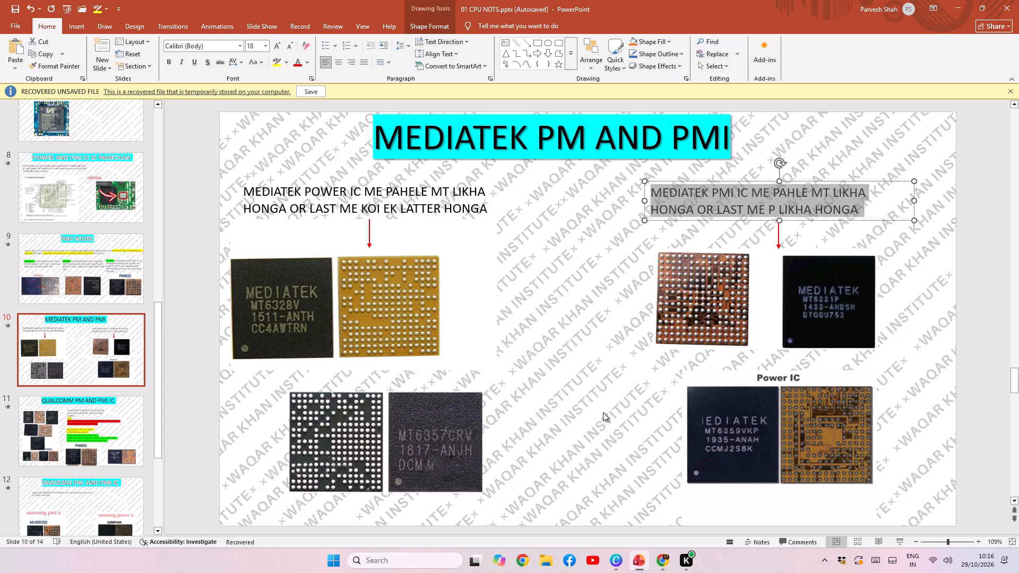
{"action": "left_click", "coordinate": [612, 561]}
{"action": "left_click", "coordinate": [550, 247]}
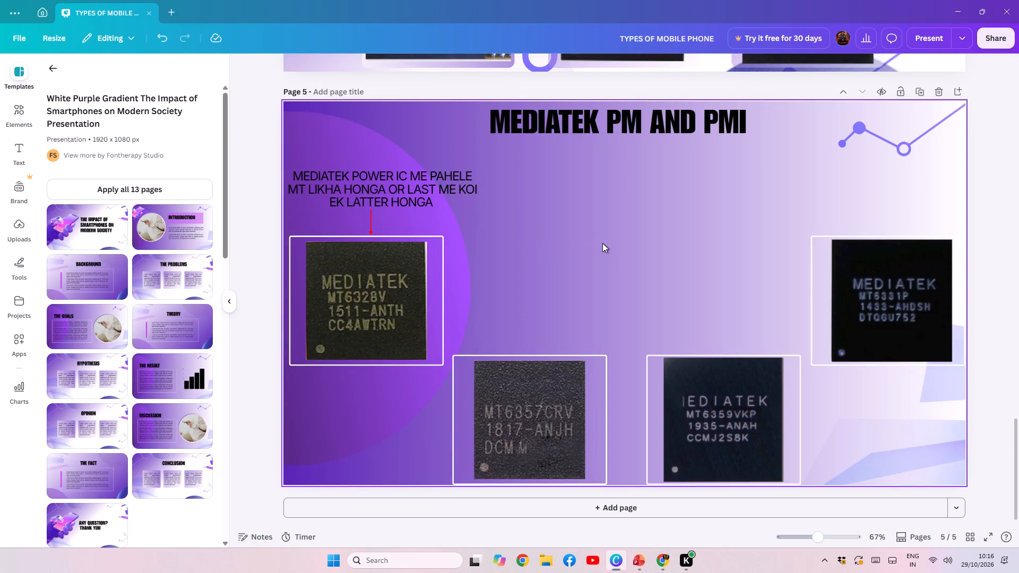
{"action": "key", "text": "ctrl+v"}
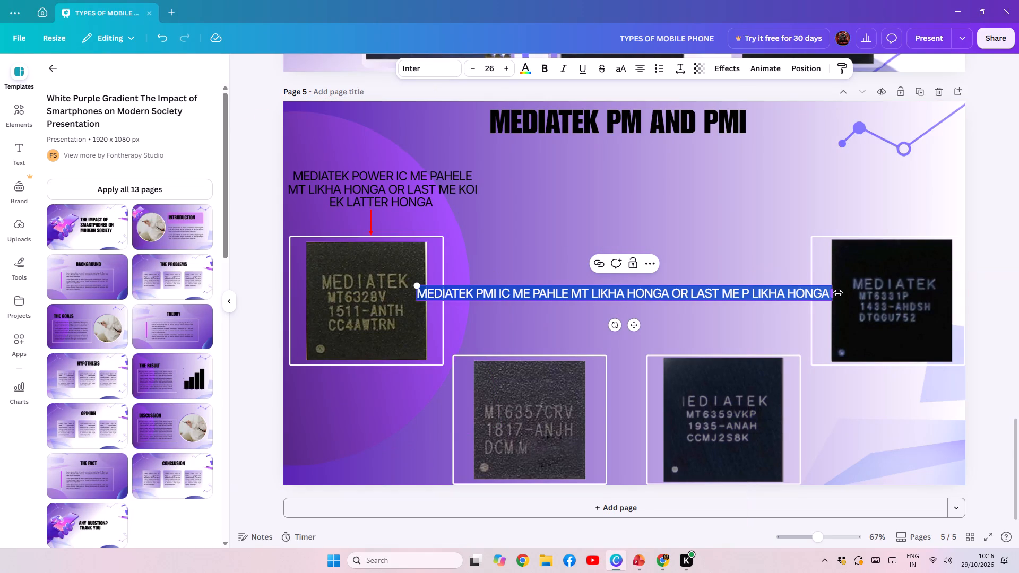
Narrow the MEDIATEK PMI IC caption to three lines and place it above the MT6331P frame at the page's right edge.
{"action": "left_click_drag", "start_coordinate": [835, 293], "coordinate": [606, 275]}
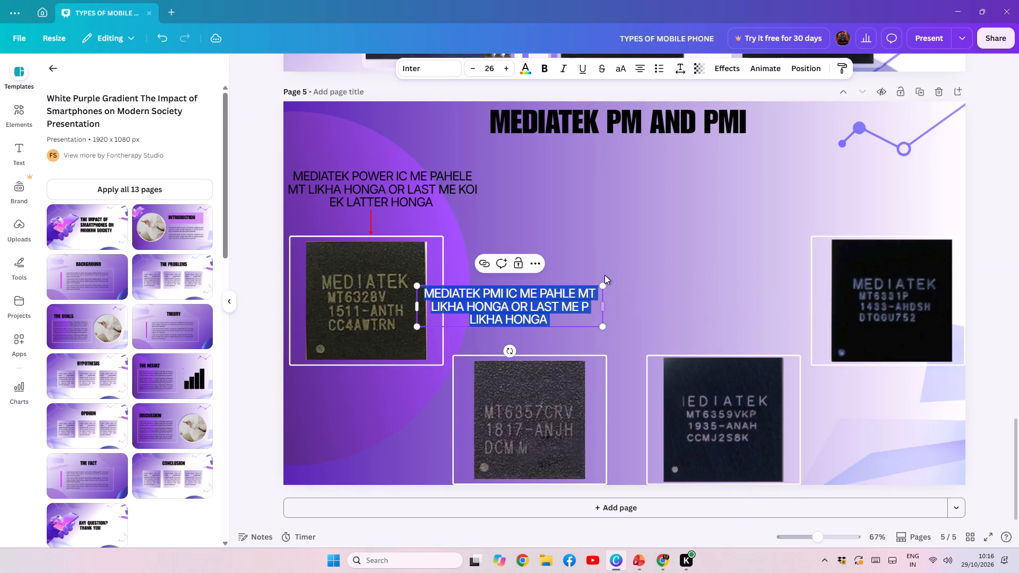
{"action": "left_click", "coordinate": [615, 327]}
{"action": "left_click_drag", "start_coordinate": [511, 317], "coordinate": [819, 196]}
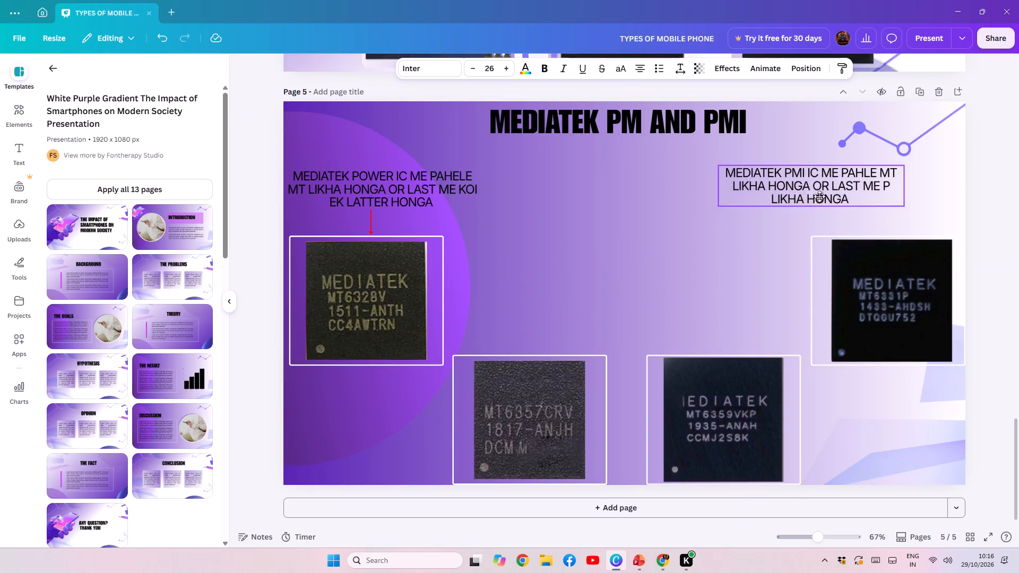
{"action": "left_click_drag", "start_coordinate": [819, 196], "coordinate": [875, 207]}
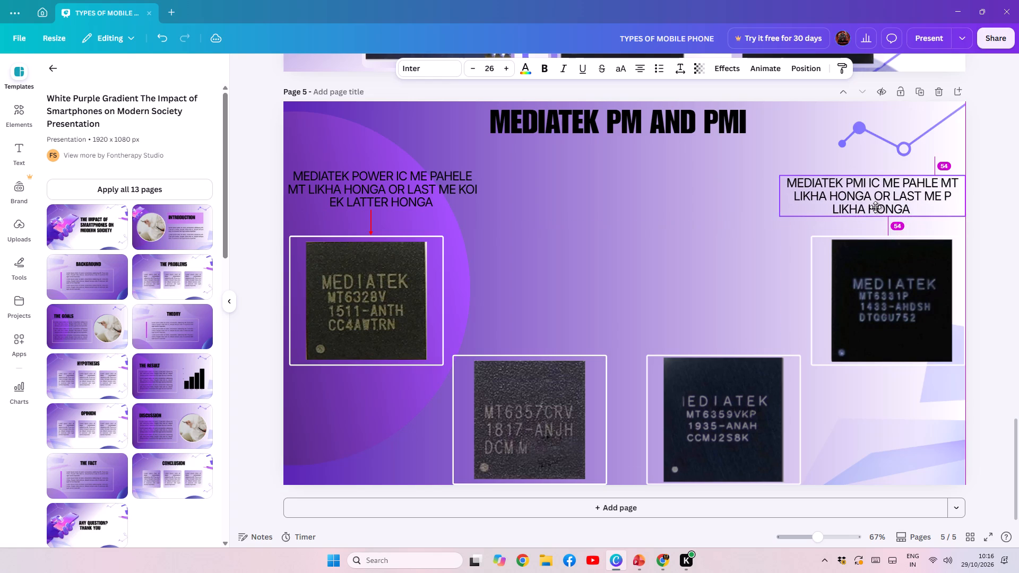
{"action": "left_click_drag", "start_coordinate": [875, 207], "coordinate": [875, 204]}
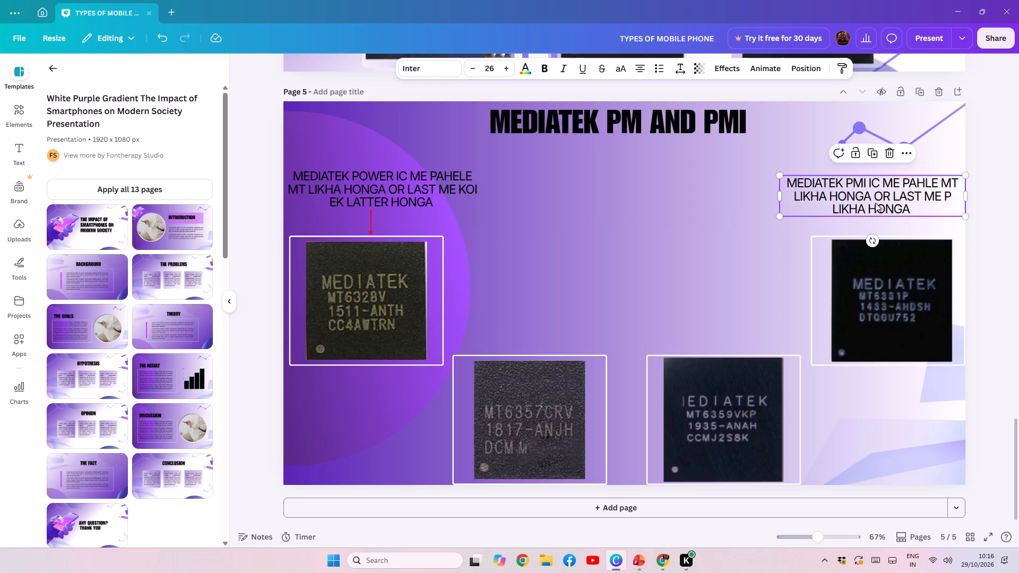
{"action": "left_click_drag", "start_coordinate": [884, 213], "coordinate": [884, 203]}
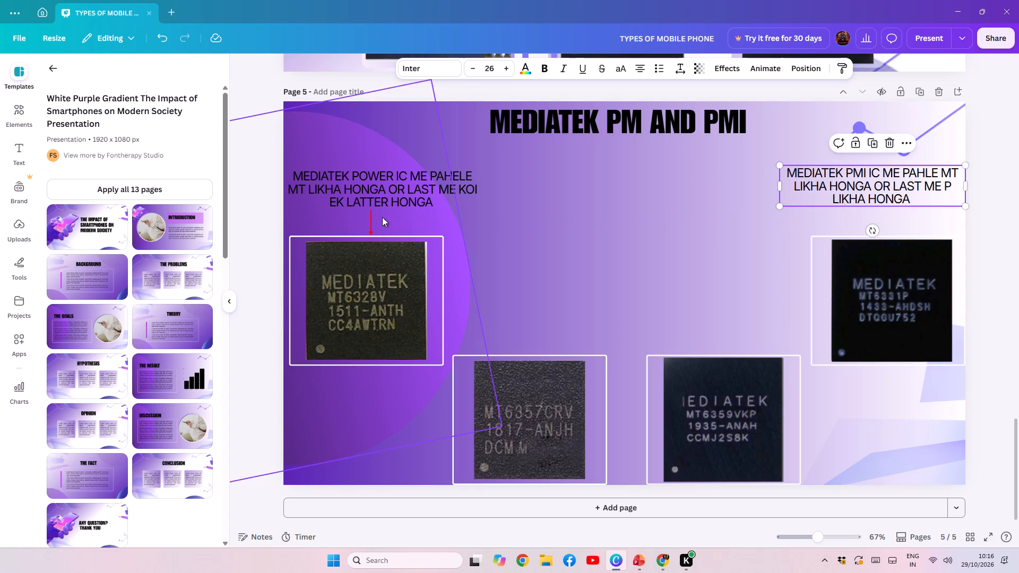
Duplicate the small red arrow and place the copy between the MEDIATEK PMI IC caption and the MT6331P frame.
{"action": "left_click", "coordinate": [370, 223]}
{"action": "left_click", "coordinate": [373, 190]}
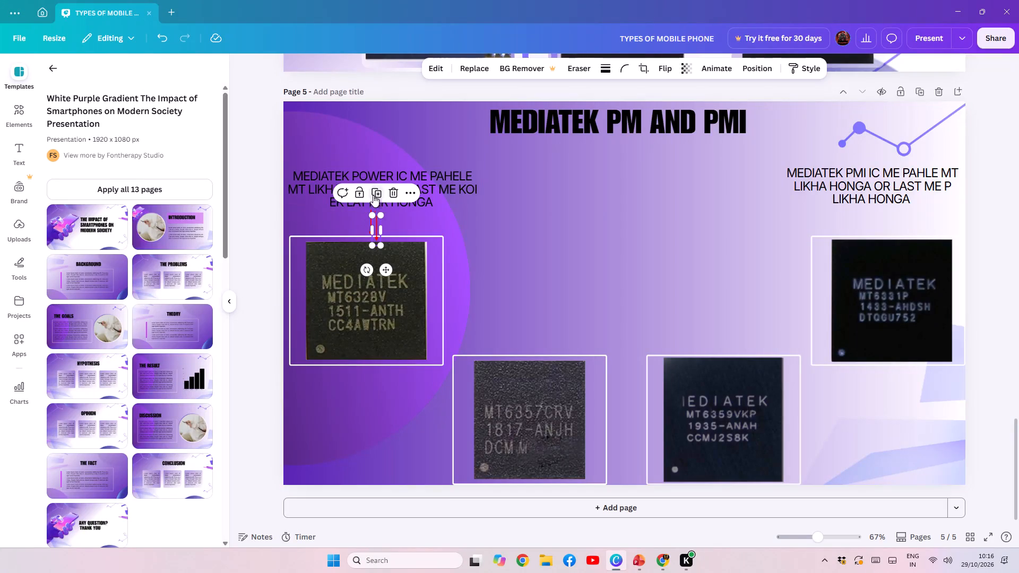
{"action": "left_click_drag", "start_coordinate": [386, 272], "coordinate": [891, 262]}
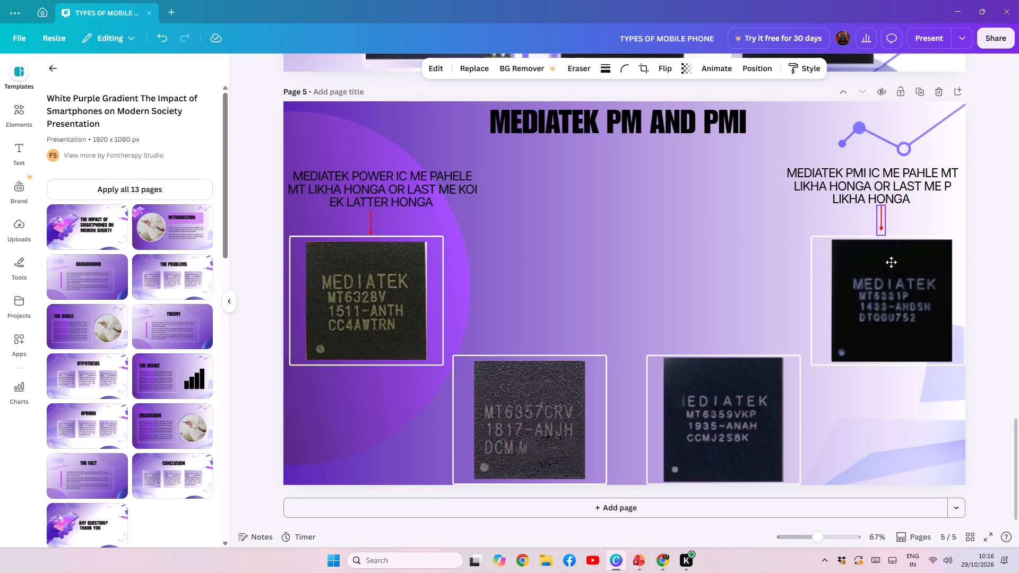
{"action": "left_click_drag", "start_coordinate": [891, 262], "coordinate": [890, 262]}
{"action": "left_click", "coordinate": [675, 296]}
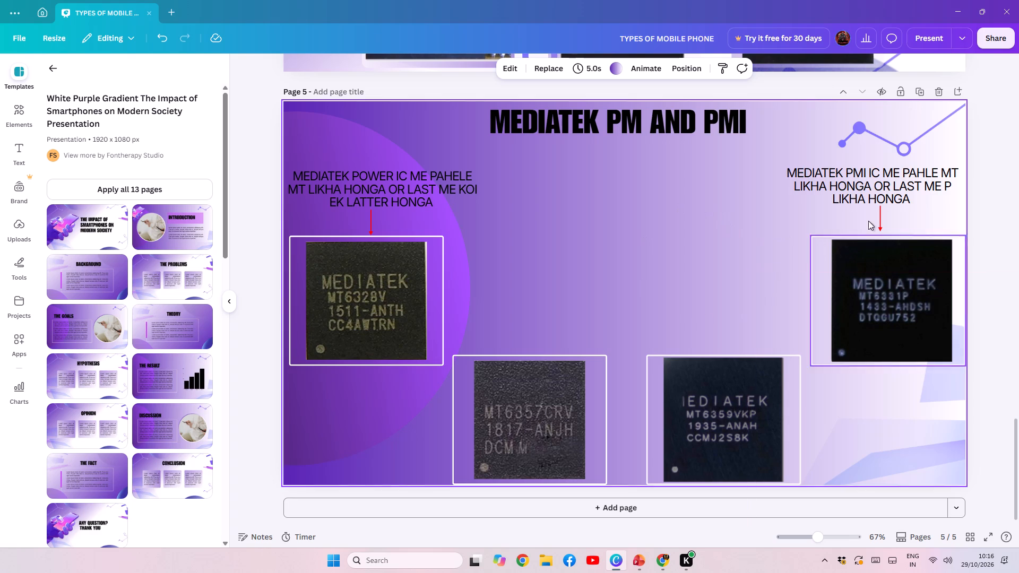
Raise the MEDIATEK POWER IC caption and its arrow to line up with the PMI IC caption and arrow.
{"action": "left_click", "coordinate": [388, 183]}
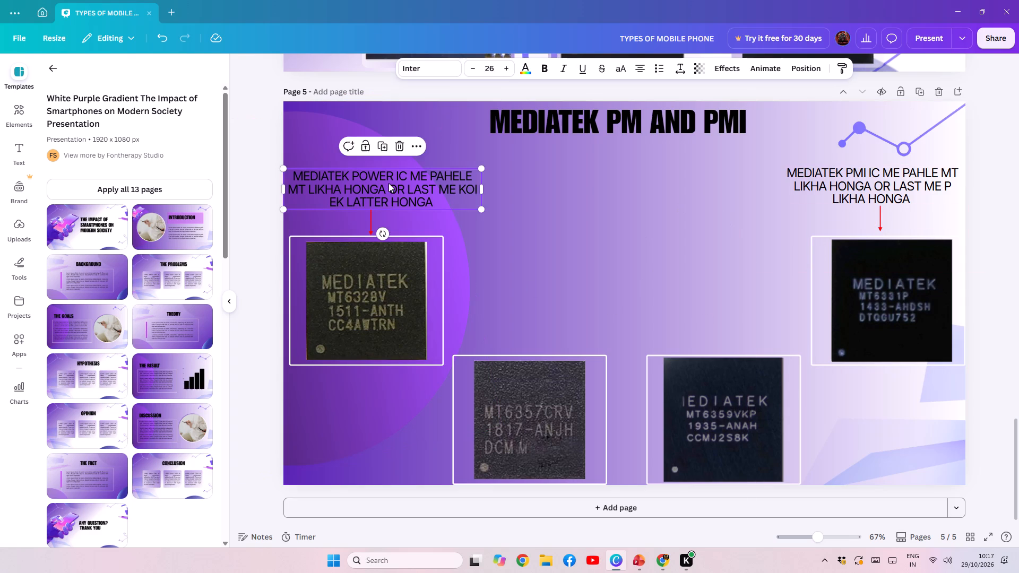
{"action": "left_click", "coordinate": [372, 223]}
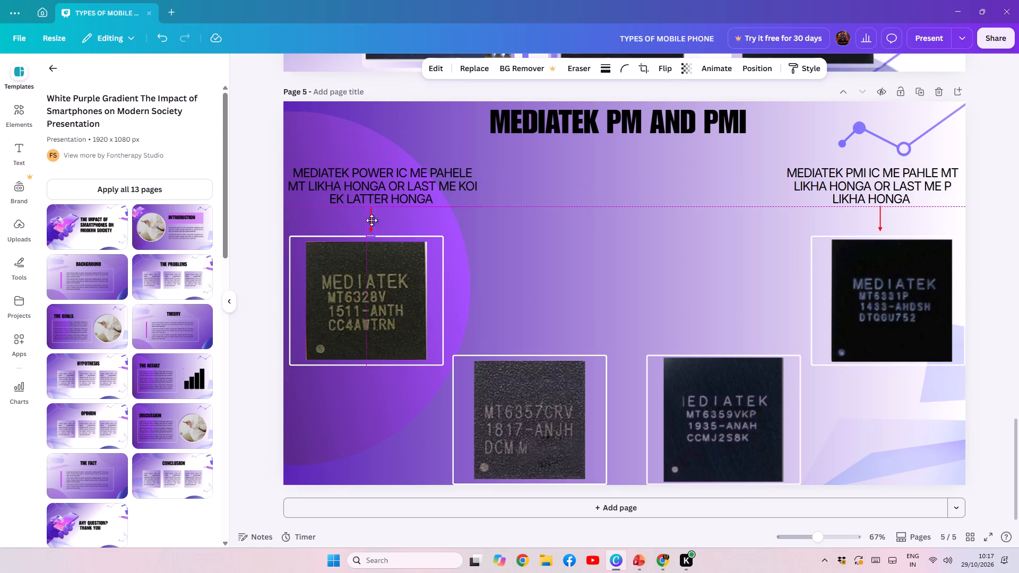
{"action": "left_click", "coordinate": [543, 225]}
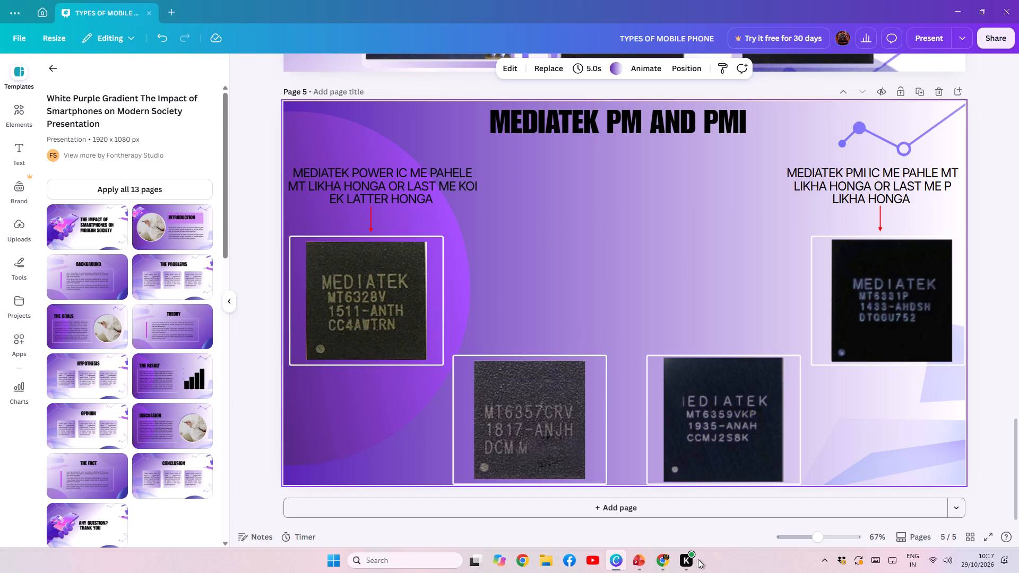
Check PowerPoint's QUALCOMM PM AND PMI IC slide and add the template's ANY QUESTION? THANK YOU layout as Canva's page 6.
{"action": "left_click", "coordinate": [633, 565]}
{"action": "left_click", "coordinate": [71, 429]}
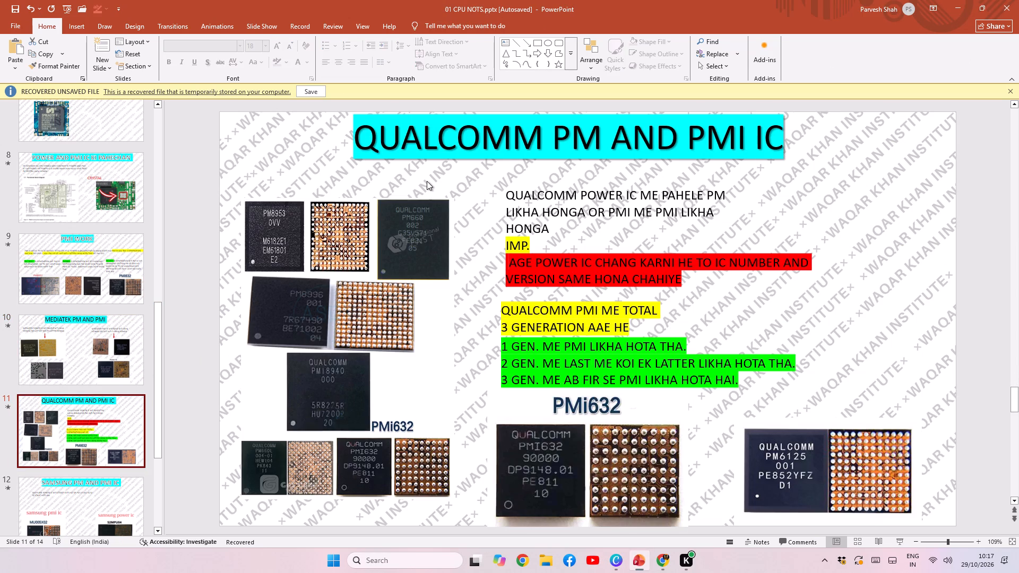
{"action": "left_click", "coordinate": [369, 319]}
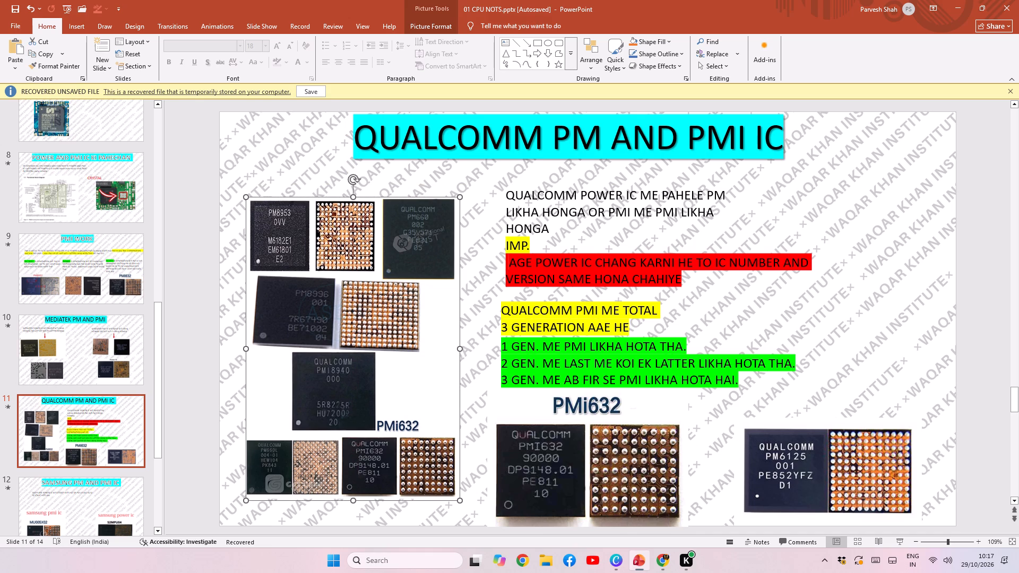
{"action": "left_click", "coordinate": [618, 571]}
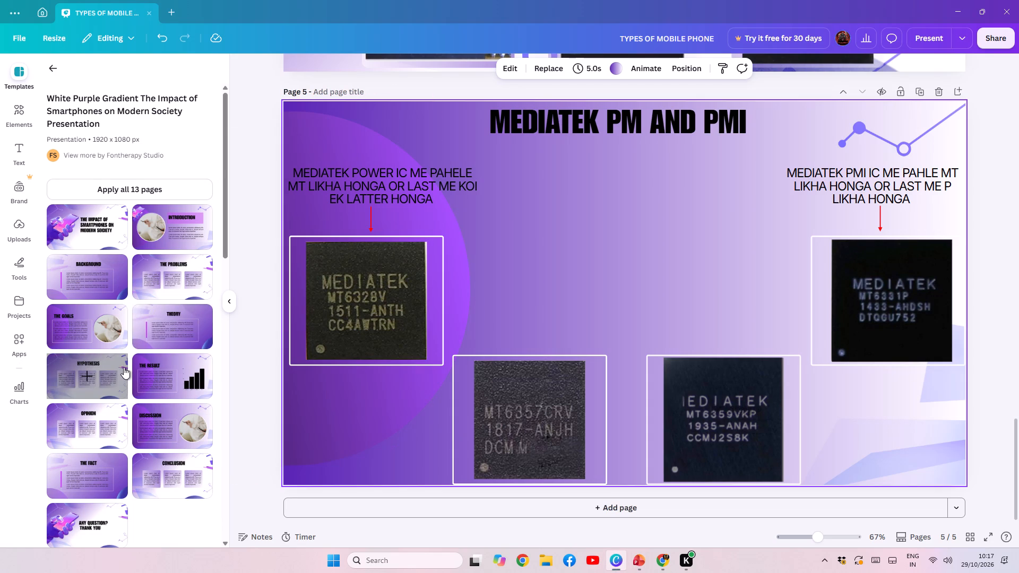
{"action": "scroll", "coordinate": [124, 367], "scroll_direction": "down", "scroll_amount": 4}
{"action": "scroll", "coordinate": [124, 367], "scroll_direction": "up", "scroll_amount": 4}
{"action": "scroll", "coordinate": [124, 367], "scroll_direction": "down", "scroll_amount": 2}
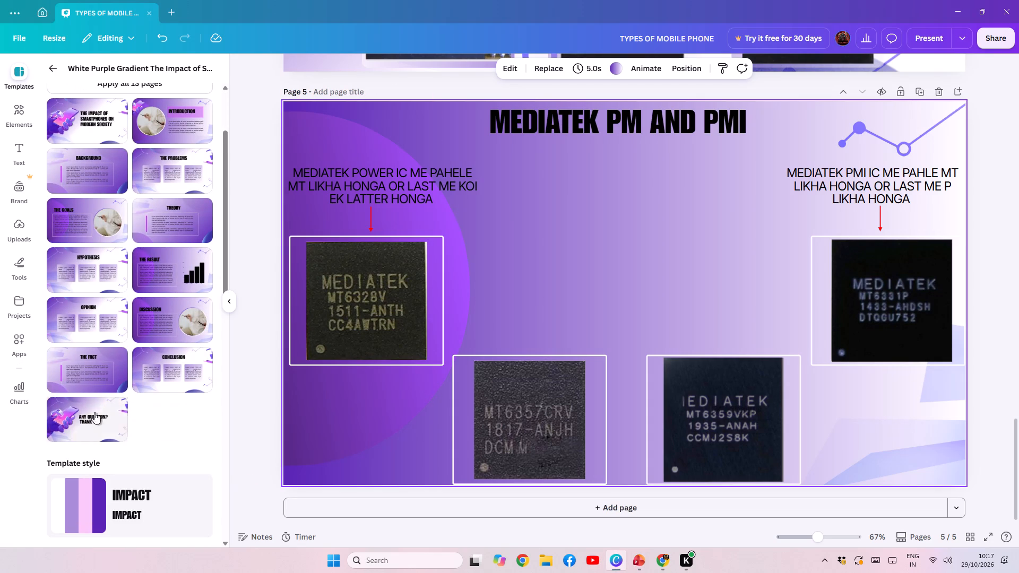
{"action": "left_click", "coordinate": [97, 438]}
{"action": "left_click", "coordinate": [562, 307]}
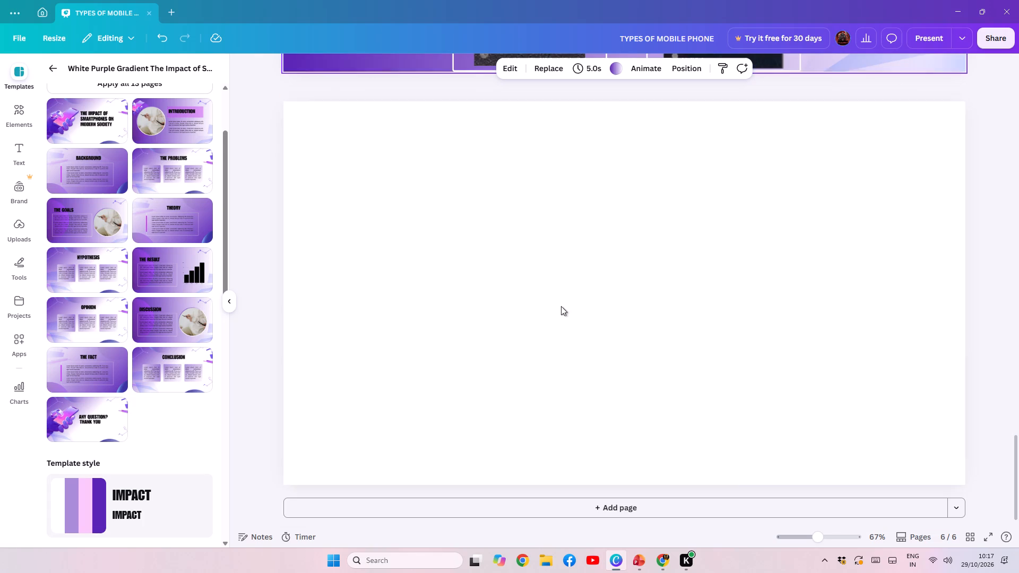
Delete the ANY QUESTION? text from page 6.
{"action": "left_click", "coordinate": [667, 261]}
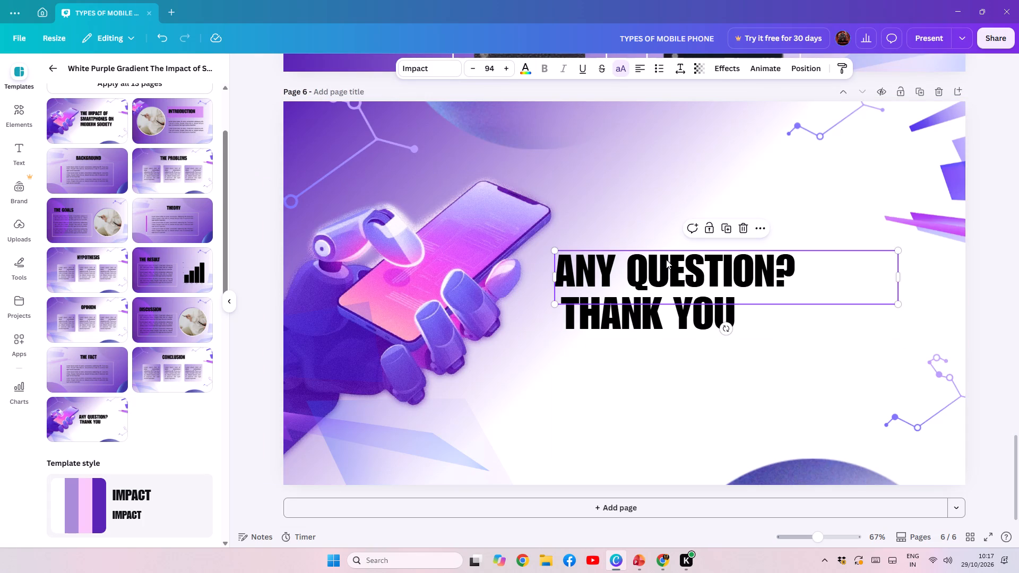
{"action": "key", "text": "Delete"}
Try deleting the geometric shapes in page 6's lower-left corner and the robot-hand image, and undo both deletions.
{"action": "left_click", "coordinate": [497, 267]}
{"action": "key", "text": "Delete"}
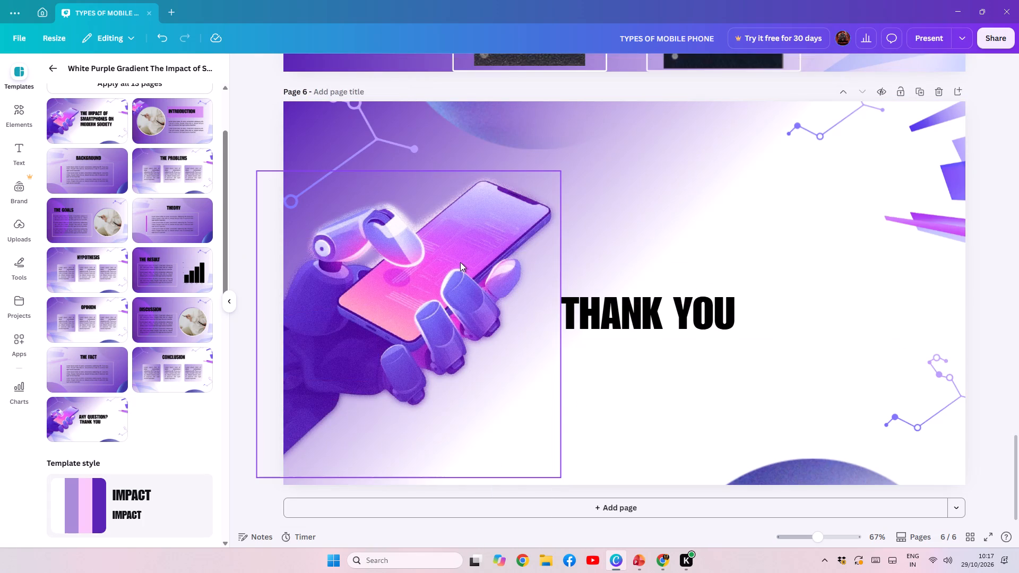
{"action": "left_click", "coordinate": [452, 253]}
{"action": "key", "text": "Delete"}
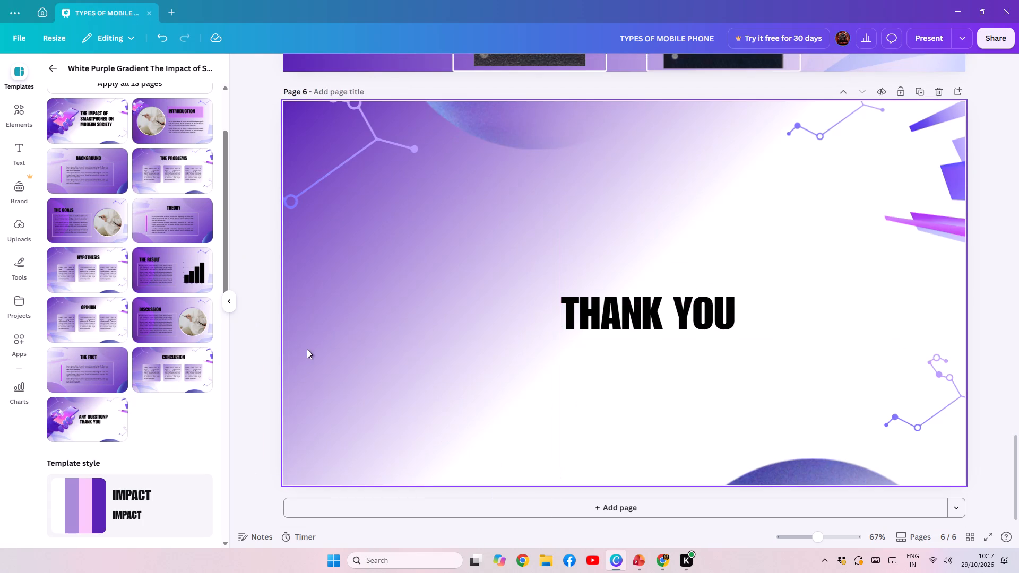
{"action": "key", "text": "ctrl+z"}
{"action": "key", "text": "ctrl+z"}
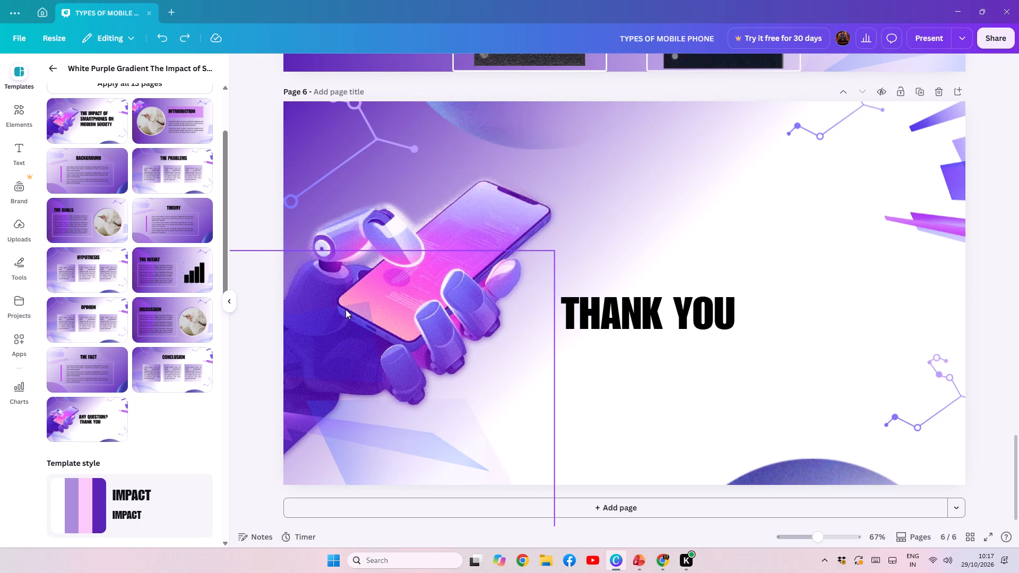
Delete only the robot hand with phone image from page 6, keeping the geometric shapes behind it.
{"action": "left_click", "coordinate": [501, 232]}
{"action": "key", "text": "Delete"}
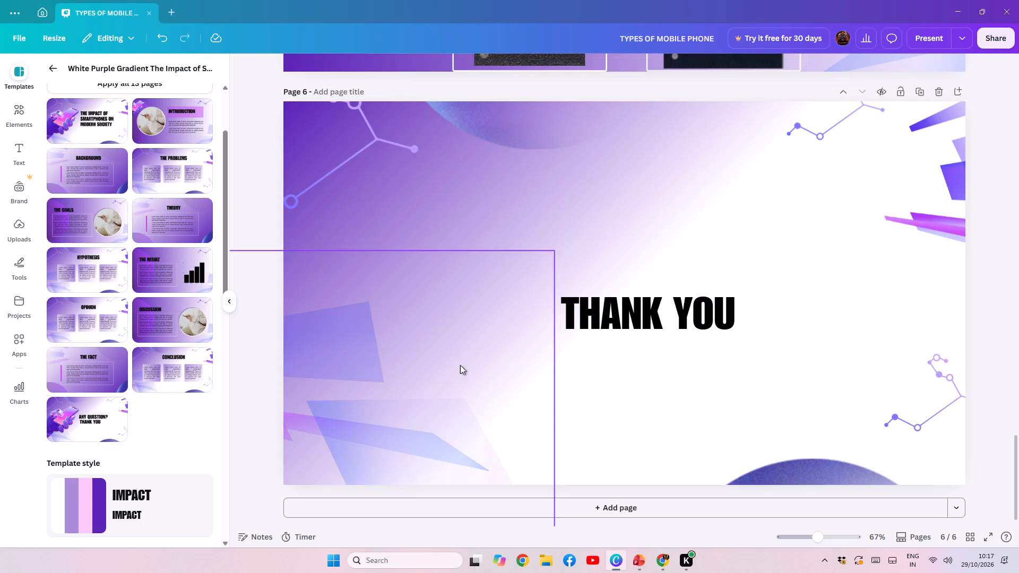
Move the THANK YOU text up to the top of page 6 as its heading.
{"action": "left_click", "coordinate": [659, 330]}
{"action": "left_click_drag", "start_coordinate": [661, 318], "coordinate": [600, 134]}
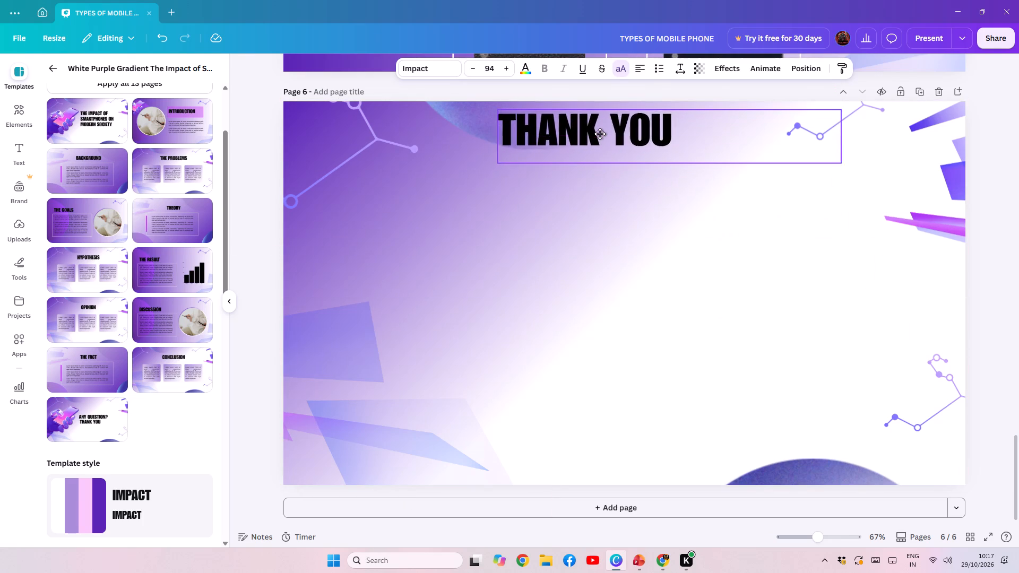
{"action": "left_click_drag", "start_coordinate": [600, 134], "coordinate": [599, 134]}
Replace the THANK YOU text with the QUALCOMM PM AND PMI IC heading copied from the PowerPoint slide, without the trailing blank line.
{"action": "triple_click", "coordinate": [600, 134]}
{"action": "left_click", "coordinate": [641, 562]}
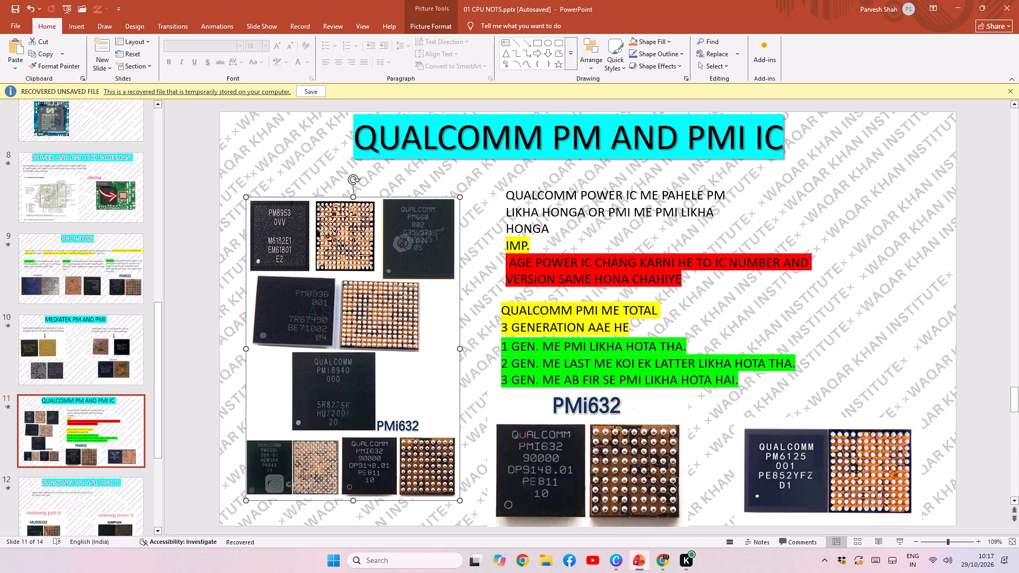
{"action": "double_click", "coordinate": [557, 148]}
{"action": "left_click", "coordinate": [557, 148]}
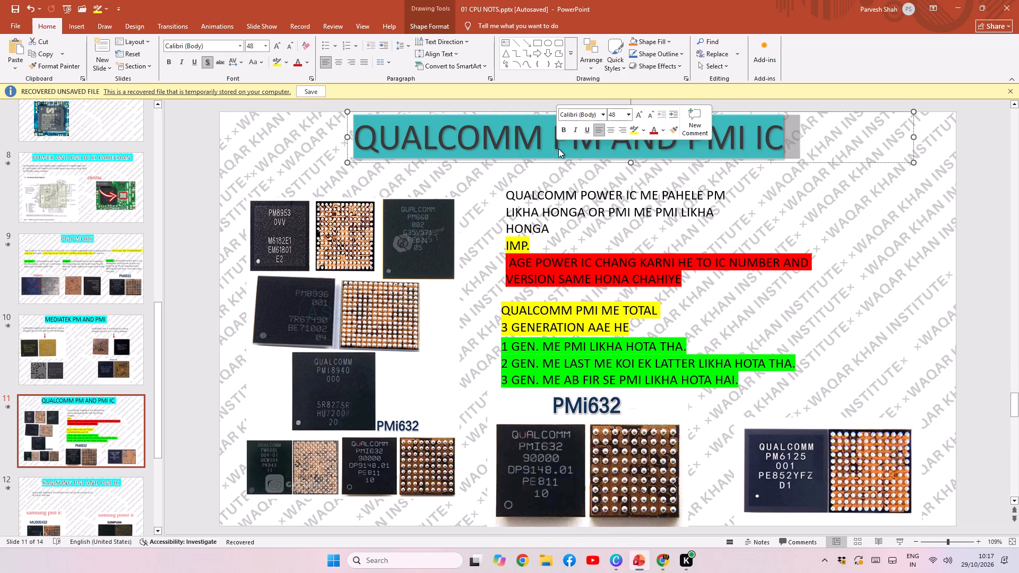
{"action": "key", "text": "ctrl+c"}
{"action": "left_click", "coordinate": [612, 561]}
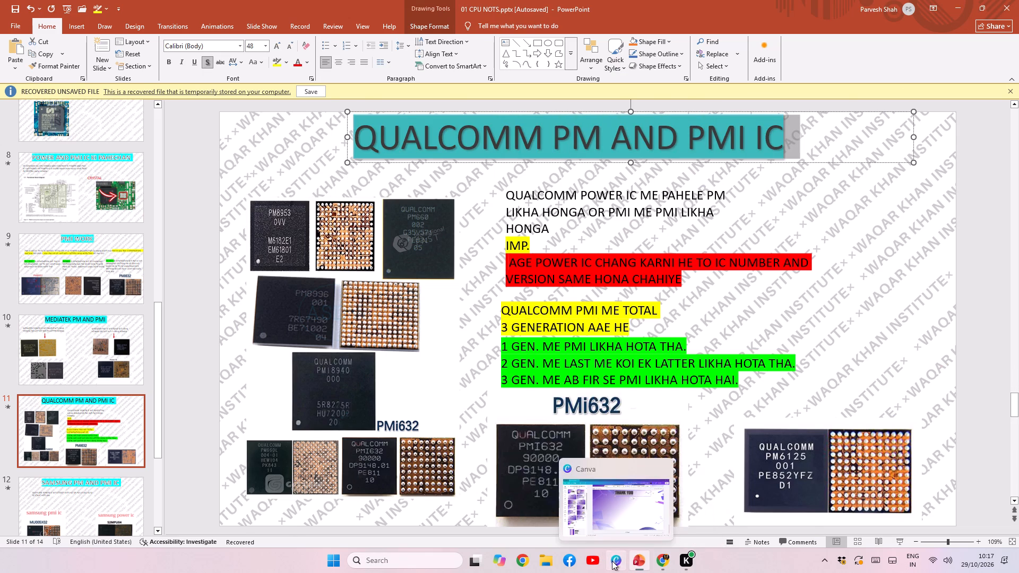
{"action": "key", "text": "ctrl+v"}
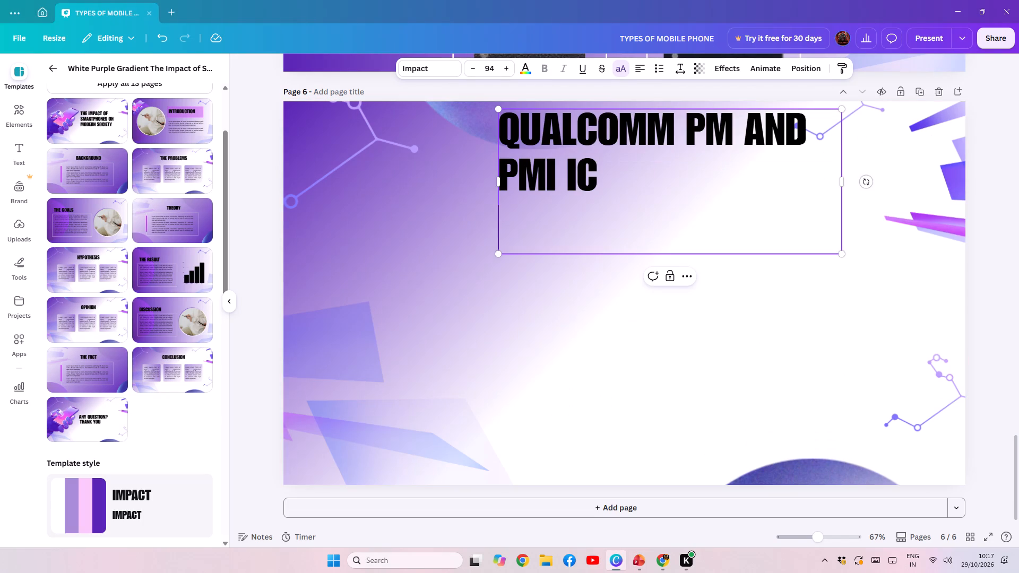
{"action": "left_click", "coordinate": [732, 223]}
{"action": "key", "text": "BackSpace"}
Widen the QUALCOMM PM AND PMI IC heading to fit one line and scale its text down to size 70.8.
{"action": "left_click_drag", "start_coordinate": [844, 161], "coordinate": [888, 153]}
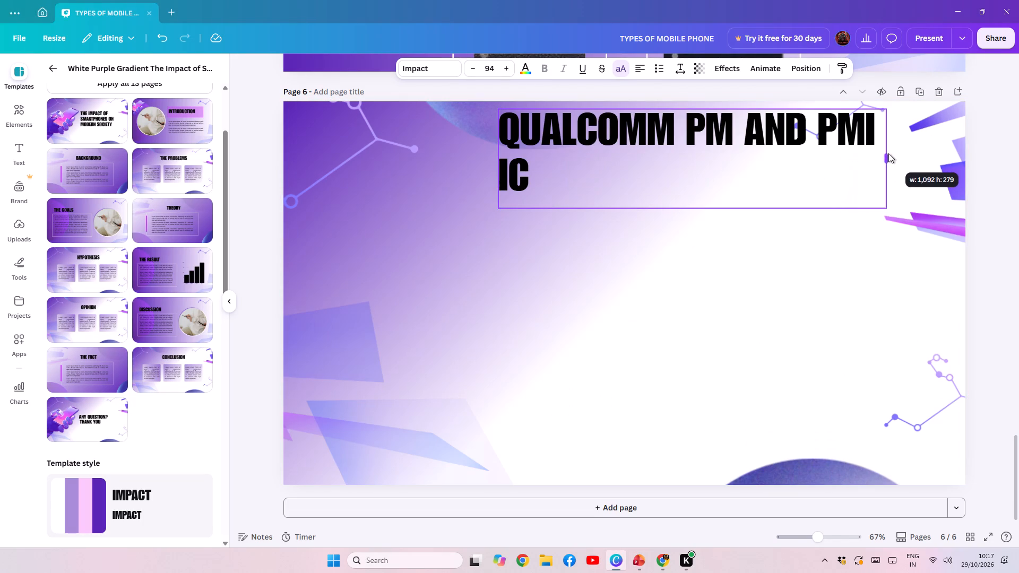
{"action": "left_click_drag", "start_coordinate": [888, 153], "coordinate": [925, 150]}
{"action": "left_click_drag", "start_coordinate": [922, 160], "coordinate": [899, 167]}
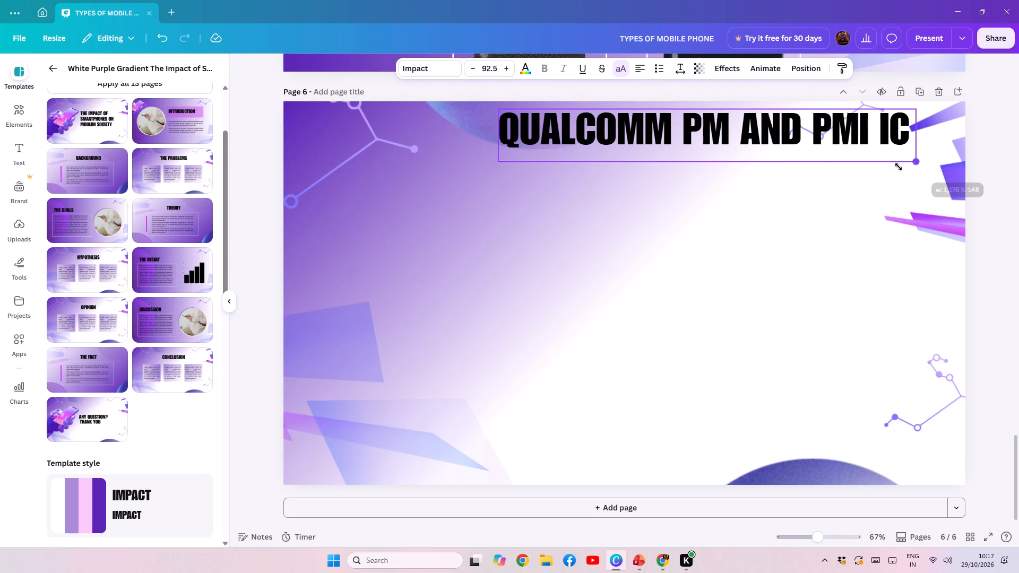
{"action": "left_click_drag", "start_coordinate": [899, 167], "coordinate": [819, 152]}
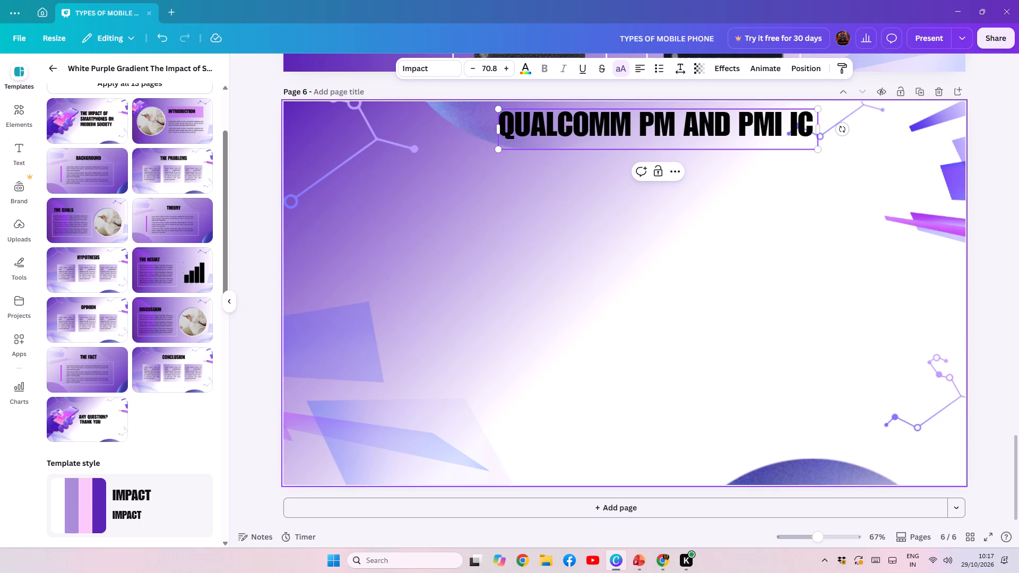
{"action": "left_click", "coordinate": [774, 179]}
{"action": "left_click", "coordinate": [668, 133]}
{"action": "left_click", "coordinate": [739, 186]}
Reposition the QUALCOMM PM AND PMI IC heading near the horizontal centre of page 6's top edge.
{"action": "left_click_drag", "start_coordinate": [703, 135], "coordinate": [679, 139]}
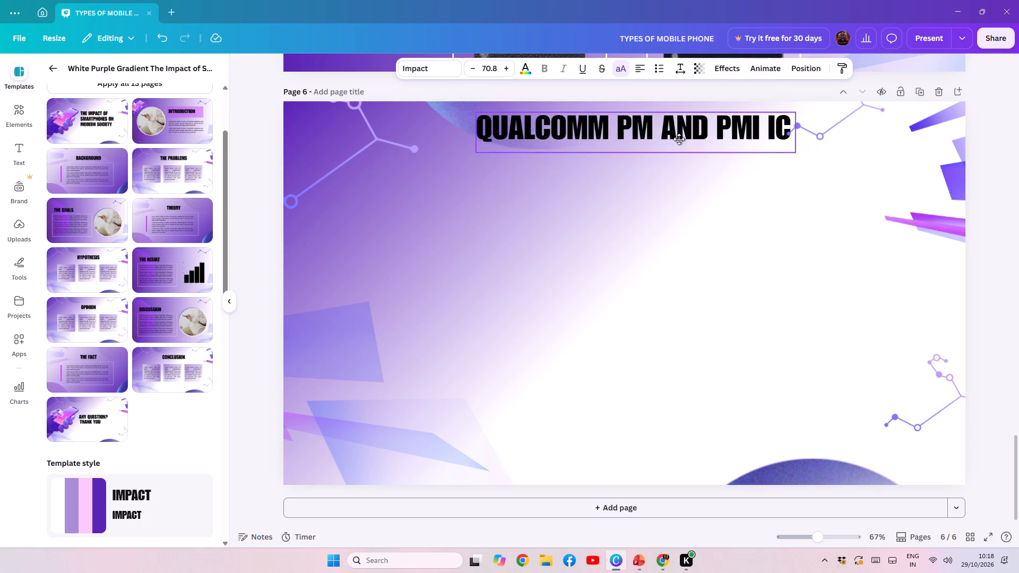
{"action": "left_click_drag", "start_coordinate": [679, 139], "coordinate": [677, 133]}
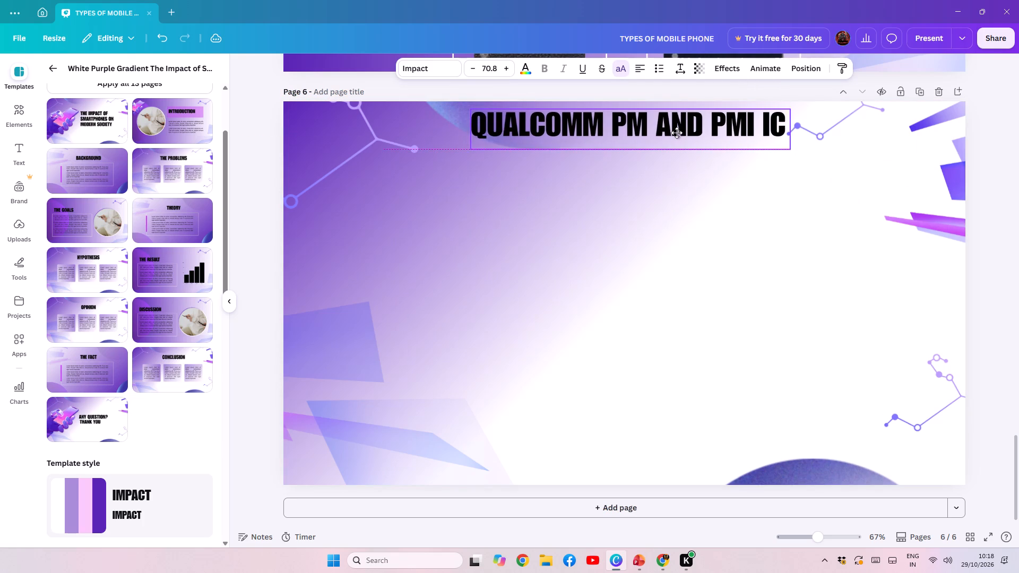
{"action": "left_click_drag", "start_coordinate": [677, 133], "coordinate": [660, 132]}
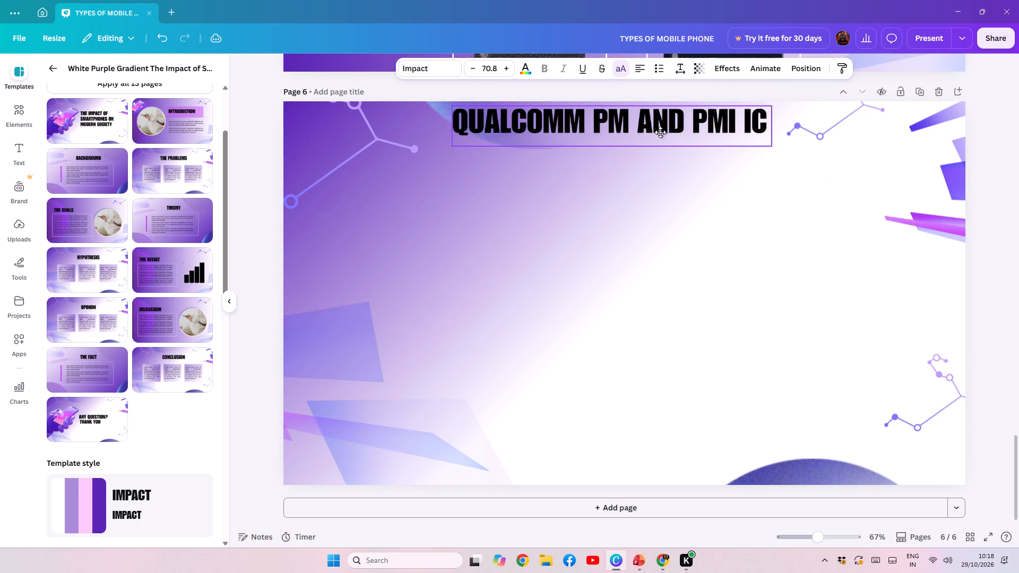
{"action": "left_click_drag", "start_coordinate": [660, 132], "coordinate": [659, 136]}
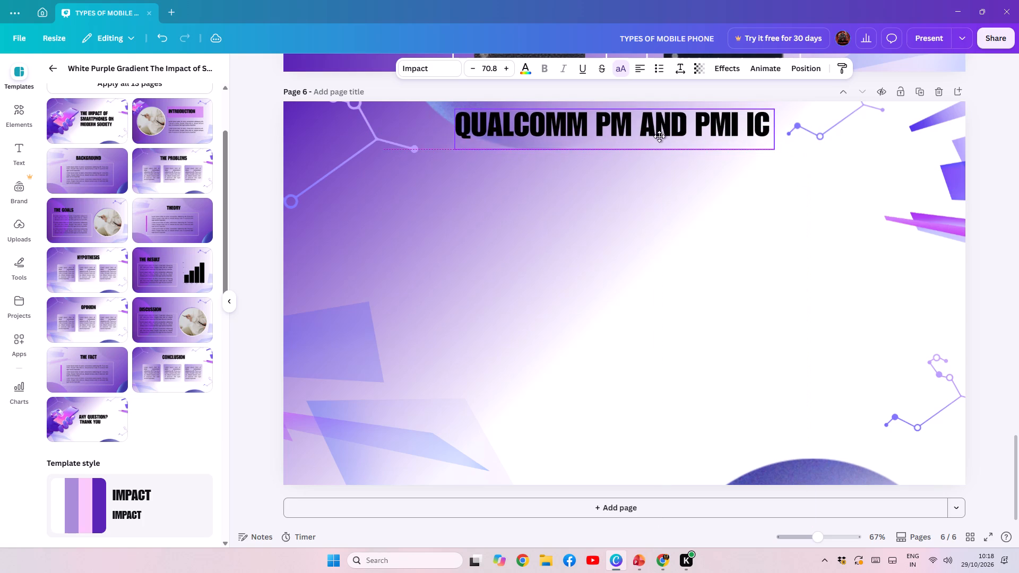
{"action": "left_click_drag", "start_coordinate": [659, 136], "coordinate": [669, 154]}
{"action": "left_click_drag", "start_coordinate": [669, 154], "coordinate": [671, 141]}
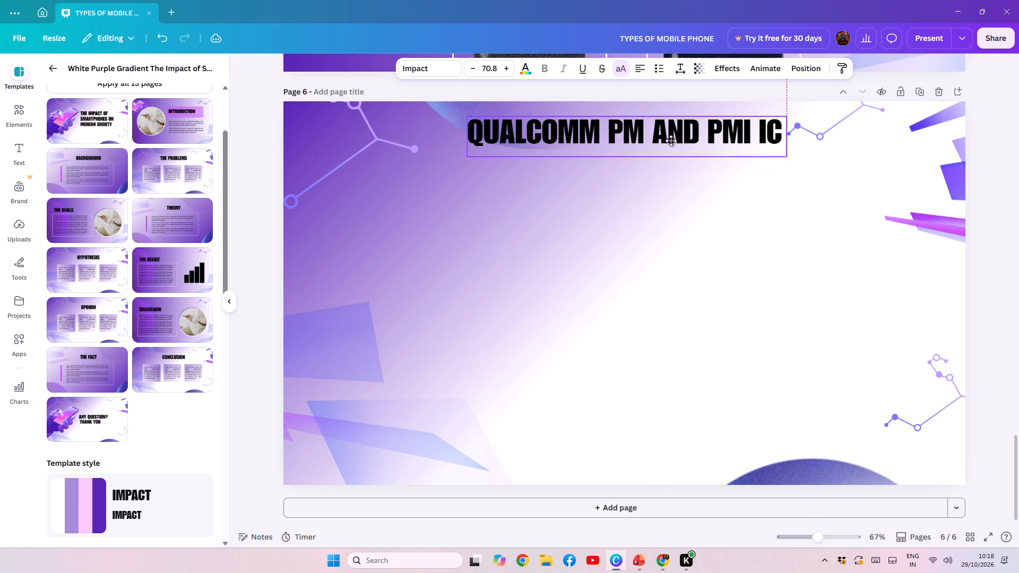
{"action": "left_click_drag", "start_coordinate": [671, 141], "coordinate": [670, 144]}
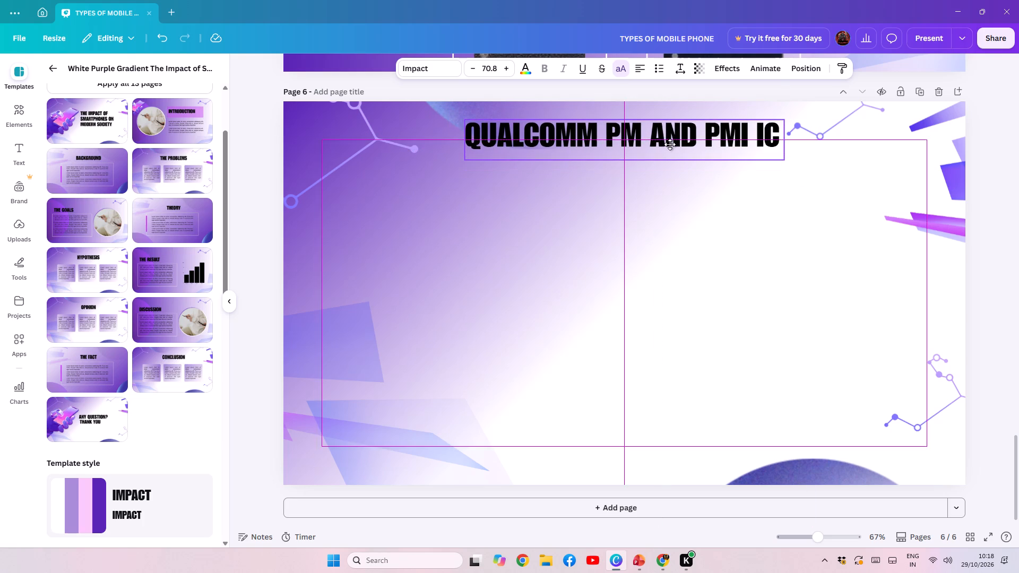
{"action": "left_click_drag", "start_coordinate": [670, 144], "coordinate": [669, 135]}
{"action": "left_click", "coordinate": [680, 218]}
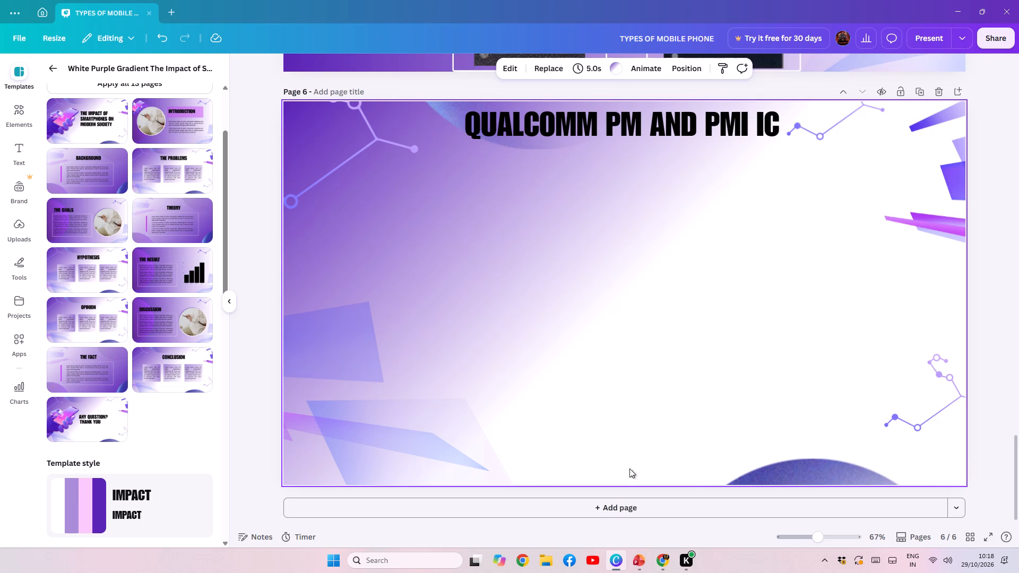
Copy the large chip collage from the PowerPoint slide onto Canva's page 6 and enlarge it along the page's left side below the heading.
{"action": "left_click", "coordinate": [636, 560]}
{"action": "left_click", "coordinate": [337, 358]}
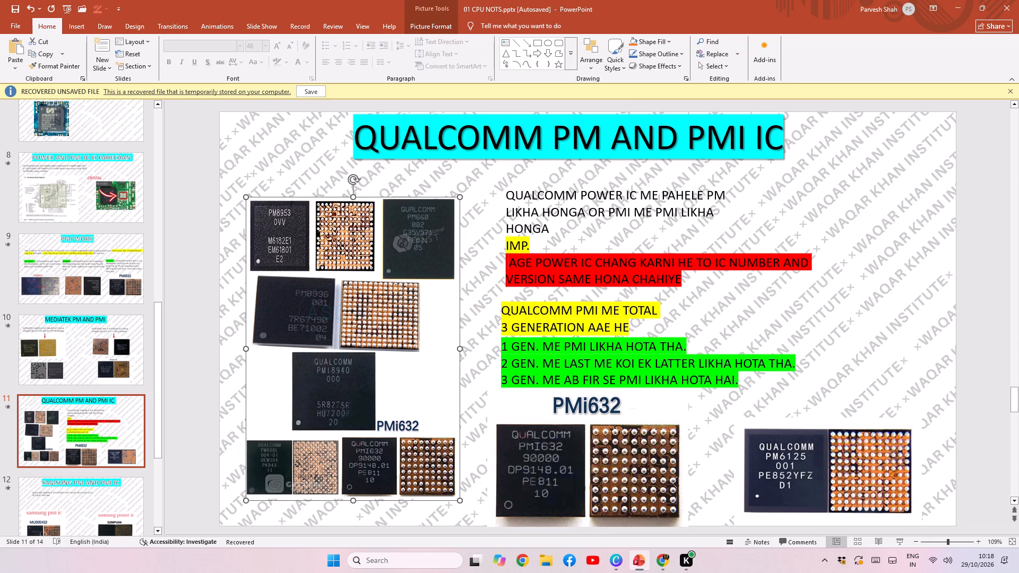
{"action": "key", "text": "ctrl+c"}
{"action": "left_click", "coordinate": [608, 563]}
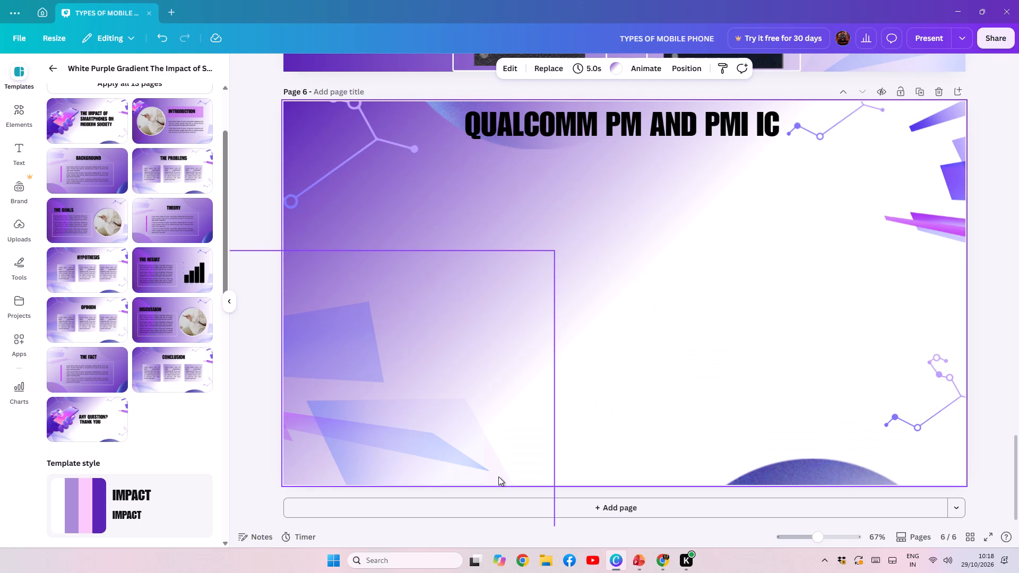
{"action": "key", "text": "ctrl+v"}
{"action": "left_click_drag", "start_coordinate": [611, 325], "coordinate": [365, 320]}
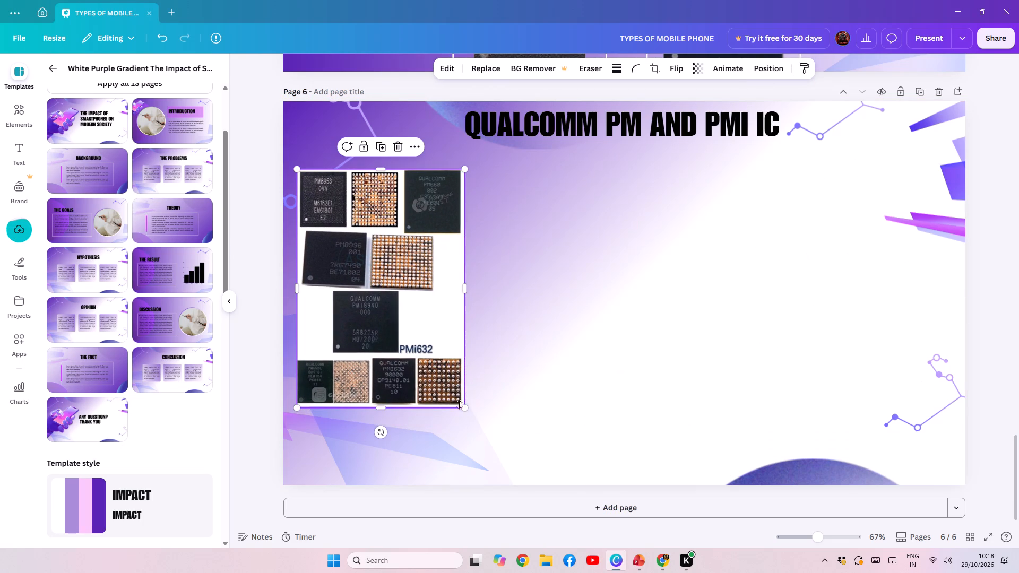
{"action": "left_click_drag", "start_coordinate": [462, 406], "coordinate": [504, 475]}
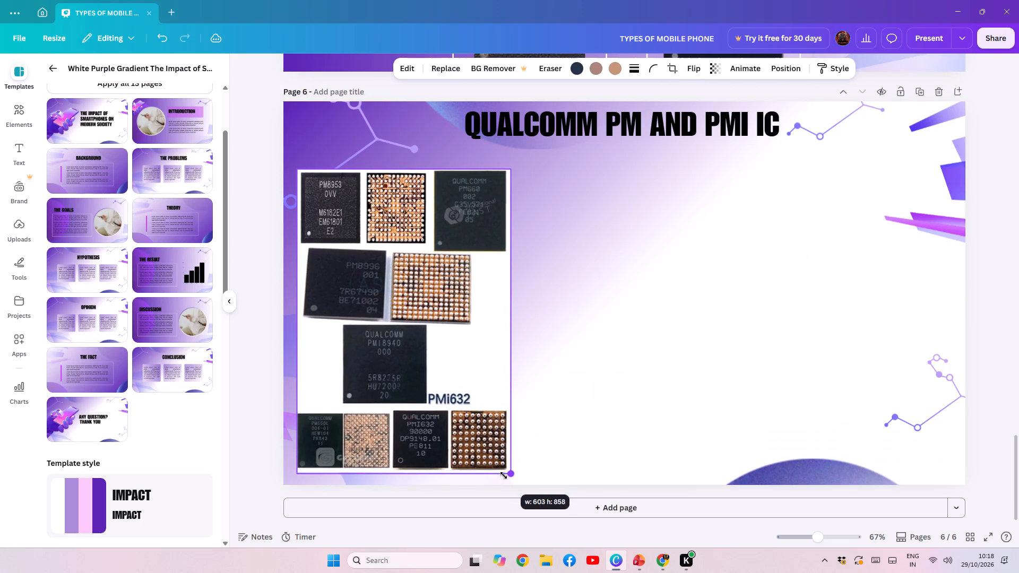
{"action": "left_click_drag", "start_coordinate": [504, 475], "coordinate": [506, 483]}
{"action": "left_click_drag", "start_coordinate": [385, 375], "coordinate": [377, 372]}
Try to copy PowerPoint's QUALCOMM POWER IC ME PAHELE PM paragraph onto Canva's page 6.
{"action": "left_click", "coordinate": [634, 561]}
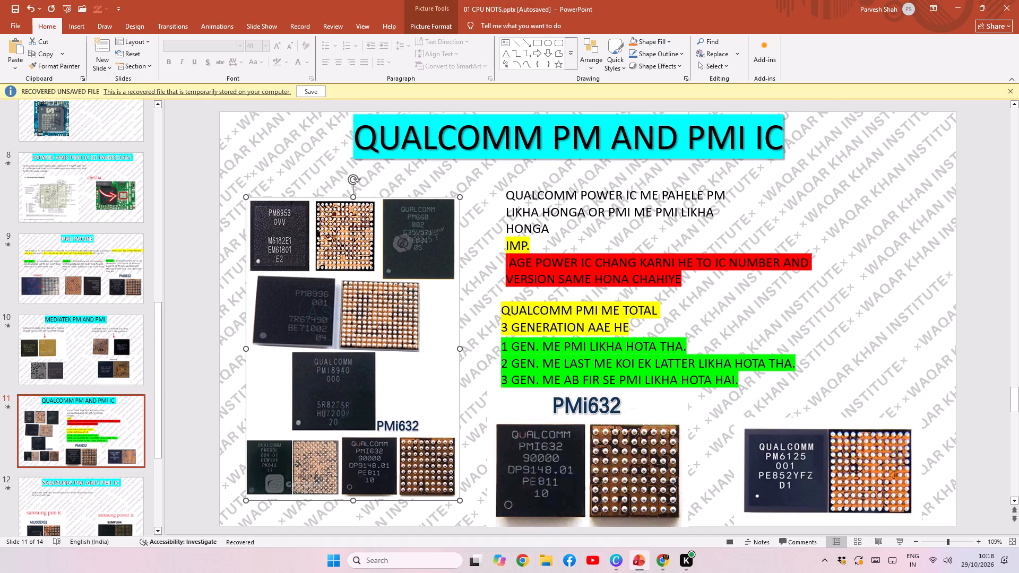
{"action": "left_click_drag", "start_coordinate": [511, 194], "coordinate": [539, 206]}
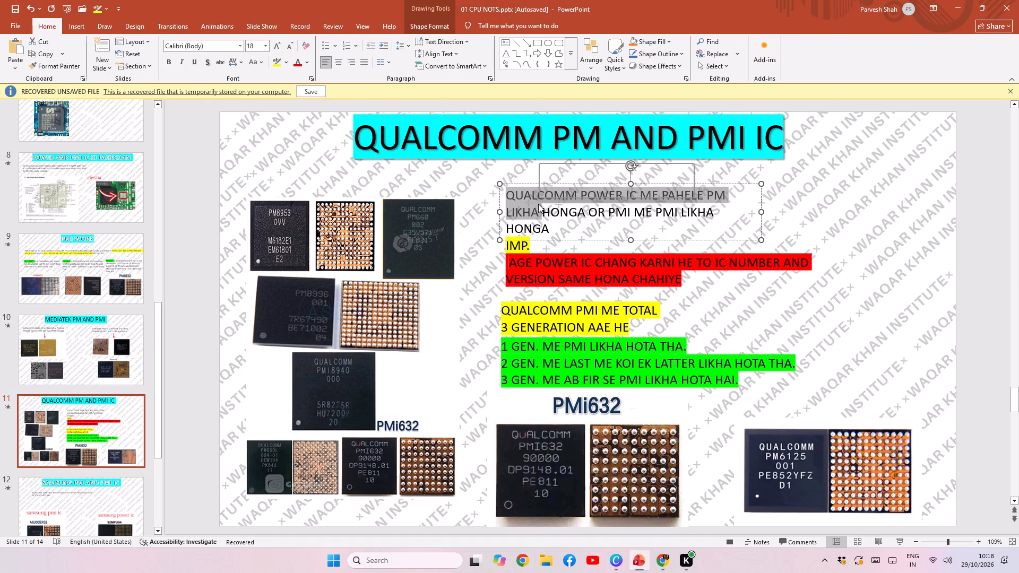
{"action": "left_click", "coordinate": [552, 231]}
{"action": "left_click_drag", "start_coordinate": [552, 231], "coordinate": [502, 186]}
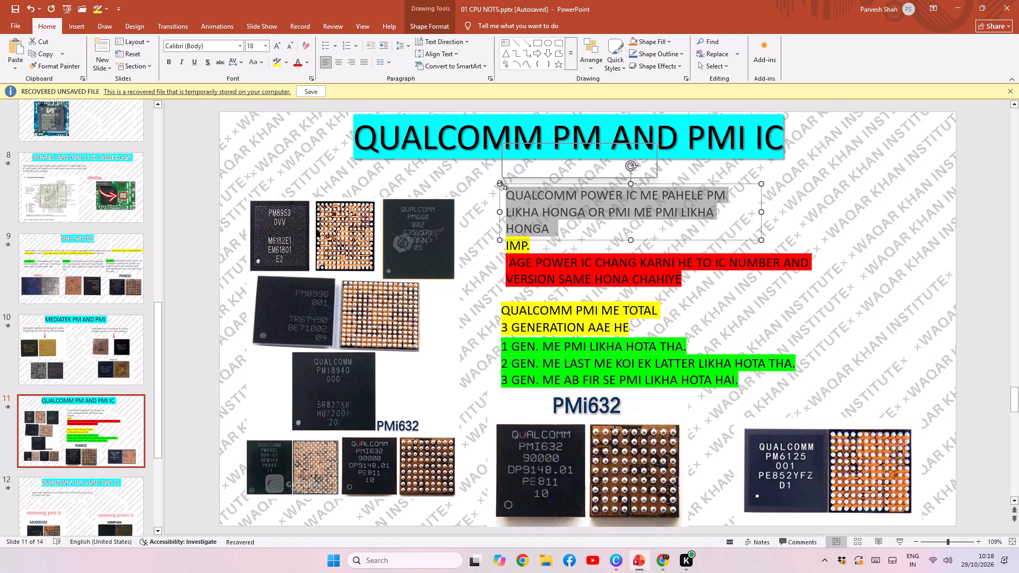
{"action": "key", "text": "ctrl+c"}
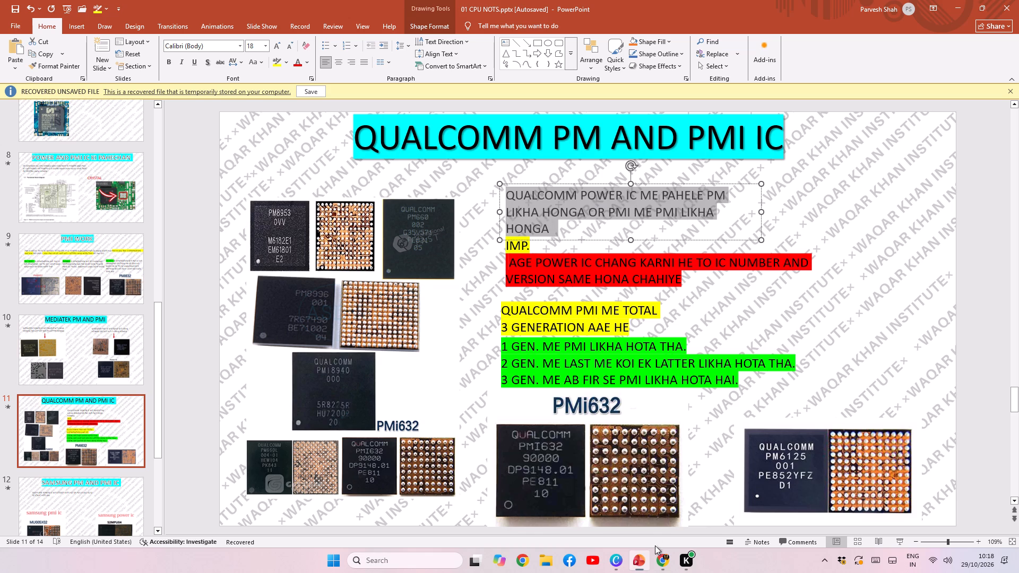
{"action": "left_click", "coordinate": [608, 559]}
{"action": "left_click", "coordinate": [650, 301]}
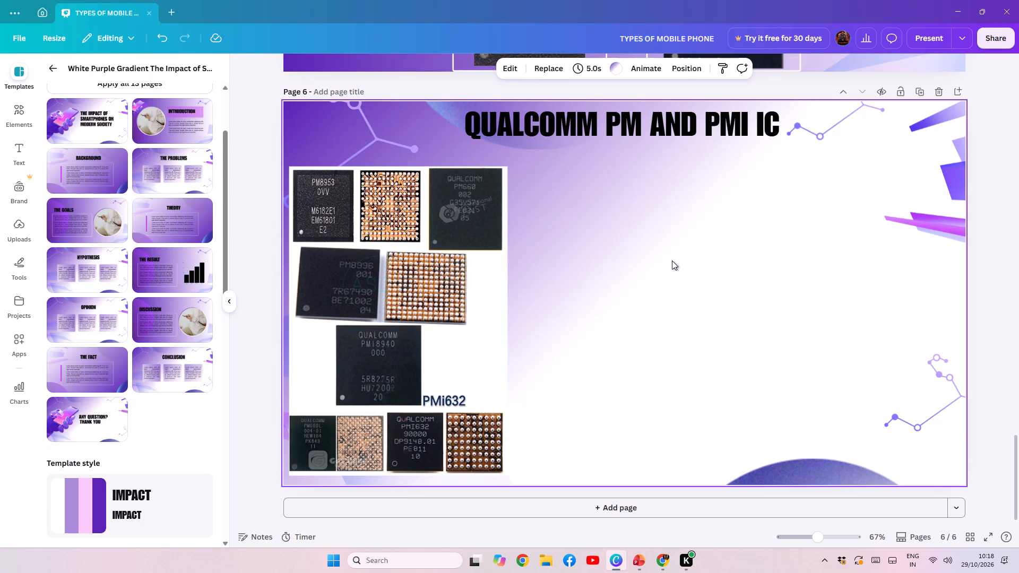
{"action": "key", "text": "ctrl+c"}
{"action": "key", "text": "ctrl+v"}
Copy PowerPoint's QUALCOMM POWER IC ME PAHELE PM LIKHA HONGA OR PMI ME PMI LIKHA HONGA paragraph onto Canva's page 6.
{"action": "left_click", "coordinate": [640, 560]}
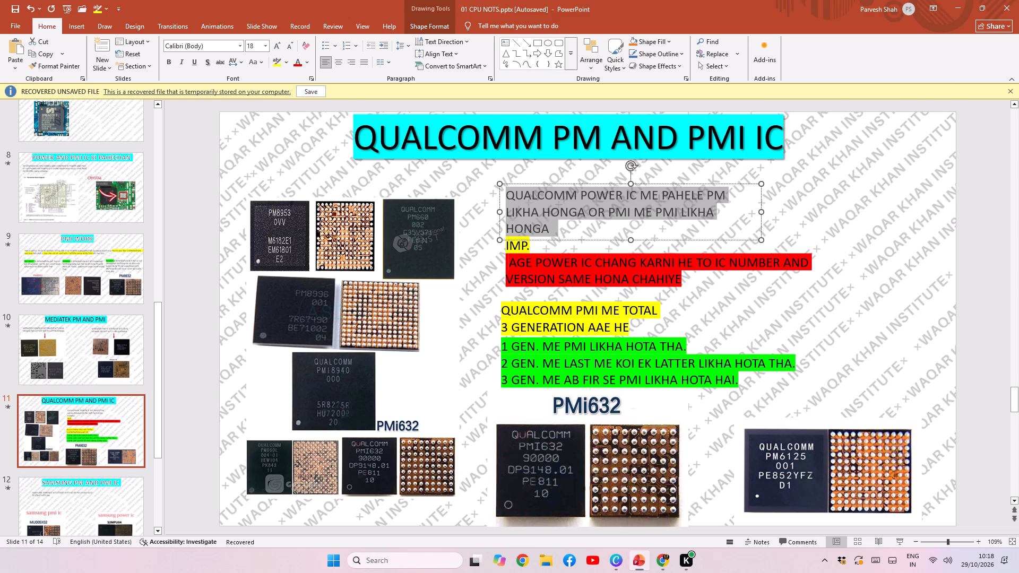
{"action": "triple_click", "coordinate": [652, 222]}
{"action": "key", "text": "ctrl+c"}
{"action": "left_click", "coordinate": [617, 559]}
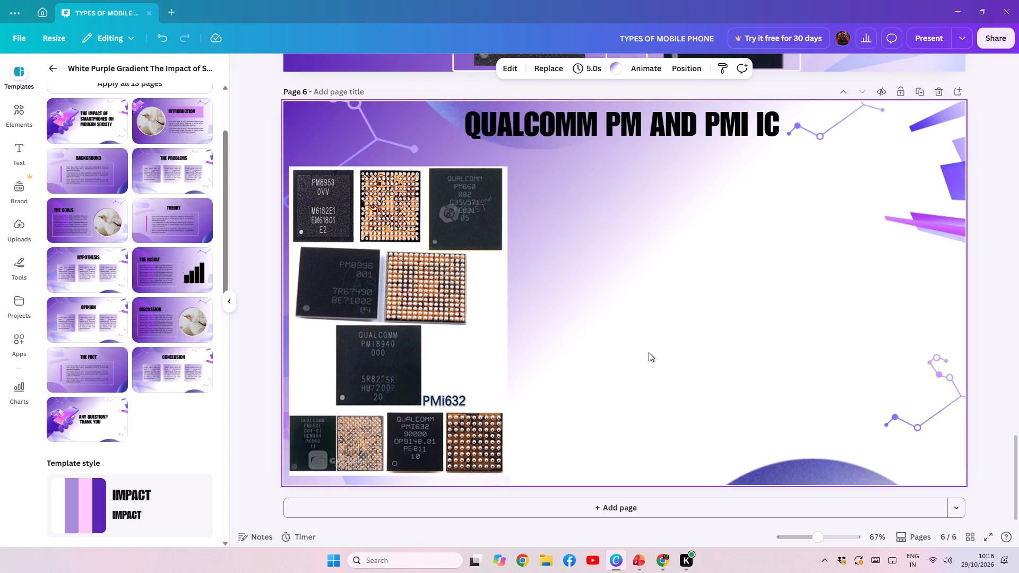
{"action": "key", "text": "ctrl+v"}
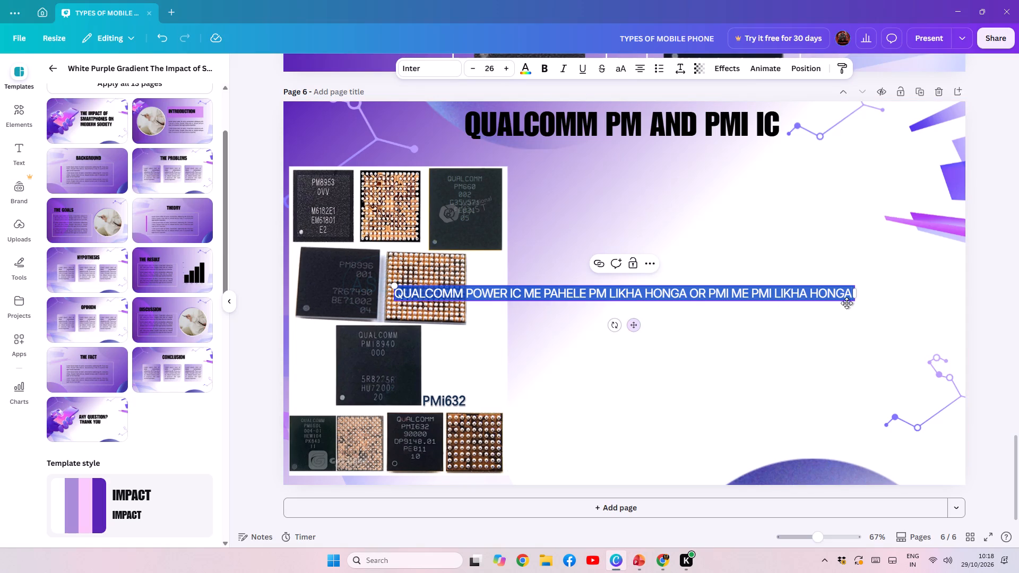
Narrow the pasted QUALCOMM POWER IC paragraph to wrap over three lines and place it below the right end of the heading.
{"action": "left_click_drag", "start_coordinate": [858, 294], "coordinate": [607, 279]}
{"action": "left_click", "coordinate": [707, 325]}
{"action": "left_click", "coordinate": [663, 301]}
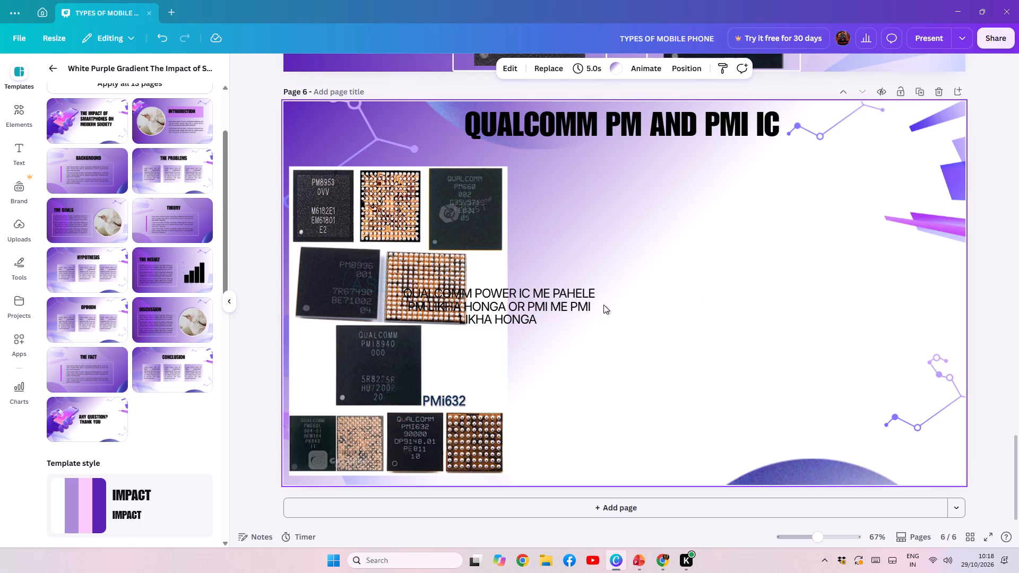
{"action": "left_click_drag", "start_coordinate": [550, 305], "coordinate": [851, 166]}
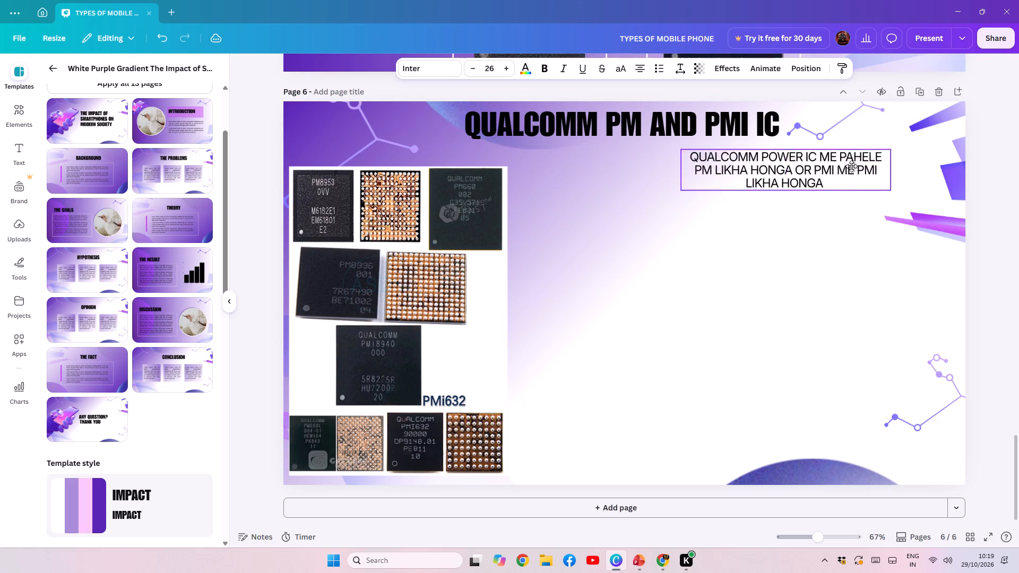
{"action": "left_click_drag", "start_coordinate": [851, 166], "coordinate": [840, 164]}
{"action": "left_click", "coordinate": [748, 282]}
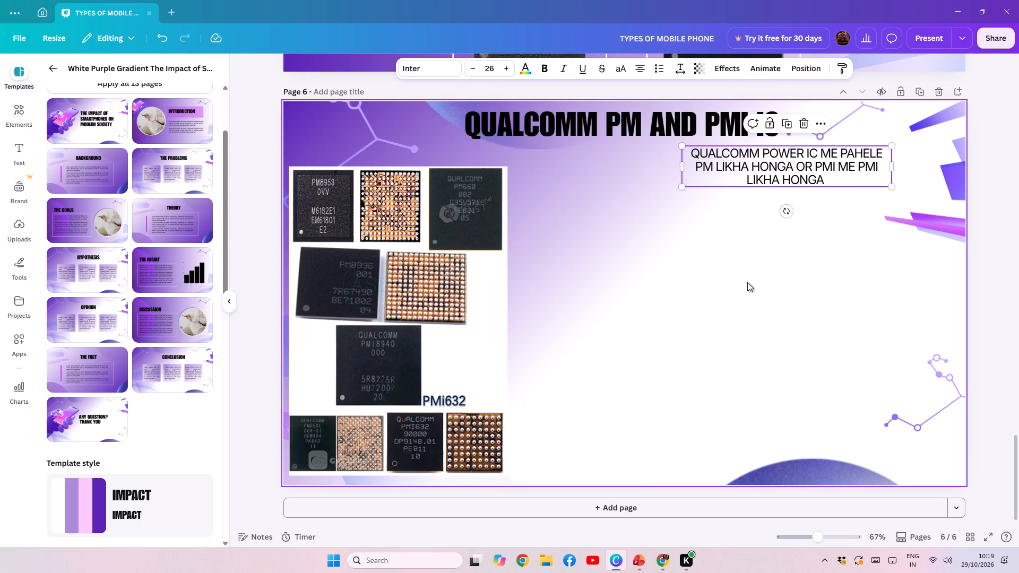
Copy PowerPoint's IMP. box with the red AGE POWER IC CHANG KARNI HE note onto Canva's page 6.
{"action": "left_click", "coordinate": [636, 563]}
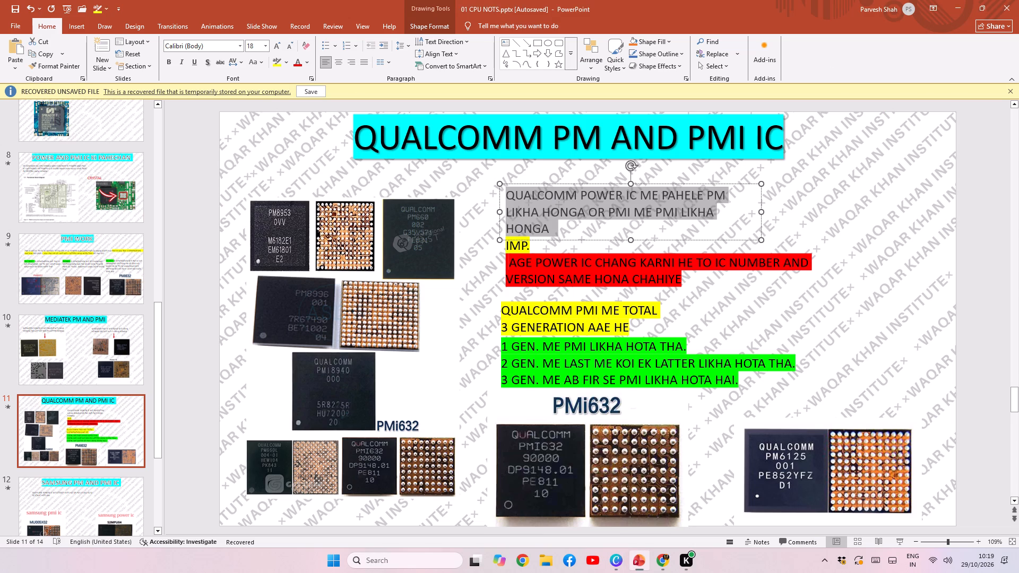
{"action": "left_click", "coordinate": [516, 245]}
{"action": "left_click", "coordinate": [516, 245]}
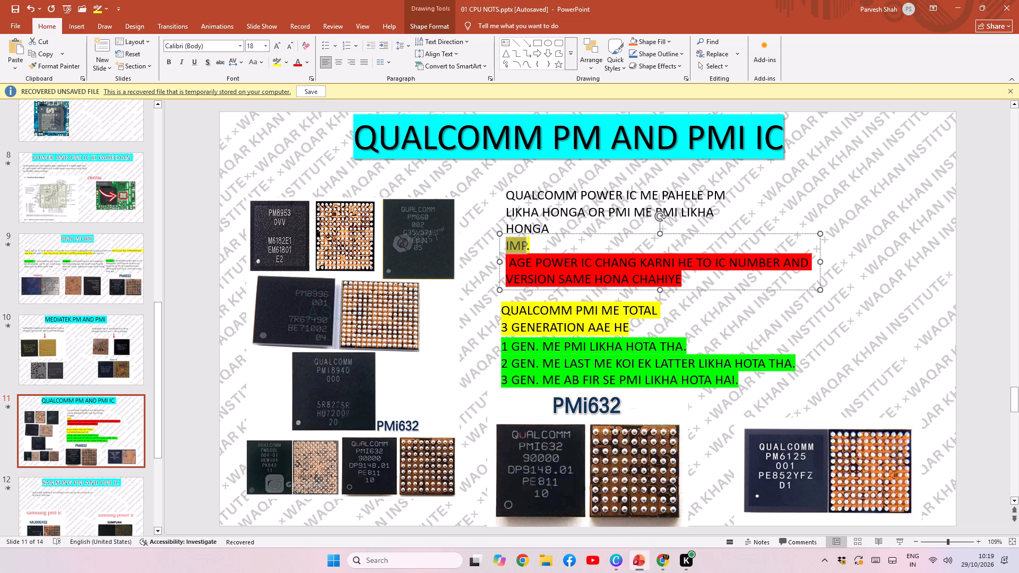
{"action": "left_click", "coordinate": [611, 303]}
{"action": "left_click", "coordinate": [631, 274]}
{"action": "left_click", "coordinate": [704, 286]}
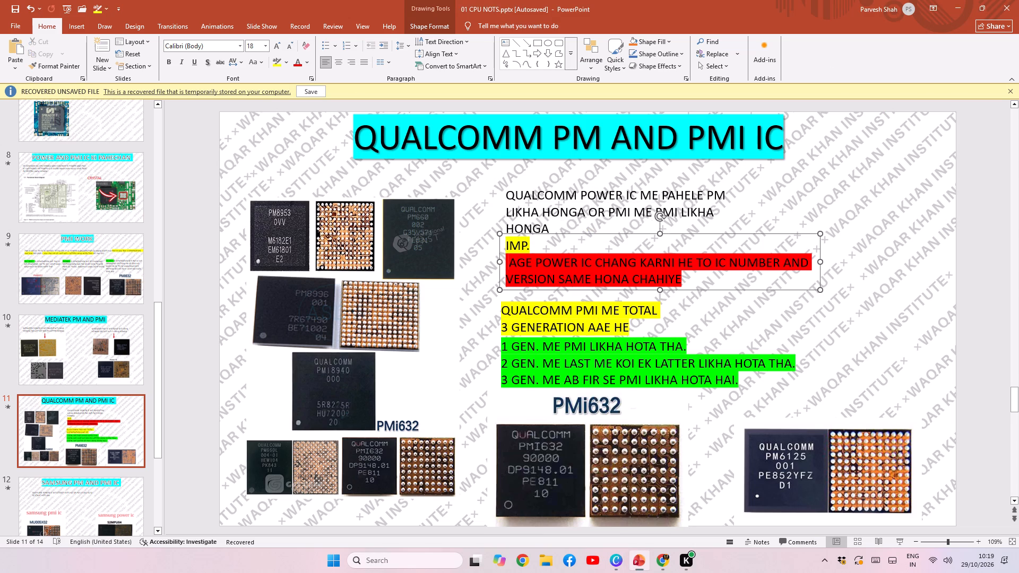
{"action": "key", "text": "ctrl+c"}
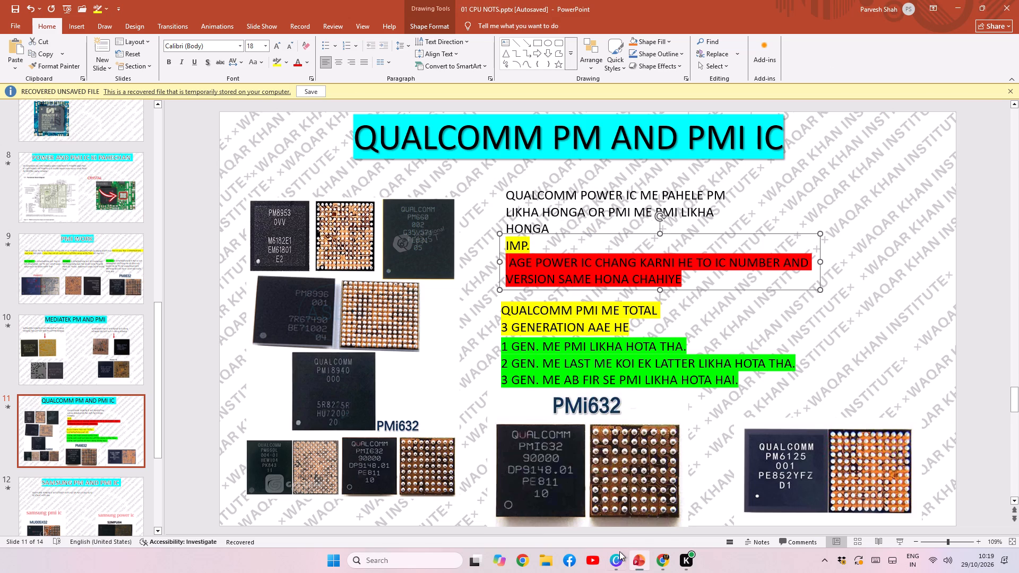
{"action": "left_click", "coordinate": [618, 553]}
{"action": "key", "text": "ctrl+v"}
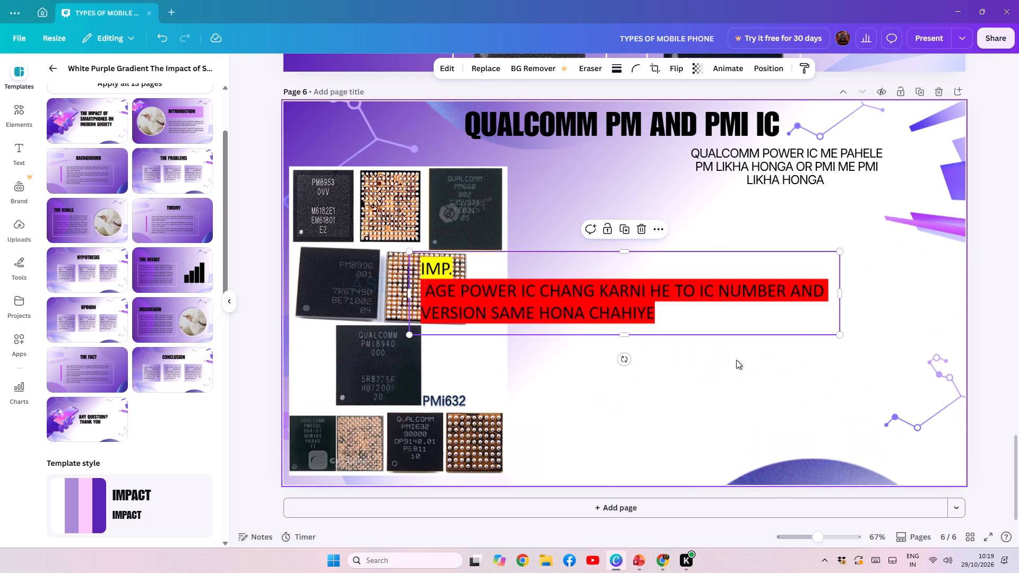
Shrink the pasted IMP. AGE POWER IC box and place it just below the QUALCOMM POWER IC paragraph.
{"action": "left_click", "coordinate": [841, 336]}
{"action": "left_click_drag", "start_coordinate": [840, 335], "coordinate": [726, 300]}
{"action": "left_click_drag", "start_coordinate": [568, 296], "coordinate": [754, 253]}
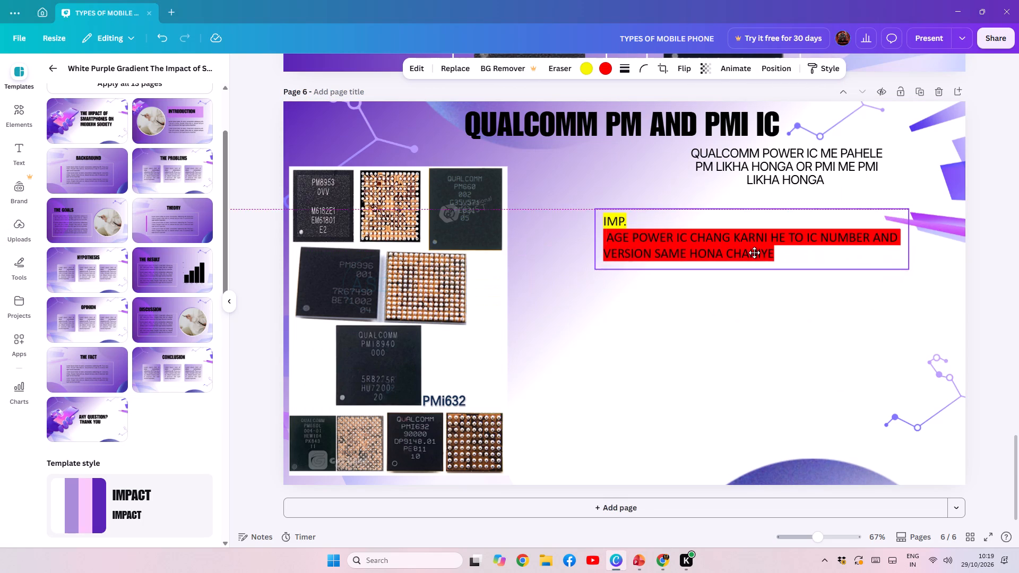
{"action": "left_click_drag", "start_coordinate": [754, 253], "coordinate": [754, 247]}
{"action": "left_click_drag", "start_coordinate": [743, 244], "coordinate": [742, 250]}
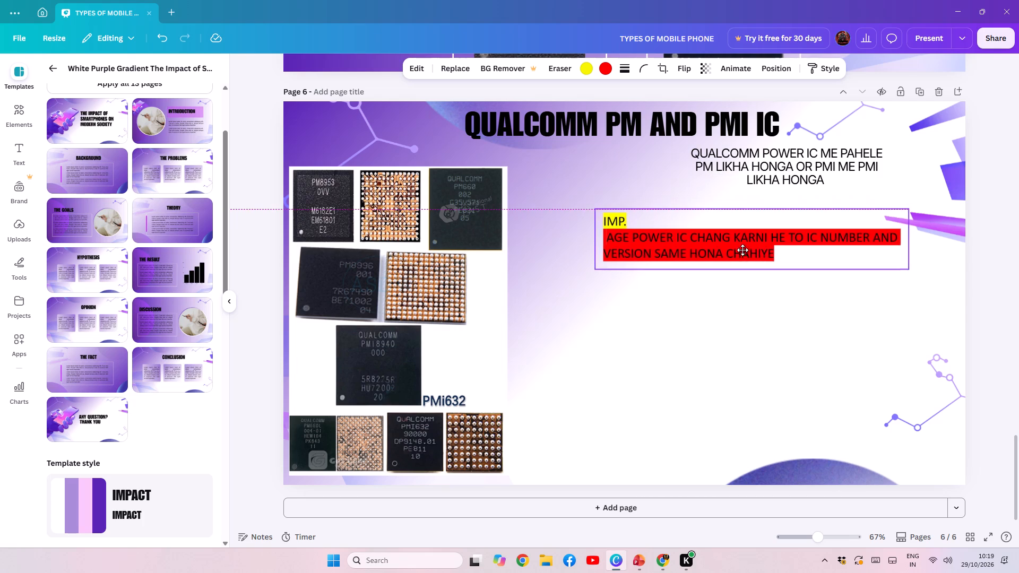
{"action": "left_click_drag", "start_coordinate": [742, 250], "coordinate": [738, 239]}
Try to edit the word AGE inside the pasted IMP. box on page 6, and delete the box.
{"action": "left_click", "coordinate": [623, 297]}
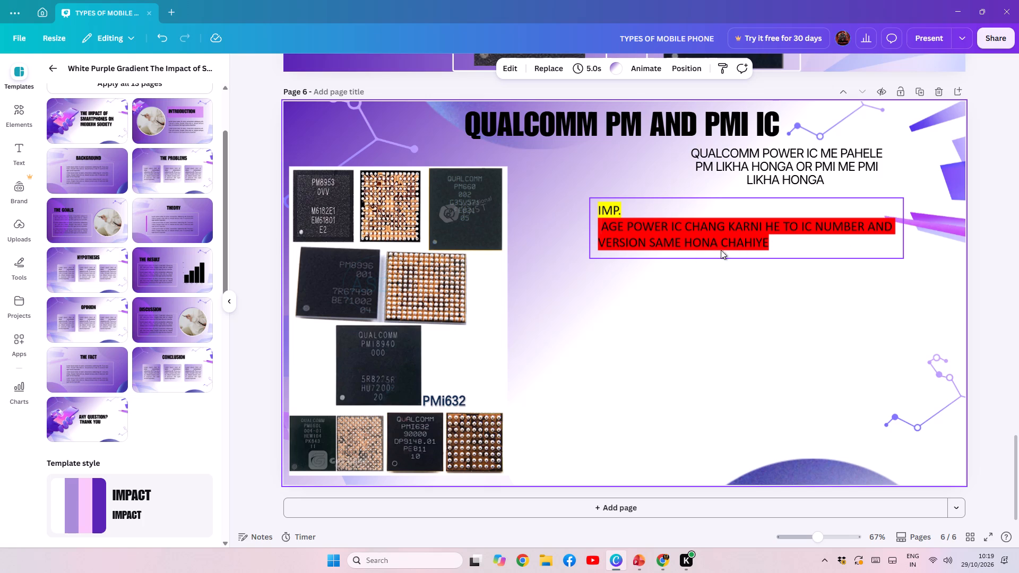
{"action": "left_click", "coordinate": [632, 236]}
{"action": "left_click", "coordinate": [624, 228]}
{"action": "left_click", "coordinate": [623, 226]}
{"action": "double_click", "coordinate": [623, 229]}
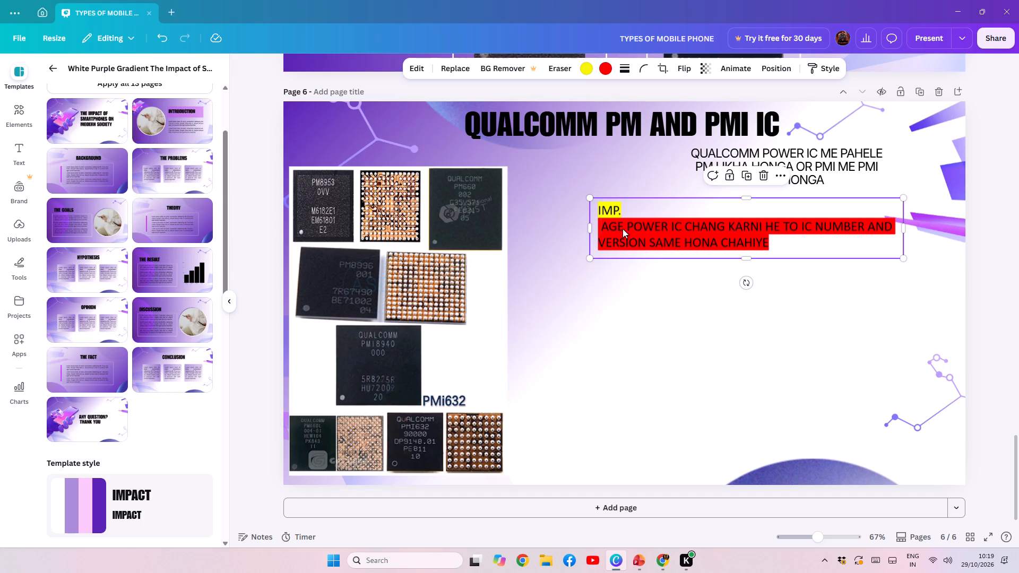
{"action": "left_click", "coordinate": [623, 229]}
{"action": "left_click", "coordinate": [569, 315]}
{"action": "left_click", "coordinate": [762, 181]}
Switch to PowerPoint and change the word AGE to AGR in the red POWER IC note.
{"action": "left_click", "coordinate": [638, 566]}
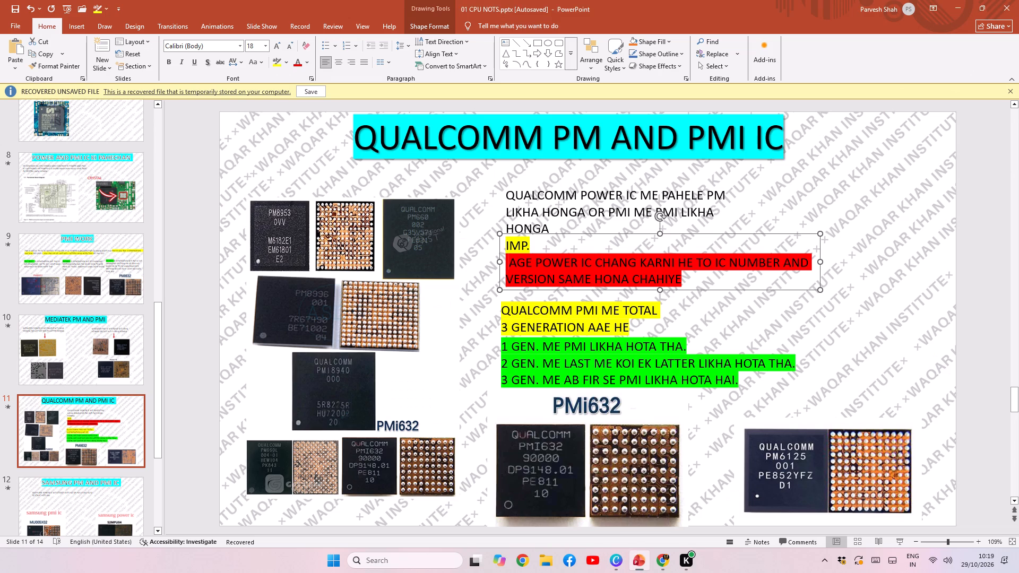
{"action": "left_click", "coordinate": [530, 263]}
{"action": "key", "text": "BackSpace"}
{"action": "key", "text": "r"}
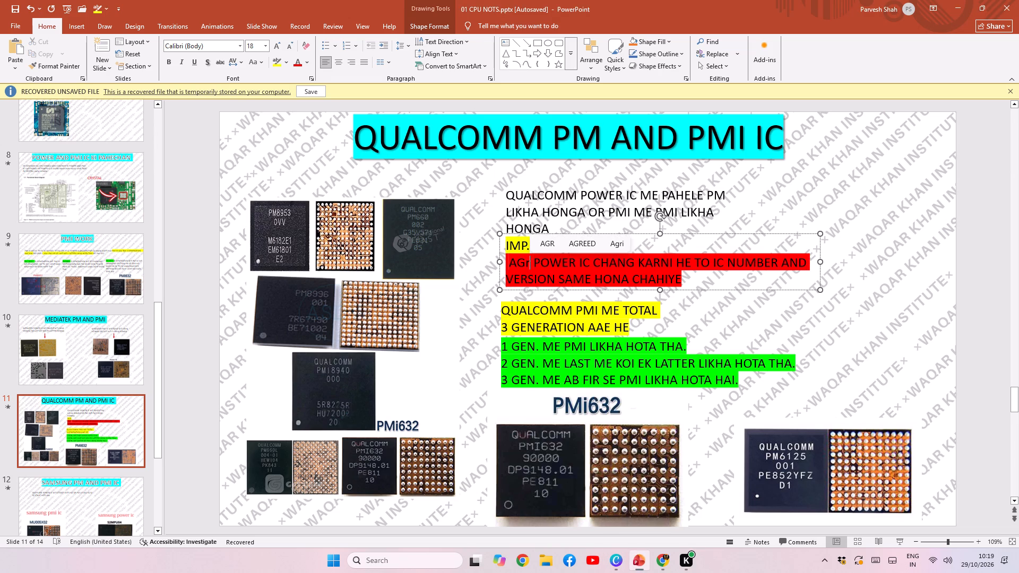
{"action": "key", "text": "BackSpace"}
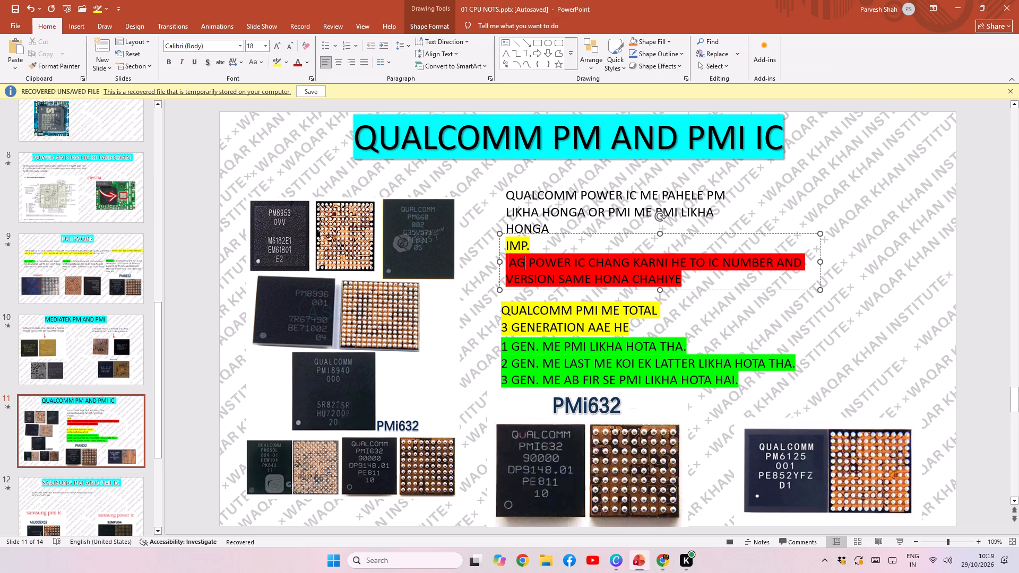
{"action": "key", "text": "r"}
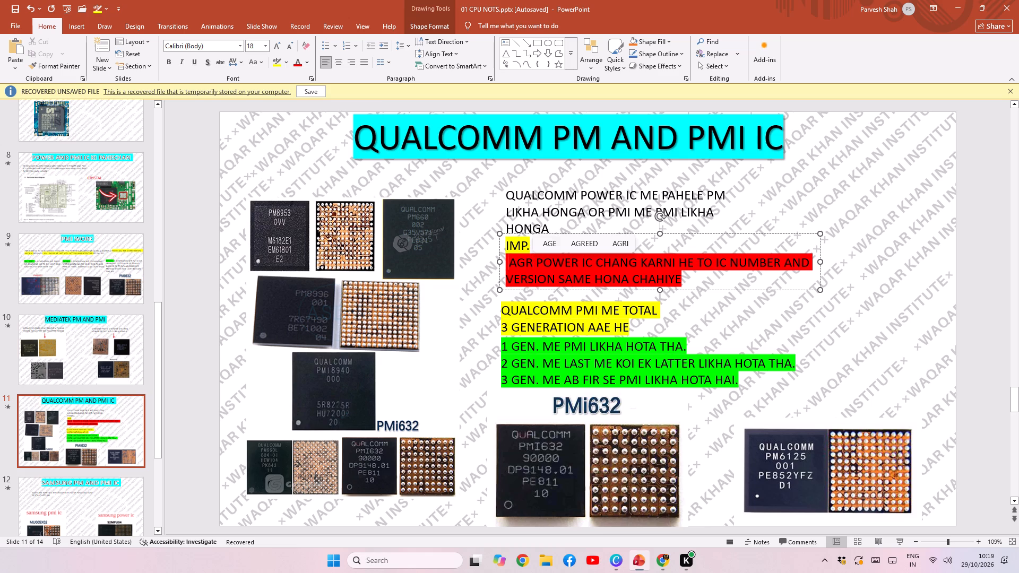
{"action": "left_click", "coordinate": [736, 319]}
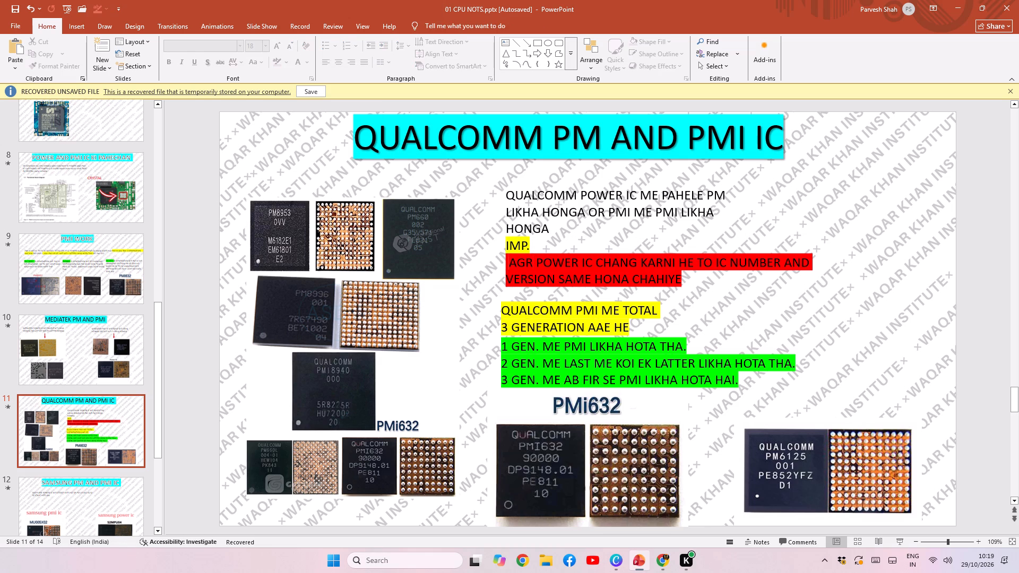
Delete the word AGR so the red note begins with POWER IC CHANG KARNI HE.
{"action": "left_click", "coordinate": [536, 266]}
{"action": "key", "text": "BackSpace"}
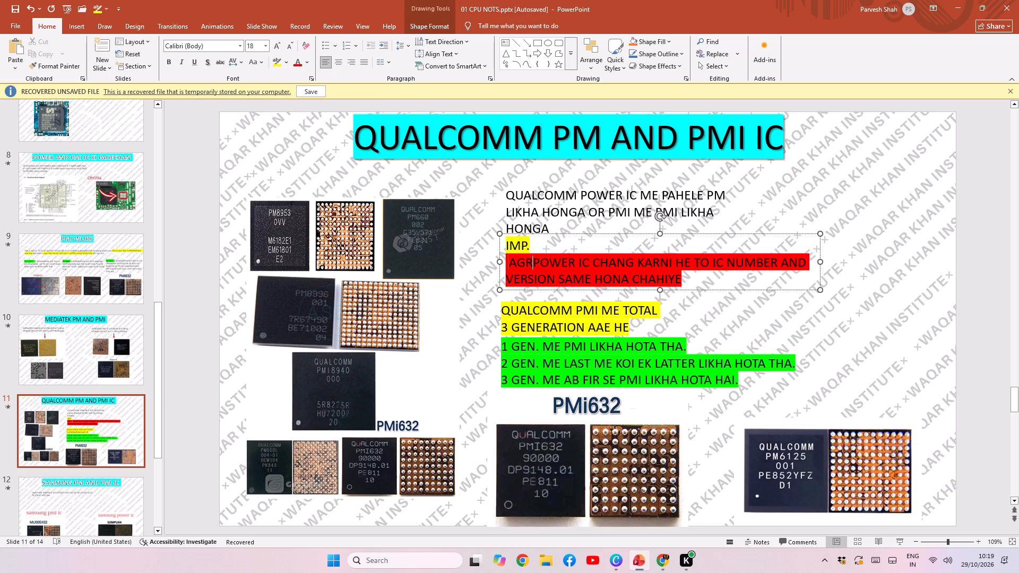
{"action": "key", "text": "BackSpace"}
{"action": "key", "text": "BackSpace"}
{"action": "key", "text": "BackSpace"}
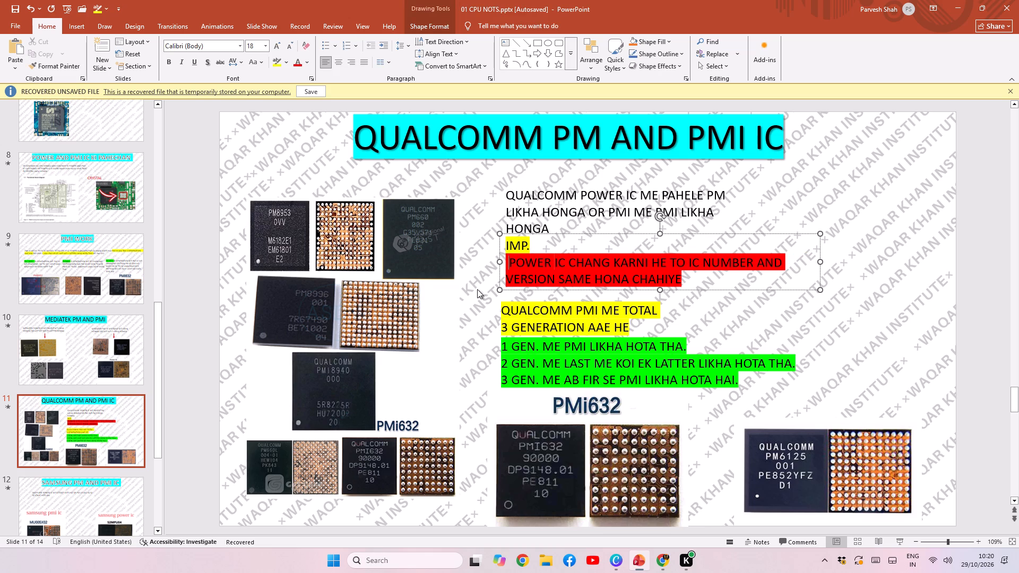
{"action": "left_click", "coordinate": [834, 319]}
Copy the edited IMP. POWER IC CHANG KARNI HE box from PowerPoint onto Canva's page 6.
{"action": "left_click", "coordinate": [548, 275]}
{"action": "left_click", "coordinate": [688, 292]}
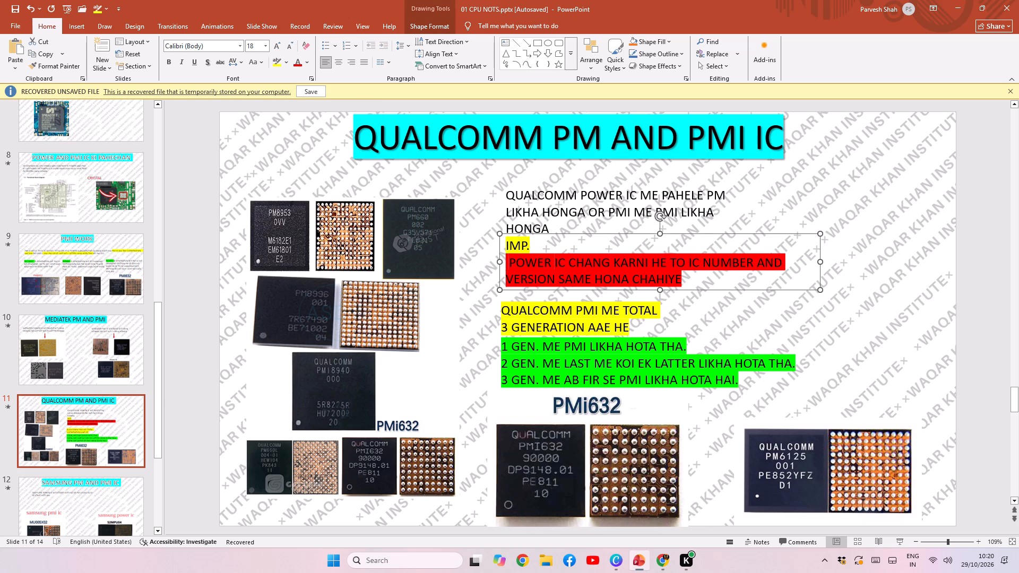
{"action": "key", "text": "ctrl+c"}
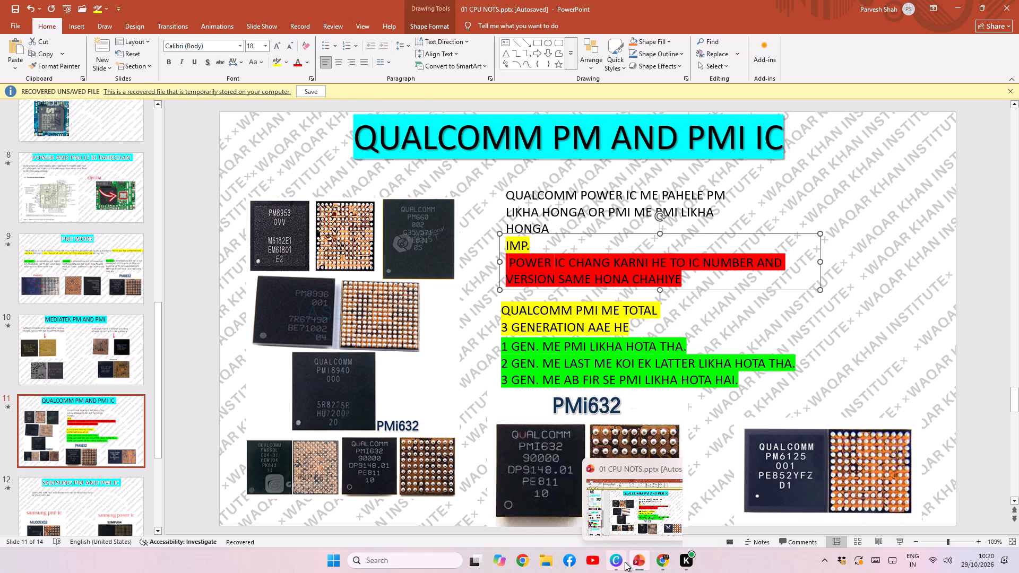
{"action": "left_click", "coordinate": [620, 565]}
{"action": "key", "text": "ctrl+v"}
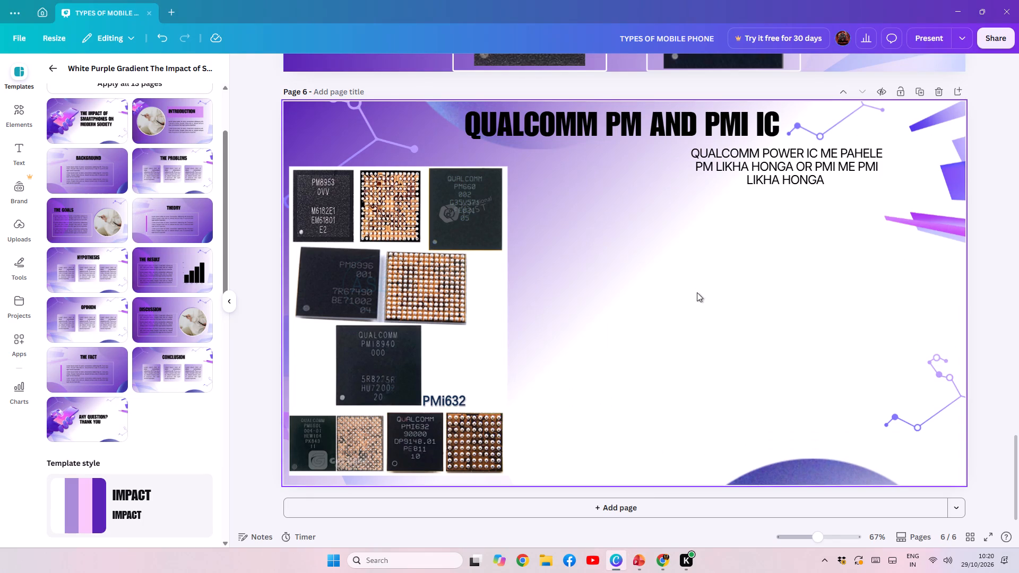
Crop the pasted IMP. box's right edge slightly, shrink it, and place it below the QUALCOMM POWER IC paragraph, right of the chip collage.
{"action": "left_click_drag", "start_coordinate": [840, 293], "coordinate": [724, 297]}
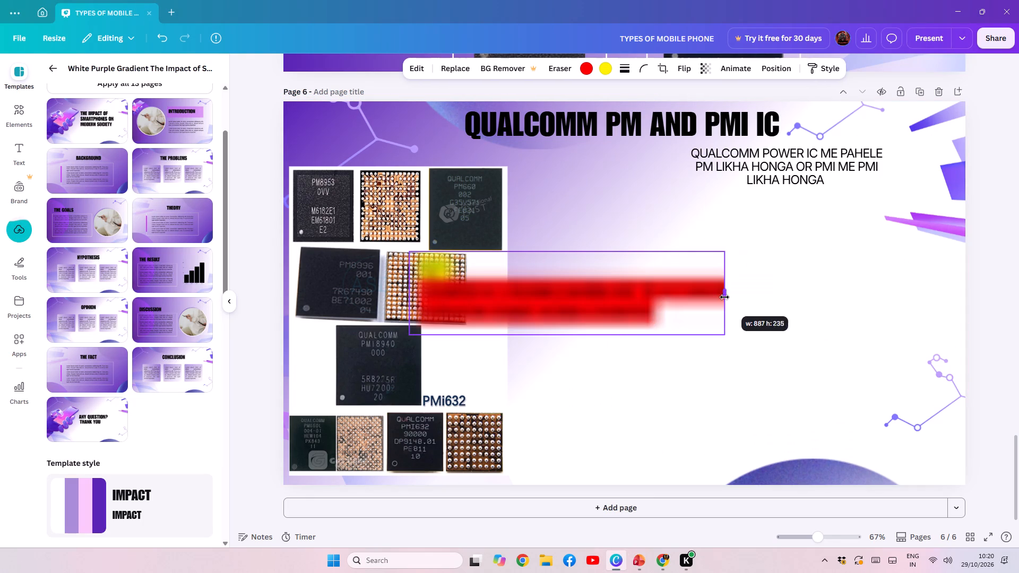
{"action": "left_click_drag", "start_coordinate": [724, 297], "coordinate": [816, 307]}
{"action": "left_click_drag", "start_coordinate": [817, 334], "coordinate": [773, 292]}
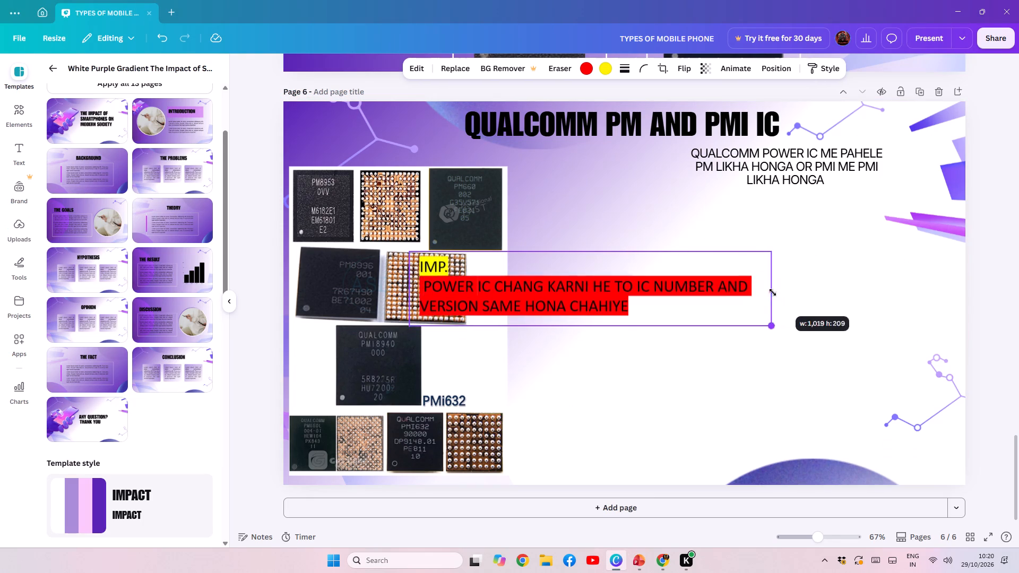
{"action": "left_click_drag", "start_coordinate": [773, 292], "coordinate": [725, 285]}
{"action": "left_click", "coordinate": [581, 296]}
{"action": "left_click_drag", "start_coordinate": [581, 296], "coordinate": [652, 288]}
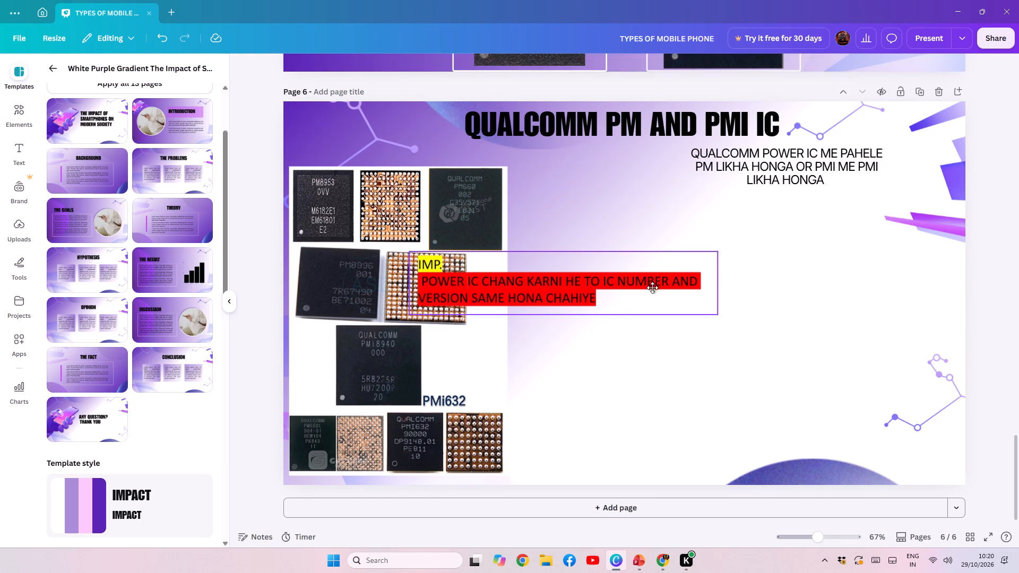
{"action": "left_click_drag", "start_coordinate": [652, 288], "coordinate": [709, 274]}
{"action": "left_click_drag", "start_coordinate": [564, 292], "coordinate": [706, 236]}
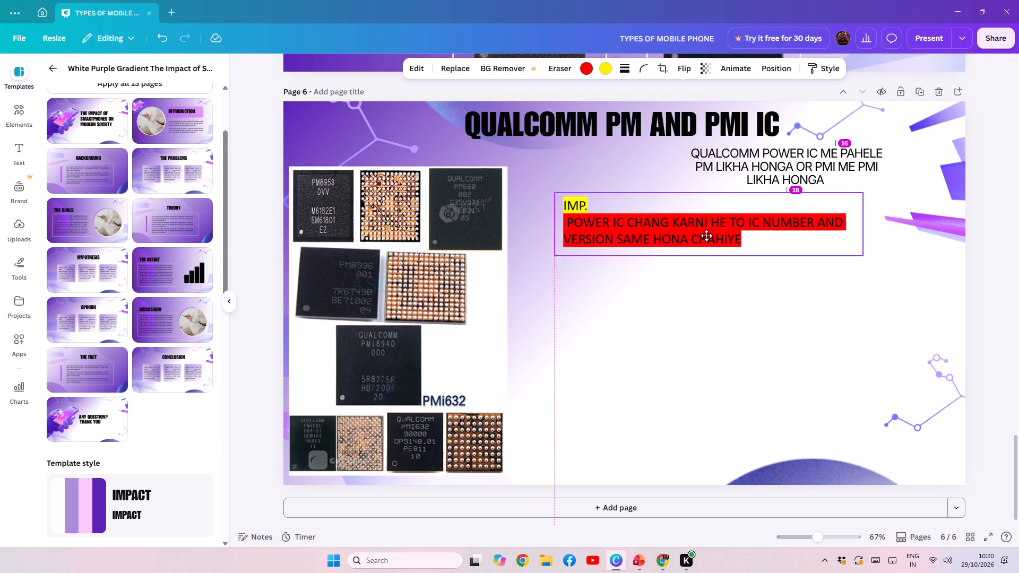
{"action": "left_click_drag", "start_coordinate": [706, 236], "coordinate": [689, 235]}
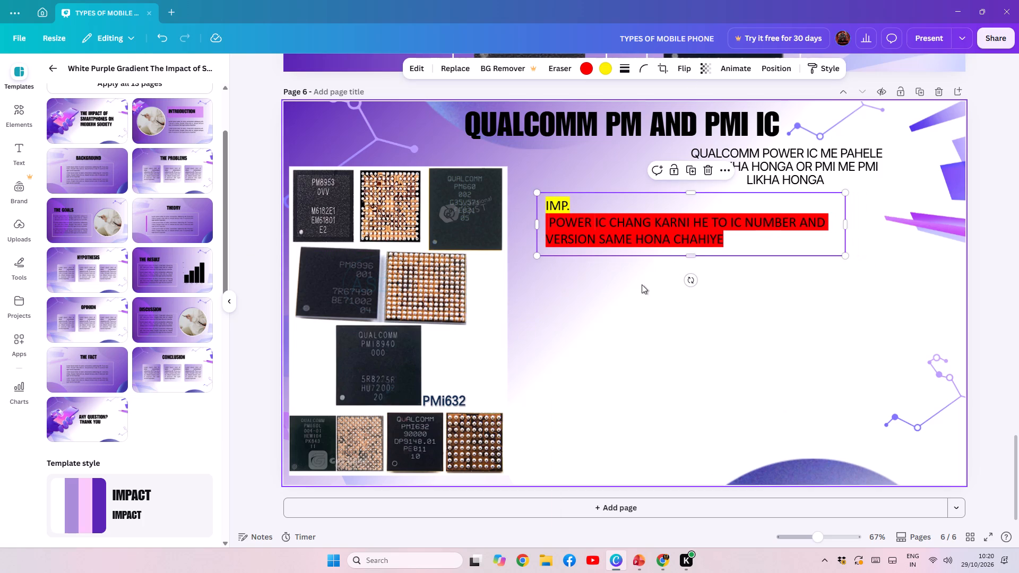
{"action": "left_click", "coordinate": [603, 312]}
Copy PowerPoint's yellow QUALCOMM PMI ME TOTAL 3 GENERATION AAE HE box onto Canva's page 6.
{"action": "left_click", "coordinate": [633, 558]}
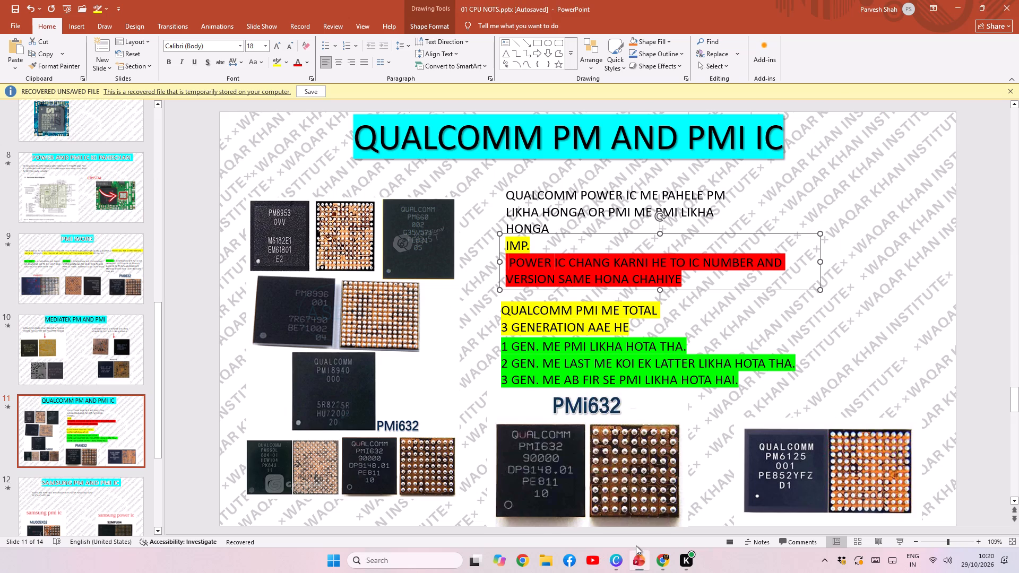
{"action": "left_click", "coordinate": [532, 308]}
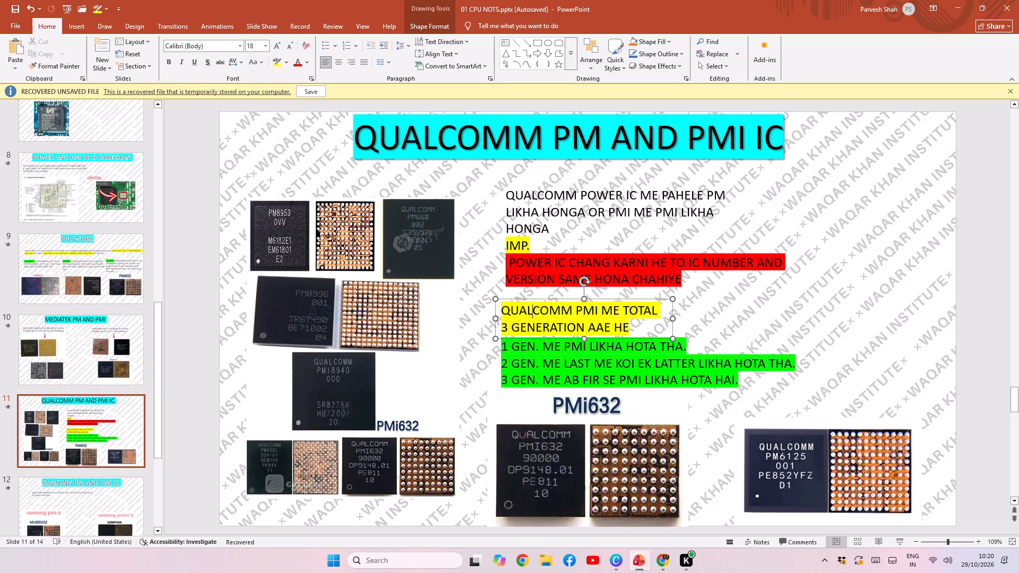
{"action": "left_click", "coordinate": [494, 313]}
{"action": "key", "text": "ctrl+c"}
{"action": "left_click", "coordinate": [617, 559]}
{"action": "key", "text": "ctrl+v"}
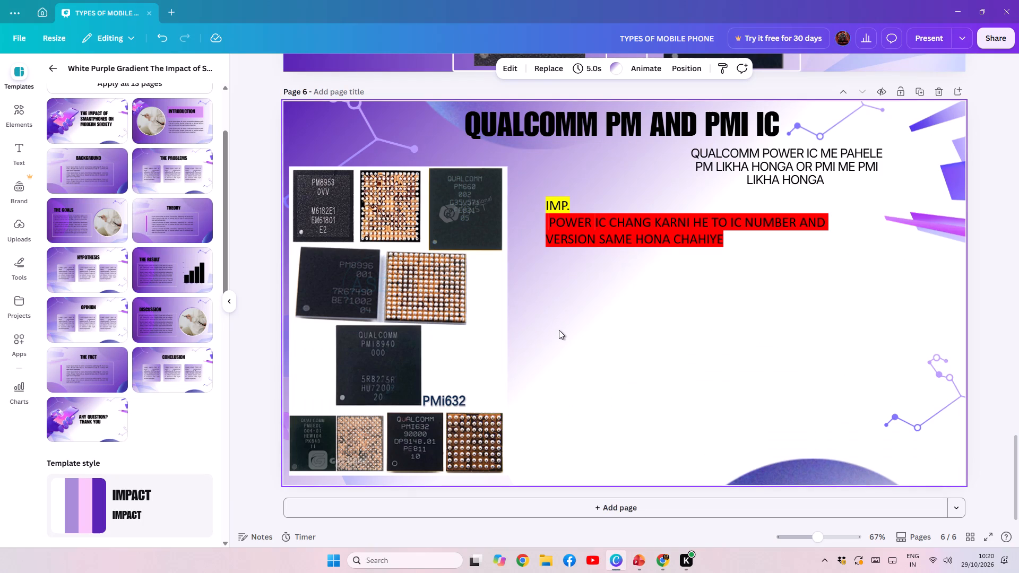
Shrink the pasted QUALCOMM PMI ME TOTAL box and place it directly below the IMP. box, roughly aligned with its left edge.
{"action": "left_click_drag", "start_coordinate": [587, 303], "coordinate": [673, 314]}
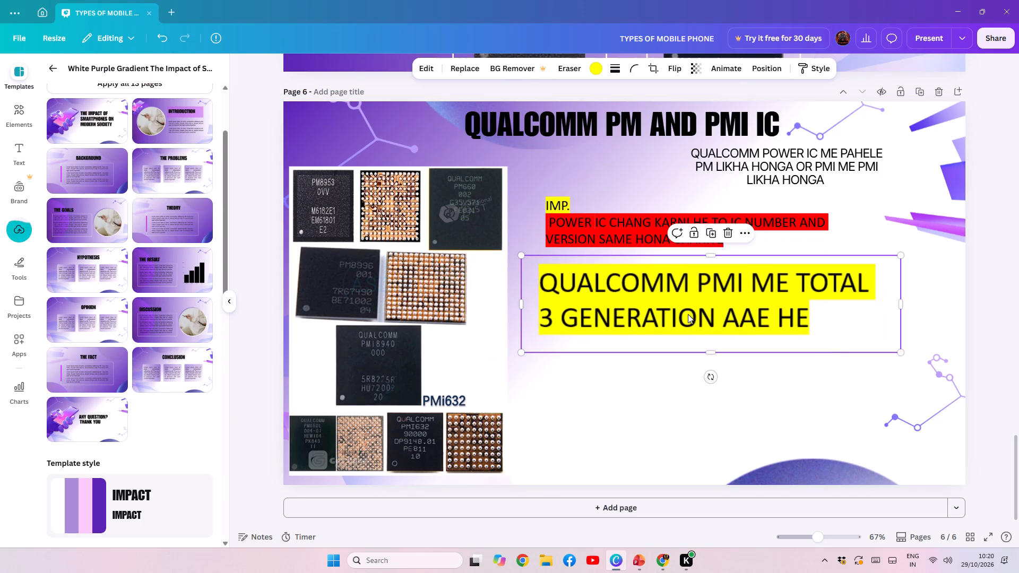
{"action": "left_click_drag", "start_coordinate": [901, 352], "coordinate": [779, 298]}
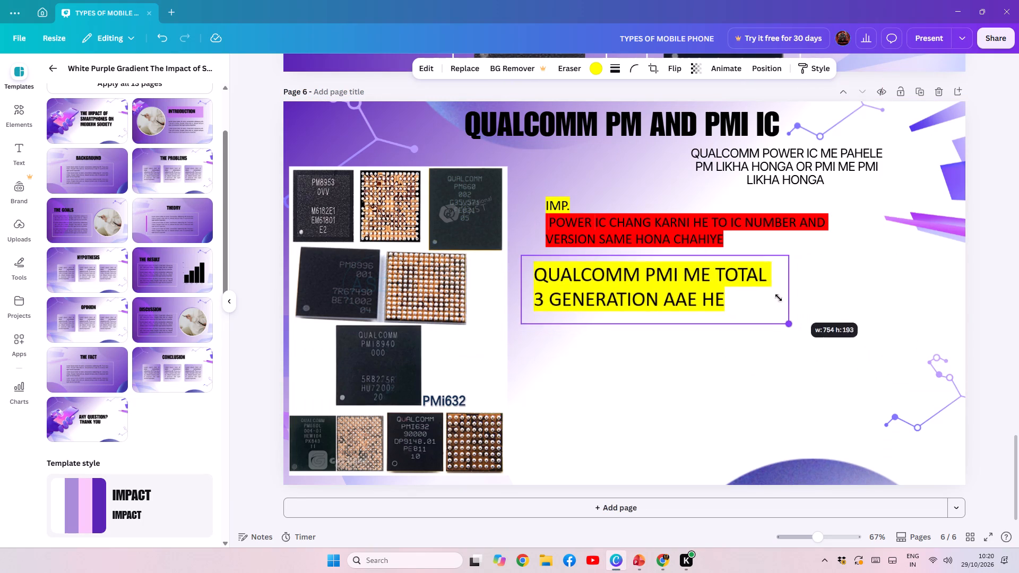
{"action": "left_click_drag", "start_coordinate": [779, 298], "coordinate": [737, 292]}
{"action": "left_click_drag", "start_coordinate": [598, 280], "coordinate": [615, 278]}
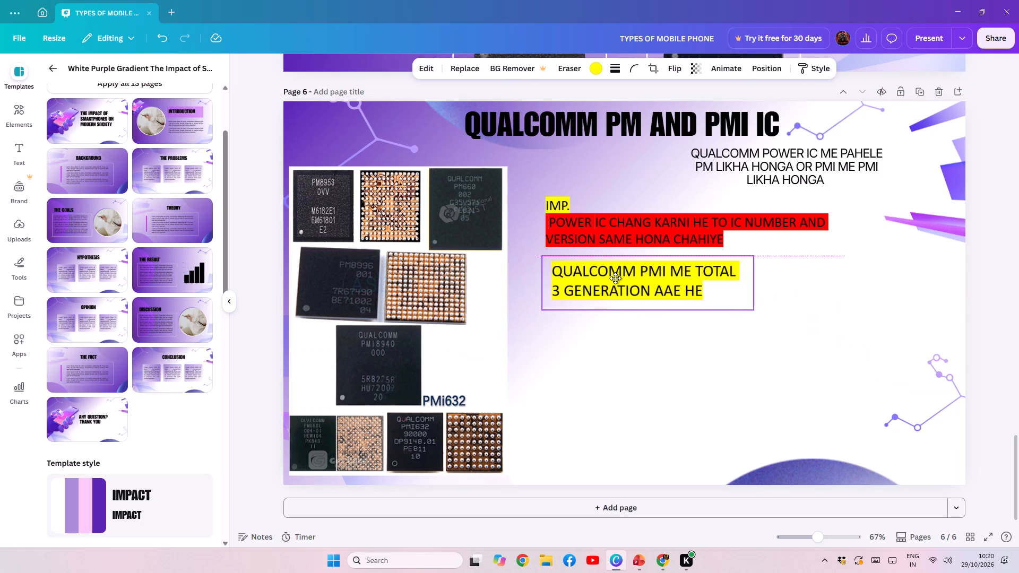
Shrink the QUALCOMM PMI ME TOTAL box slightly more and line up its text with the left edge of the IMP. text.
{"action": "left_click_drag", "start_coordinate": [615, 278], "coordinate": [613, 279]}
{"action": "left_click_drag", "start_coordinate": [745, 314], "coordinate": [729, 309]}
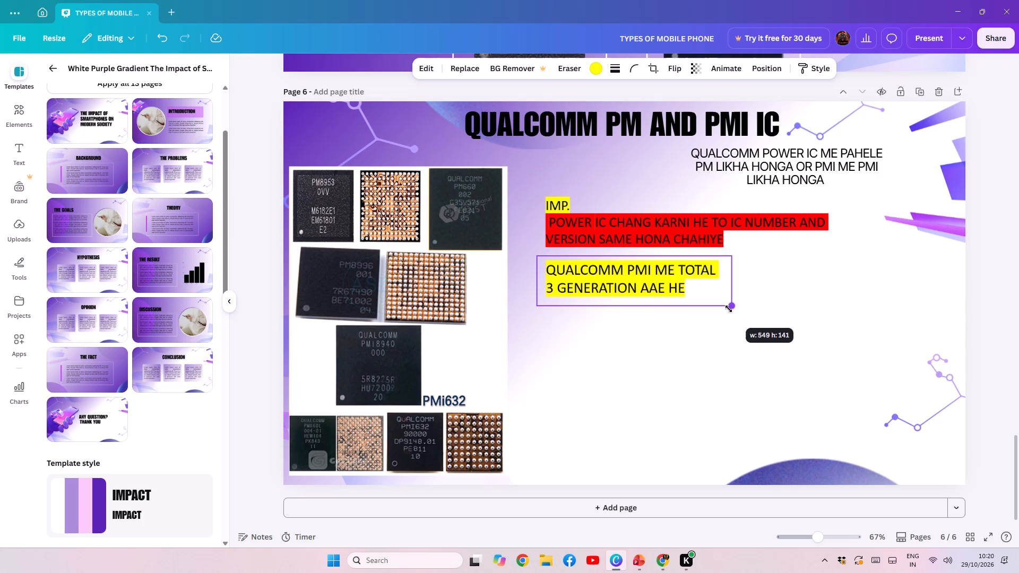
{"action": "left_click_drag", "start_coordinate": [729, 309], "coordinate": [723, 309]}
{"action": "left_click", "coordinate": [727, 280]}
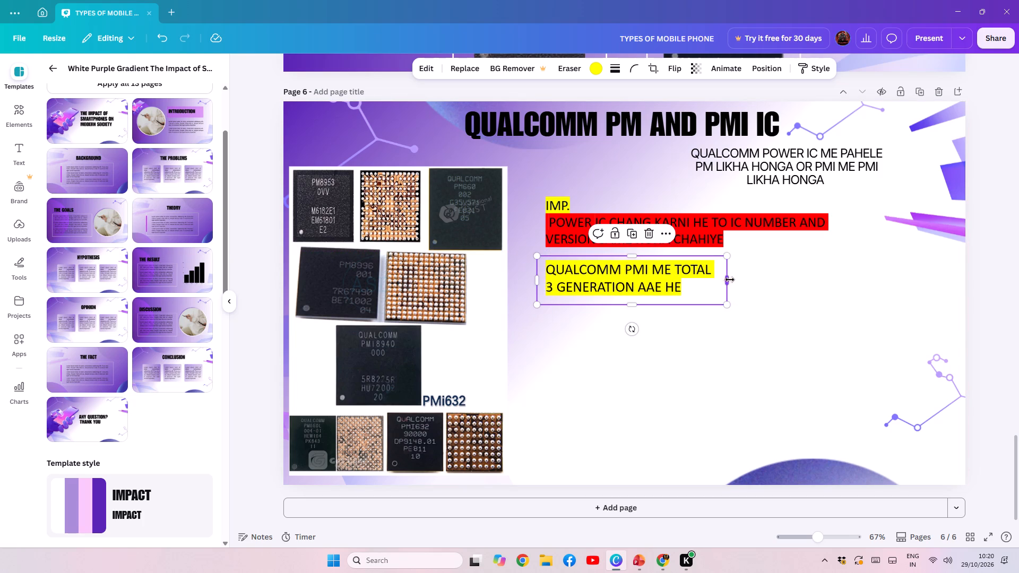
{"action": "left_click", "coordinate": [632, 289]}
{"action": "left_click_drag", "start_coordinate": [631, 289], "coordinate": [628, 281]}
Copy PowerPoint's green text box listing 1 GEN., 2 GEN. and 3 GEN. onto Canva's page 6.
{"action": "left_click", "coordinate": [635, 563]}
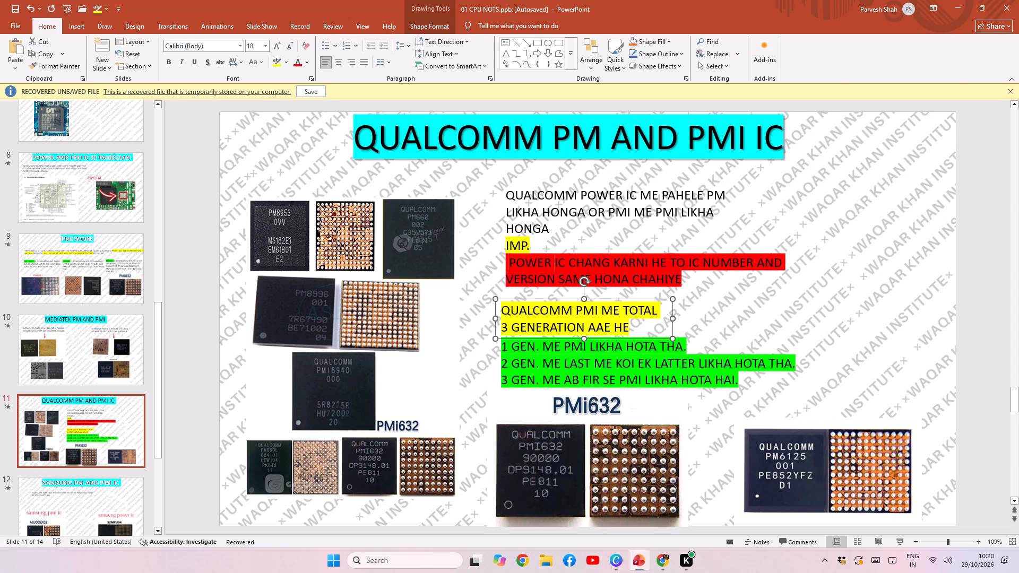
{"action": "left_click", "coordinate": [527, 370]}
{"action": "left_click", "coordinate": [509, 364]}
{"action": "left_click", "coordinate": [516, 388]}
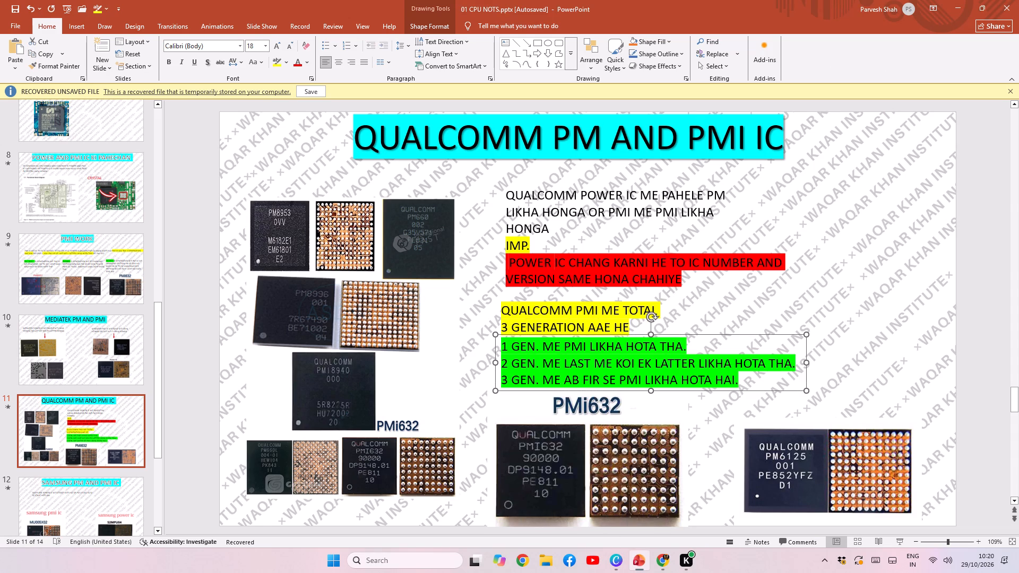
{"action": "key", "text": "ctrl+c"}
{"action": "left_click", "coordinate": [616, 570]}
{"action": "key", "text": "ctrl+v"}
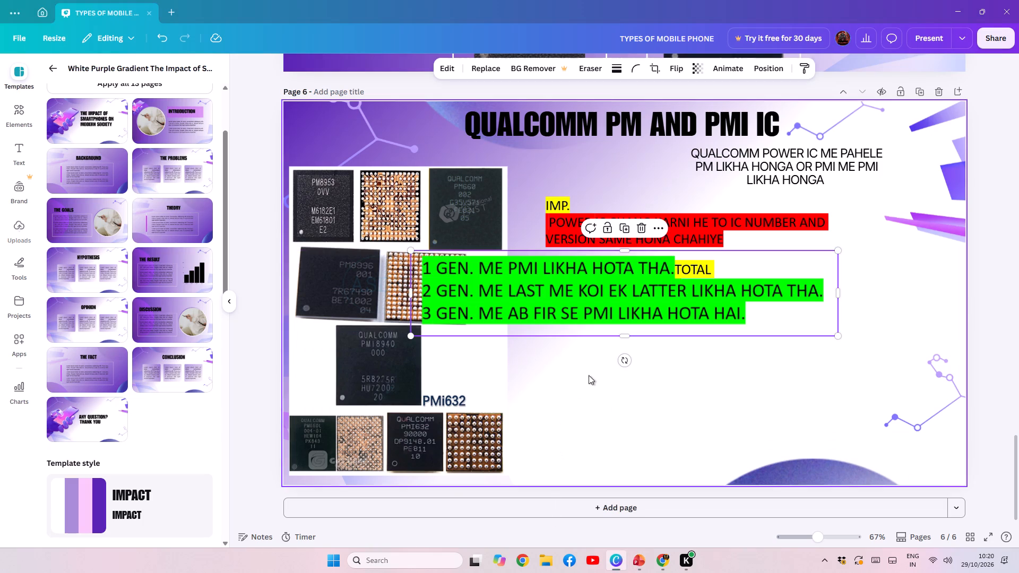
Shrink the pasted green GEN. box and place it below the QUALCOMM PMI ME TOTAL box, aligned with its left edge.
{"action": "left_click_drag", "start_coordinate": [569, 310], "coordinate": [609, 383]}
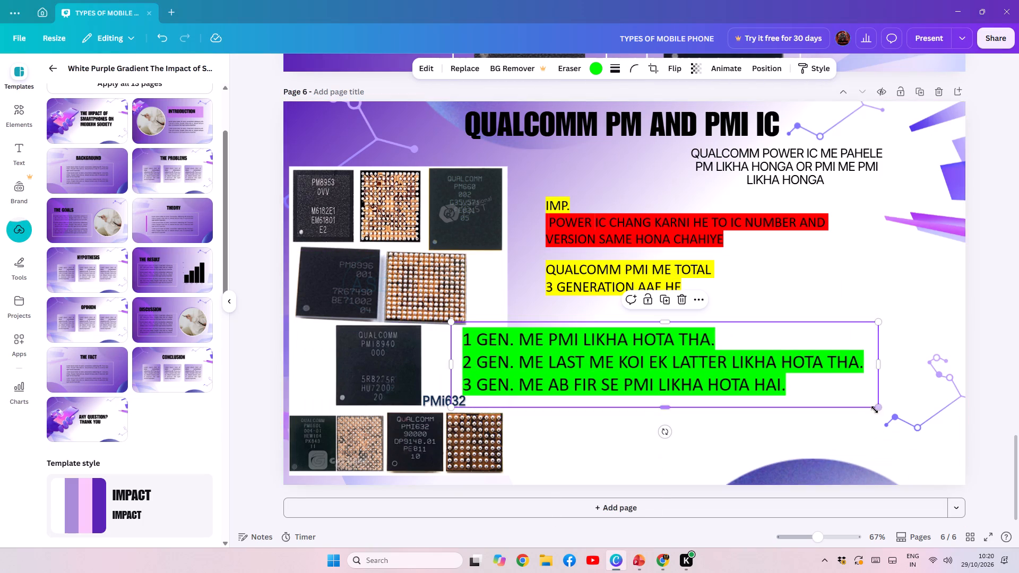
{"action": "left_click_drag", "start_coordinate": [879, 407], "coordinate": [713, 362]}
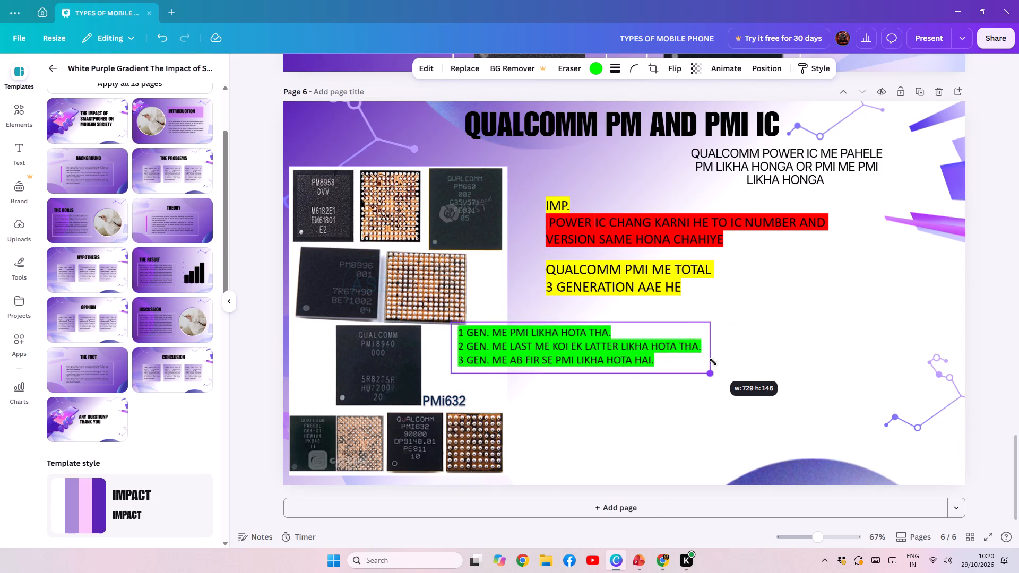
{"action": "left_click_drag", "start_coordinate": [713, 362], "coordinate": [721, 363]}
{"action": "left_click_drag", "start_coordinate": [555, 353], "coordinate": [638, 350]}
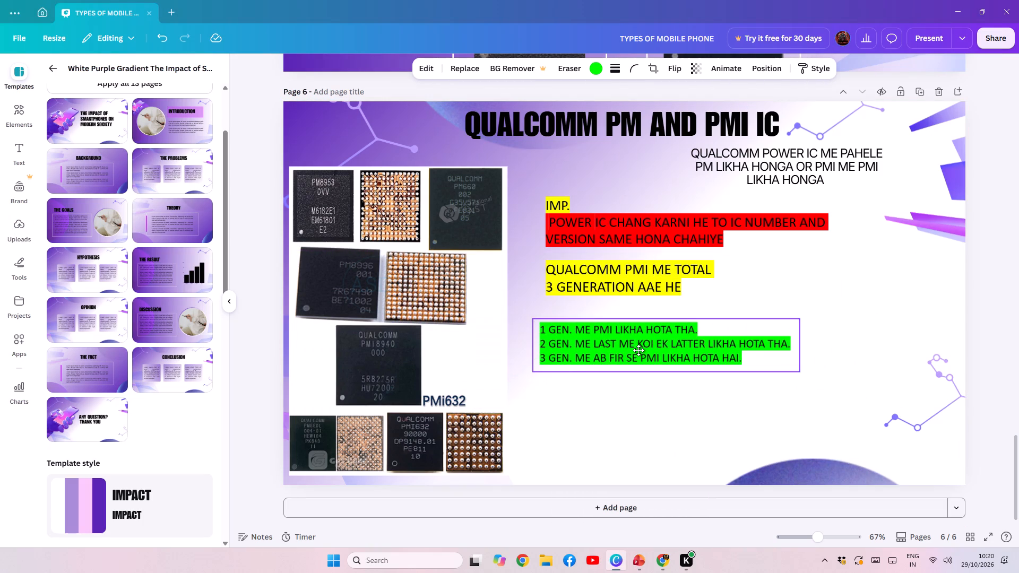
{"action": "left_click_drag", "start_coordinate": [638, 350], "coordinate": [642, 349]}
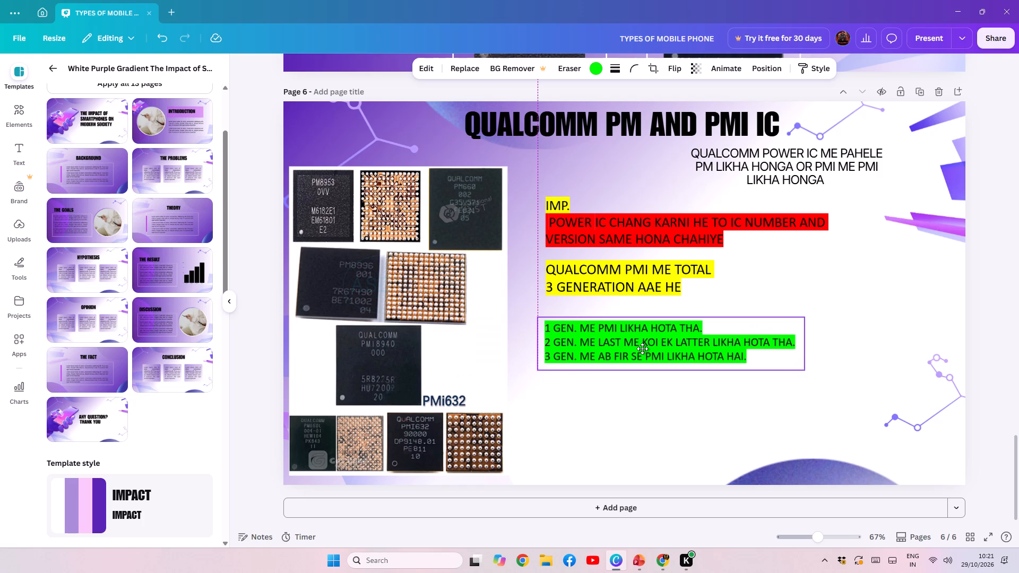
{"action": "left_click_drag", "start_coordinate": [642, 349], "coordinate": [642, 344]}
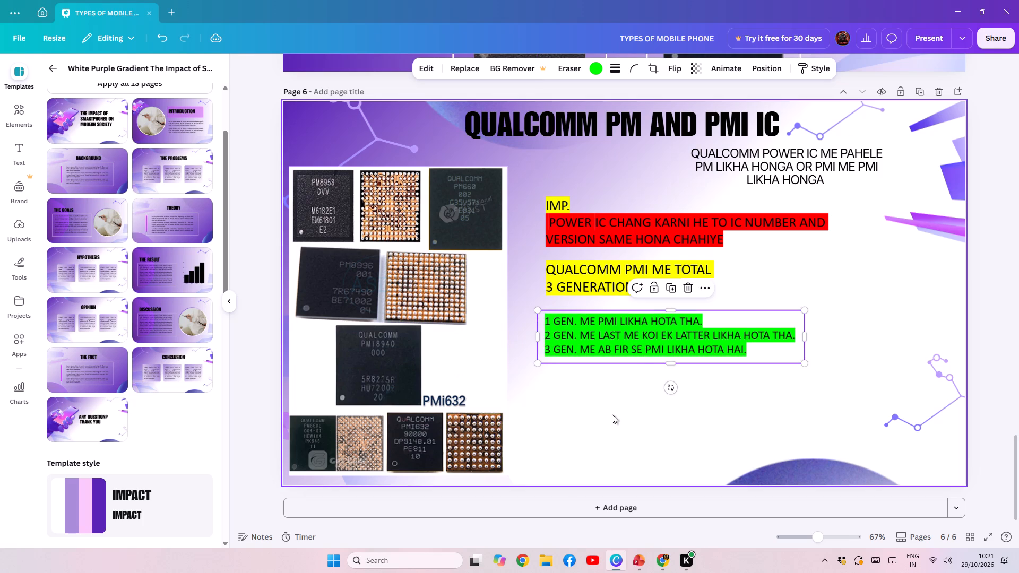
{"action": "left_click", "coordinate": [612, 414]}
Copy the large PMi632 chip picture from the PowerPoint slide onto Canva's page 6.
{"action": "left_click", "coordinate": [634, 558]}
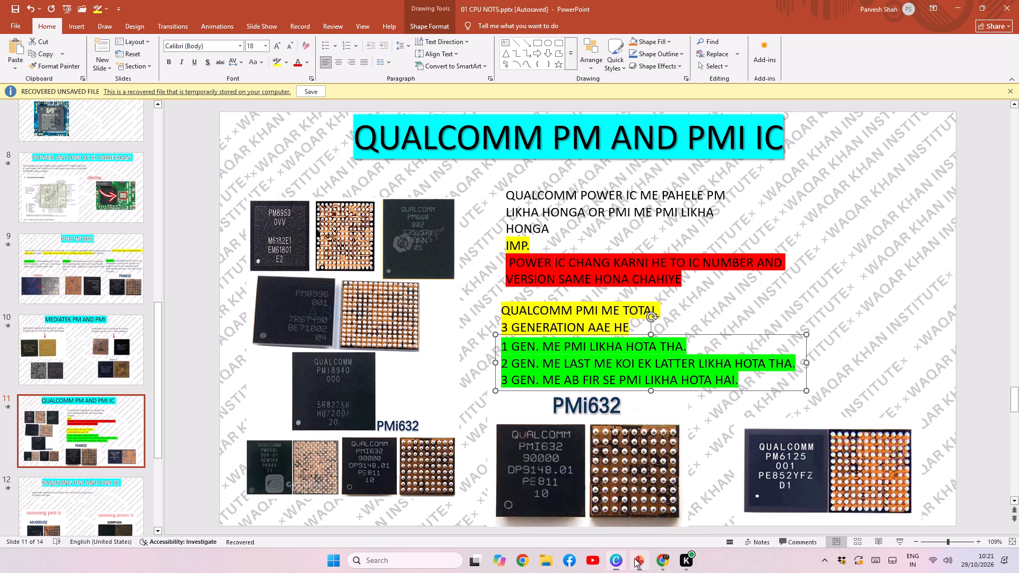
{"action": "left_click", "coordinate": [545, 466]}
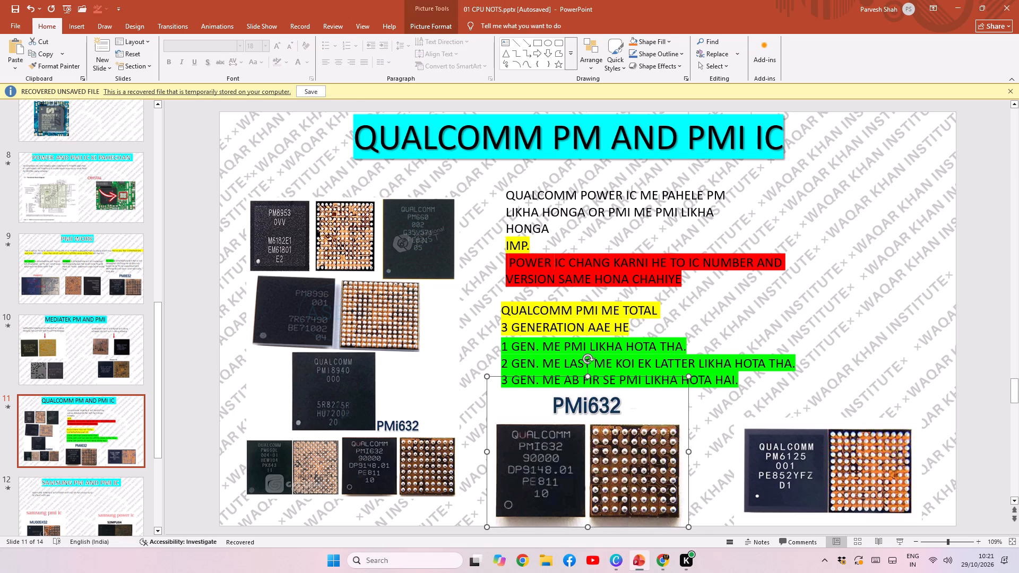
{"action": "key", "text": "ctrl+c"}
{"action": "left_click", "coordinate": [623, 565]}
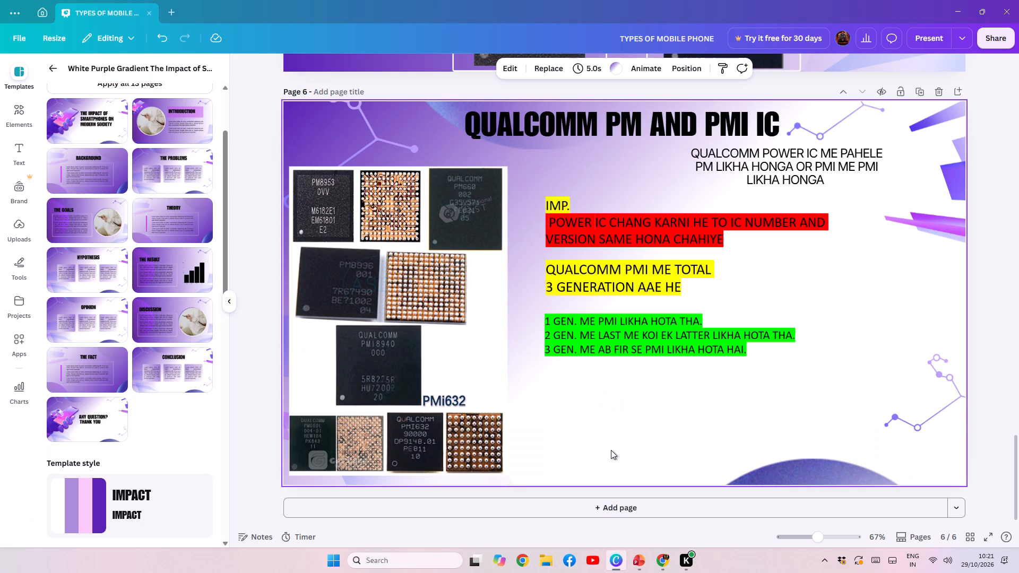
{"action": "key", "text": "ctrl+v"}
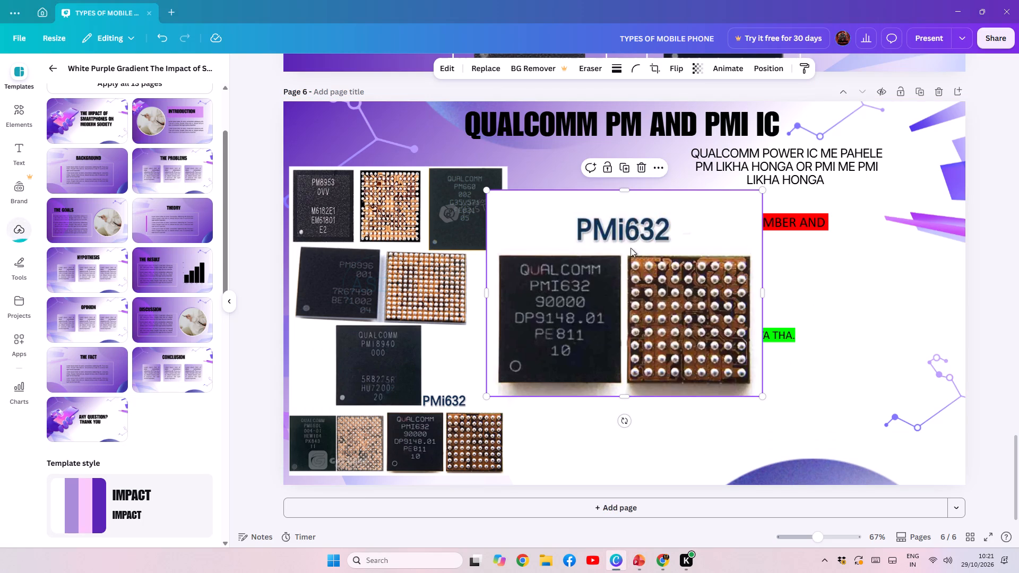
Crop the PMi632 heading off the pasted picture, shrink it, and place it below the green text, beside the chip collage.
{"action": "left_click_drag", "start_coordinate": [633, 277], "coordinate": [635, 350]}
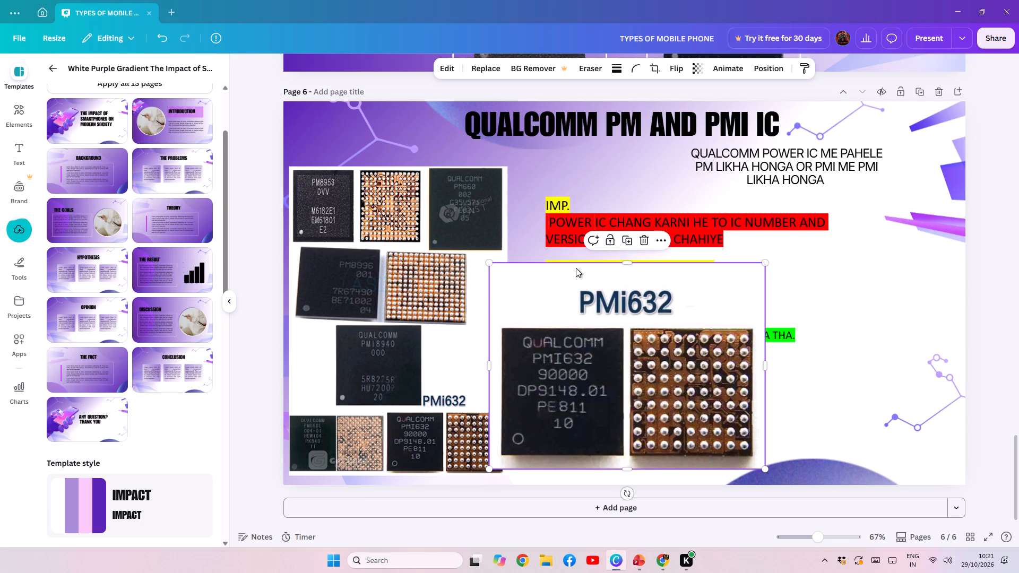
{"action": "left_click_drag", "start_coordinate": [628, 264], "coordinate": [627, 320]}
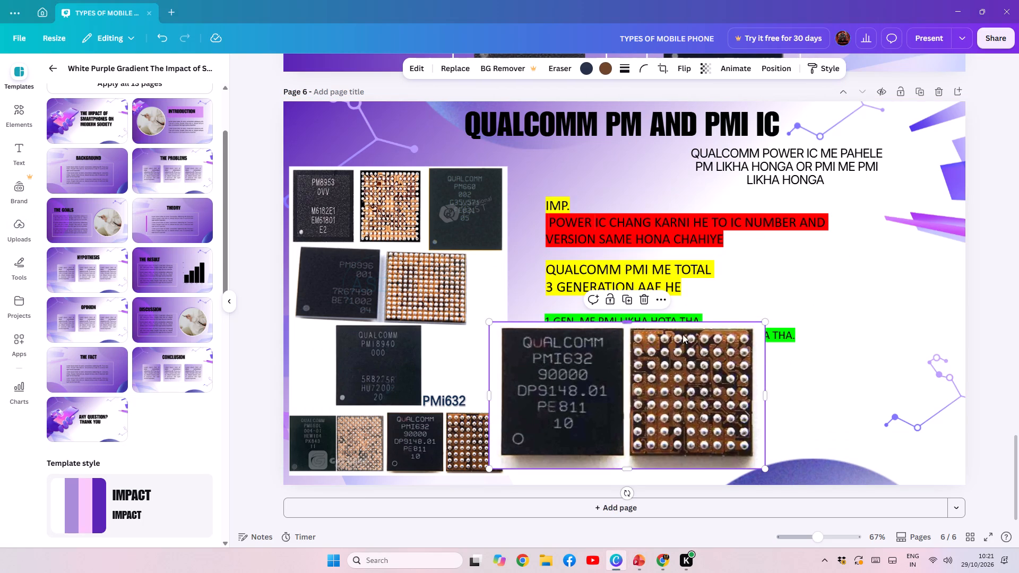
{"action": "left_click_drag", "start_coordinate": [763, 324], "coordinate": [709, 360]}
{"action": "left_click_drag", "start_coordinate": [611, 389], "coordinate": [627, 412]}
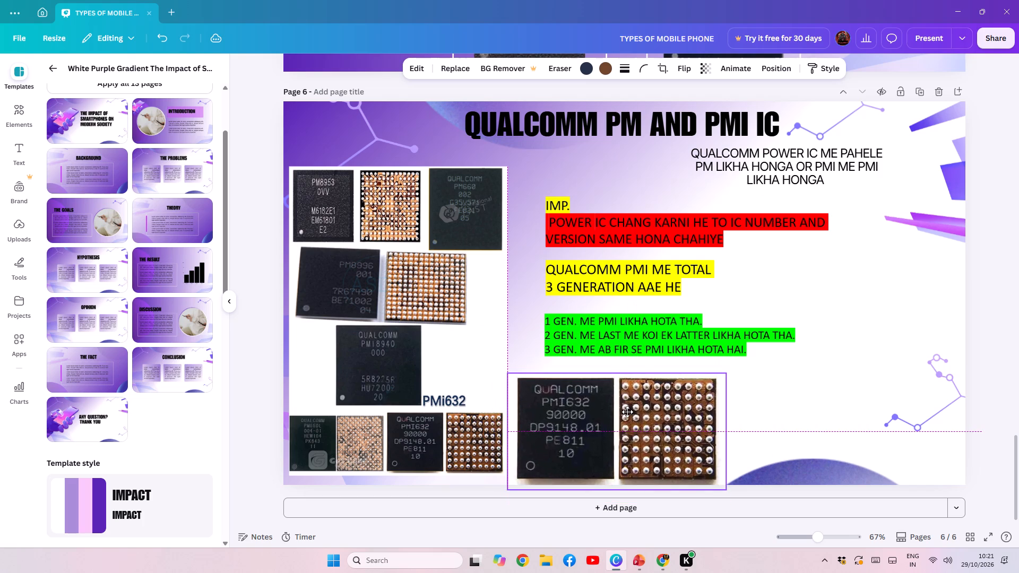
{"action": "left_click_drag", "start_coordinate": [627, 412], "coordinate": [627, 413]}
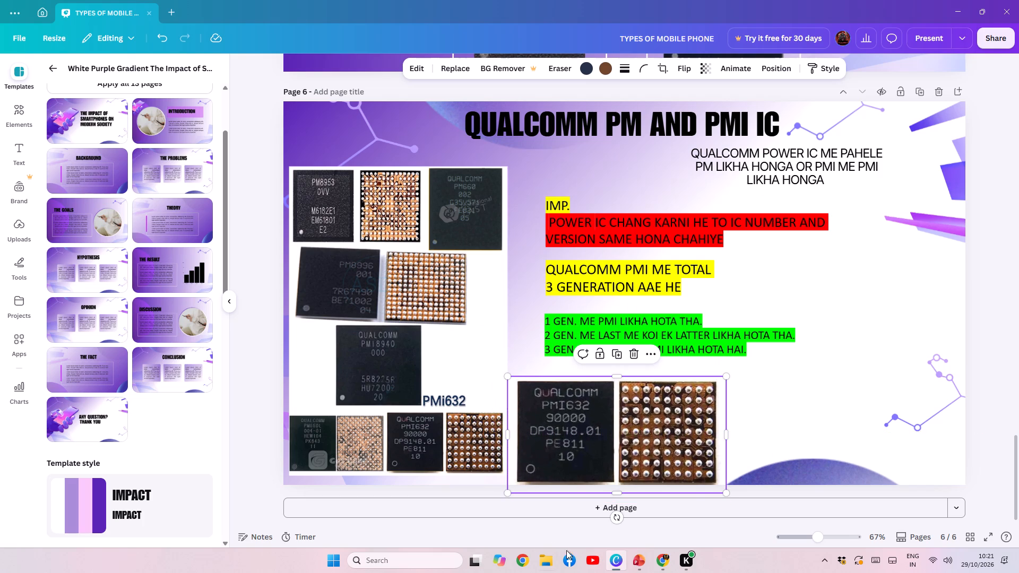
Copy the QUALCOMM PM6125 chip picture from the PowerPoint slide onto Canva's page 6.
{"action": "left_click", "coordinate": [645, 558]}
{"action": "left_click", "coordinate": [765, 477]}
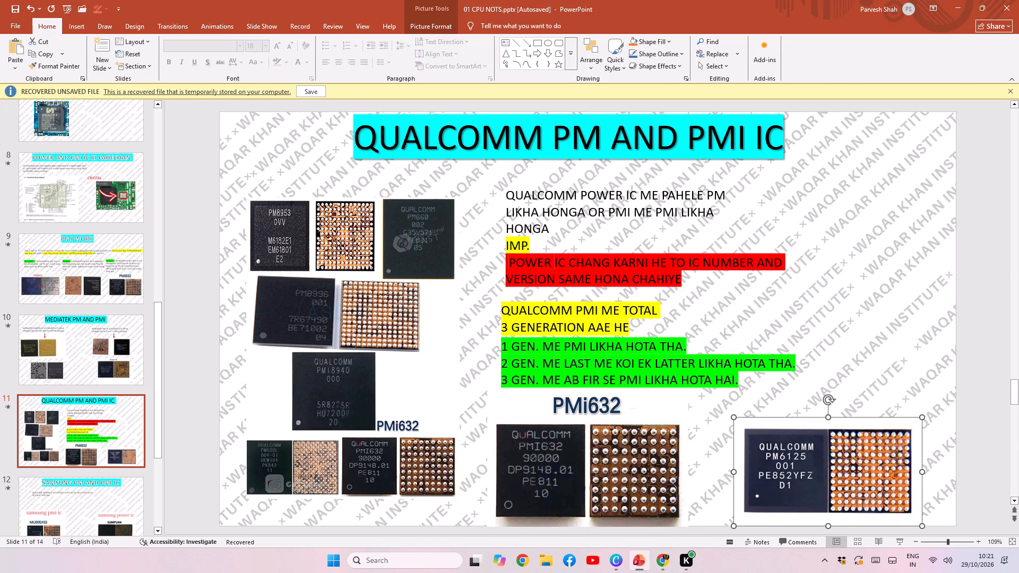
{"action": "key", "text": "ctrl+c"}
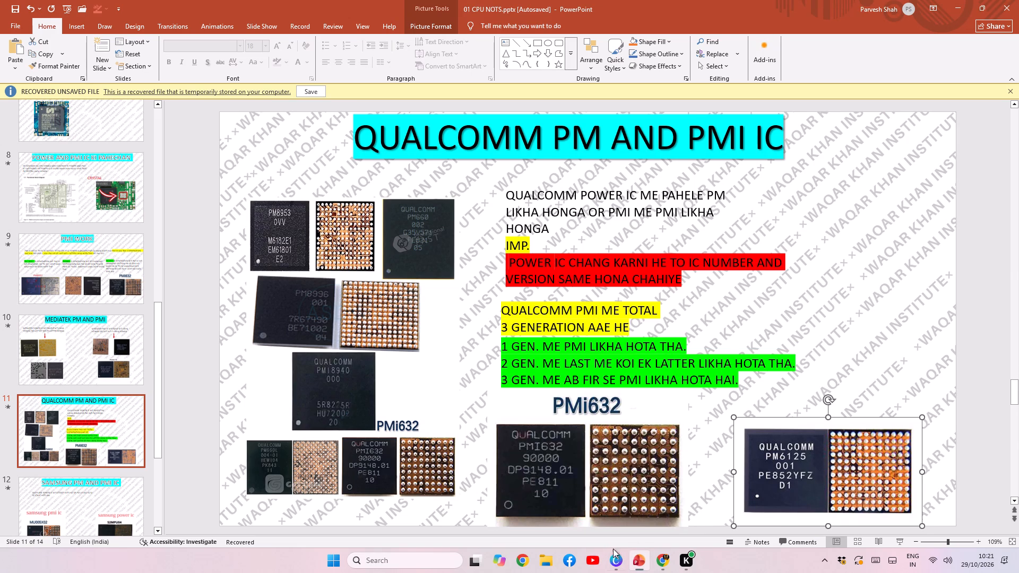
{"action": "left_click", "coordinate": [612, 558]}
{"action": "key", "text": "ctrl+v"}
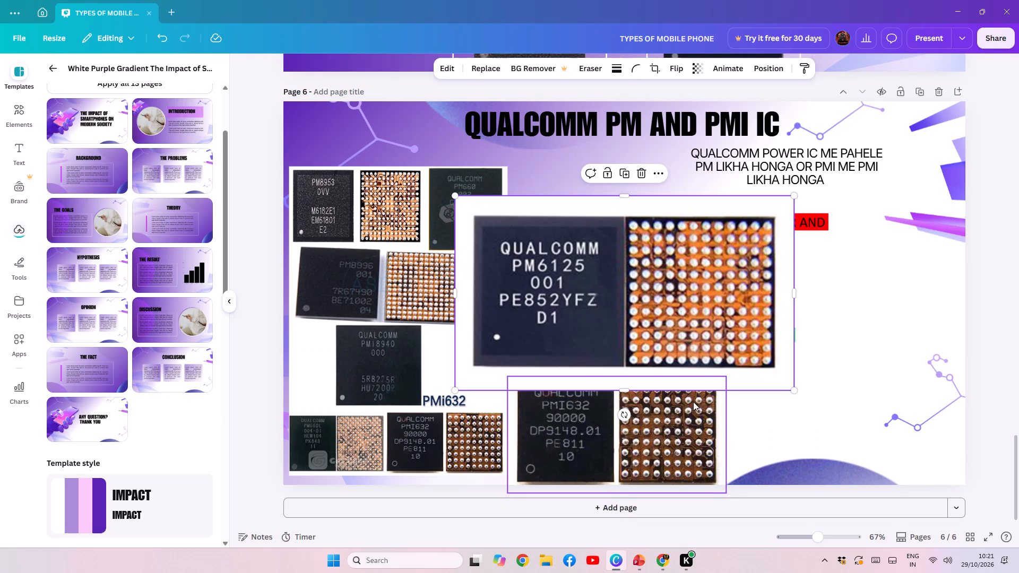
Crop the white margins off all four sides of the pasted PM6125 chip picture.
{"action": "left_click_drag", "start_coordinate": [612, 283], "coordinate": [663, 319]}
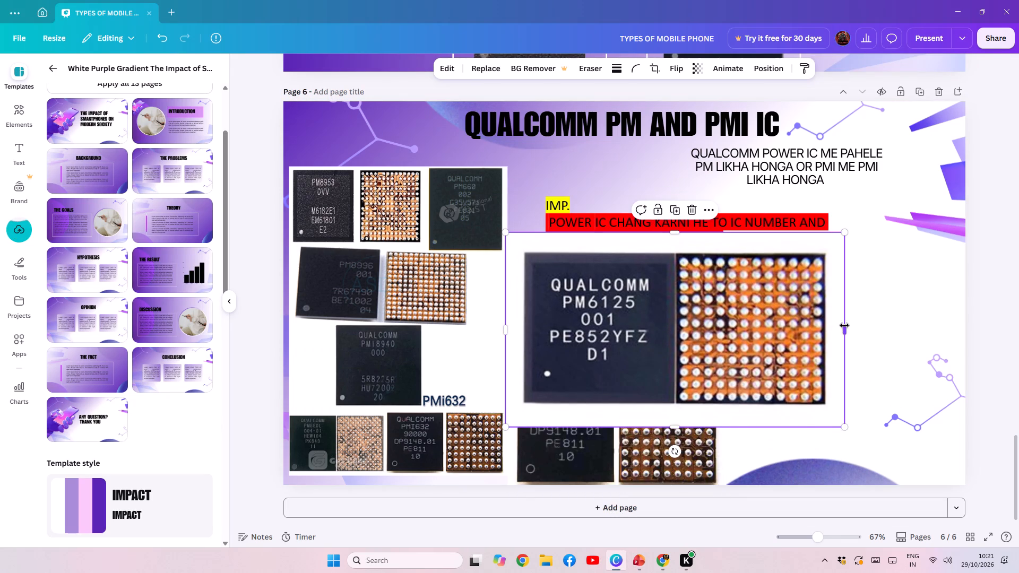
{"action": "left_click_drag", "start_coordinate": [843, 326], "coordinate": [823, 327]}
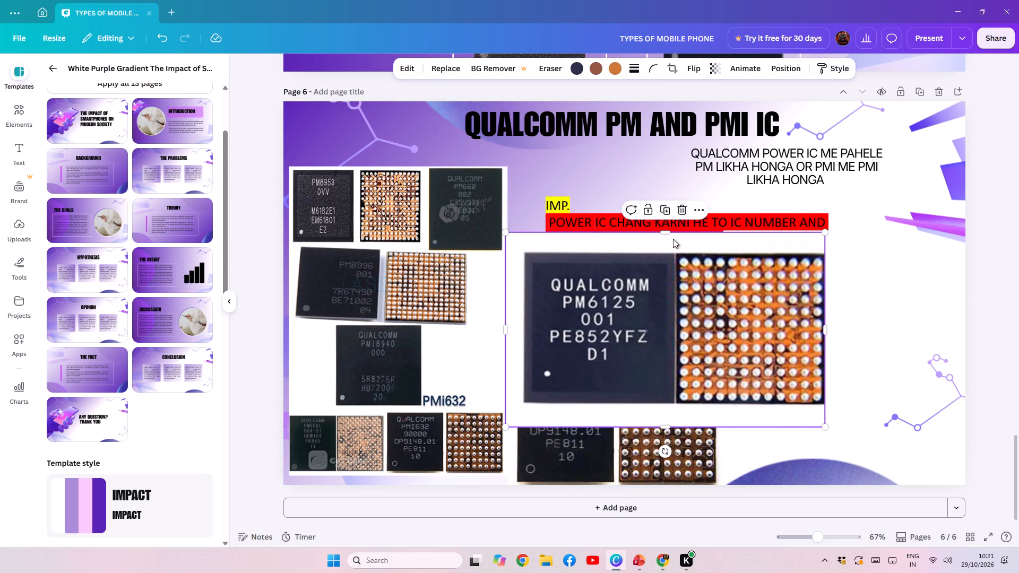
{"action": "left_click_drag", "start_coordinate": [667, 235], "coordinate": [671, 254]}
{"action": "left_click_drag", "start_coordinate": [504, 338], "coordinate": [521, 340]}
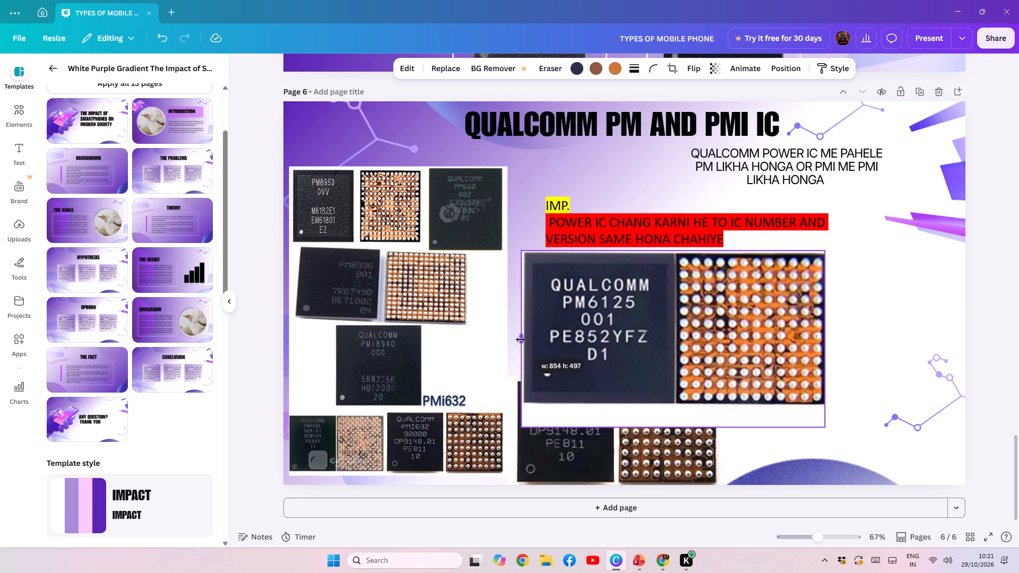
{"action": "left_click_drag", "start_coordinate": [521, 340], "coordinate": [522, 340]}
{"action": "left_click_drag", "start_coordinate": [676, 428], "coordinate": [679, 411]}
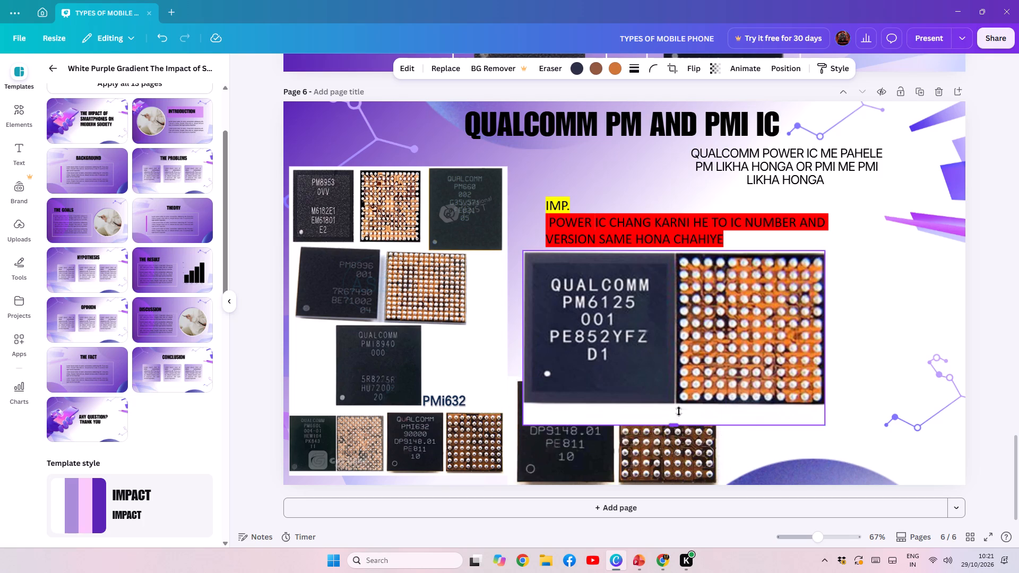
{"action": "left_click_drag", "start_coordinate": [679, 411], "coordinate": [678, 405]}
Shrink the PM6125 picture to about the PMI632 chips' height and place it to their right along the page's bottom edge.
{"action": "left_click_drag", "start_coordinate": [679, 338], "coordinate": [795, 401]}
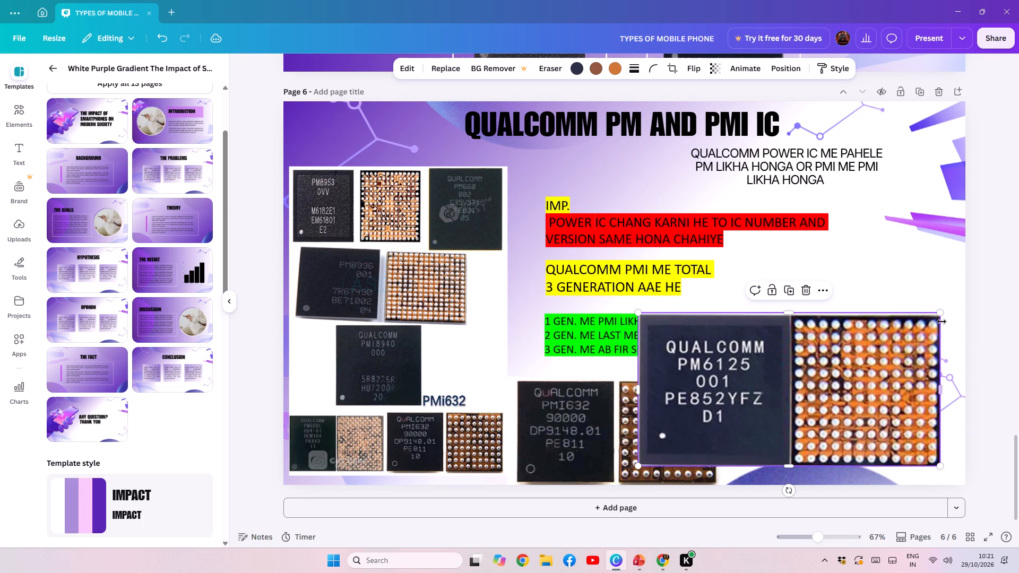
{"action": "left_click_drag", "start_coordinate": [941, 312], "coordinate": [882, 371]}
{"action": "left_click_drag", "start_coordinate": [760, 415], "coordinate": [843, 444]}
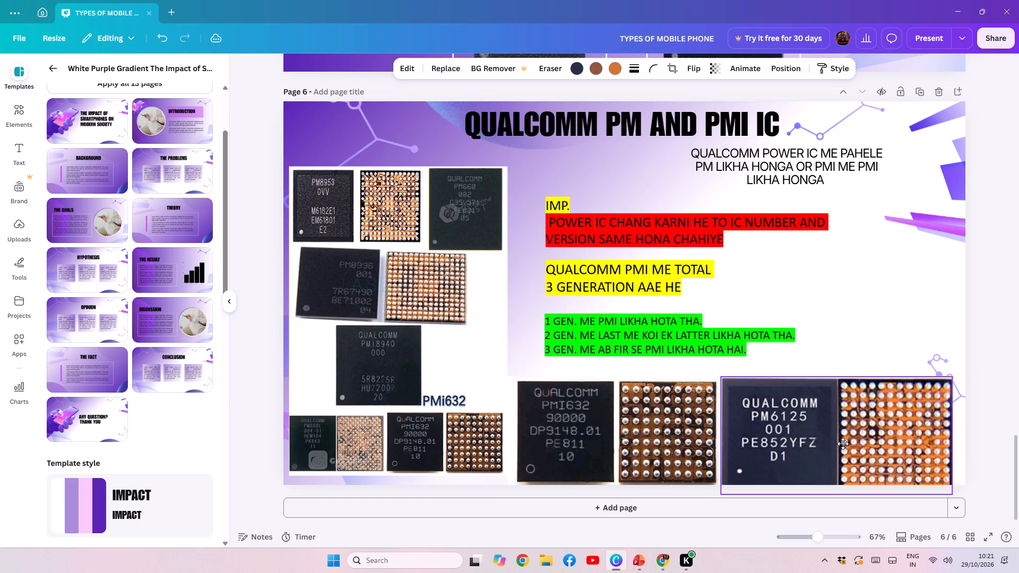
{"action": "left_click_drag", "start_coordinate": [843, 444], "coordinate": [853, 441]}
{"action": "left_click_drag", "start_coordinate": [845, 441], "coordinate": [834, 435]}
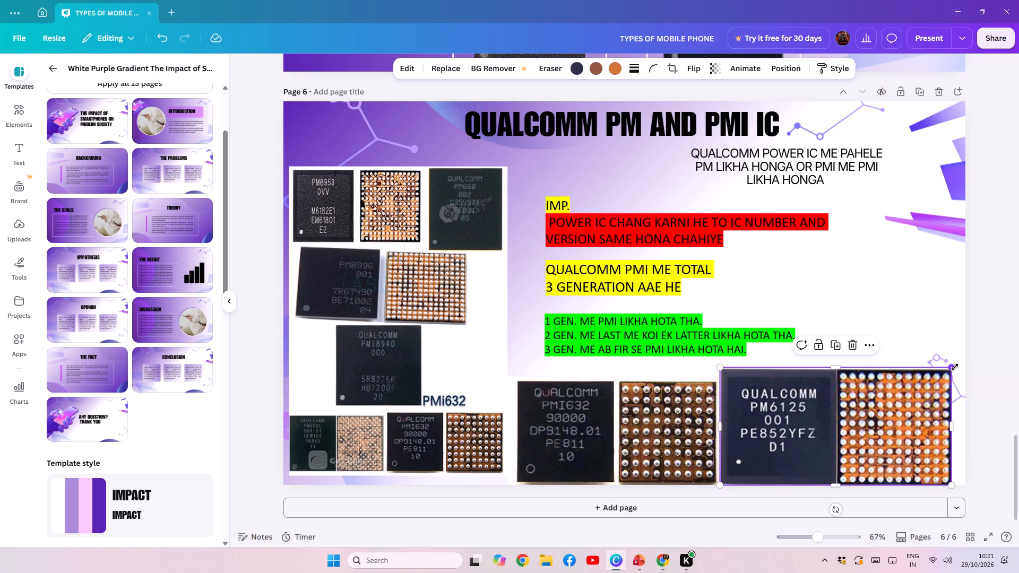
{"action": "left_click_drag", "start_coordinate": [954, 368], "coordinate": [935, 395]}
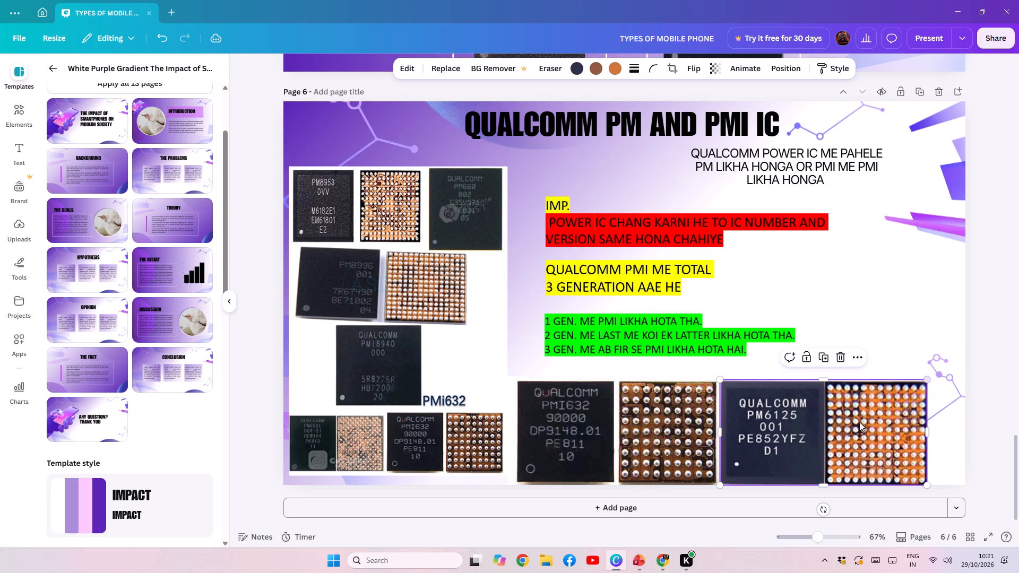
{"action": "left_click_drag", "start_coordinate": [850, 438], "coordinate": [868, 438]}
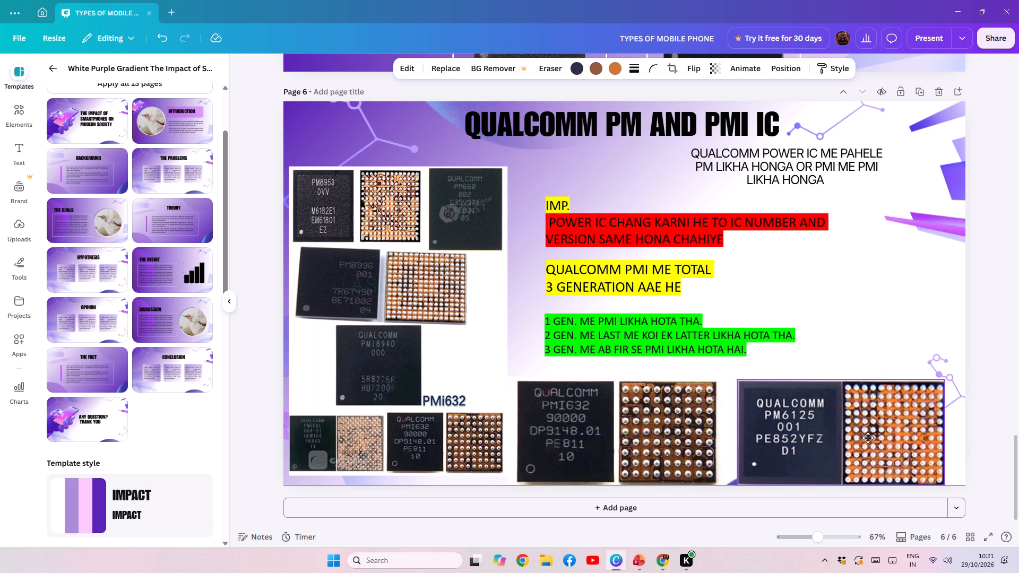
{"action": "left_click_drag", "start_coordinate": [868, 438], "coordinate": [867, 438]}
Move the purple shard decoration at page 6's upper right further left into the page.
{"action": "left_click", "coordinate": [885, 298]}
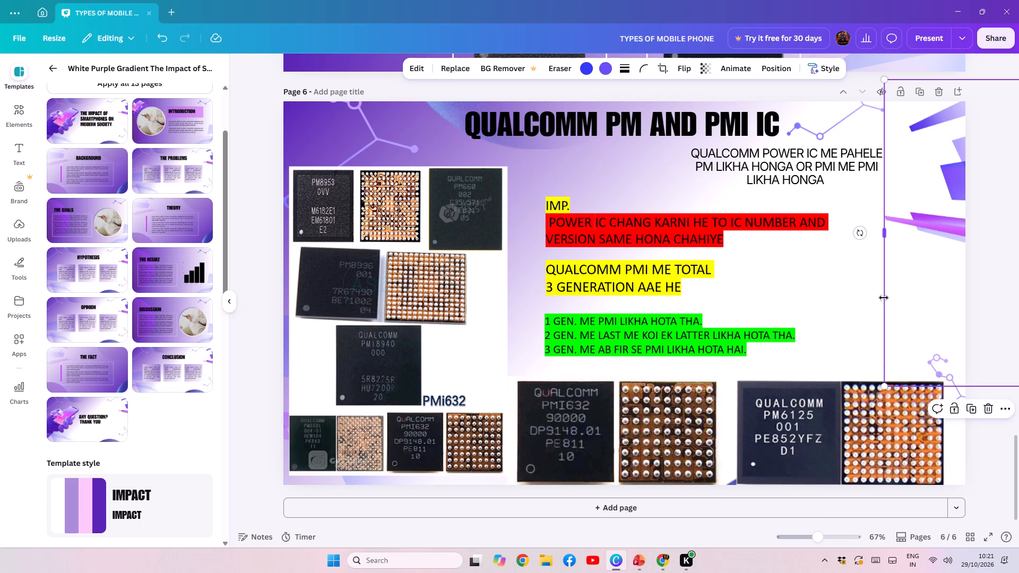
{"action": "left_click", "coordinate": [806, 285]}
{"action": "left_click_drag", "start_coordinate": [951, 204], "coordinate": [910, 198]}
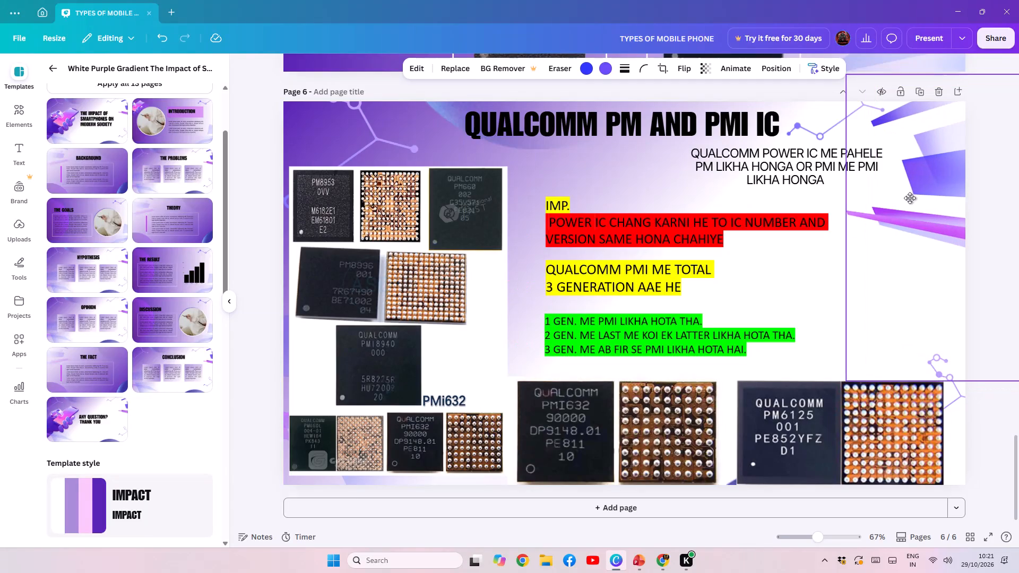
{"action": "left_click_drag", "start_coordinate": [910, 198], "coordinate": [904, 198]}
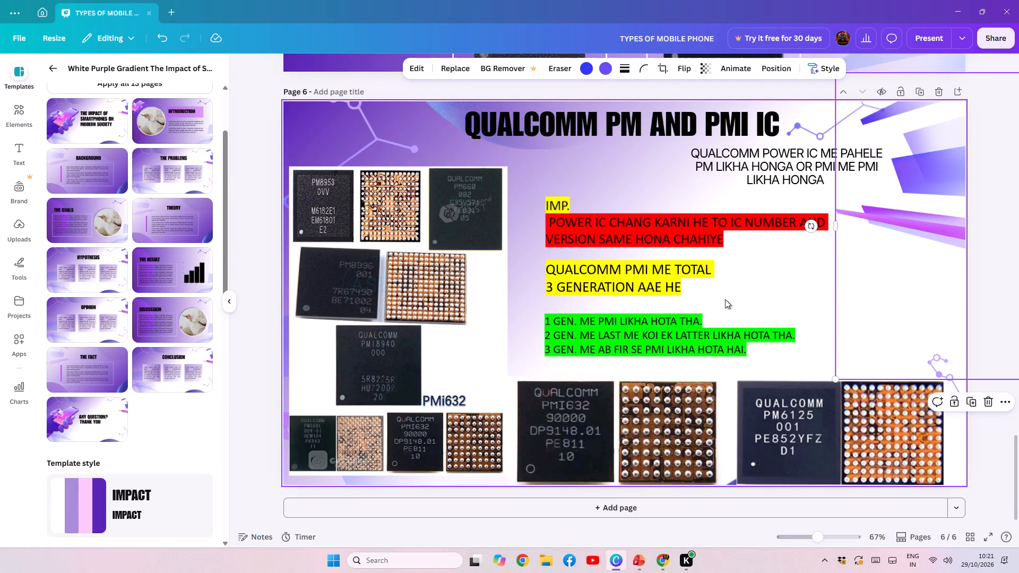
Shift the molecule-line decoration at page 6's upper-left corner slightly right, above the chip pictures.
{"action": "left_click", "coordinate": [778, 295]}
{"action": "left_click_drag", "start_coordinate": [372, 128], "coordinate": [393, 129]}
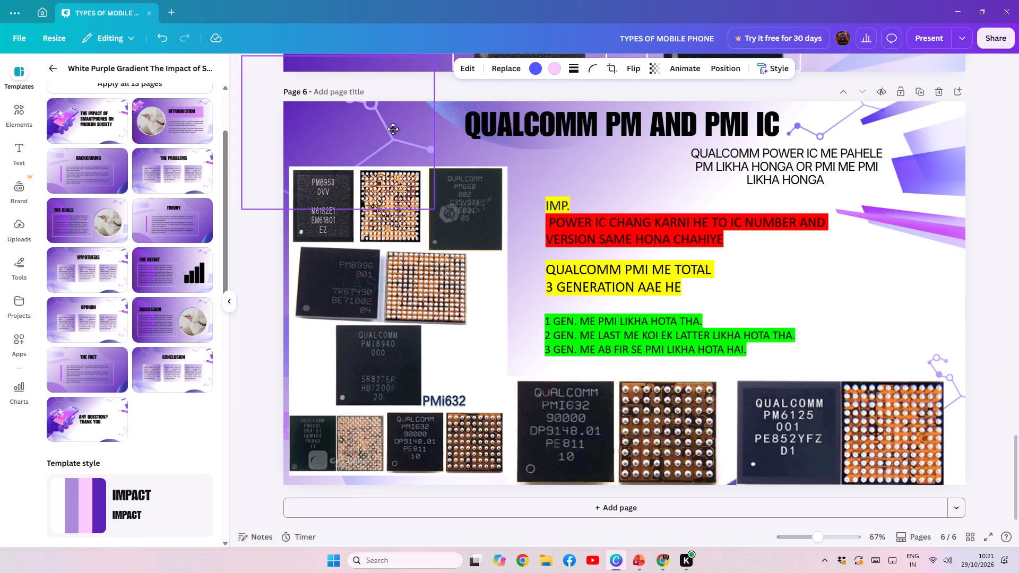
{"action": "left_click_drag", "start_coordinate": [393, 129], "coordinate": [400, 129]}
Move the blue gradient circle at page 6's top edge down behind the start of the QUALCOMM PM AND PMI IC title.
{"action": "left_click_drag", "start_coordinate": [453, 115], "coordinate": [455, 144]}
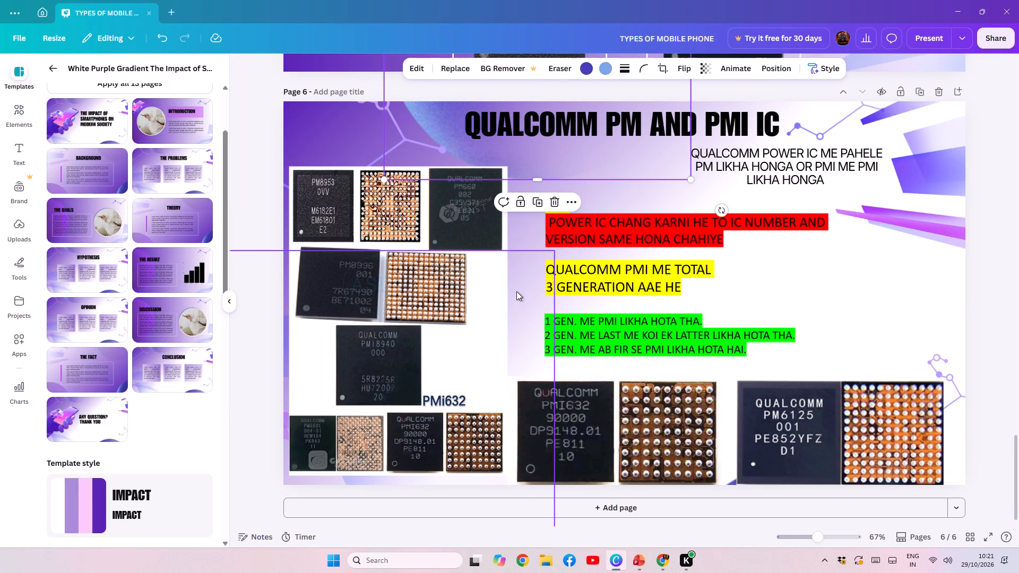
{"action": "left_click", "coordinate": [516, 291]}
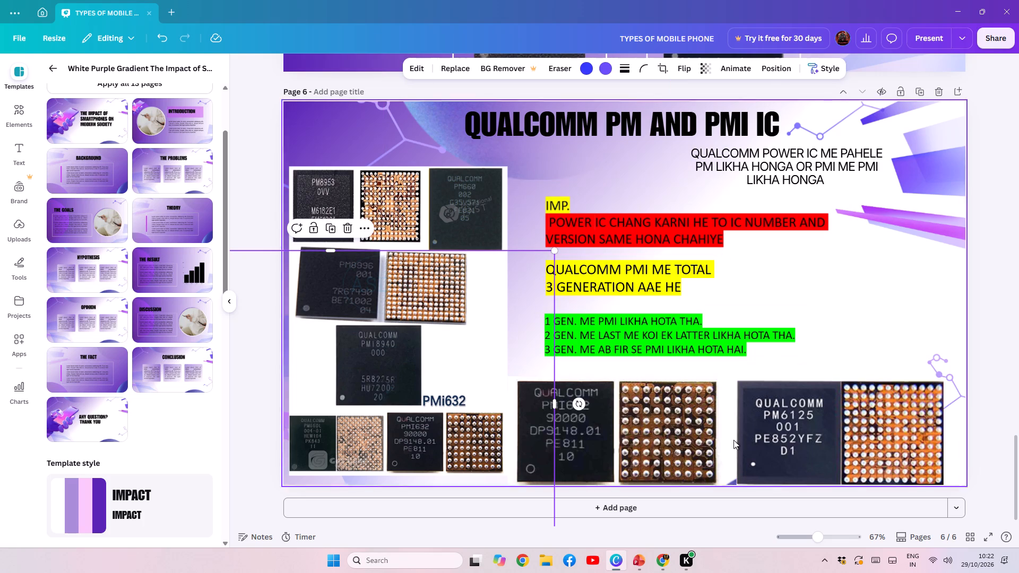
Nudge the purple shard decoration at page 6's upper right slightly left and up.
{"action": "left_click", "coordinate": [929, 363]}
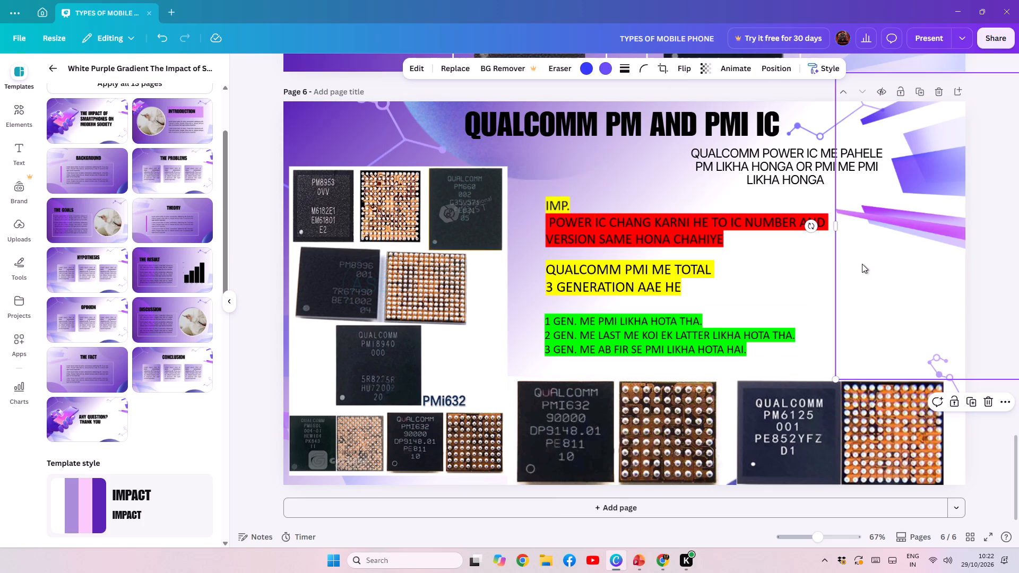
{"action": "key", "text": "Left"}
{"action": "key", "text": "Left"}
{"action": "key", "text": "Left"}
{"action": "key", "text": "Left"}
{"action": "key", "text": "Left"}
{"action": "key", "text": "Left"}
{"action": "key", "text": "Left"}
{"action": "key", "text": "Left"}
{"action": "key", "text": "Left"}
{"action": "key", "text": "Left"}
{"action": "key", "text": "Left"}
{"action": "key", "text": "Left"}
{"action": "key", "text": "Left"}
{"action": "key", "text": "Left"}
{"action": "key", "text": "Left"}
{"action": "key", "text": "Left"}
{"action": "key", "text": "Left"}
{"action": "key", "text": "Left"}
{"action": "key", "text": "Left"}
{"action": "key", "text": "Left"}
{"action": "key", "text": "Left"}
{"action": "key", "text": "Left"}
{"action": "key", "text": "Left"}
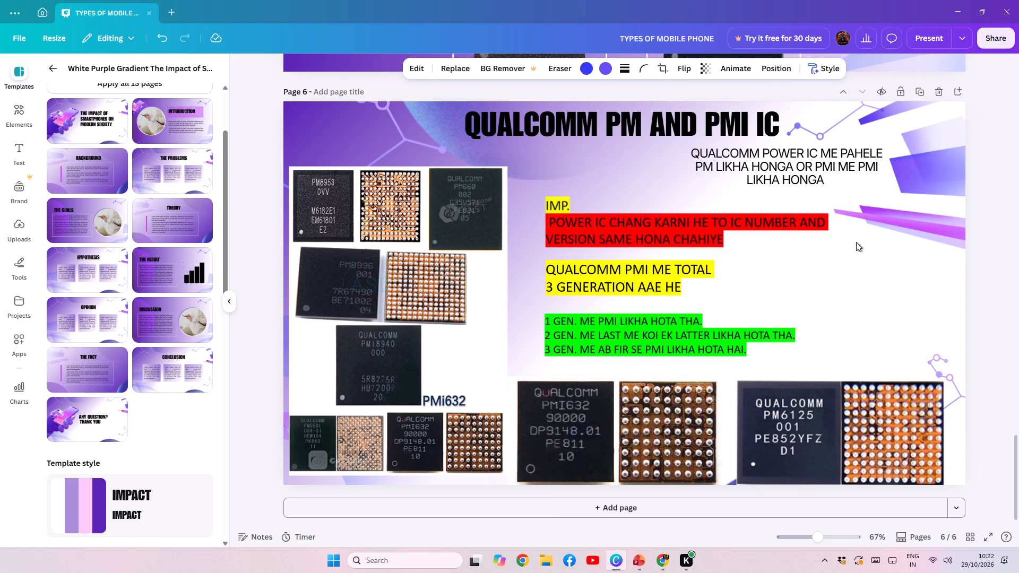
{"action": "key", "text": "Up"}
{"action": "key", "text": "Up"}
{"action": "key", "text": "Up"}
{"action": "key", "text": "Up"}
{"action": "key", "text": "Up"}
{"action": "key", "text": "Up"}
{"action": "key", "text": "Up"}
{"action": "key", "text": "Up"}
{"action": "key", "text": "Up"}
{"action": "key", "text": "Up"}
{"action": "key", "text": "Up"}
{"action": "key", "text": "Up"}
{"action": "key", "text": "Up"}
{"action": "key", "text": "Up"}
{"action": "key", "text": "Up"}
{"action": "key", "text": "Down"}
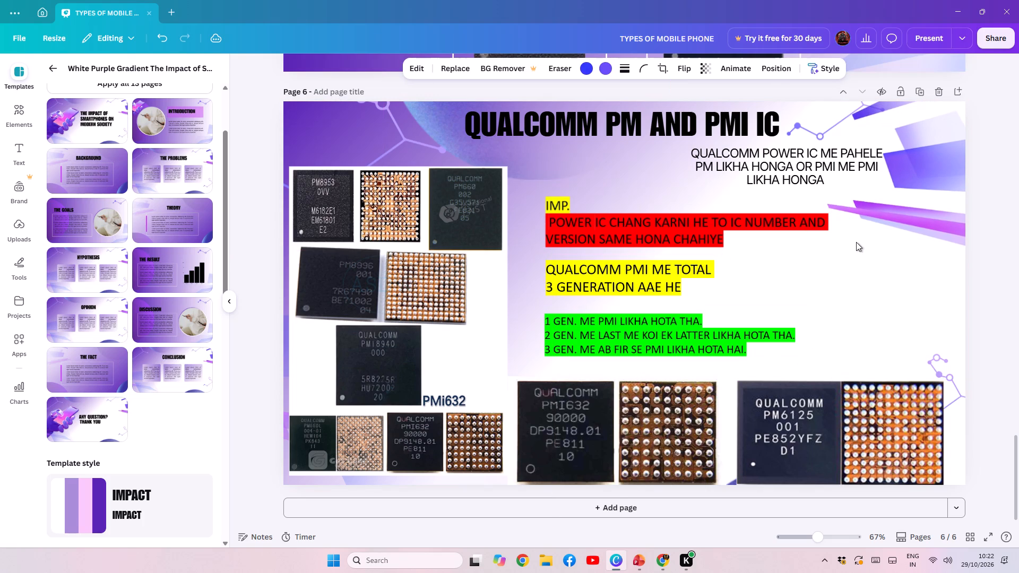
{"action": "key", "text": "Up"}
{"action": "key", "text": "Down"}
{"action": "key", "text": "Down"}
{"action": "key", "text": "Down"}
{"action": "key", "text": "Left"}
{"action": "key", "text": "Right"}
{"action": "key", "text": "Right"}
{"action": "key", "text": "Right"}
{"action": "key", "text": "Right"}
{"action": "key", "text": "Right"}
{"action": "key", "text": "Right"}
{"action": "key", "text": "Right"}
{"action": "key", "text": "Right"}
{"action": "key", "text": "Right"}
{"action": "key", "text": "Right"}
{"action": "key", "text": "Right"}
{"action": "key", "text": "Right"}
{"action": "key", "text": "Right"}
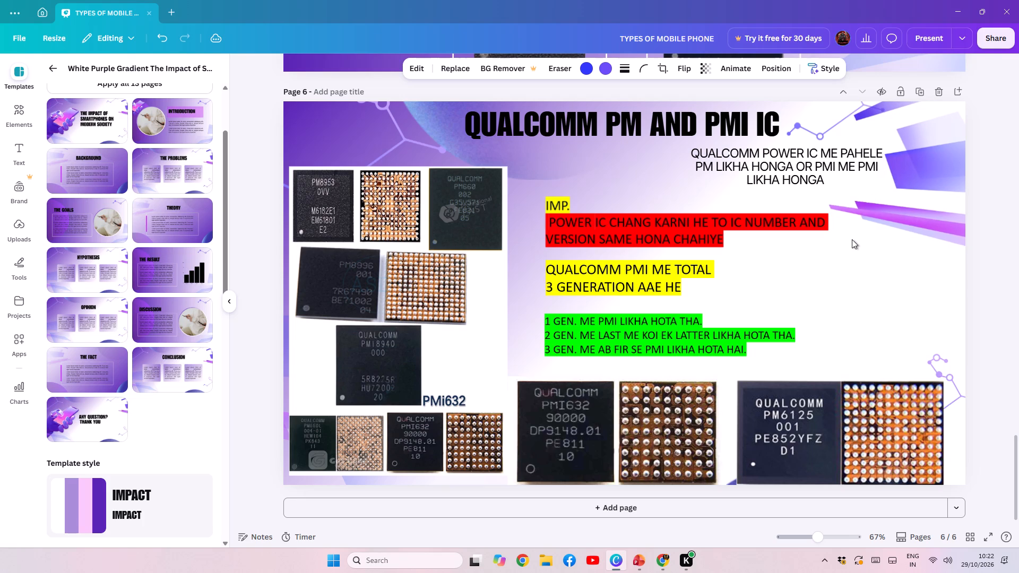
{"action": "key", "text": "Up"}
{"action": "key", "text": "Up"}
Nudge the molecule-line decoration beside the end of page 6's title left and down, closer to the title.
{"action": "left_click", "coordinate": [816, 131]}
{"action": "key", "text": "Up"}
{"action": "key", "text": "Down"}
{"action": "key", "text": "Down"}
{"action": "key", "text": "Down"}
{"action": "key", "text": "Down"}
{"action": "key", "text": "Down"}
{"action": "key", "text": "Down"}
{"action": "key", "text": "Down"}
{"action": "key", "text": "Down"}
{"action": "key", "text": "Down"}
{"action": "key", "text": "Down"}
{"action": "key", "text": "Down"}
{"action": "key", "text": "Down"}
{"action": "key", "text": "Down"}
{"action": "key", "text": "Down"}
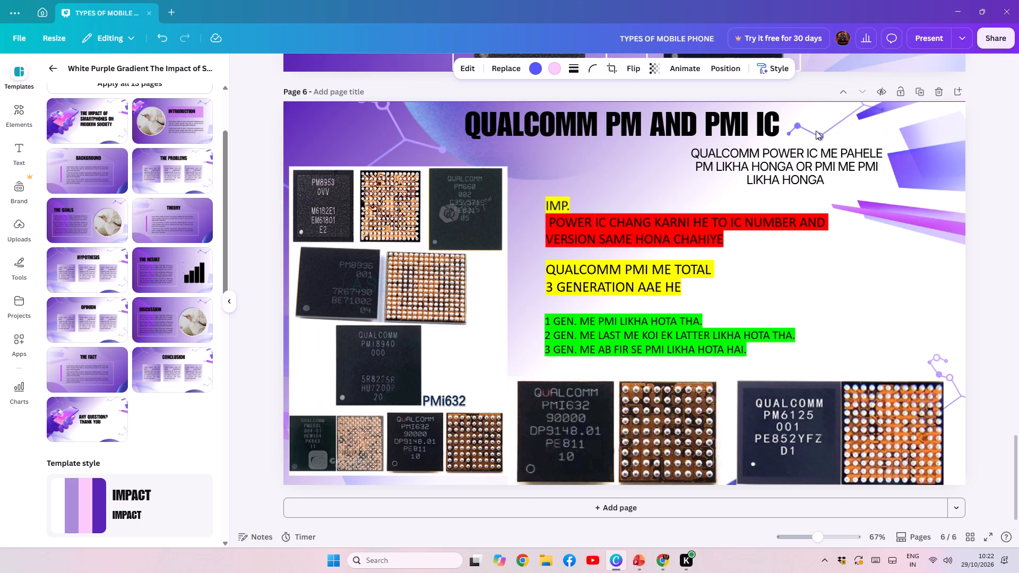
{"action": "key", "text": "Left"}
{"action": "key", "text": "Left"}
{"action": "key", "text": "Left"}
{"action": "key", "text": "Left"}
{"action": "key", "text": "Left"}
{"action": "key", "text": "Left"}
{"action": "key", "text": "Left"}
{"action": "key", "text": "Left"}
{"action": "key", "text": "Left"}
{"action": "key", "text": "Left"}
{"action": "key", "text": "Left"}
{"action": "key", "text": "Left"}
{"action": "key", "text": "Left"}
{"action": "key", "text": "Left"}
{"action": "key", "text": "Left"}
{"action": "key", "text": "Down"}
{"action": "key", "text": "Down"}
{"action": "key", "text": "Down"}
{"action": "key", "text": "Down"}
{"action": "key", "text": "Down"}
{"action": "key", "text": "Down"}
{"action": "key", "text": "Down"}
{"action": "key", "text": "Down"}
{"action": "key", "text": "Down"}
{"action": "key", "text": "Down"}
{"action": "key", "text": "Down"}
{"action": "key", "text": "Down"}
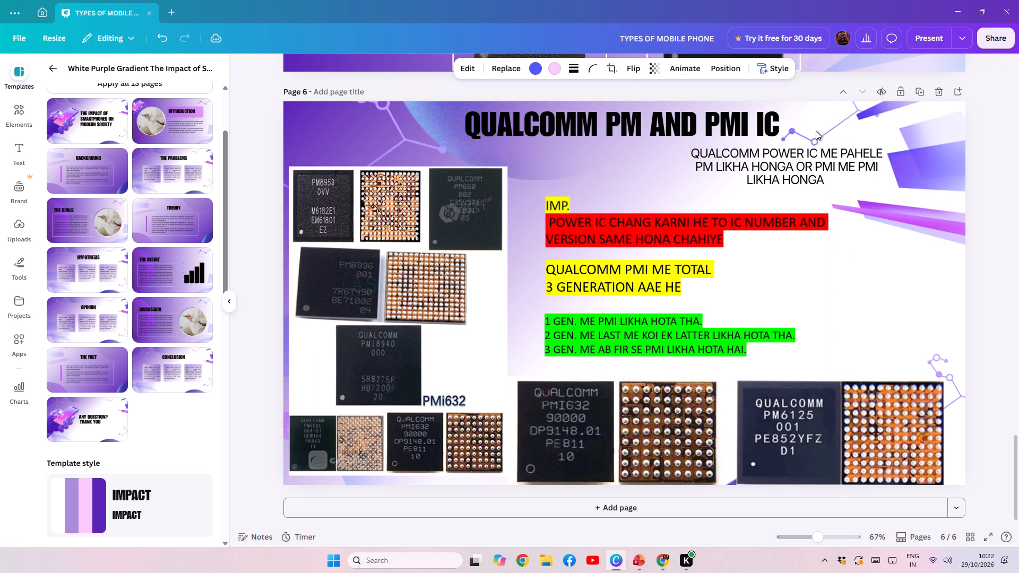
{"action": "key", "text": "Left"}
{"action": "key", "text": "Left"}
{"action": "key", "text": "Left"}
{"action": "key", "text": "Left"}
{"action": "key", "text": "Left"}
{"action": "key", "text": "Left"}
{"action": "key", "text": "Left"}
{"action": "key", "text": "Left"}
{"action": "key", "text": "Left"}
{"action": "key", "text": "Left"}
{"action": "key", "text": "Left"}
{"action": "key", "text": "Left"}
{"action": "key", "text": "Left"}
{"action": "key", "text": "Left"}
{"action": "key", "text": "Left"}
{"action": "key", "text": "Left"}
{"action": "key", "text": "Left"}
{"action": "key", "text": "Left"}
{"action": "key", "text": "Left"}
{"action": "key", "text": "Left"}
{"action": "key", "text": "Up"}
{"action": "key", "text": "Up"}
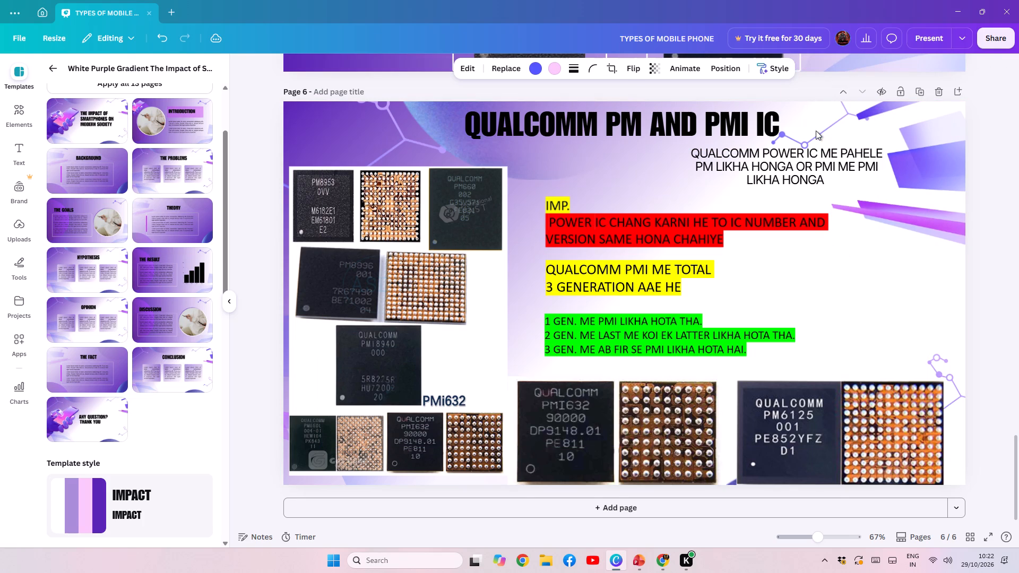
Enlarge the purple shard decoration at page 6's upper right slightly and nudge it back right.
{"action": "left_click", "coordinate": [854, 291]}
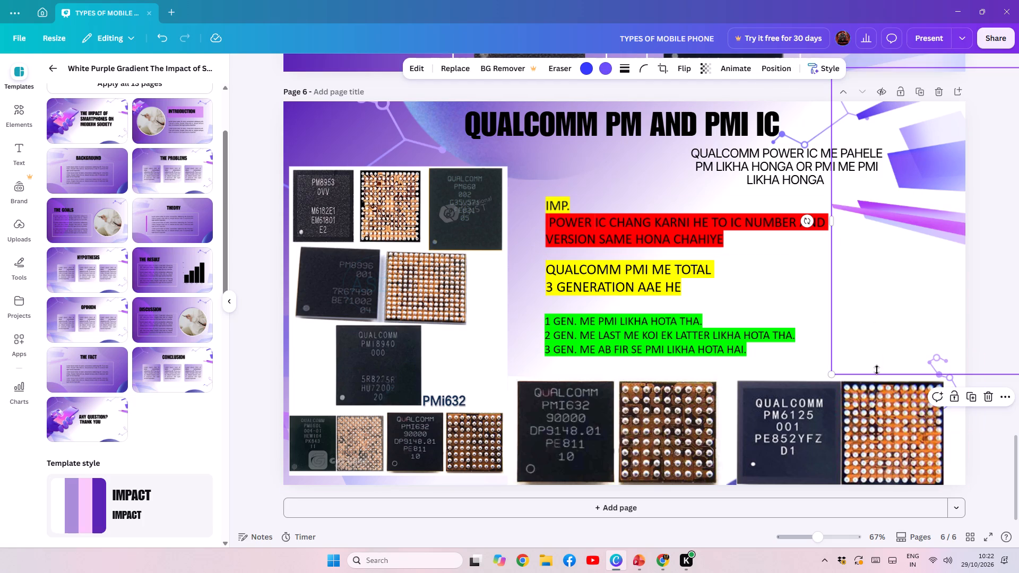
{"action": "left_click_drag", "start_coordinate": [830, 376], "coordinate": [813, 392]}
{"action": "key", "text": "Right"}
{"action": "key", "text": "Right"}
{"action": "key", "text": "Right"}
{"action": "key", "text": "Right"}
{"action": "key", "text": "Right"}
{"action": "key", "text": "Right"}
{"action": "key", "text": "Right"}
{"action": "key", "text": "Right"}
{"action": "key", "text": "Right"}
{"action": "key", "text": "Right"}
{"action": "key", "text": "Right"}
{"action": "key", "text": "Right"}
{"action": "key", "text": "Right"}
{"action": "key", "text": "Right"}
{"action": "key", "text": "Right"}
{"action": "key", "text": "Right"}
{"action": "key", "text": "Right"}
{"action": "key", "text": "Right"}
{"action": "key", "text": "Right"}
{"action": "key", "text": "Right"}
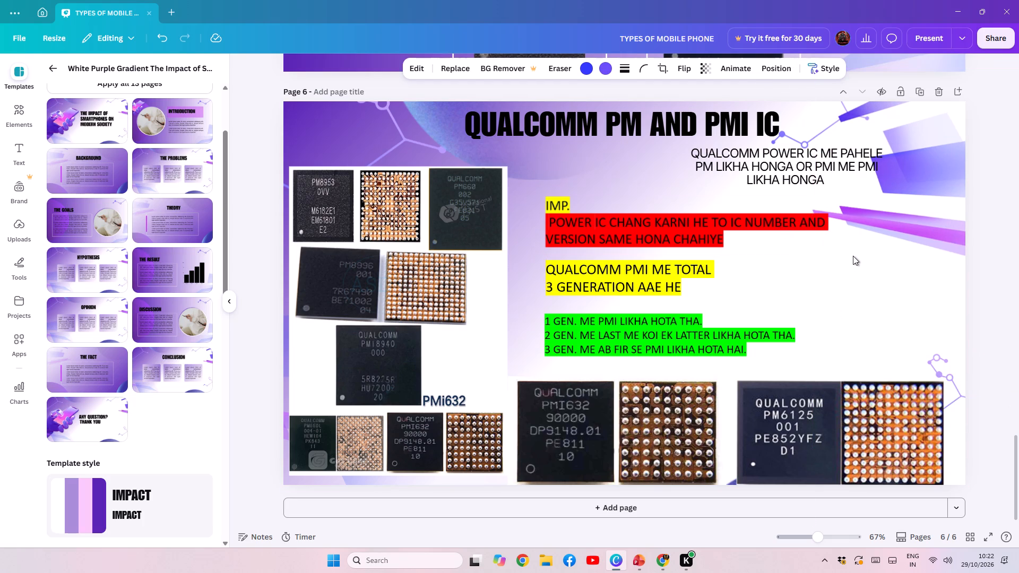
Nudge the purple shard decoration at page 6's upper right down, beside the end of the red-highlighted IMP. note.
{"action": "key", "text": "Down"}
{"action": "key", "text": "Down"}
{"action": "key", "text": "Down"}
{"action": "key", "text": "Down"}
{"action": "key", "text": "Down"}
{"action": "key", "text": "Down"}
{"action": "key", "text": "Down"}
{"action": "key", "text": "Down"}
{"action": "key", "text": "Down"}
{"action": "key", "text": "Down"}
{"action": "key", "text": "Down"}
{"action": "key", "text": "Down"}
{"action": "key", "text": "Down"}
{"action": "key", "text": "Down"}
{"action": "key", "text": "Down"}
{"action": "key", "text": "Down"}
{"action": "key", "text": "Down"}
{"action": "key", "text": "Down"}
{"action": "key", "text": "Down"}
{"action": "key", "text": "Down"}
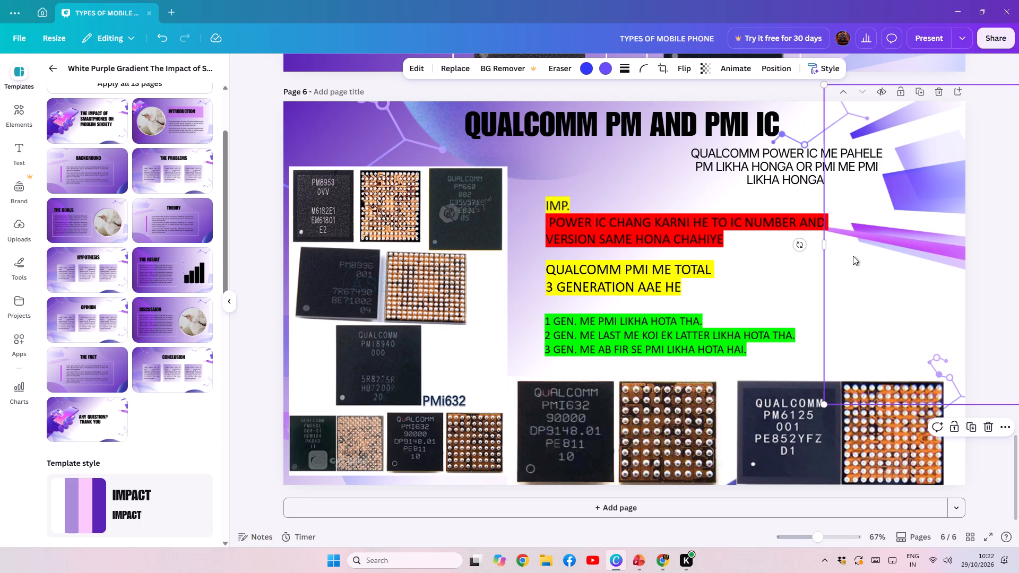
Duplicate the purple shard decoration and place the copy at page 6's lower right, over the PM6125 chip picture.
{"action": "key", "text": "ctrl+c"}
{"action": "key", "text": "ctrl+v"}
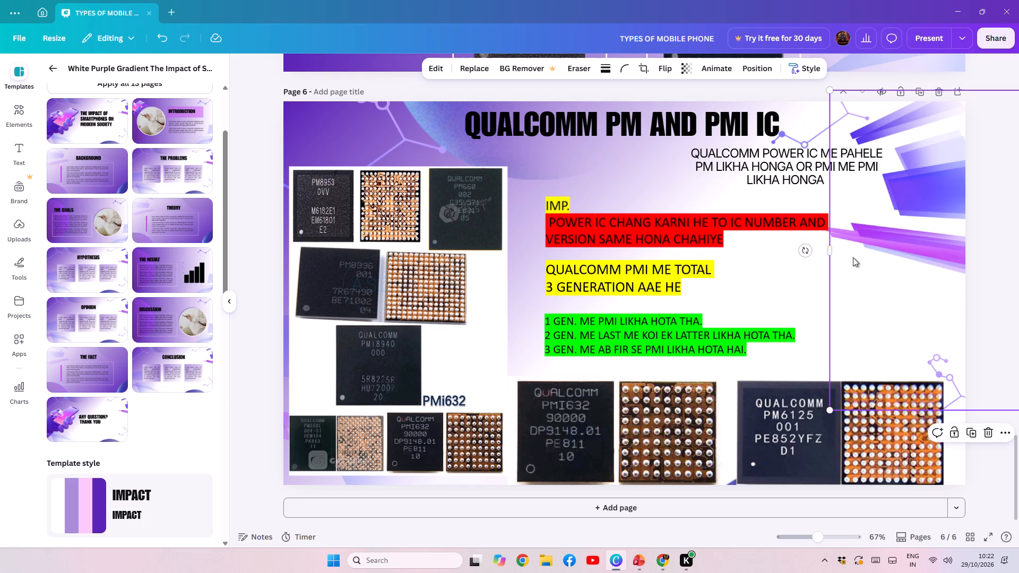
{"action": "left_click_drag", "start_coordinate": [883, 241], "coordinate": [831, 351]}
{"action": "left_click_drag", "start_coordinate": [870, 320], "coordinate": [504, 389]}
{"action": "left_click_drag", "start_coordinate": [623, 378], "coordinate": [693, 289]}
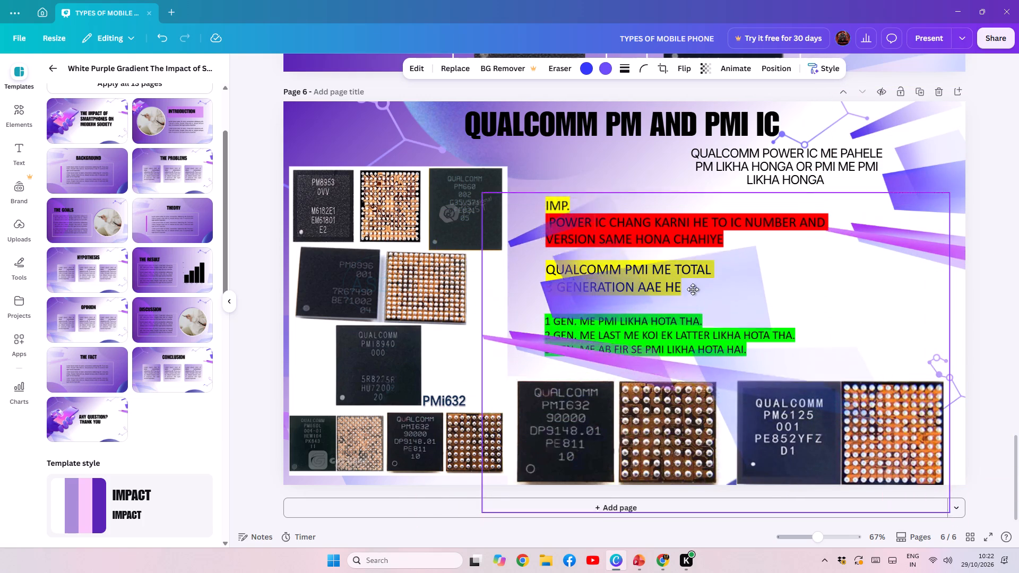
{"action": "left_click_drag", "start_coordinate": [693, 289], "coordinate": [693, 267]}
{"action": "left_click_drag", "start_coordinate": [694, 285], "coordinate": [968, 353]}
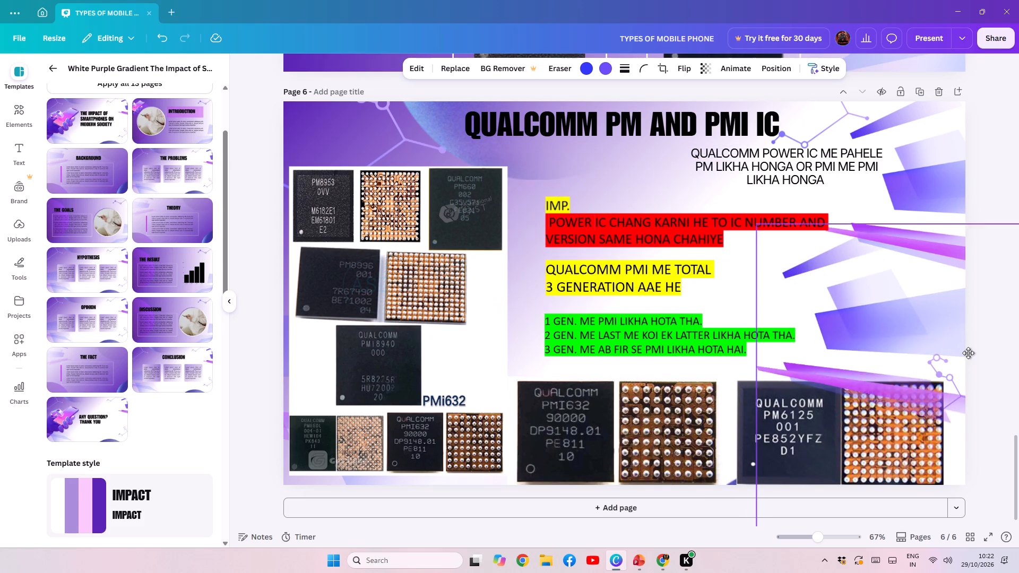
{"action": "left_click_drag", "start_coordinate": [968, 353], "coordinate": [946, 362]}
{"action": "left_click_drag", "start_coordinate": [940, 358], "coordinate": [939, 448]}
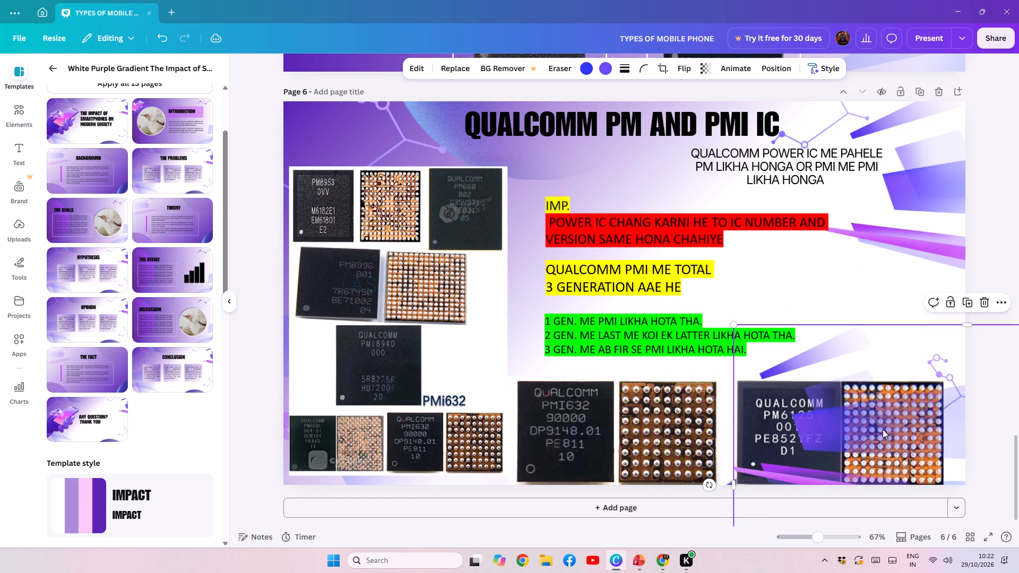
Rotate the copied purple shard clockwise and reposition it over the PM6125 chip picture at page 6's lower right corner.
{"action": "left_click_drag", "start_coordinate": [705, 484], "coordinate": [730, 430]}
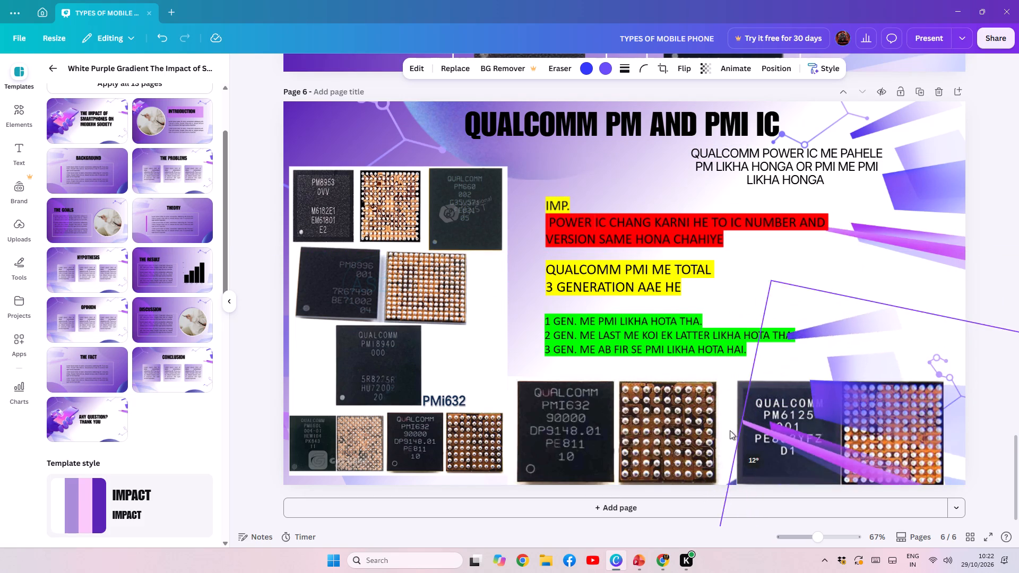
{"action": "left_click_drag", "start_coordinate": [730, 430], "coordinate": [745, 386]}
{"action": "left_click_drag", "start_coordinate": [899, 400], "coordinate": [875, 453]}
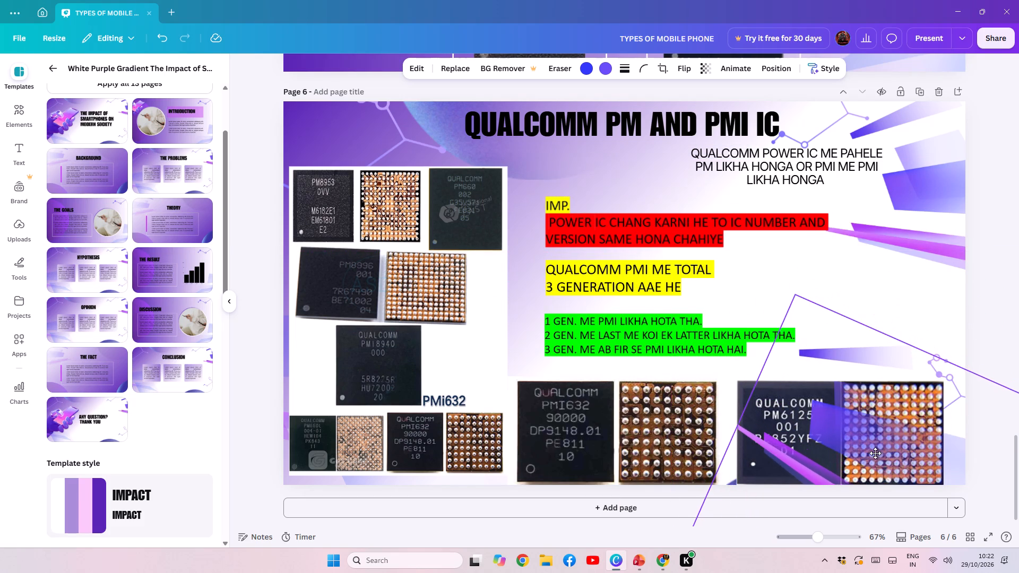
{"action": "left_click_drag", "start_coordinate": [875, 453], "coordinate": [878, 452]}
Send the copied purple shard decoration to the back, behind the PM6125 chip picture.
{"action": "left_click", "coordinate": [980, 323]}
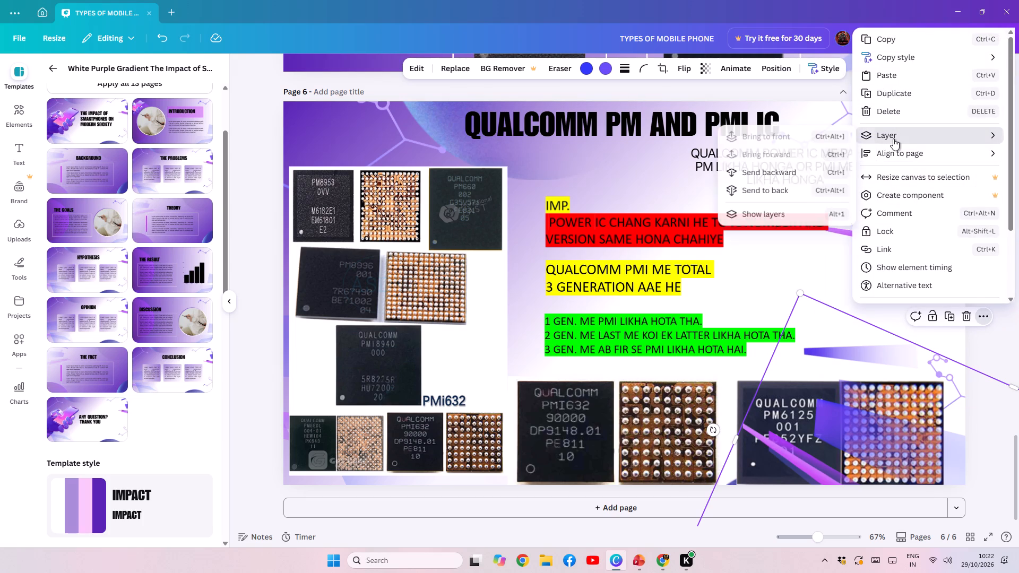
{"action": "left_click", "coordinate": [779, 198]}
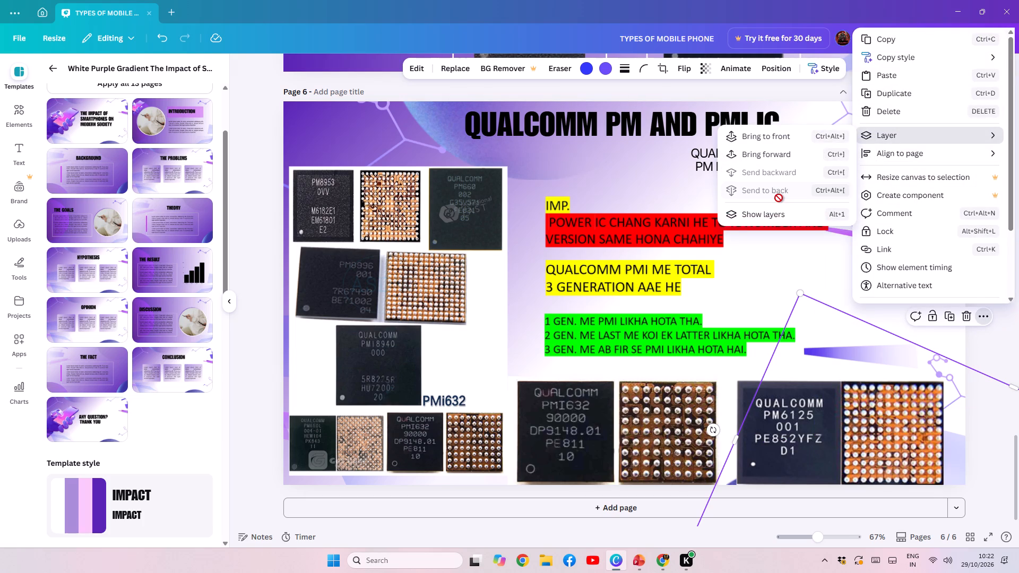
{"action": "left_click", "coordinate": [806, 259]}
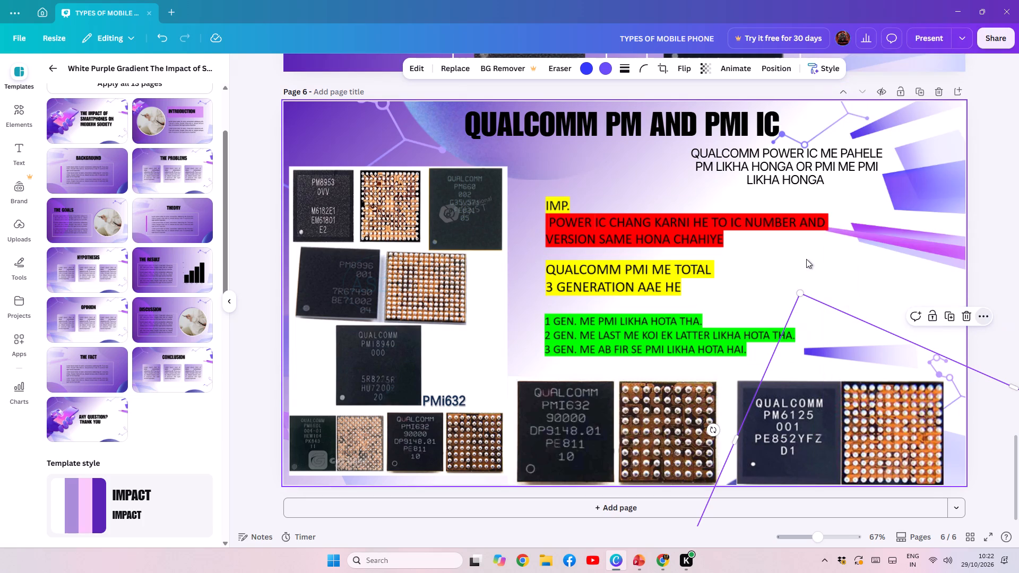
Nudge the copied purple shard behind the PM6125 chip picture slightly right and up.
{"action": "left_click", "coordinate": [900, 386]}
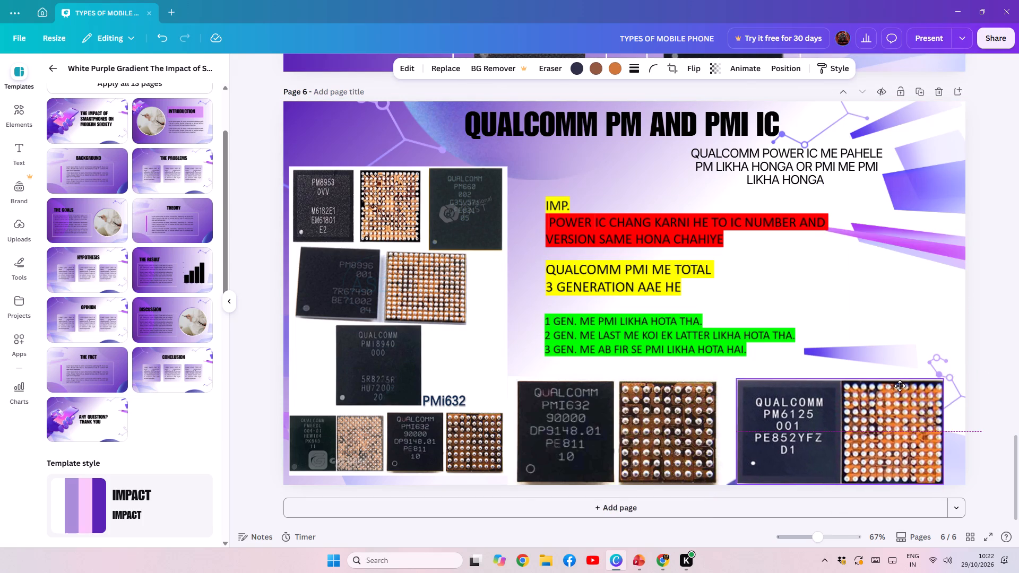
{"action": "left_click", "coordinate": [889, 353]}
{"action": "left_click_drag", "start_coordinate": [810, 356], "coordinate": [826, 351]}
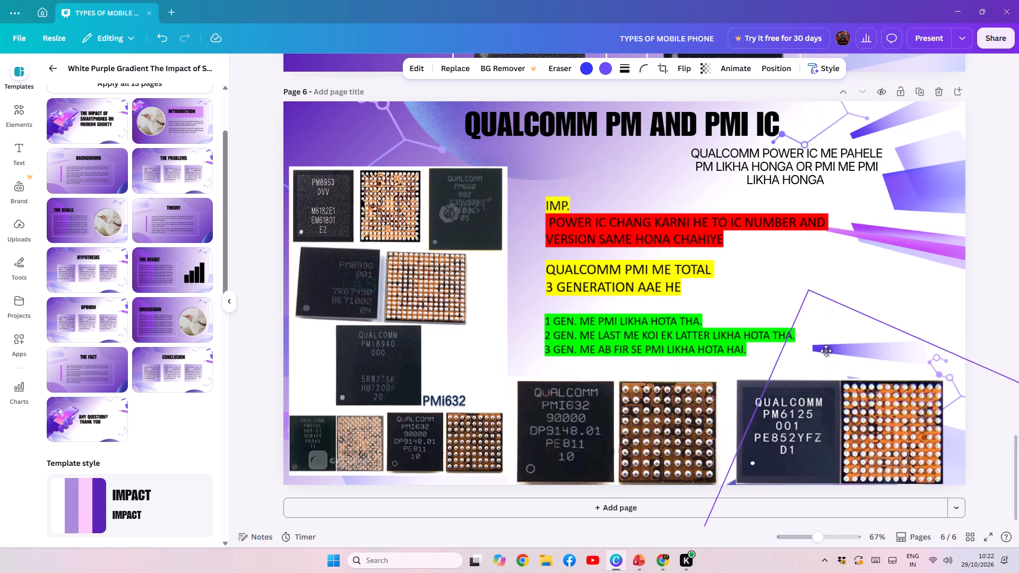
Move the copied purple shard up to page 6's right edge, above the PM6125 chip picture.
{"action": "left_click_drag", "start_coordinate": [826, 351], "coordinate": [854, 329]}
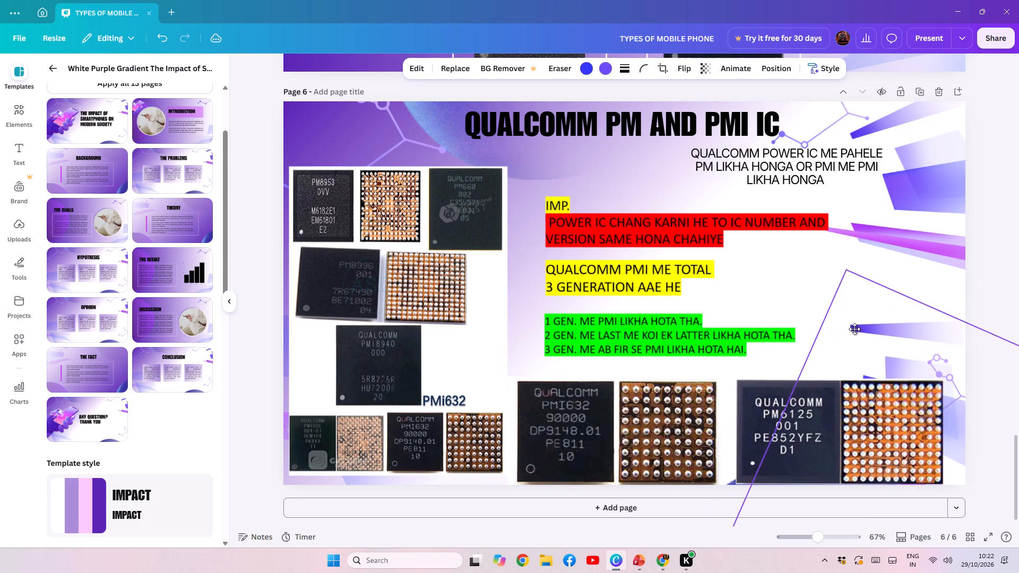
{"action": "left_click_drag", "start_coordinate": [854, 329], "coordinate": [863, 316]}
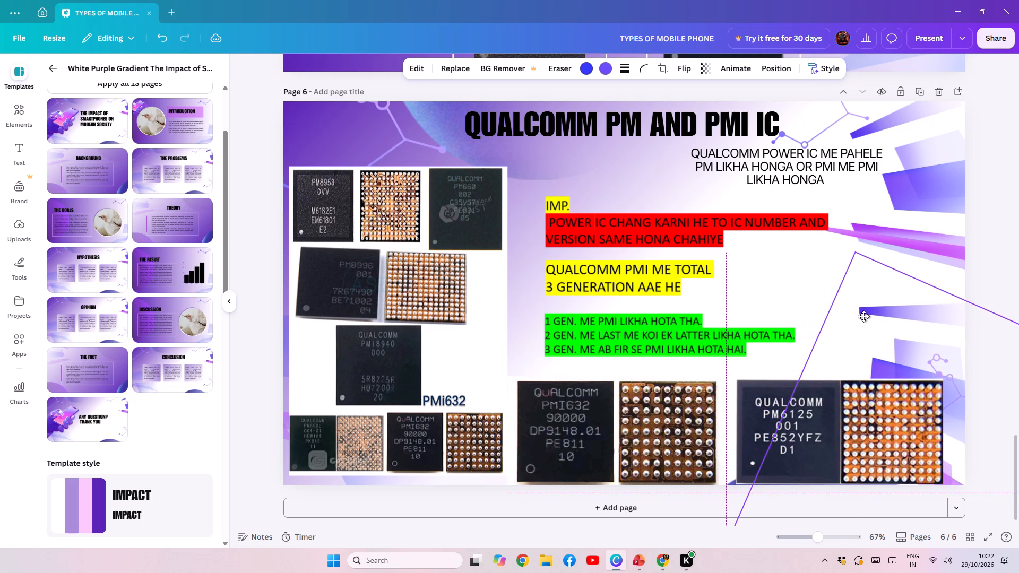
{"action": "left_click_drag", "start_coordinate": [863, 316], "coordinate": [865, 316]}
{"action": "left_click", "coordinate": [800, 294]}
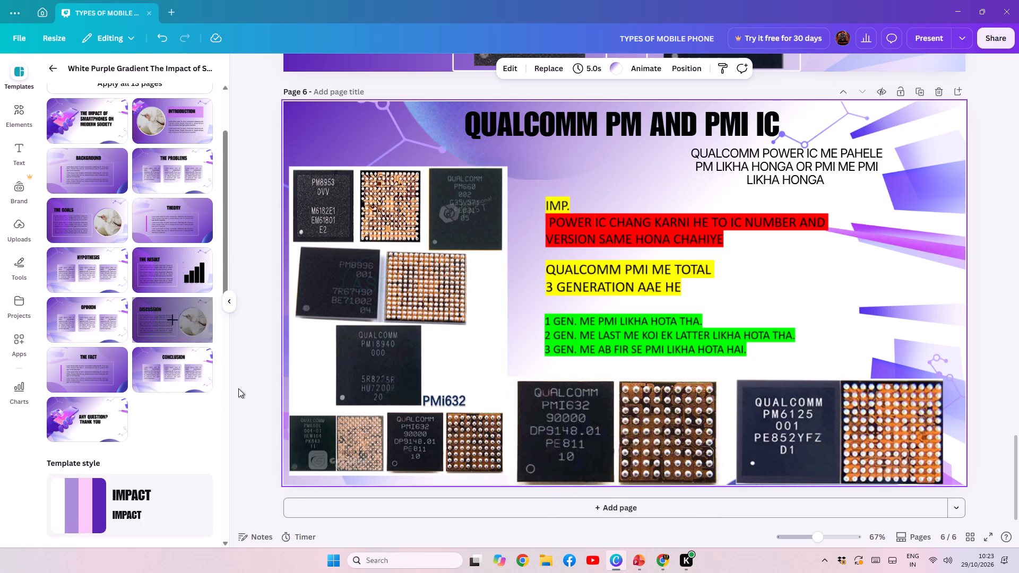
Check PowerPoint slide 12, SAMSUNG PM AND PMI IC, and add the template's INTRODUCTION layout as a new page 7 in Canva.
{"action": "left_click", "coordinate": [633, 561]}
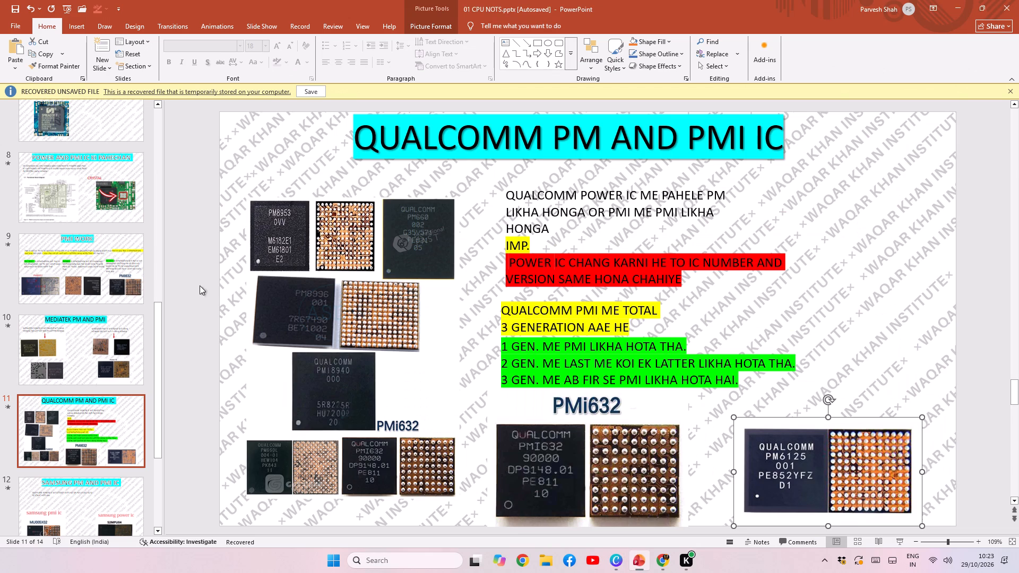
{"action": "scroll", "coordinate": [23, 312], "scroll_direction": "down", "scroll_amount": 3}
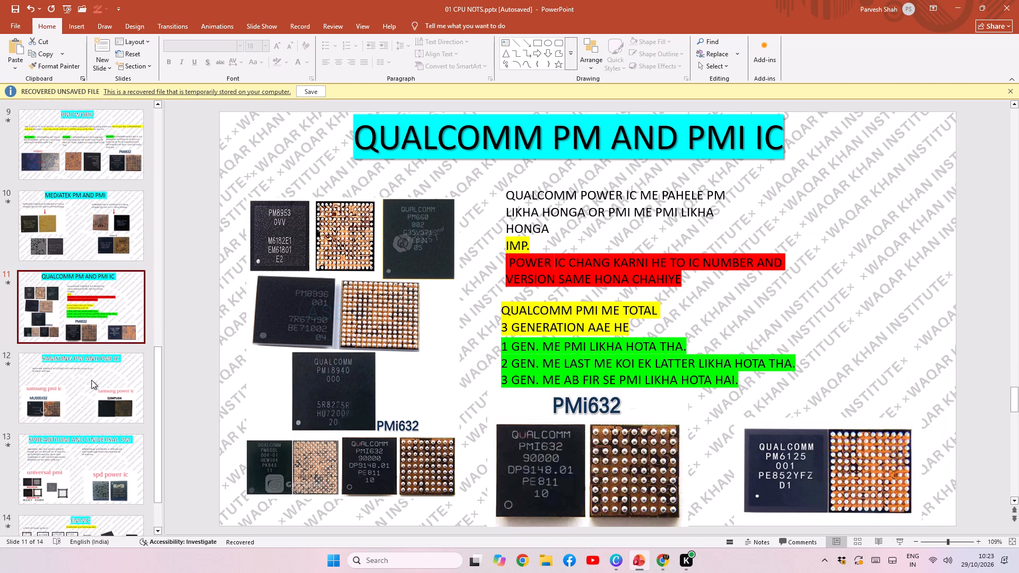
{"action": "left_click", "coordinate": [91, 380]}
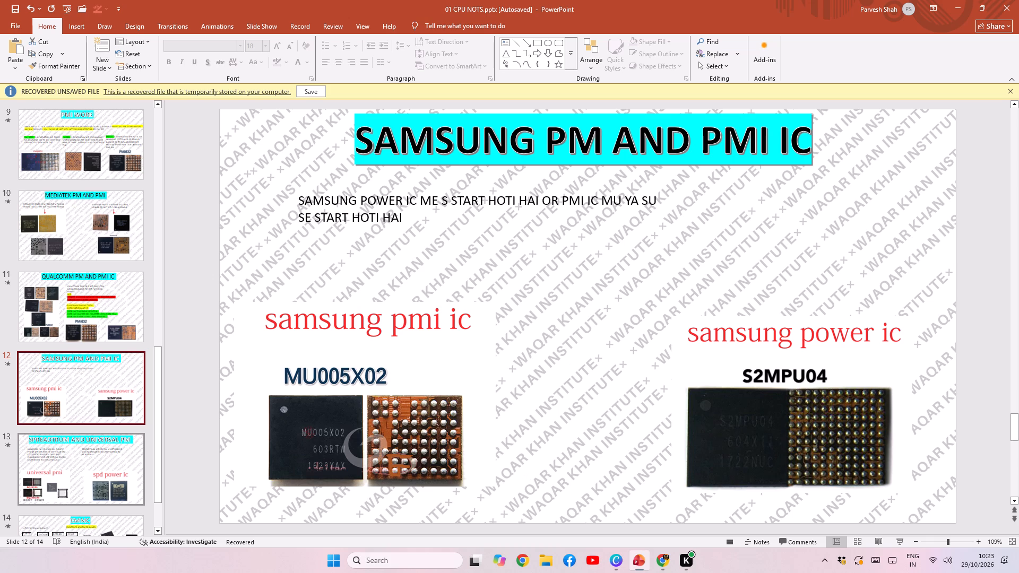
{"action": "left_click", "coordinate": [610, 567]}
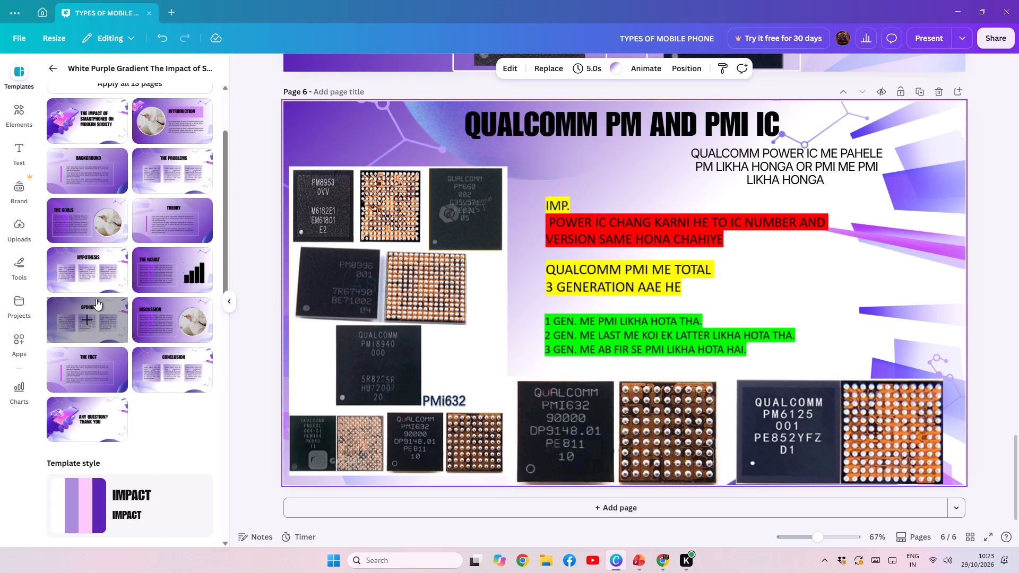
{"action": "scroll", "coordinate": [96, 299], "scroll_direction": "up", "scroll_amount": 5}
{"action": "scroll", "coordinate": [96, 299], "scroll_direction": "down", "scroll_amount": 2}
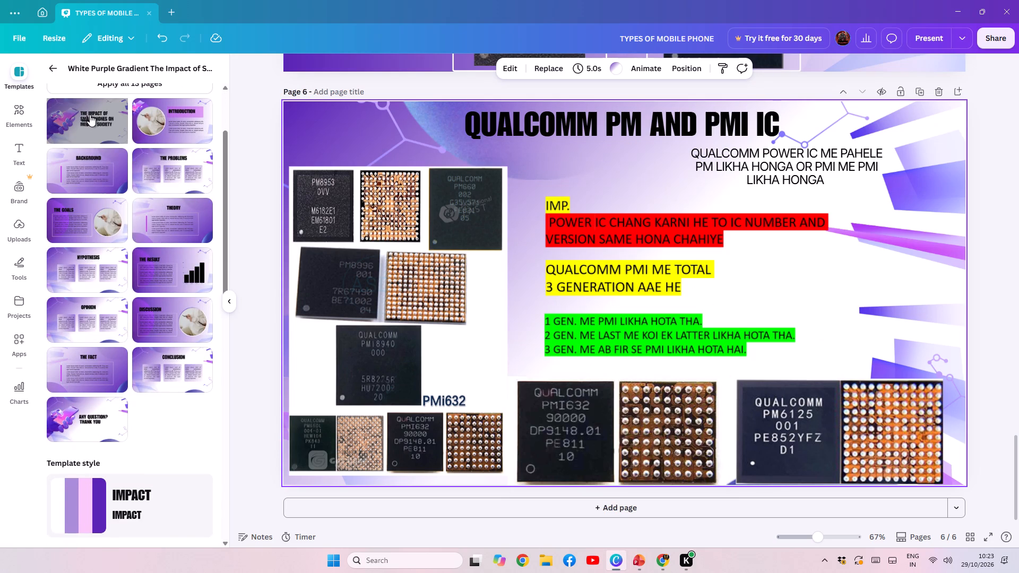
{"action": "left_click", "coordinate": [172, 123]}
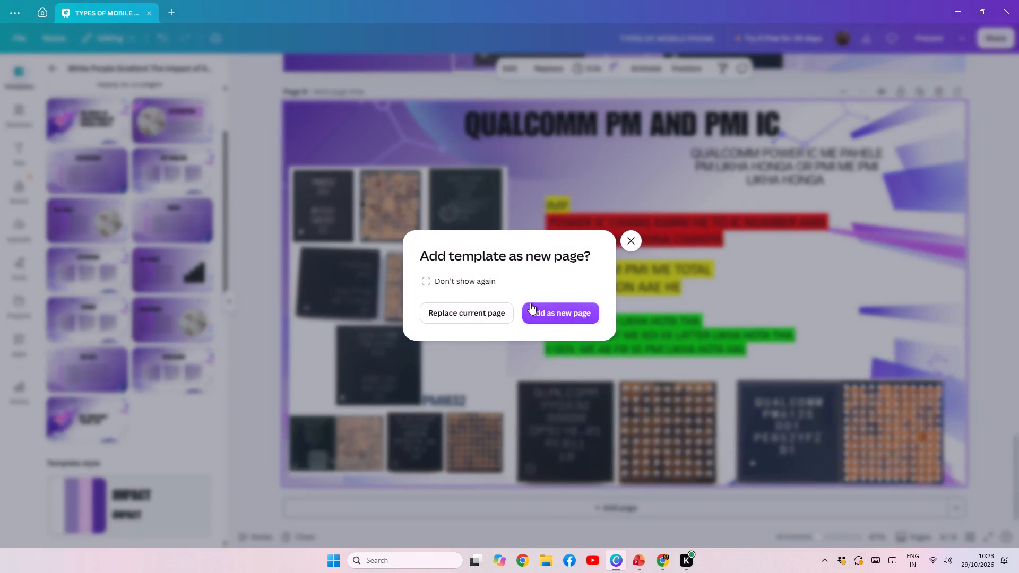
{"action": "left_click", "coordinate": [536, 310]}
Delete the circular photo and the white circle frame behind it from page 7.
{"action": "left_click", "coordinate": [459, 263]}
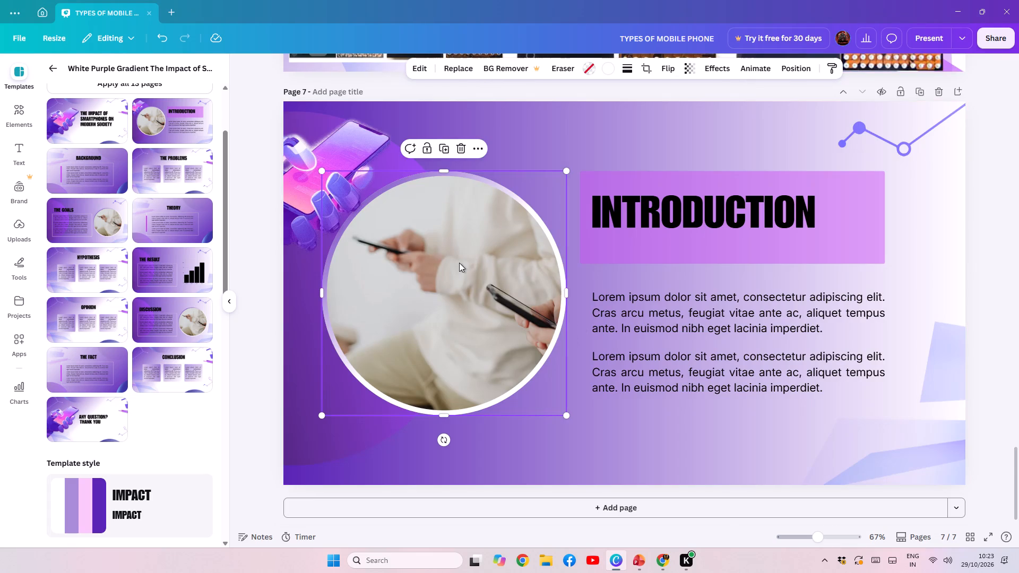
{"action": "key", "text": "Delete"}
{"action": "left_click", "coordinate": [459, 263]}
{"action": "key", "text": "Delete"}
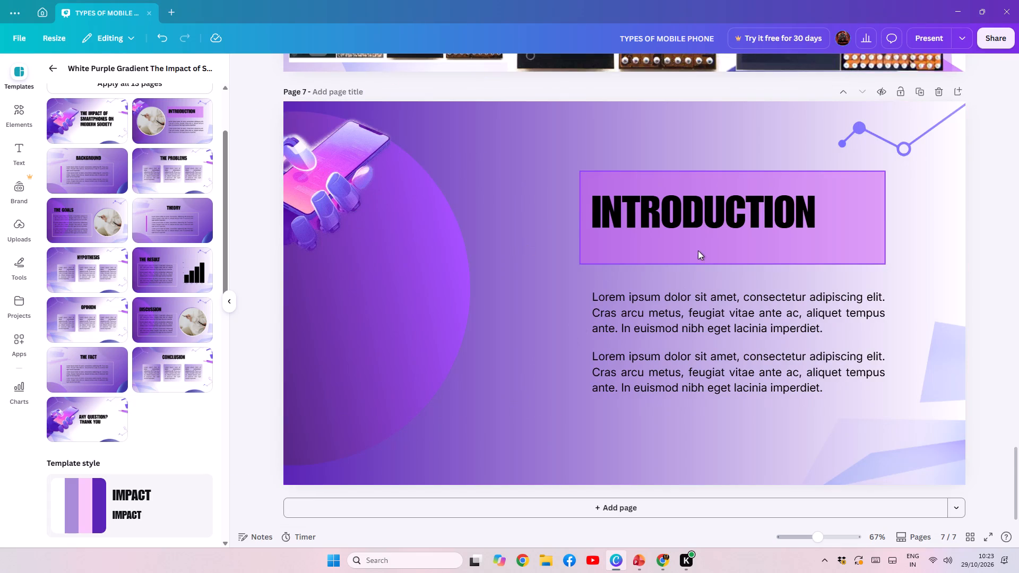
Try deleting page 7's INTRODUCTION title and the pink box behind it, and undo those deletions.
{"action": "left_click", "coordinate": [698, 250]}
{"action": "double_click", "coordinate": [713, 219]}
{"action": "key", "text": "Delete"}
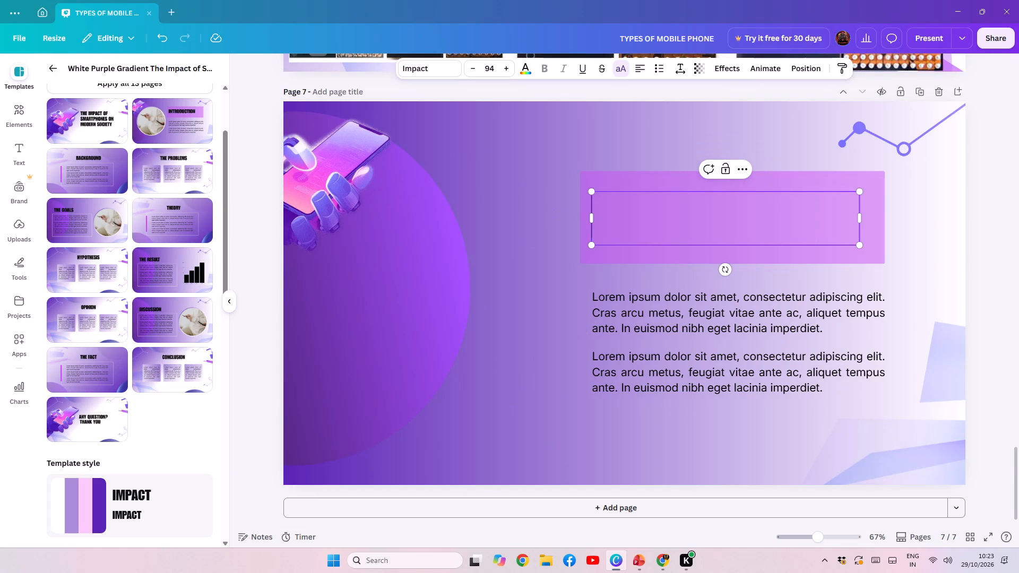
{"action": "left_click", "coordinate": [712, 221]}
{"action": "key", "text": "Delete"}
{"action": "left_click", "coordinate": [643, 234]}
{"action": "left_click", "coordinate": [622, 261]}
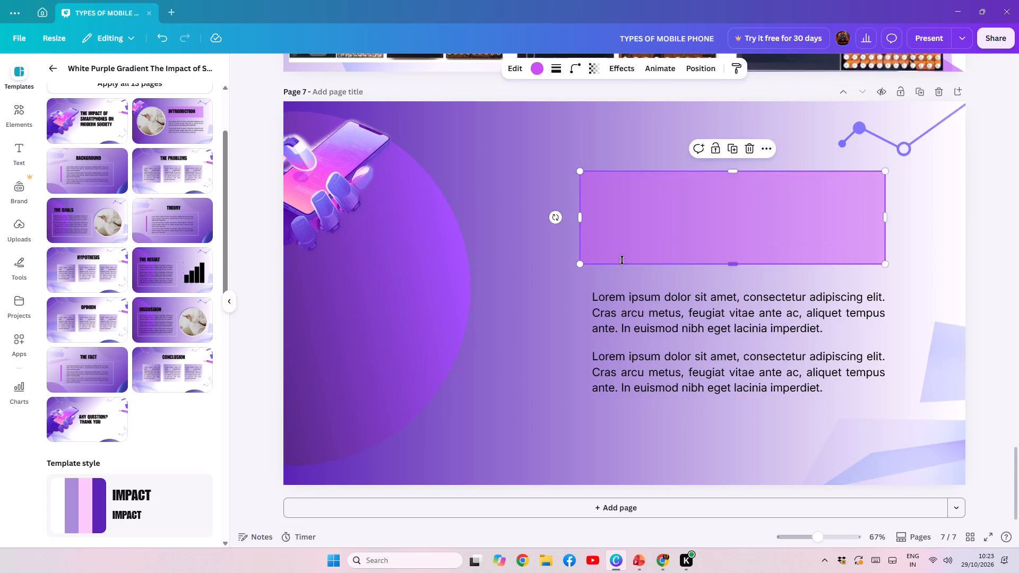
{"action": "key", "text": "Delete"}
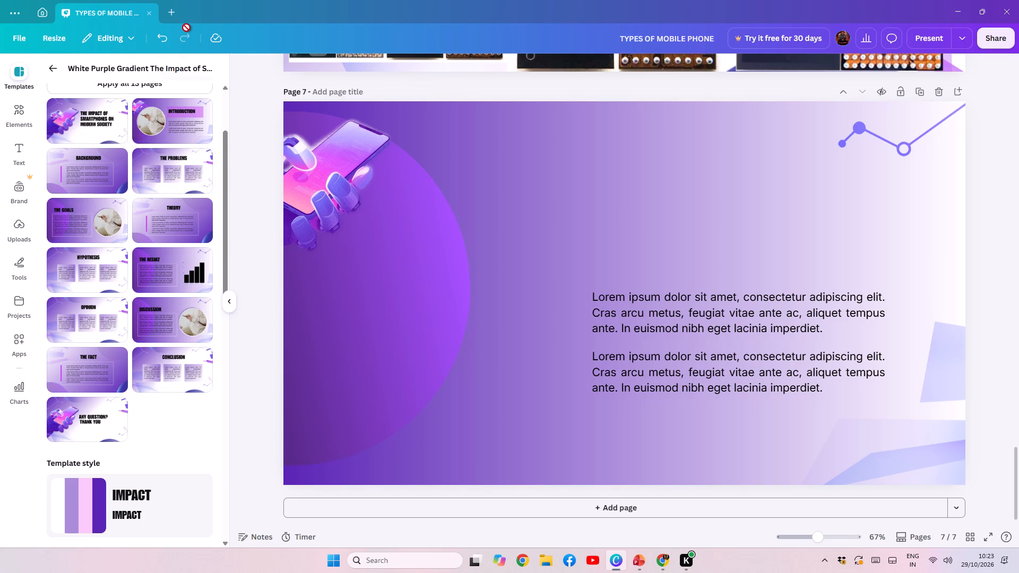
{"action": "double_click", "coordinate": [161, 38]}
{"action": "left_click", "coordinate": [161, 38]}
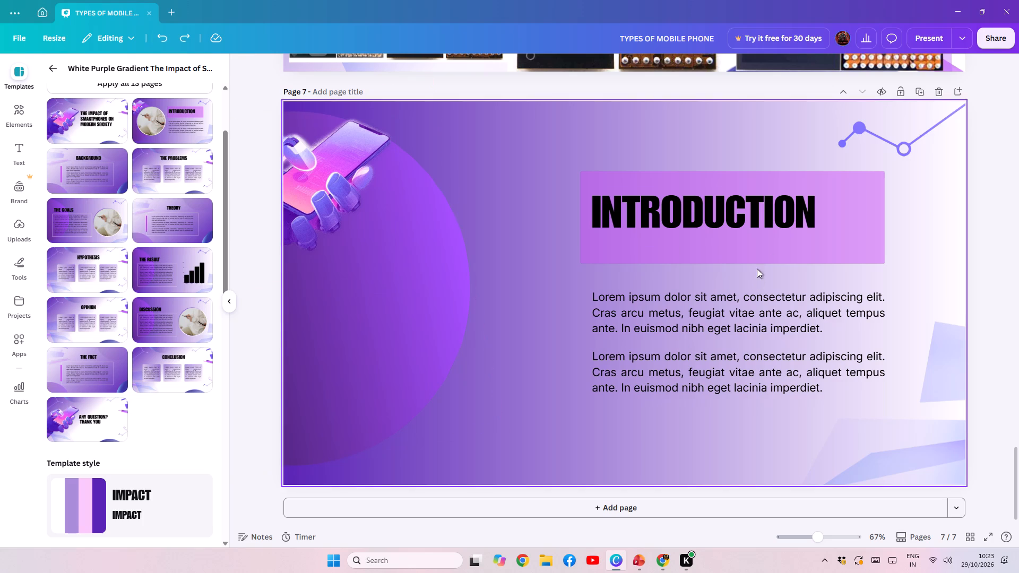
Replace page 7's INTRODUCTION title with the title SAMSUNG PM AND PMI IC copied from PowerPoint slide 12.
{"action": "triple_click", "coordinate": [801, 220]}
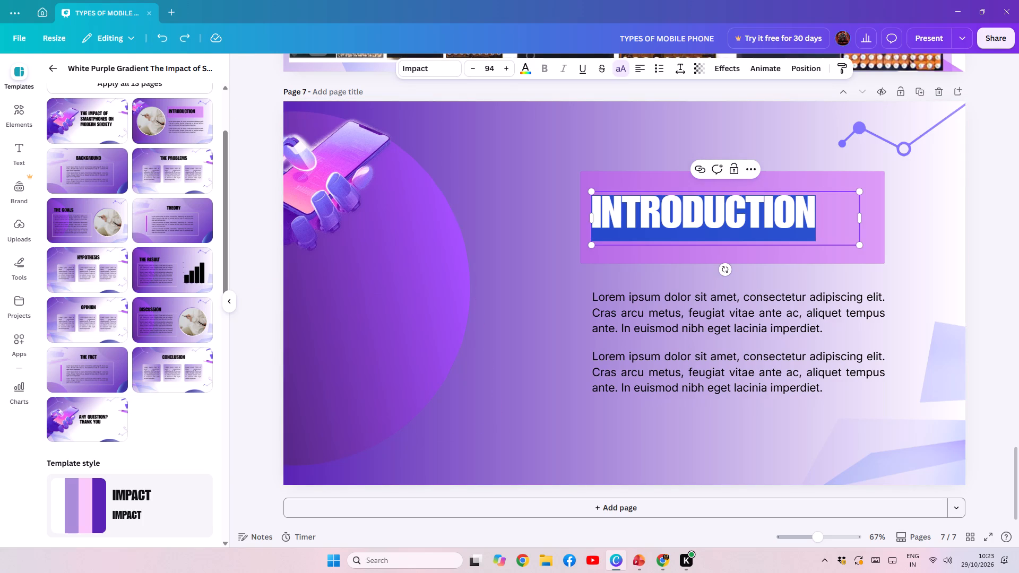
{"action": "left_click", "coordinate": [641, 560]}
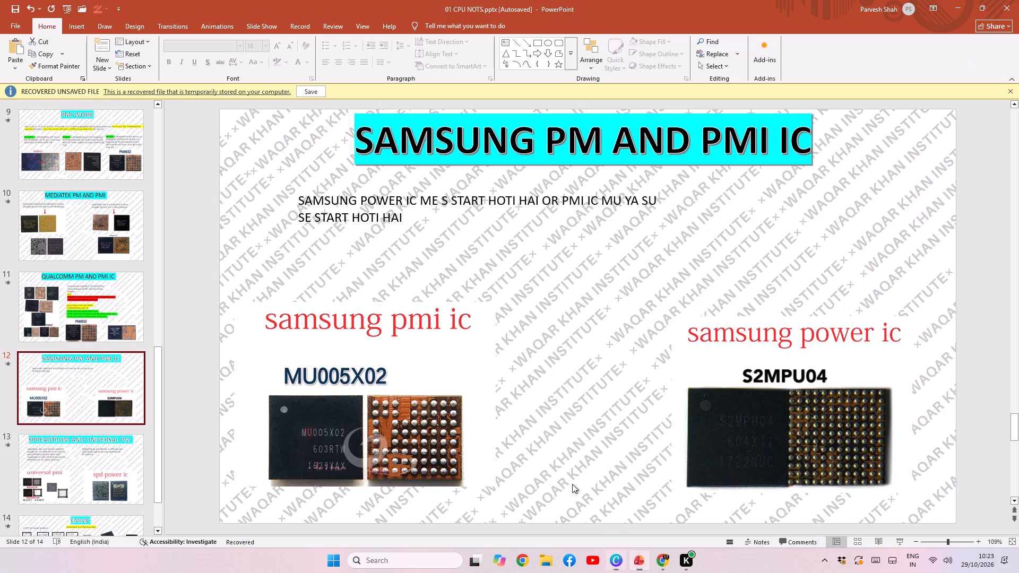
{"action": "triple_click", "coordinate": [557, 146]}
{"action": "key", "text": "ctrl+c"}
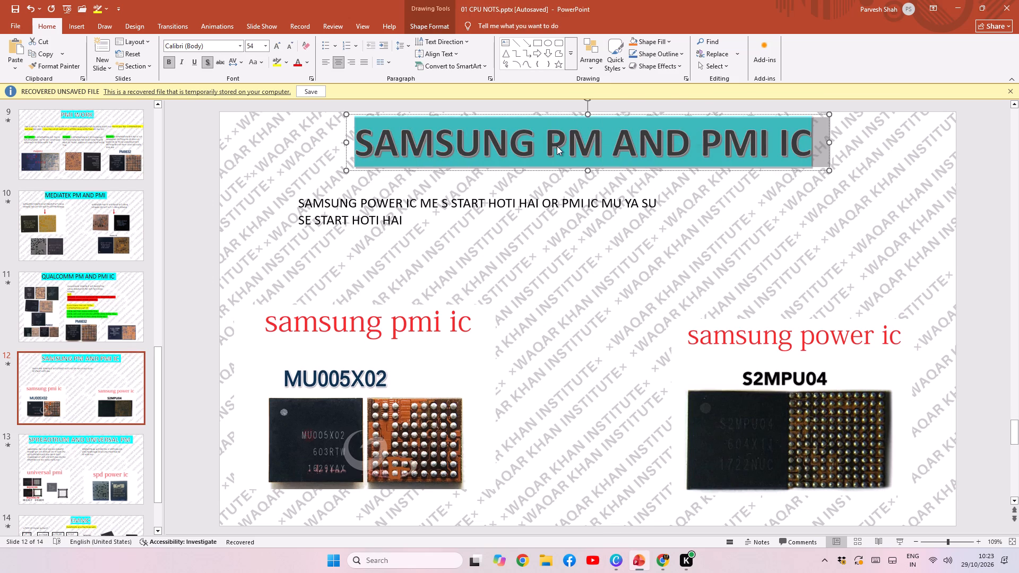
{"action": "left_click", "coordinate": [610, 572]}
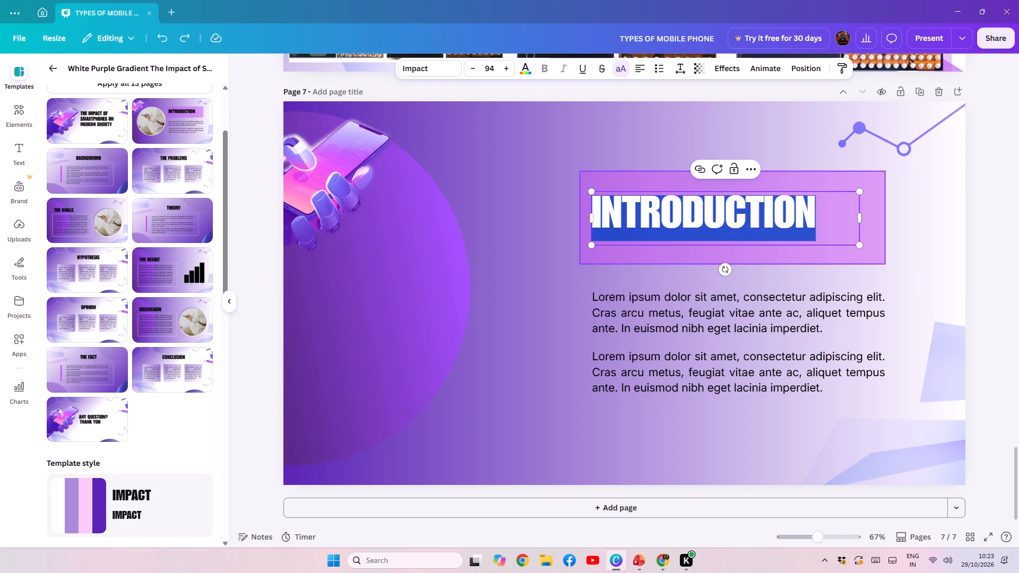
{"action": "key", "text": "ctrl+v"}
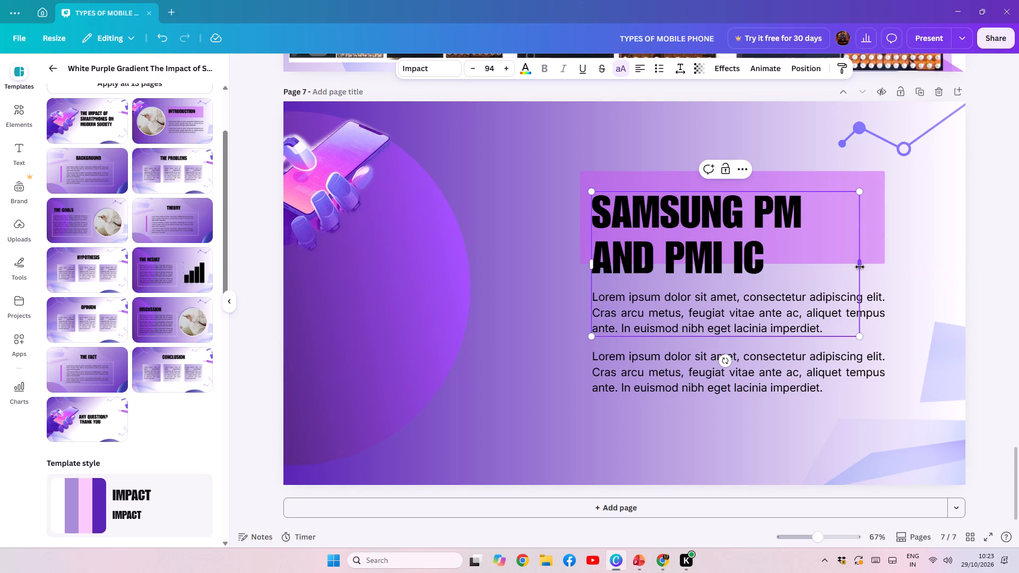
Fit the SAMSUNG PM AND PMI IC title on one line inside the pink box at about size 65.8, removing its trailing blank line.
{"action": "left_click_drag", "start_coordinate": [860, 267], "coordinate": [901, 262]}
{"action": "left_click_drag", "start_coordinate": [903, 337], "coordinate": [897, 332]}
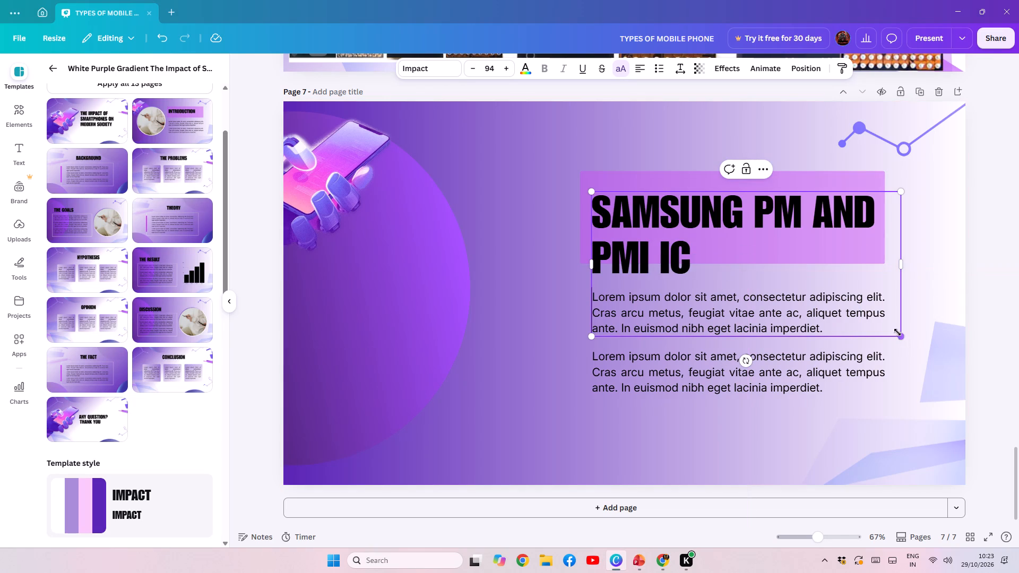
{"action": "left_click_drag", "start_coordinate": [897, 332], "coordinate": [851, 282]}
{"action": "left_click_drag", "start_coordinate": [838, 251], "coordinate": [880, 248]}
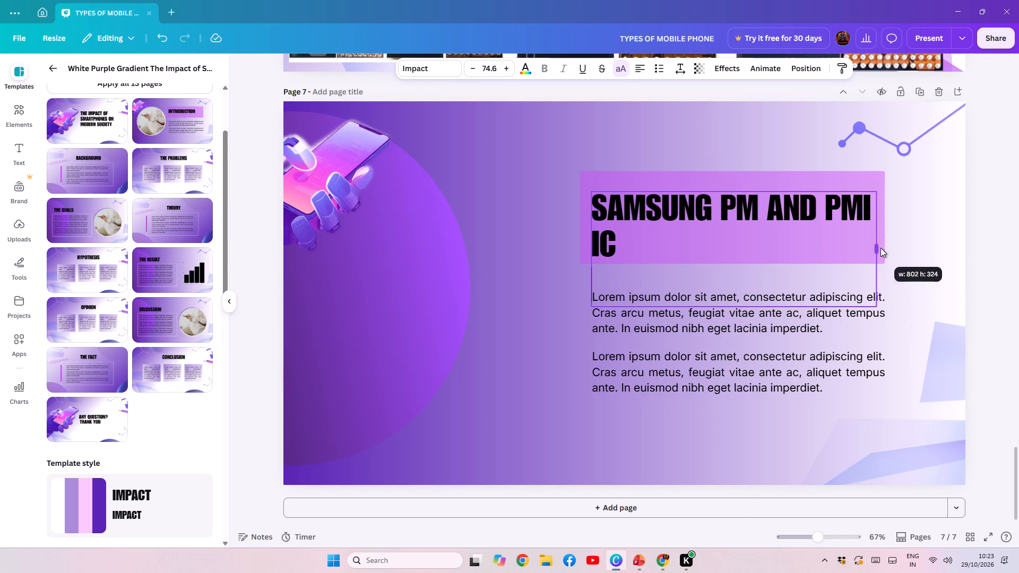
{"action": "left_click_drag", "start_coordinate": [880, 248], "coordinate": [916, 246]}
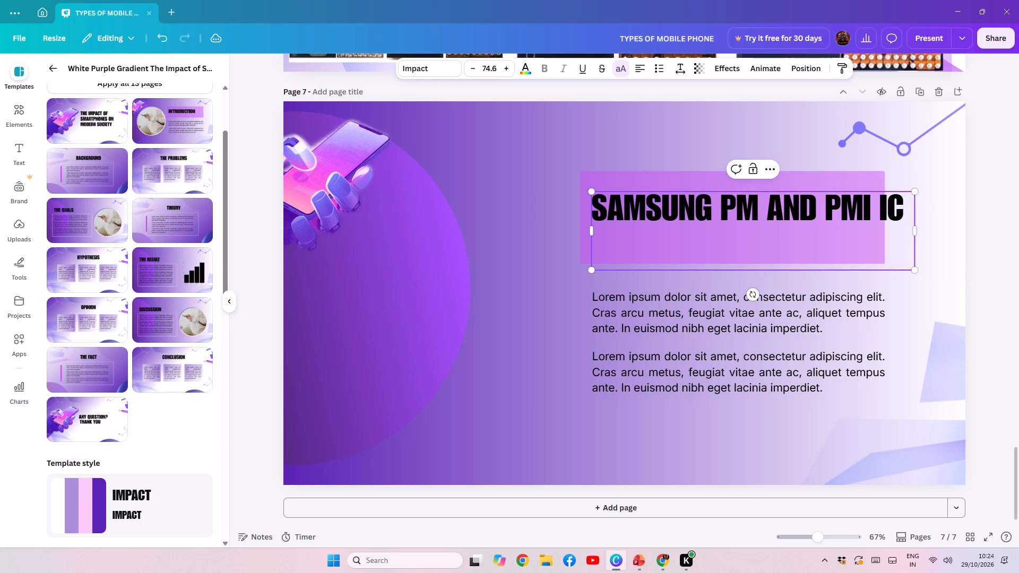
{"action": "left_click_drag", "start_coordinate": [770, 237], "coordinate": [754, 239]}
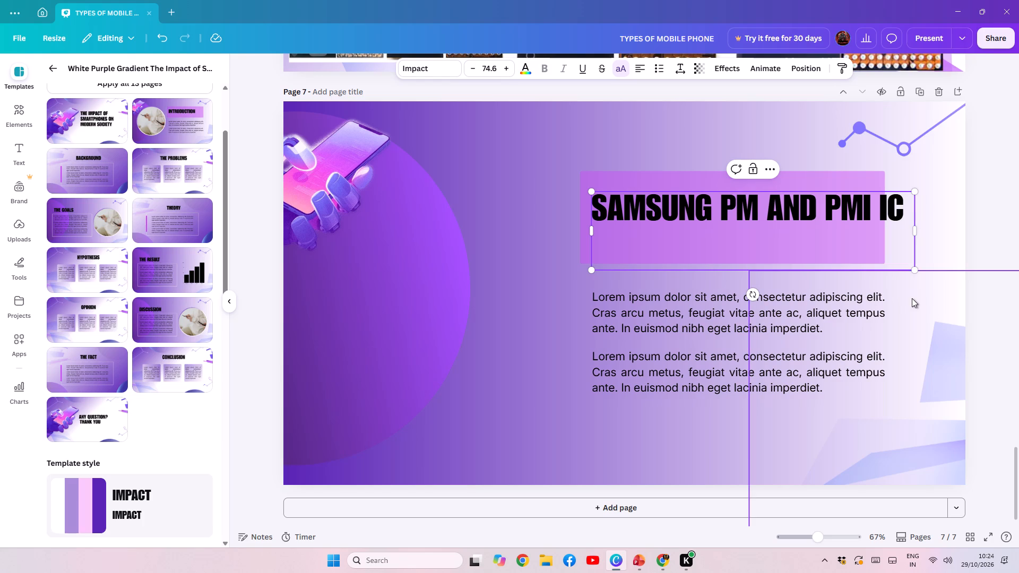
{"action": "left_click", "coordinate": [805, 249]}
{"action": "left_click", "coordinate": [766, 248]}
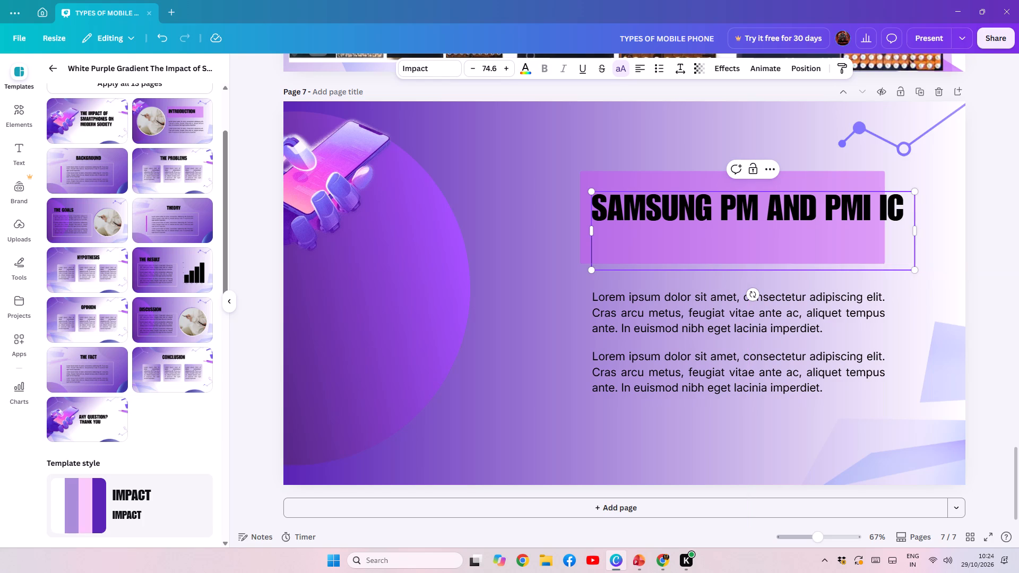
{"action": "key", "text": "BackSpace"}
{"action": "left_click_drag", "start_coordinate": [916, 233], "coordinate": [856, 238]}
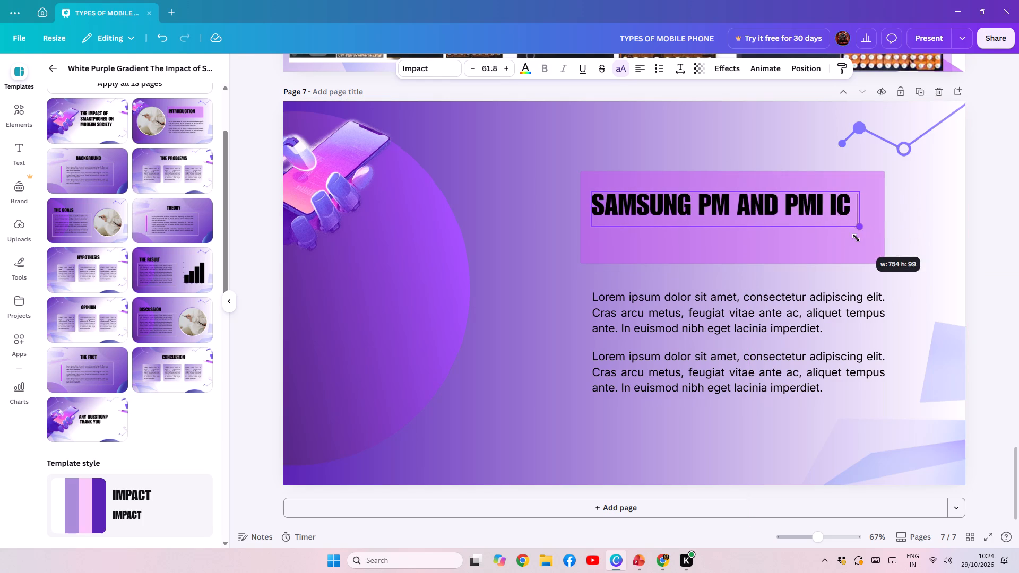
{"action": "left_click_drag", "start_coordinate": [856, 238], "coordinate": [875, 248]}
Move the pink box and the SAMSUNG PM AND PMI IC title to the top centre of page 7.
{"action": "left_click_drag", "start_coordinate": [771, 259], "coordinate": [767, 258]}
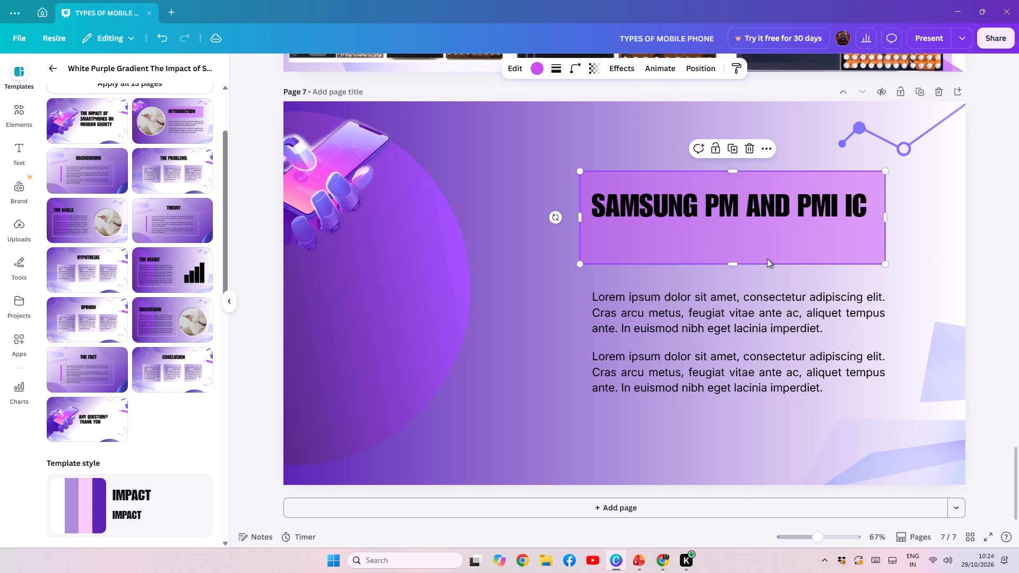
{"action": "left_click_drag", "start_coordinate": [767, 258], "coordinate": [653, 195]}
{"action": "left_click_drag", "start_coordinate": [617, 204], "coordinate": [619, 166]}
{"action": "left_click_drag", "start_coordinate": [752, 209], "coordinate": [646, 139]}
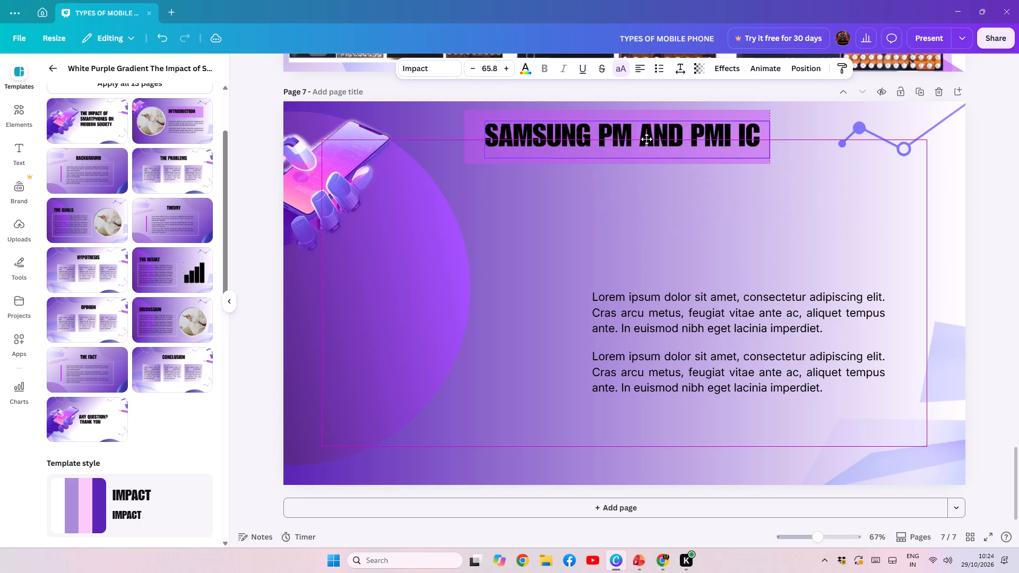
{"action": "left_click_drag", "start_coordinate": [646, 139], "coordinate": [640, 139]}
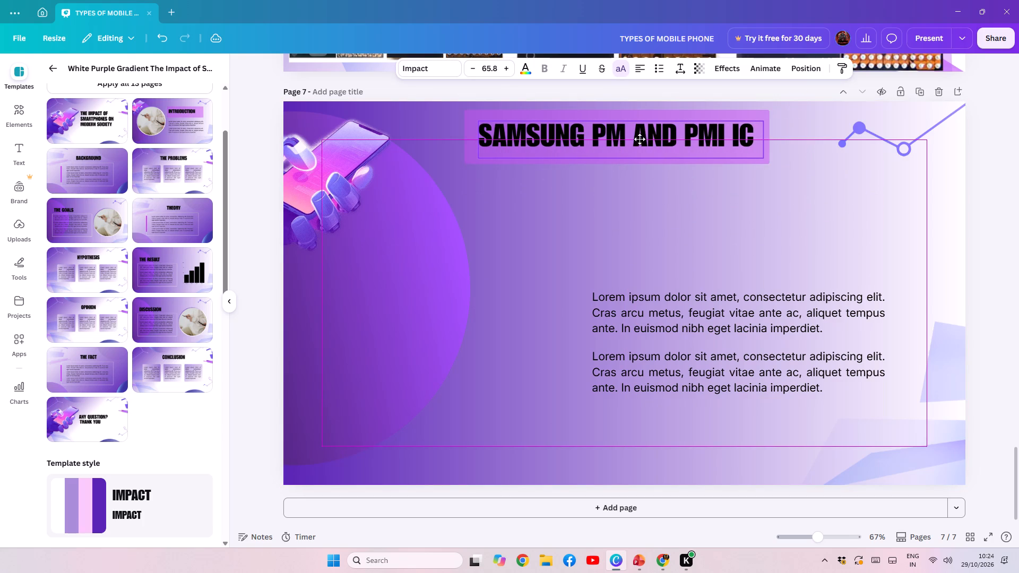
{"action": "left_click_drag", "start_coordinate": [640, 139], "coordinate": [637, 139]}
Shrink the pink box's width and height slightly to fit around the SAMSUNG PM AND PMI IC title.
{"action": "left_click", "coordinate": [764, 142]}
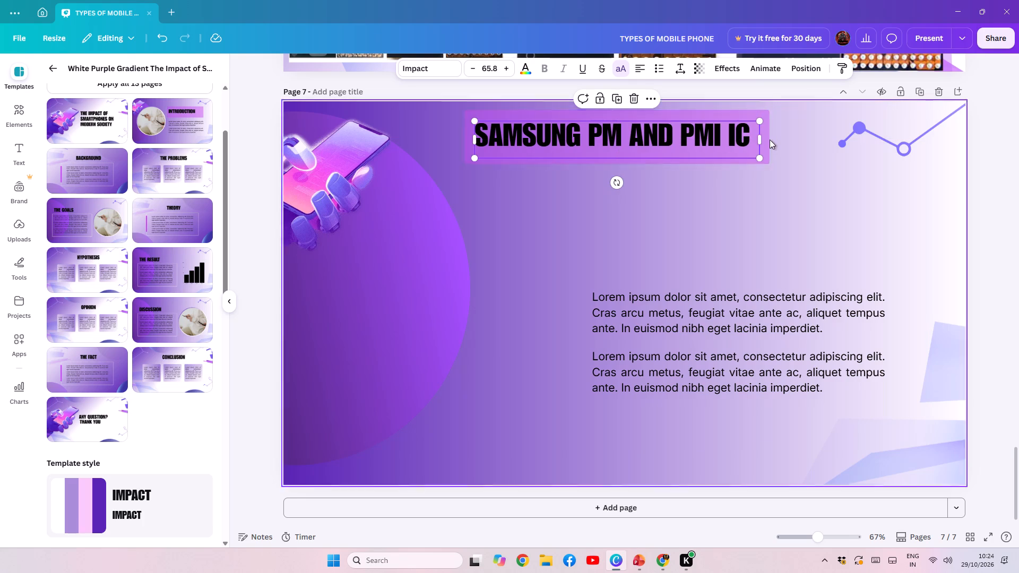
{"action": "left_click", "coordinate": [768, 145]}
{"action": "left_click_drag", "start_coordinate": [768, 138], "coordinate": [762, 138]}
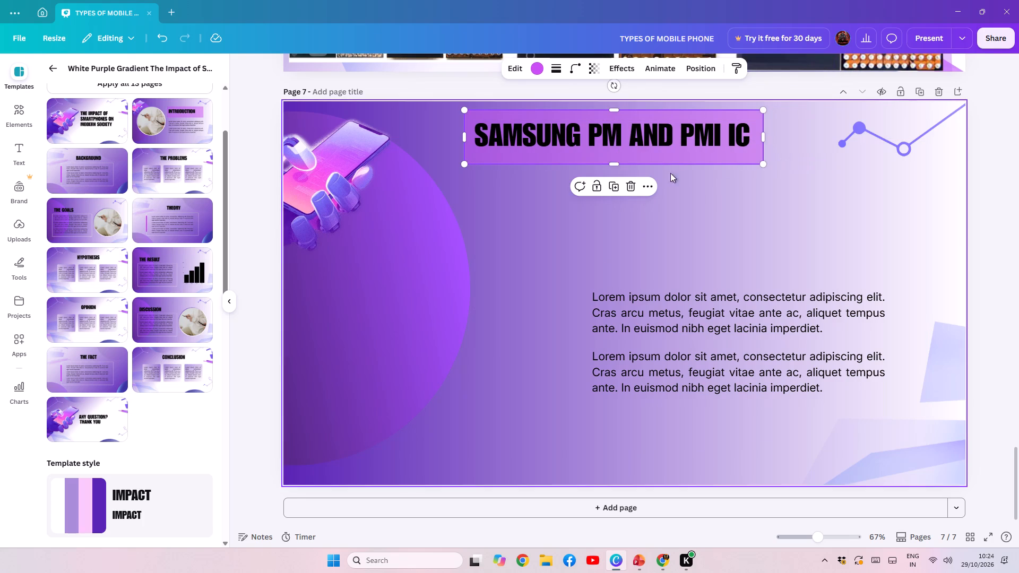
{"action": "left_click_drag", "start_coordinate": [615, 164], "coordinate": [614, 157]}
Delete both Lorem ipsum placeholder paragraphs from page 7.
{"action": "left_click", "coordinate": [647, 342]}
{"action": "left_click", "coordinate": [653, 324]}
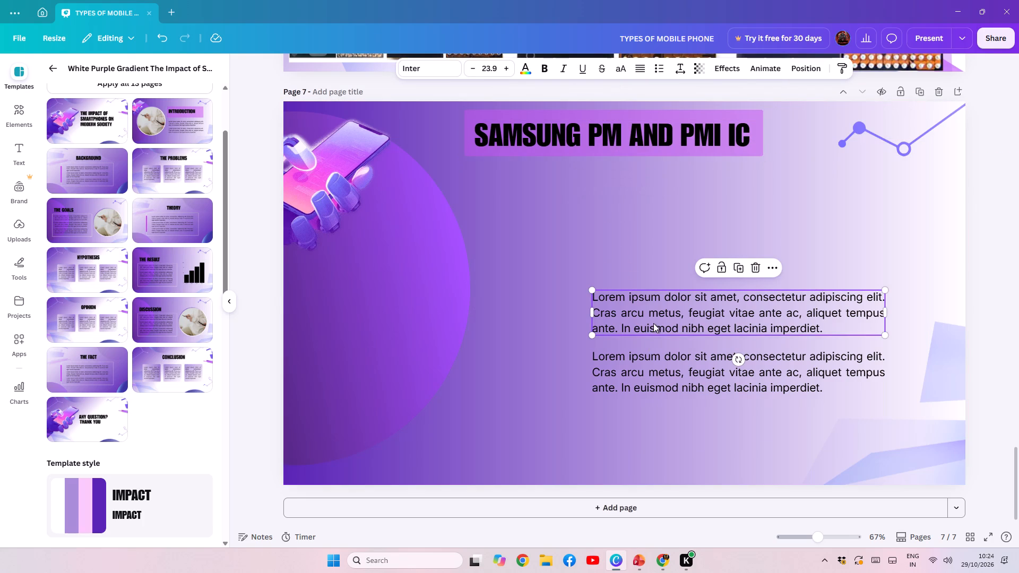
{"action": "key", "text": "Delete"}
{"action": "left_click", "coordinate": [679, 390]}
{"action": "key", "text": "Delete"}
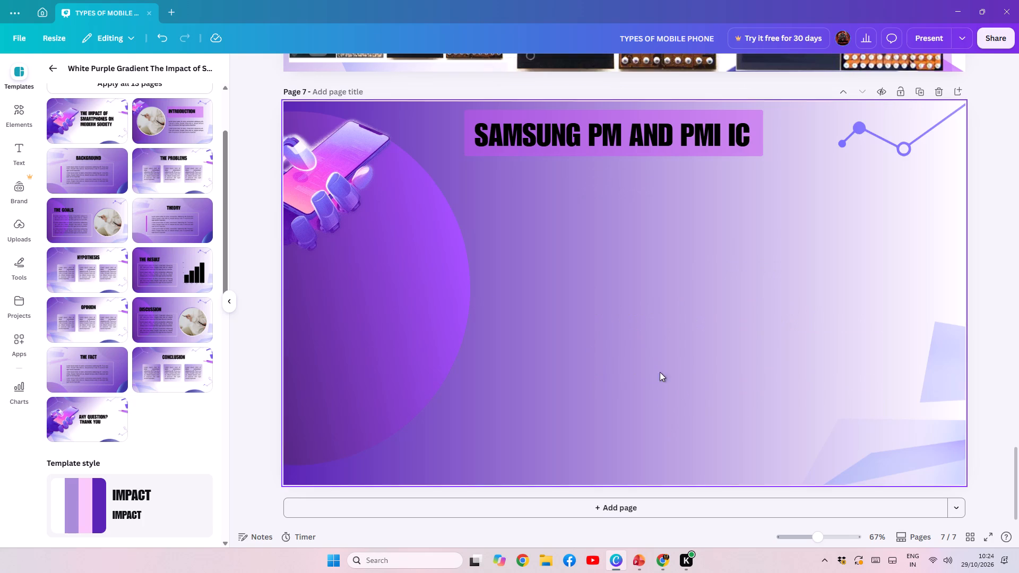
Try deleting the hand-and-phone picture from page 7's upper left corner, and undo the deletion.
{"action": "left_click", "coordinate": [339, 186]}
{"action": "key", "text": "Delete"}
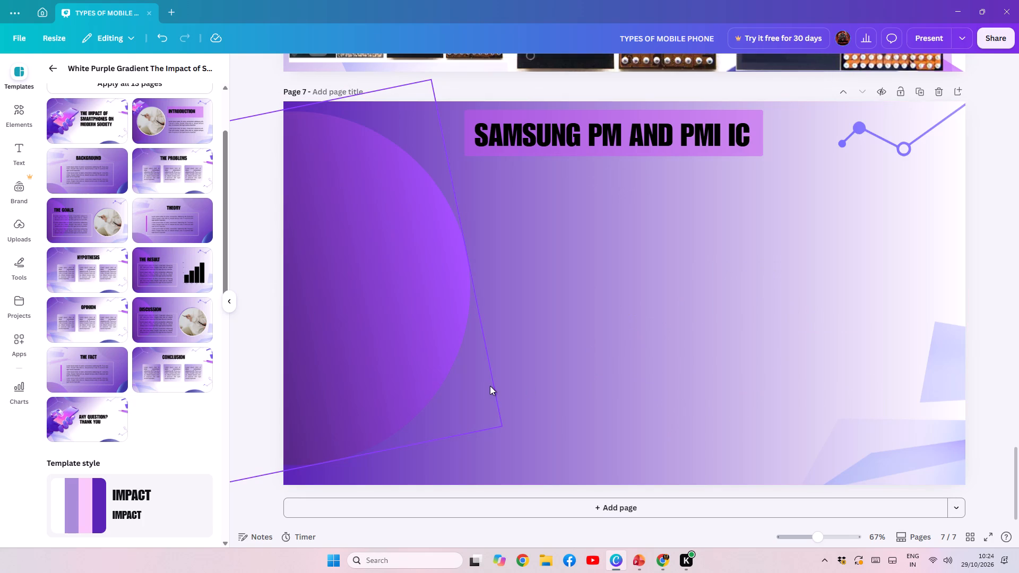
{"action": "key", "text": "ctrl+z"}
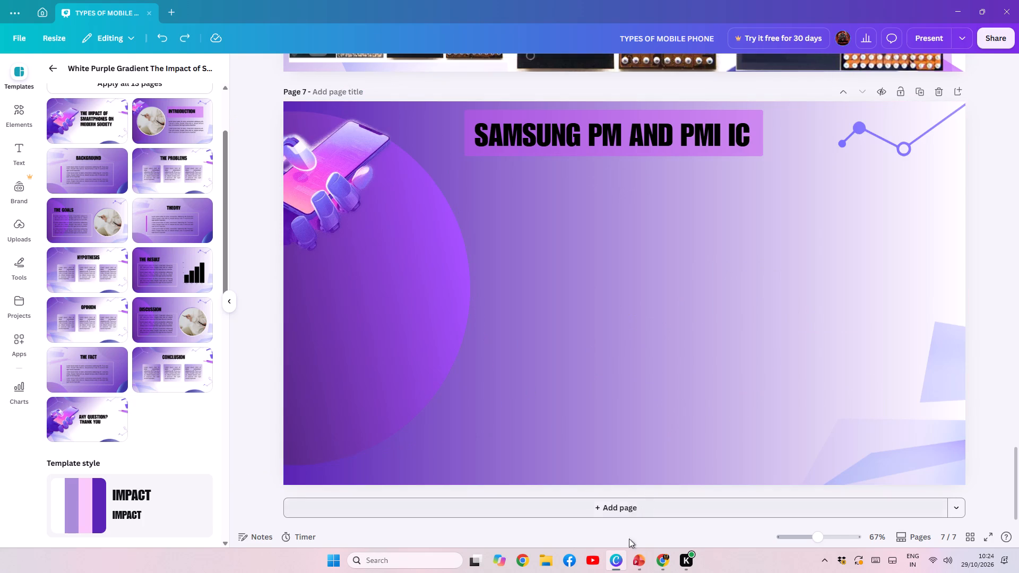
Copy the SAMSUNG POWER IC ME S START HOTI HAI paragraph from PowerPoint slide 12 into Canva page 7, just below the title.
{"action": "left_click", "coordinate": [640, 571]}
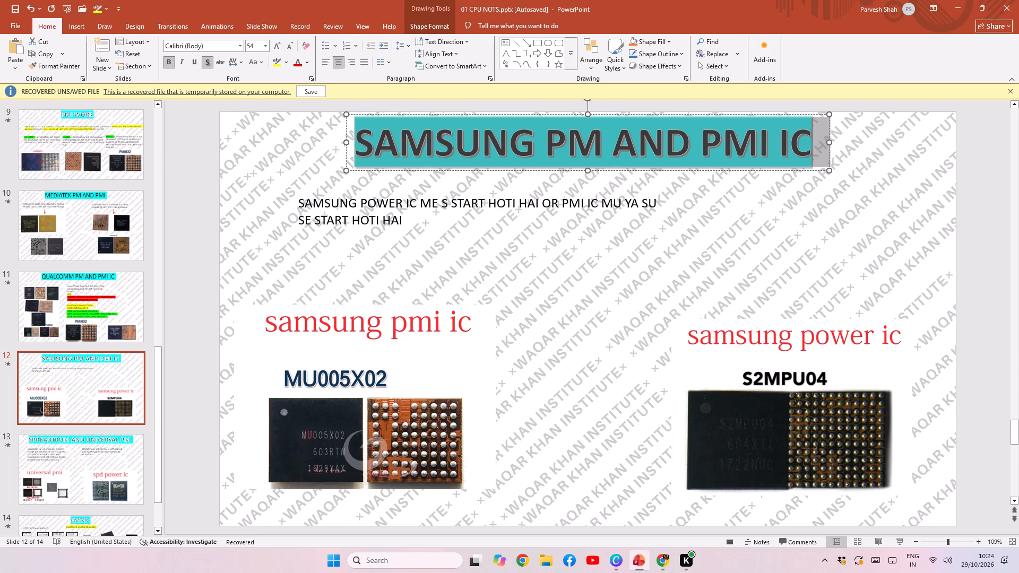
{"action": "triple_click", "coordinate": [360, 222]}
{"action": "key", "text": "ctrl+c"}
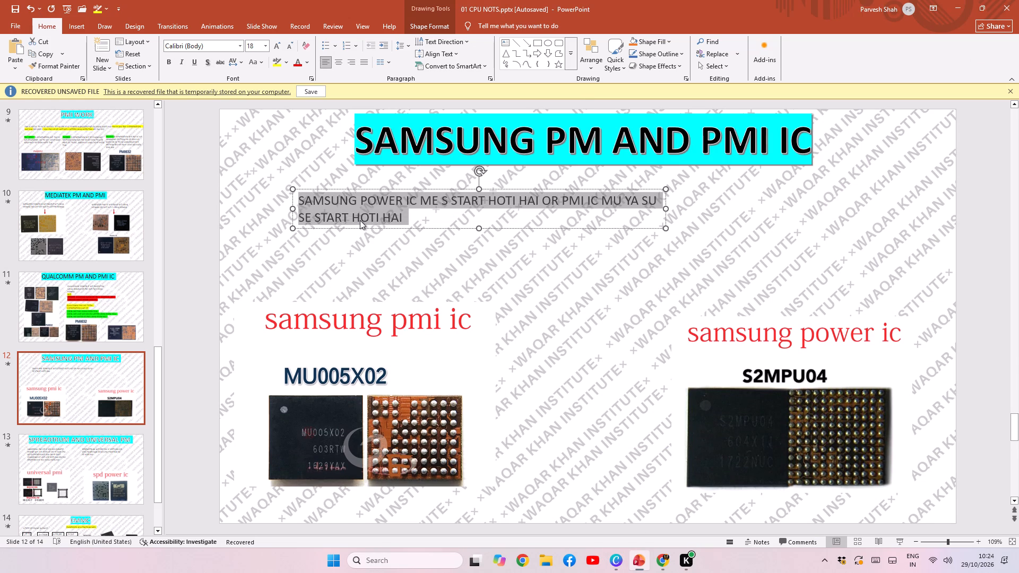
{"action": "left_click", "coordinate": [614, 563]}
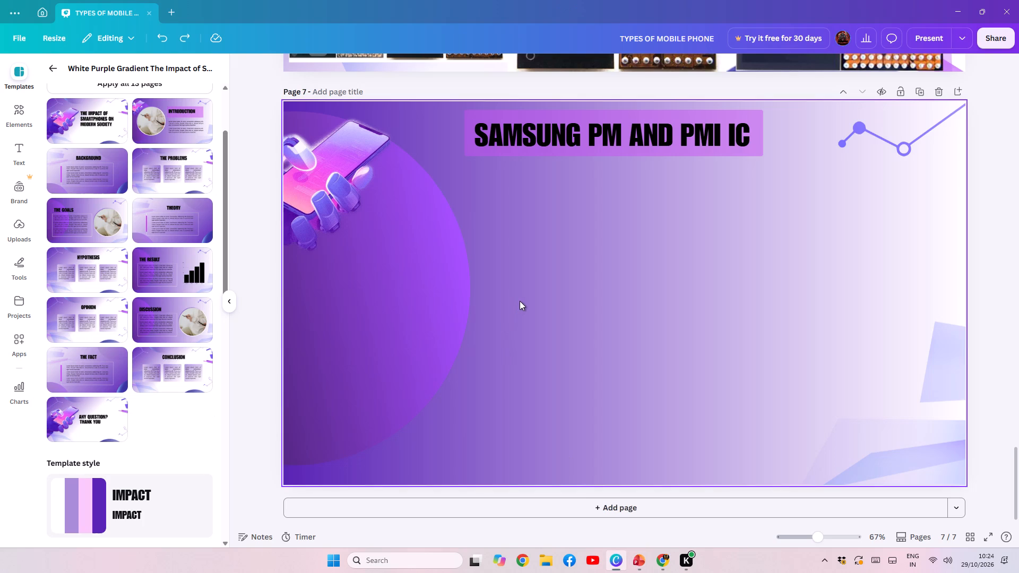
{"action": "key", "text": "ctrl+v"}
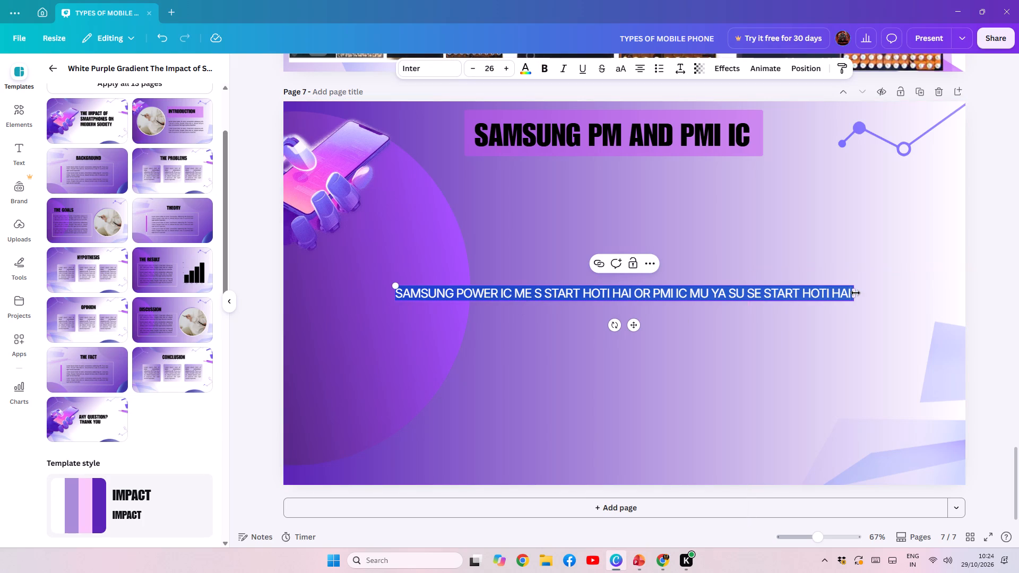
{"action": "left_click", "coordinate": [856, 293]}
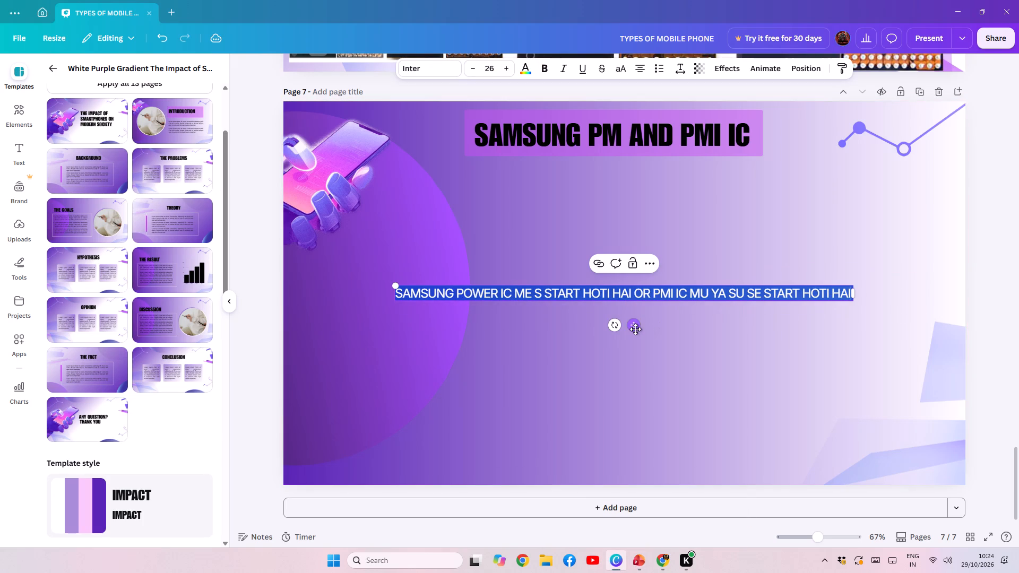
{"action": "left_click_drag", "start_coordinate": [635, 328], "coordinate": [638, 206]}
Copy the samsung pmi ic MU005X02 picture from PowerPoint onto Canva page 7, shrunk to fit in the page's lower left.
{"action": "left_click", "coordinate": [629, 561]}
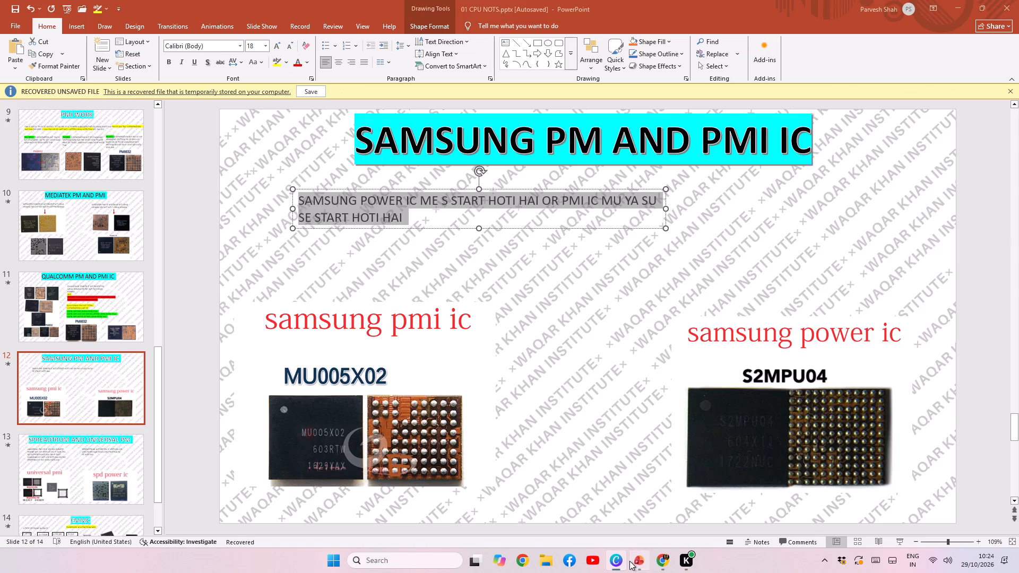
{"action": "left_click", "coordinate": [359, 341]}
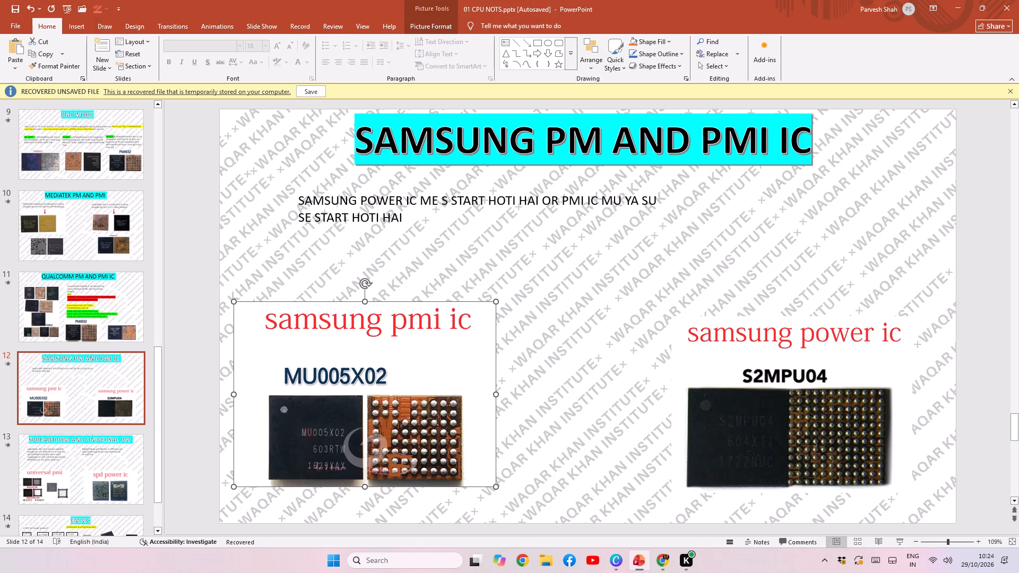
{"action": "key", "text": "ctrl+c"}
{"action": "left_click", "coordinate": [613, 559]}
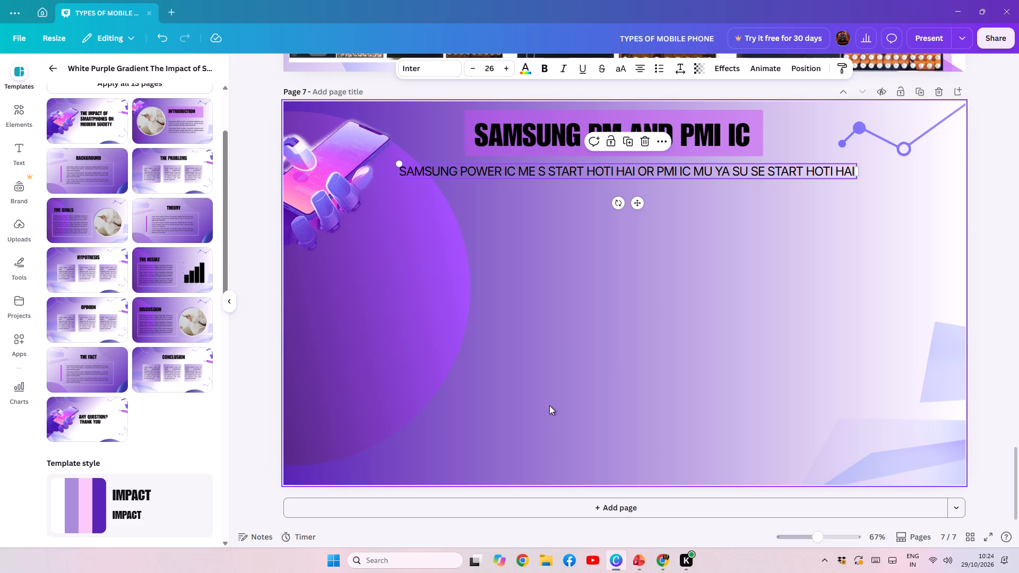
{"action": "key", "text": "ctrl+v"}
{"action": "left_click_drag", "start_coordinate": [655, 320], "coordinate": [500, 396]}
{"action": "left_click_drag", "start_coordinate": [620, 265], "coordinate": [617, 272]}
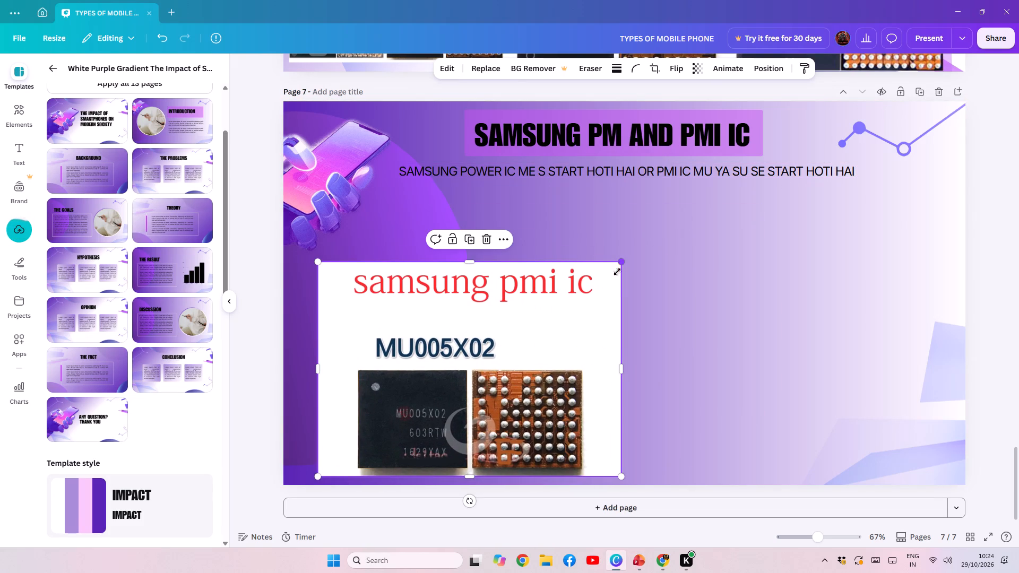
{"action": "left_click_drag", "start_coordinate": [617, 272], "coordinate": [562, 329]}
{"action": "left_click_drag", "start_coordinate": [507, 370], "coordinate": [517, 372]}
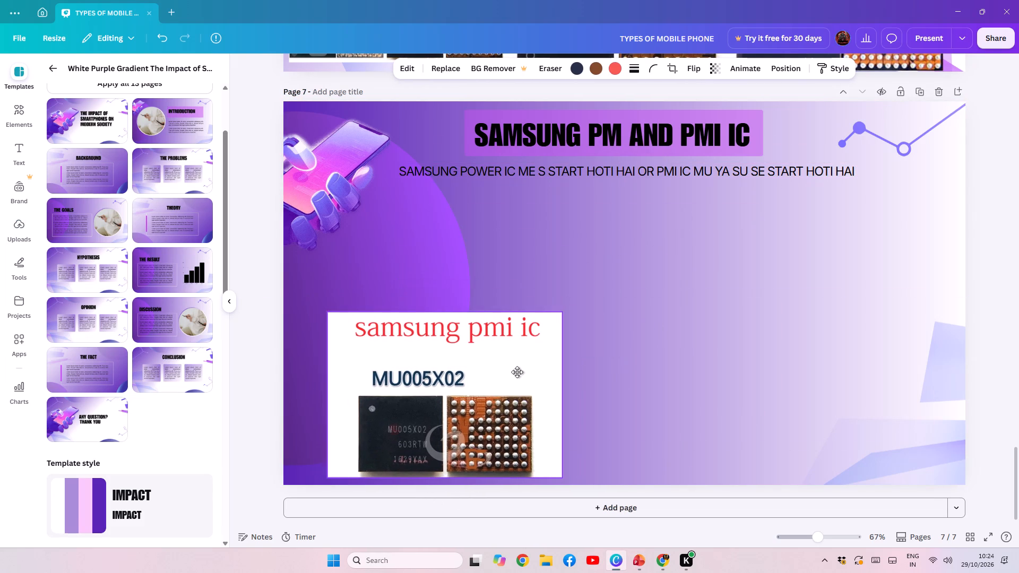
{"action": "left_click_drag", "start_coordinate": [517, 372], "coordinate": [516, 368]}
Bold the SAMSUNG POWER IC paragraph and narrow its box to about 1,050 wide, centred between the title and the picture.
{"action": "left_click_drag", "start_coordinate": [674, 173], "coordinate": [678, 265]}
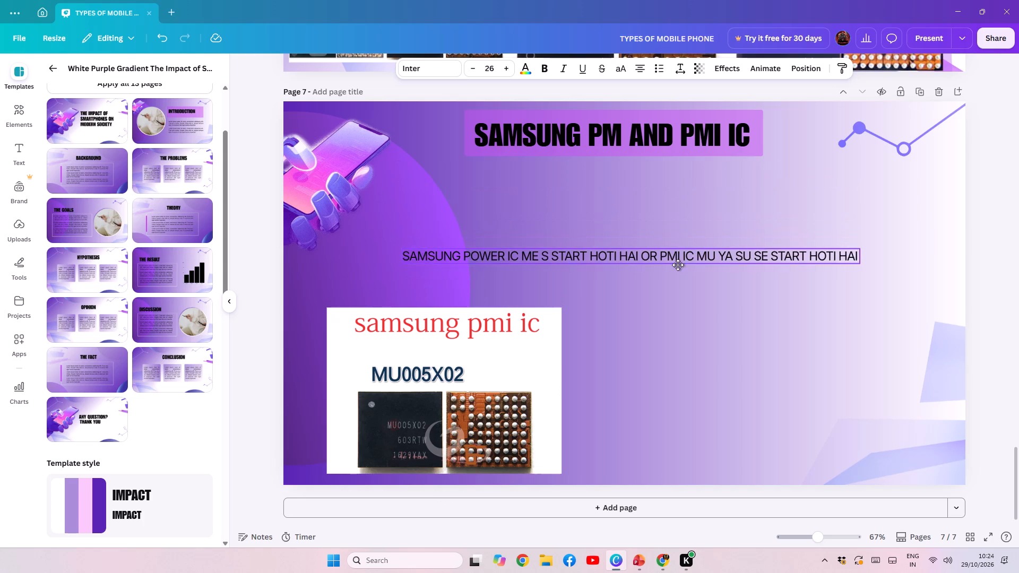
{"action": "left_click_drag", "start_coordinate": [678, 265], "coordinate": [678, 267]}
{"action": "left_click", "coordinate": [547, 74]}
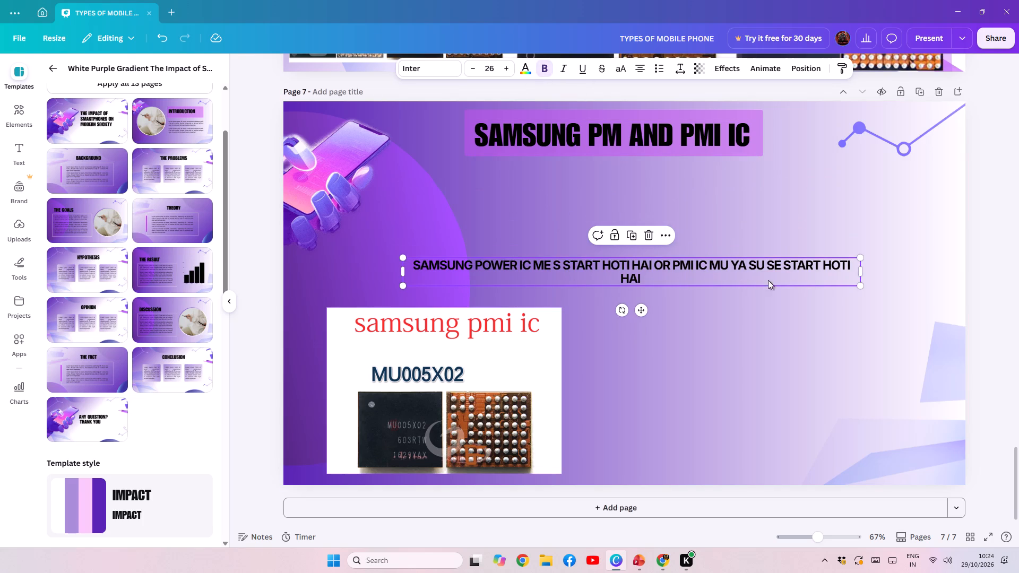
{"action": "left_click", "coordinate": [857, 270]}
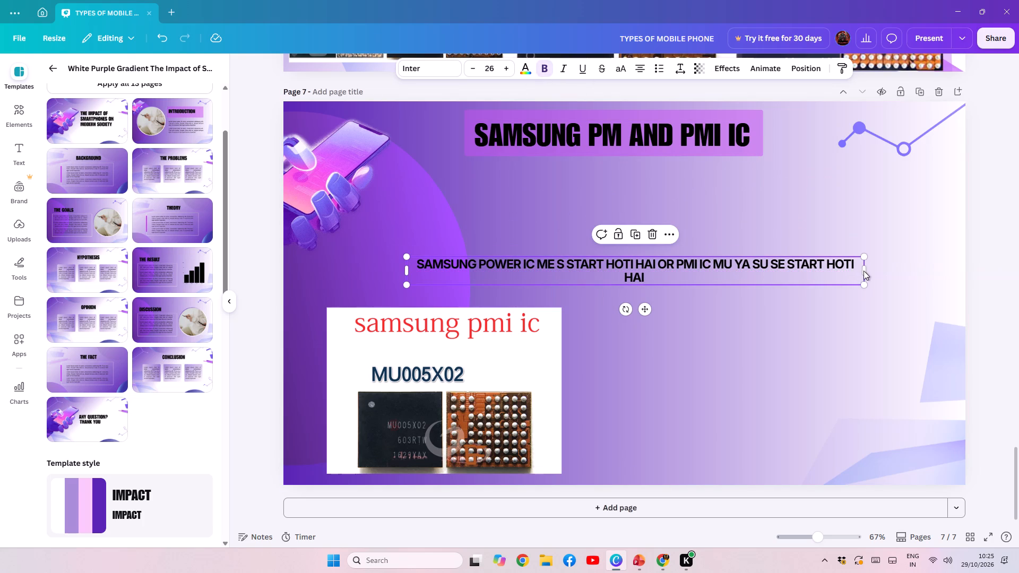
{"action": "left_click_drag", "start_coordinate": [866, 271], "coordinate": [778, 267]}
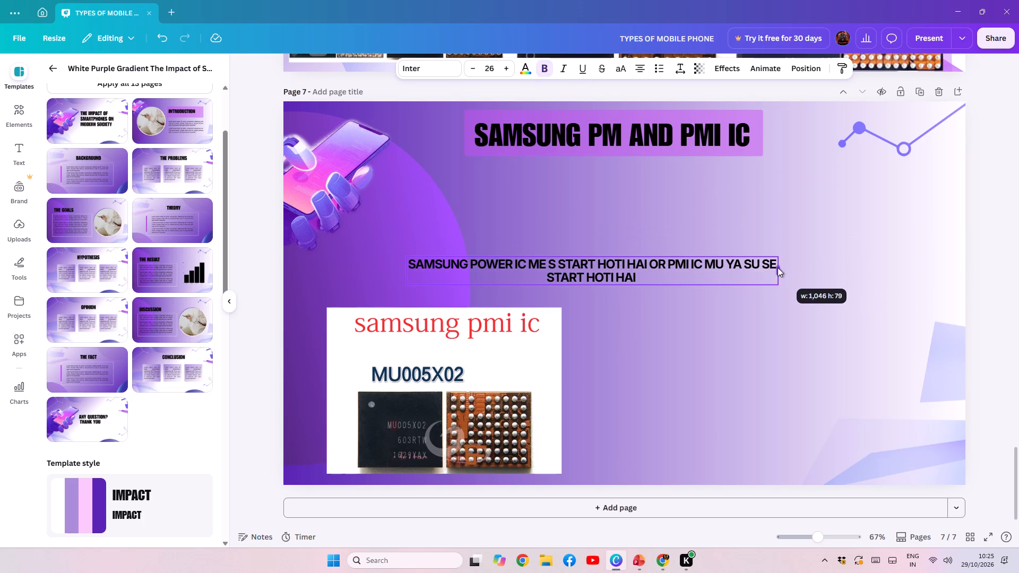
{"action": "left_click_drag", "start_coordinate": [778, 267], "coordinate": [780, 269]}
{"action": "left_click_drag", "start_coordinate": [635, 270], "coordinate": [668, 245]}
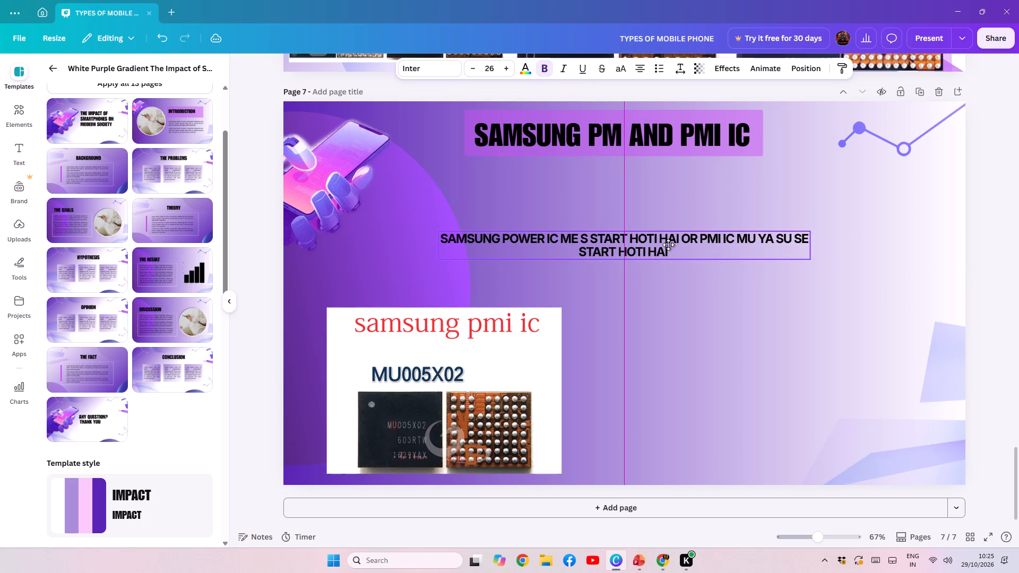
{"action": "left_click_drag", "start_coordinate": [668, 245], "coordinate": [668, 244]}
Copy the samsung power ic S2MPU04 picture from PowerPoint onto Canva page 7's lower right, resized to match the samsung pmi ic picture.
{"action": "left_click", "coordinate": [643, 565]}
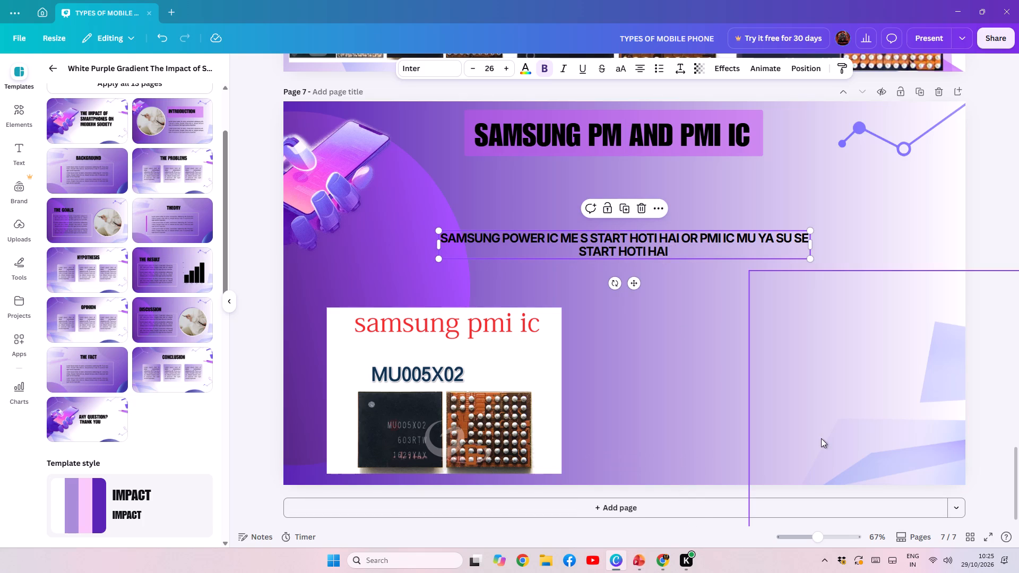
{"action": "left_click", "coordinate": [639, 554]}
{"action": "left_click", "coordinate": [785, 420]}
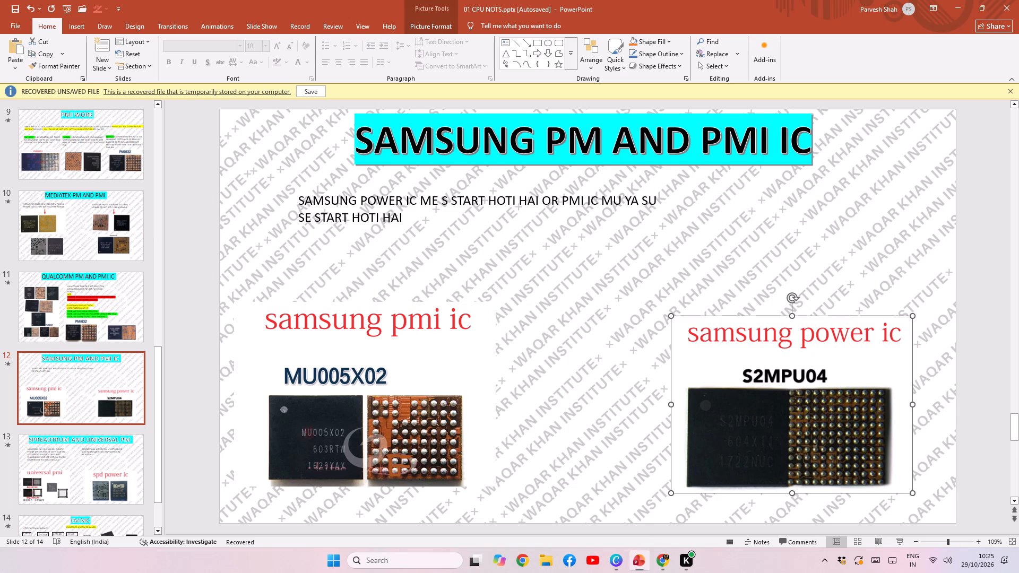
{"action": "key", "text": "ctrl+c"}
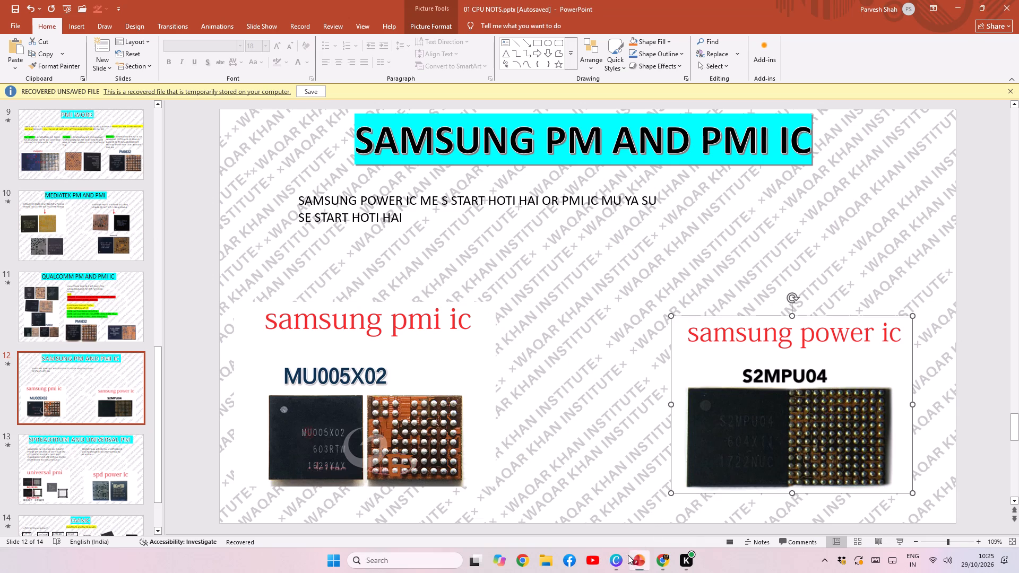
{"action": "left_click", "coordinate": [619, 559]}
{"action": "key", "text": "ctrl+v"}
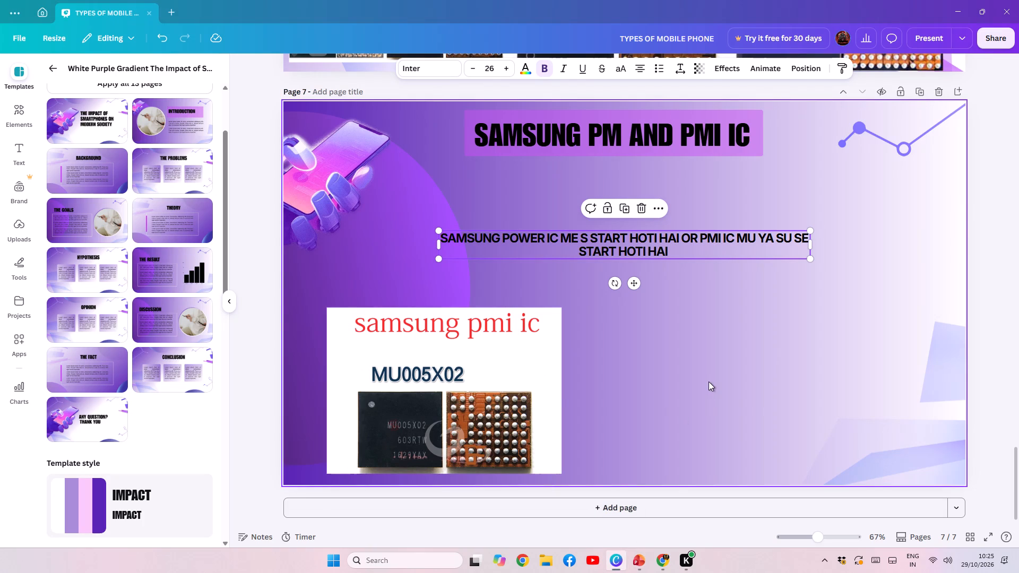
{"action": "left_click_drag", "start_coordinate": [668, 343], "coordinate": [723, 407]}
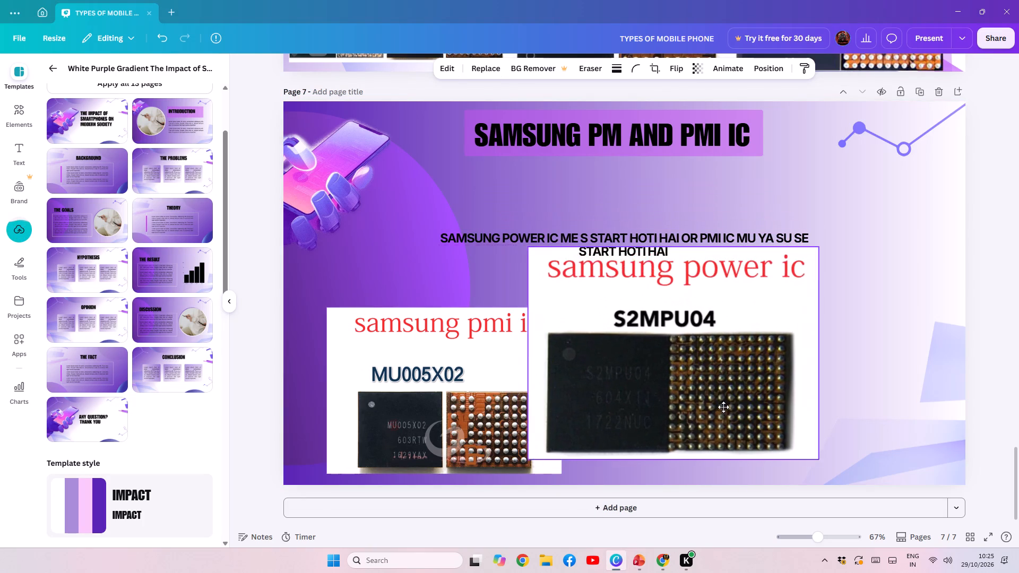
{"action": "left_click_drag", "start_coordinate": [723, 407], "coordinate": [791, 427]}
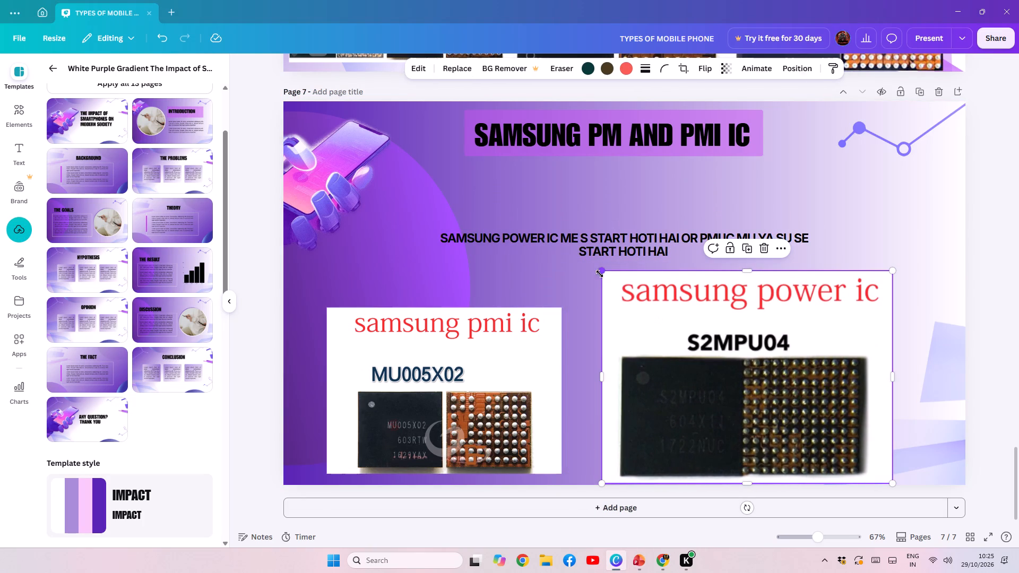
{"action": "left_click_drag", "start_coordinate": [600, 273], "coordinate": [659, 324]}
{"action": "left_click_drag", "start_coordinate": [773, 445], "coordinate": [774, 433]}
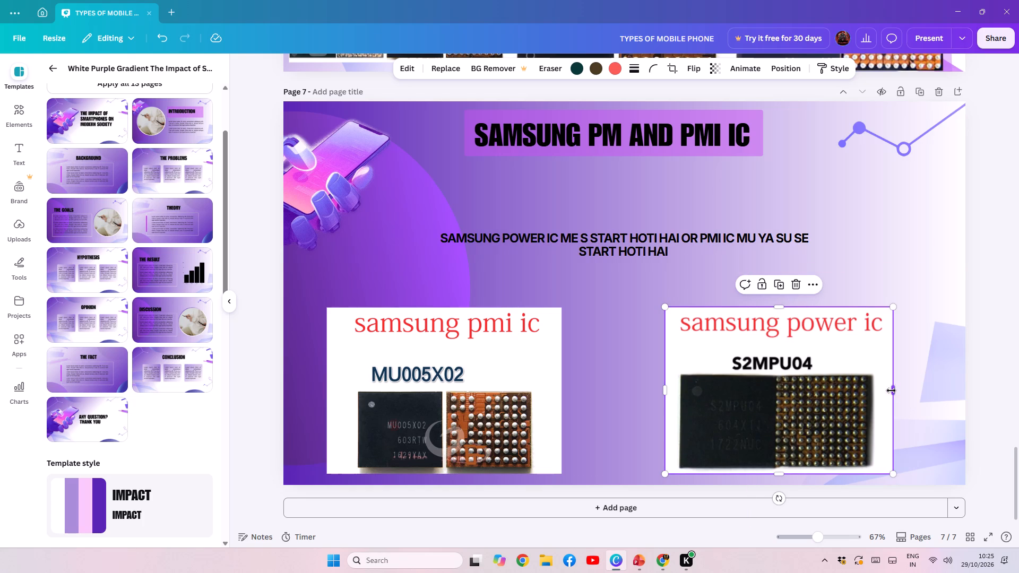
{"action": "left_click", "coordinate": [894, 390]}
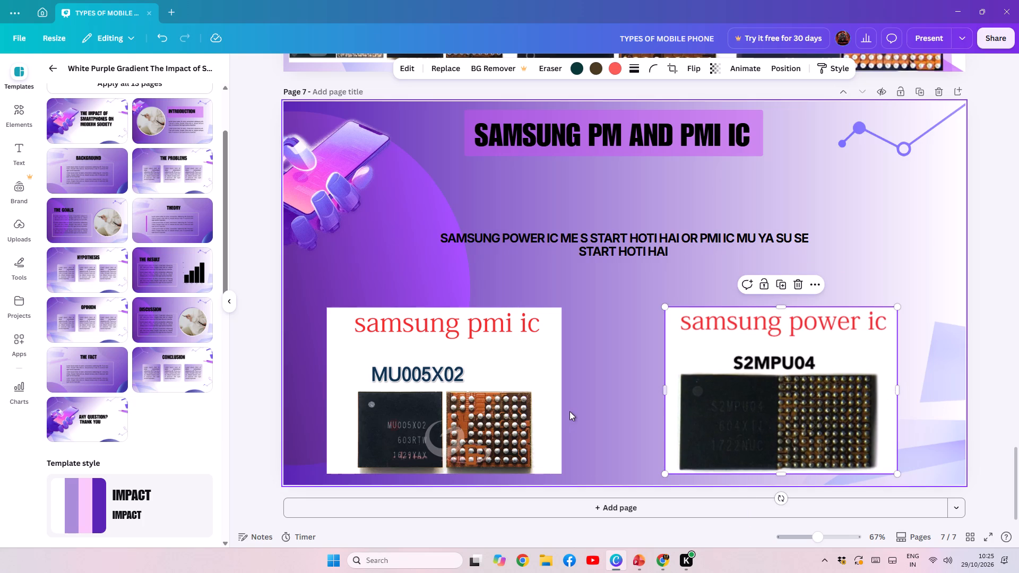
Lower the SAMSUNG POWER IC paragraph on page 7 to just above the two pictures, keeping it horizontally centred.
{"action": "left_click", "coordinate": [569, 411]}
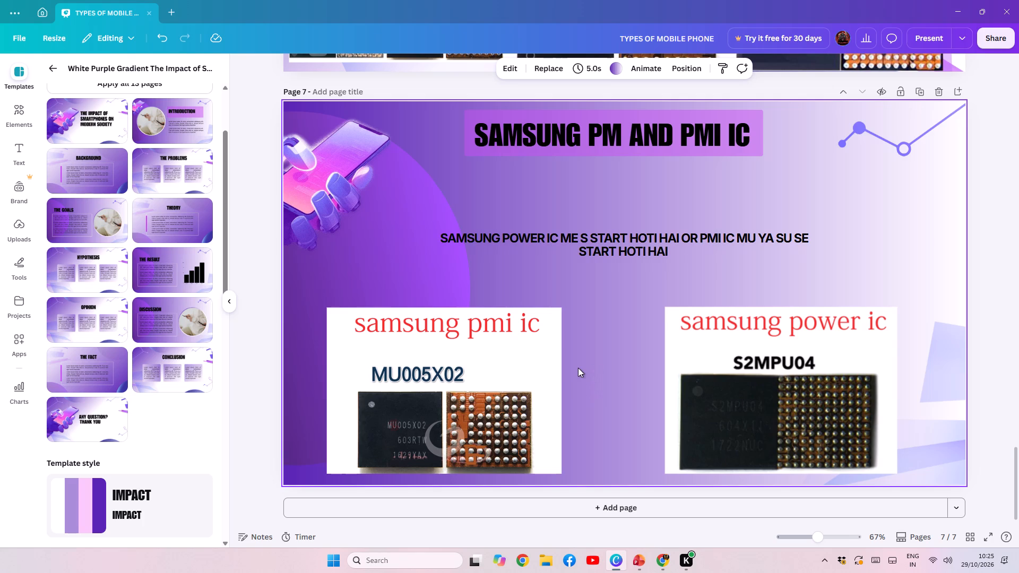
{"action": "left_click_drag", "start_coordinate": [610, 246], "coordinate": [607, 249]}
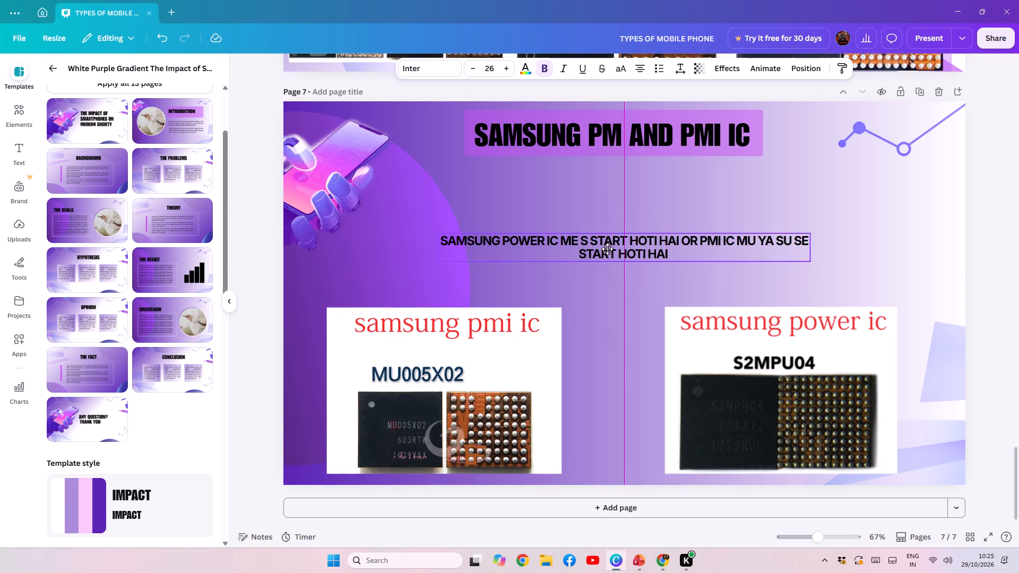
{"action": "left_click_drag", "start_coordinate": [607, 249], "coordinate": [602, 268]}
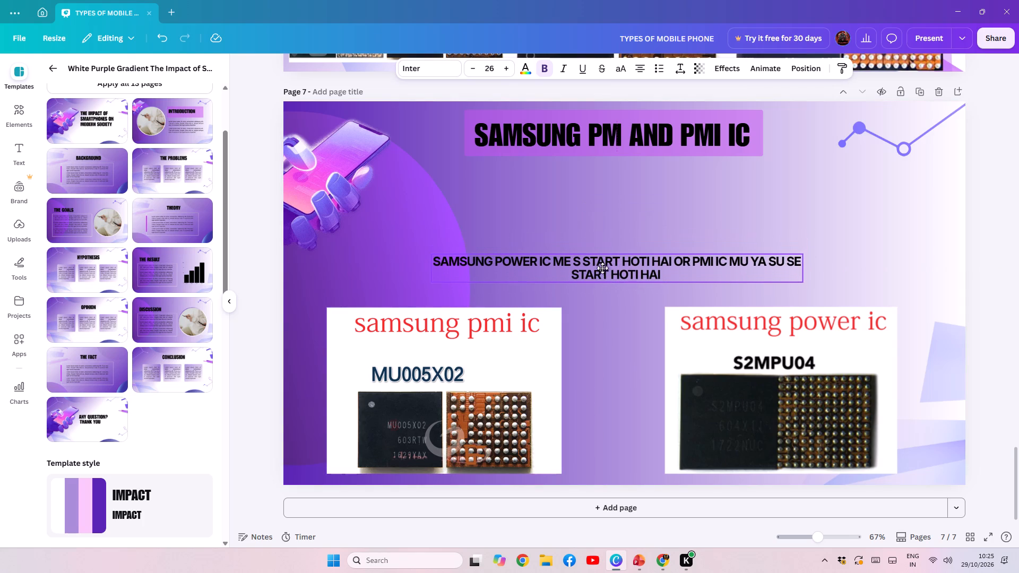
{"action": "left_click_drag", "start_coordinate": [602, 268], "coordinate": [599, 272]}
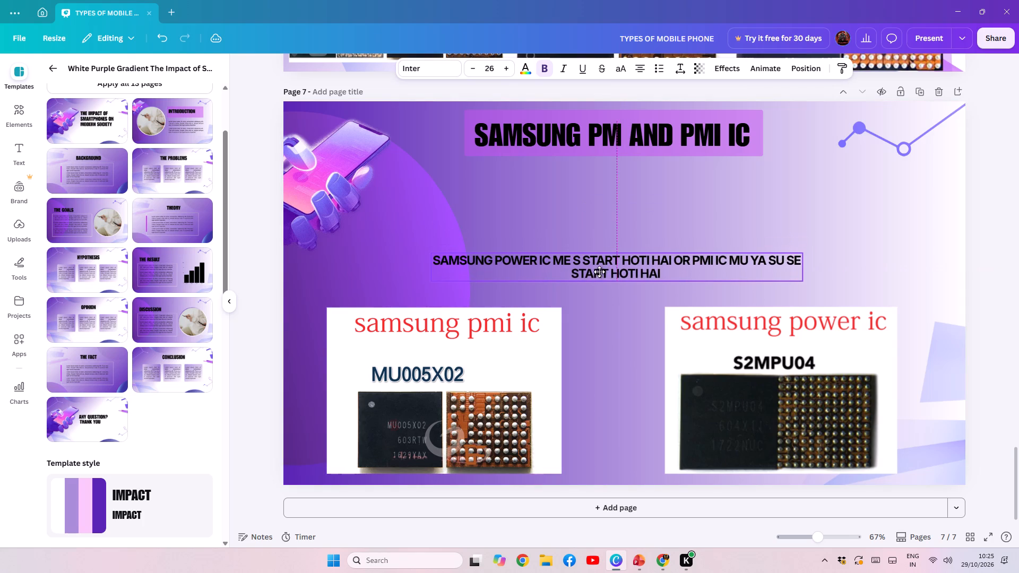
{"action": "left_click_drag", "start_coordinate": [599, 272], "coordinate": [590, 273]}
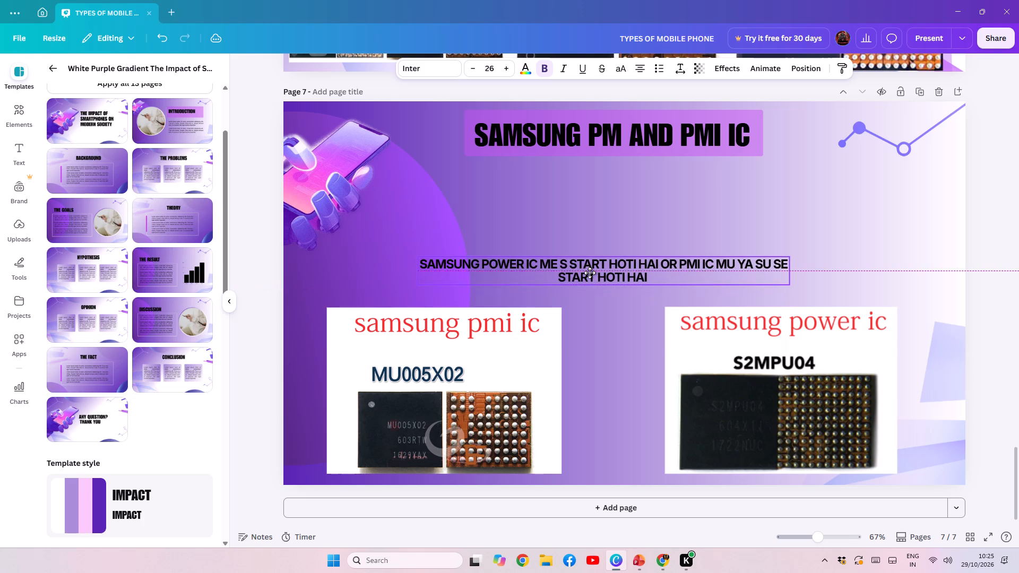
{"action": "left_click_drag", "start_coordinate": [590, 273], "coordinate": [597, 280]}
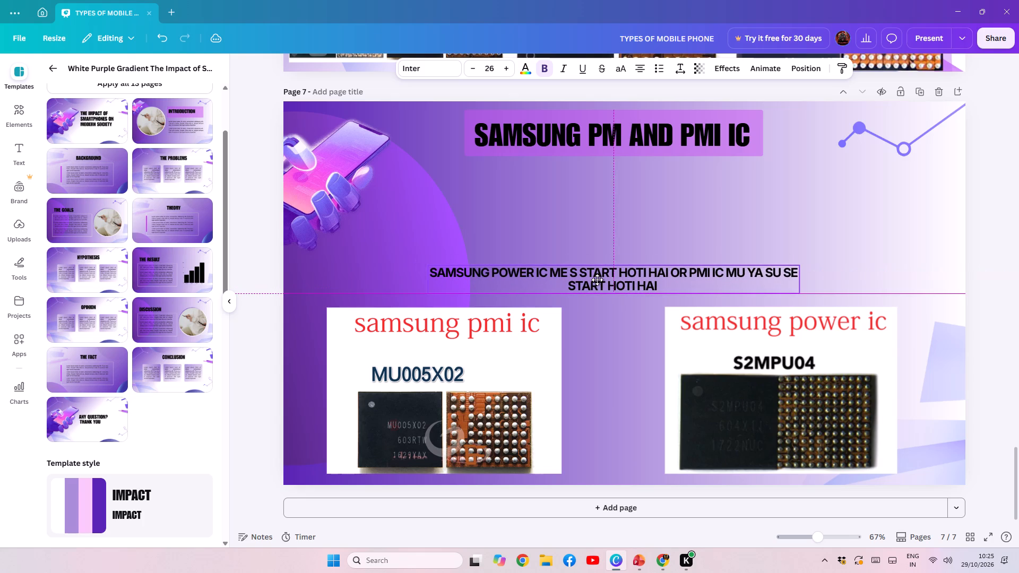
{"action": "left_click_drag", "start_coordinate": [597, 280], "coordinate": [597, 281]}
{"action": "left_click_drag", "start_coordinate": [597, 281], "coordinate": [604, 281]}
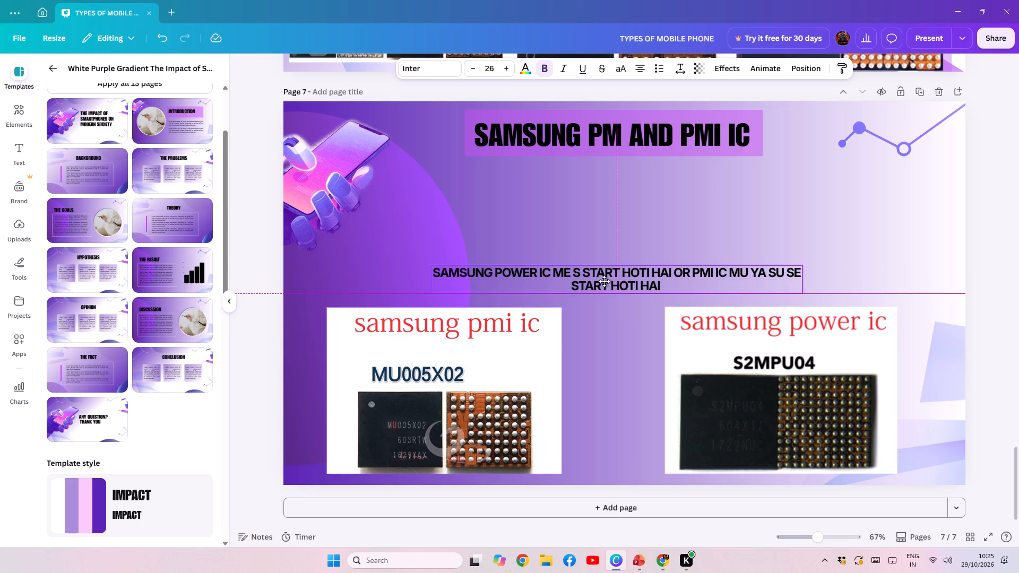
{"action": "left_click_drag", "start_coordinate": [604, 281], "coordinate": [608, 281]}
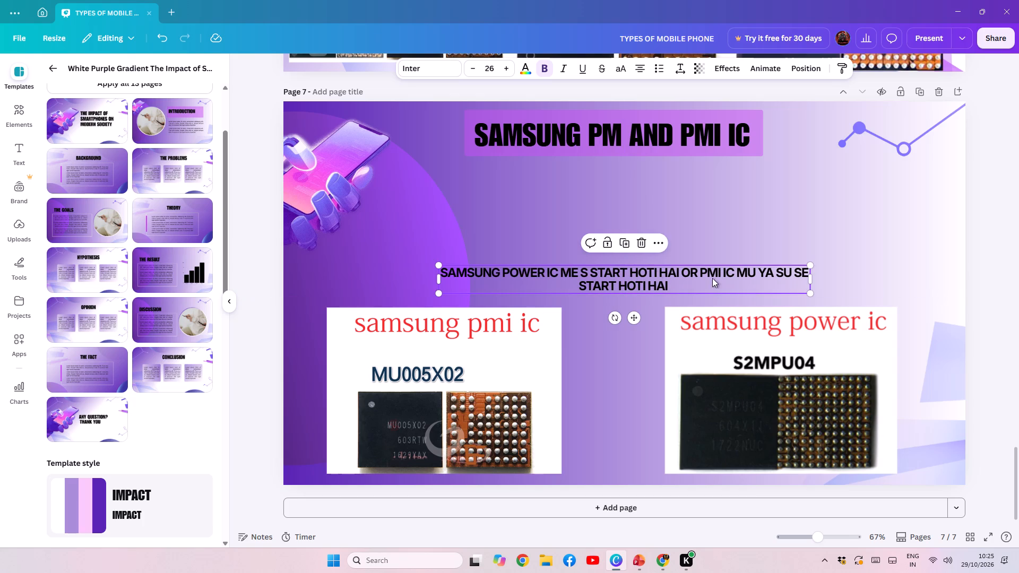
Enlarge the SAMSUNG POWER IC paragraph to font size 27.7 and reposition it near the centre, just above the two pictures.
{"action": "left_click_drag", "start_coordinate": [813, 296], "coordinate": [824, 302]}
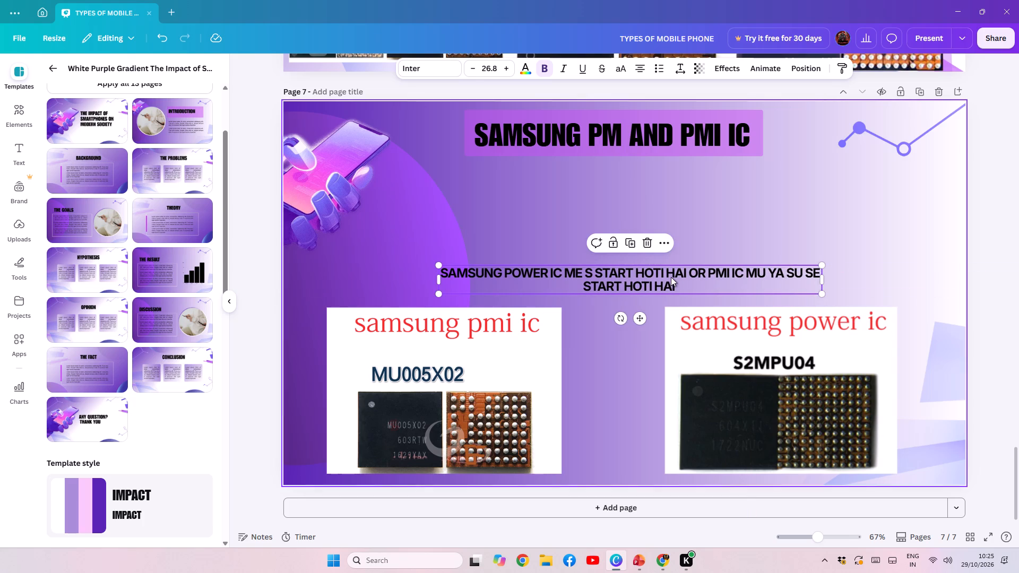
{"action": "left_click_drag", "start_coordinate": [670, 277], "coordinate": [650, 249]}
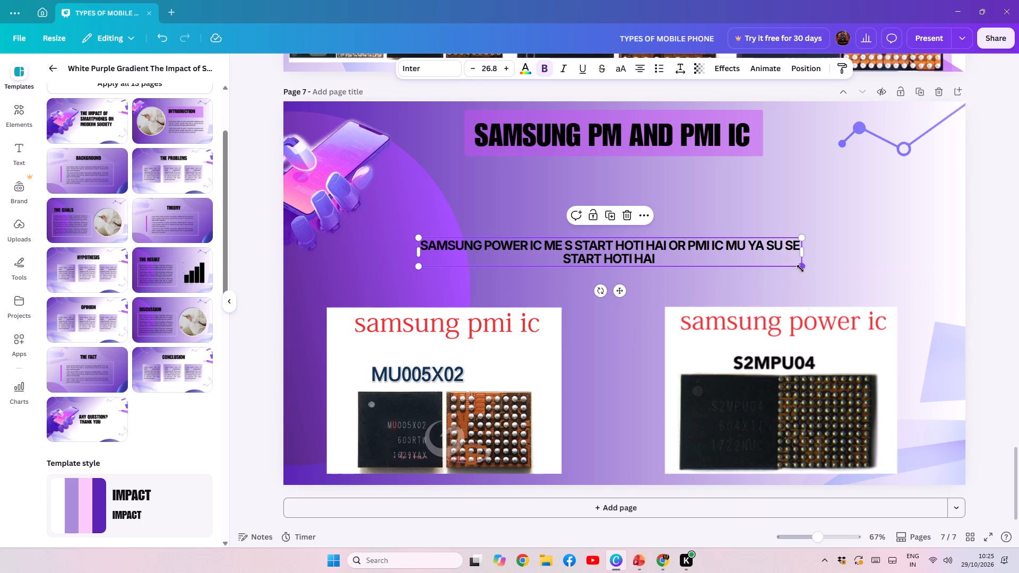
{"action": "left_click_drag", "start_coordinate": [800, 268], "coordinate": [813, 281]}
{"action": "left_click_drag", "start_coordinate": [628, 250], "coordinate": [624, 277]}
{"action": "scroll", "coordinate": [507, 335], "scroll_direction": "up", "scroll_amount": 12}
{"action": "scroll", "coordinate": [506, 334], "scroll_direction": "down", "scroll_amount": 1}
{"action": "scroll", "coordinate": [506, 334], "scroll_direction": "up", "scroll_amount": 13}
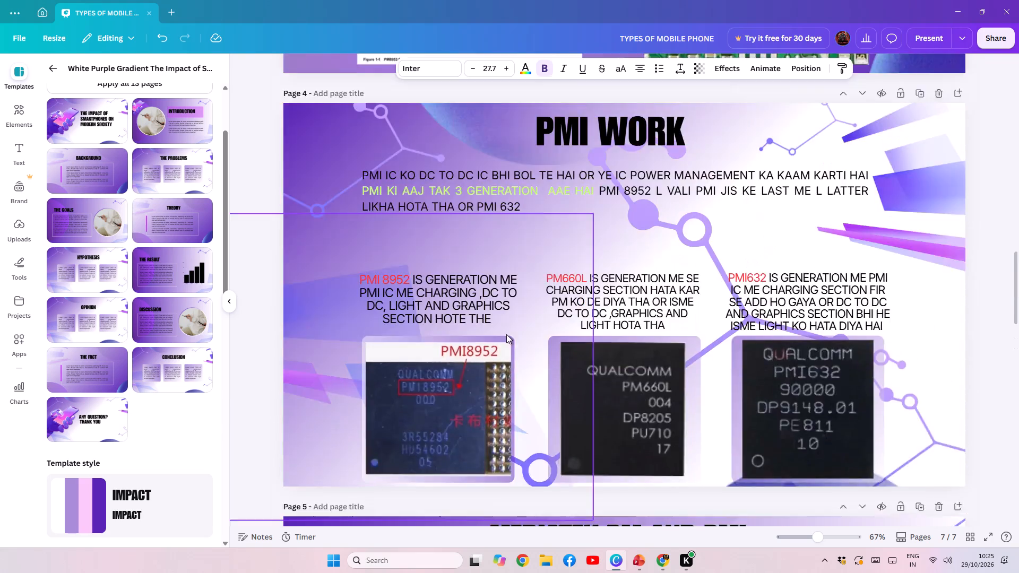
Review pages 1 through 7 of the TYPES OF MOBILE PHONE presentation, checking each page's titles, text and pictures.
{"action": "scroll", "coordinate": [506, 334], "scroll_direction": "up", "scroll_amount": 3}
{"action": "scroll", "coordinate": [506, 334], "scroll_direction": "down", "scroll_amount": 1}
{"action": "scroll", "coordinate": [506, 334], "scroll_direction": "up", "scroll_amount": 20}
{"action": "scroll", "coordinate": [506, 334], "scroll_direction": "up", "scroll_amount": 4}
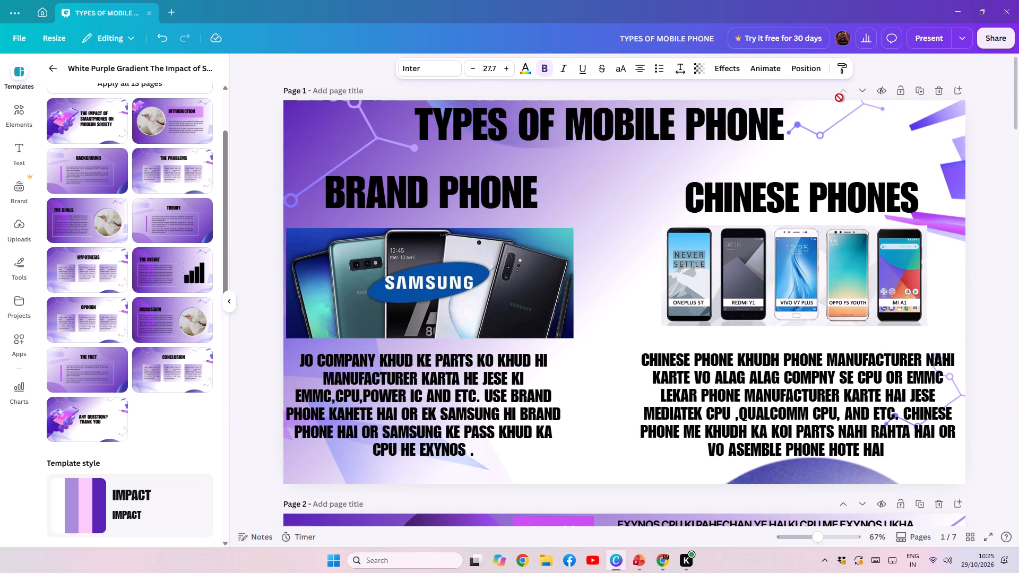
{"action": "scroll", "coordinate": [522, 311], "scroll_direction": "down", "scroll_amount": 4}
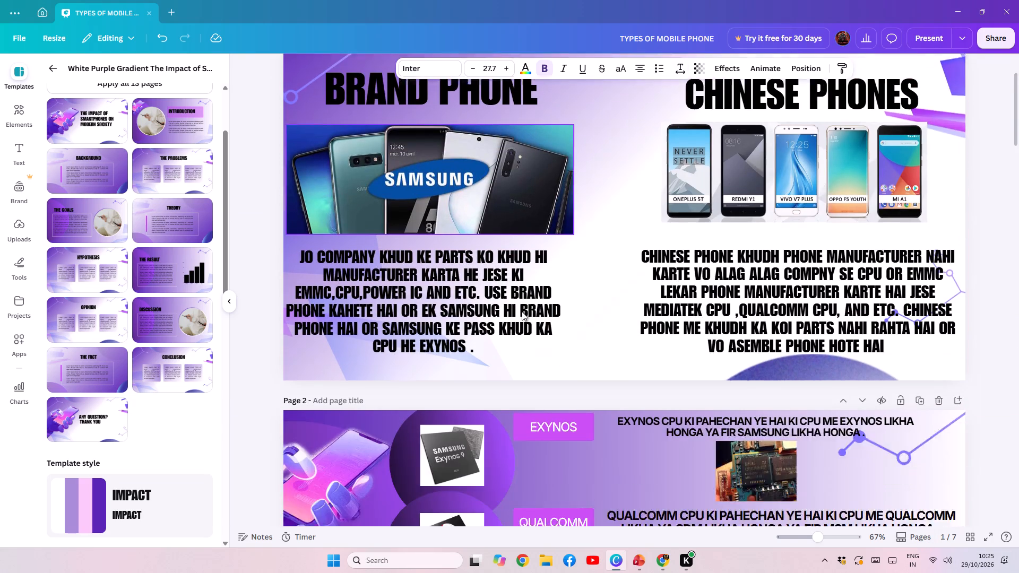
{"action": "scroll", "coordinate": [522, 311], "scroll_direction": "up", "scroll_amount": 5}
{"action": "scroll", "coordinate": [522, 311], "scroll_direction": "down", "scroll_amount": 2}
{"action": "scroll", "coordinate": [522, 311], "scroll_direction": "up", "scroll_amount": 4}
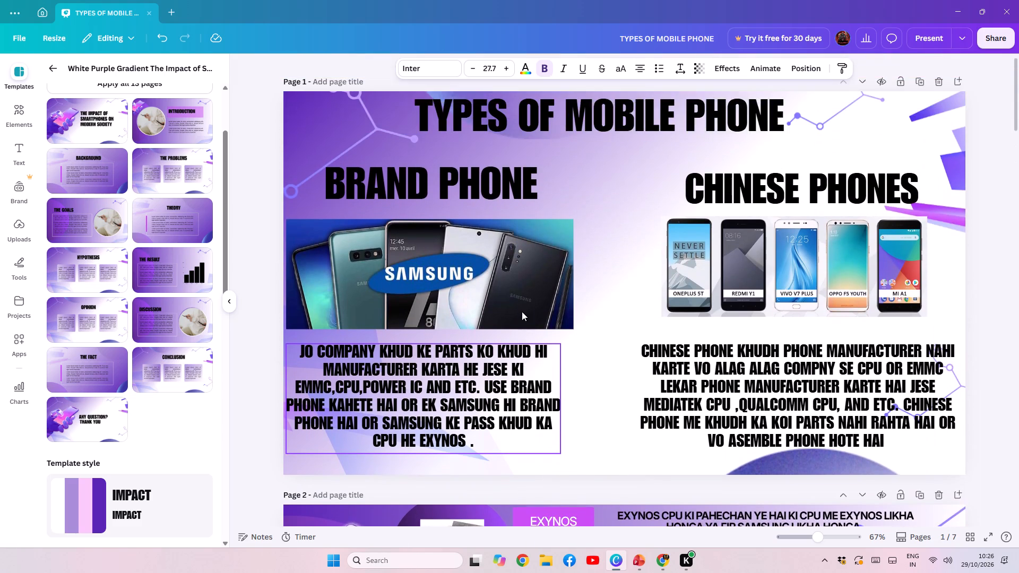
{"action": "scroll", "coordinate": [522, 311], "scroll_direction": "down", "scroll_amount": 3}
{"action": "scroll", "coordinate": [595, 324], "scroll_direction": "up", "scroll_amount": 4}
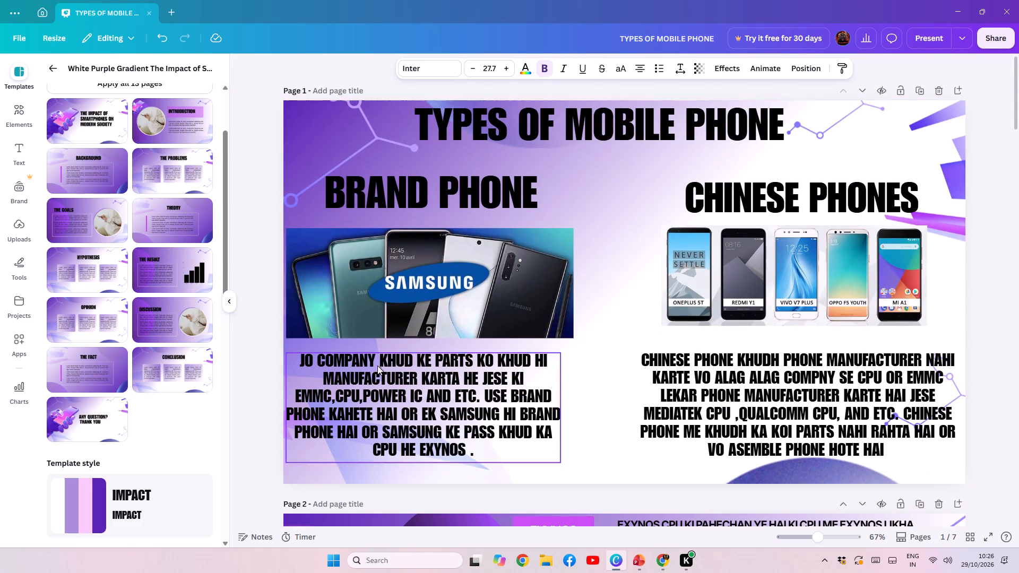
{"action": "scroll", "coordinate": [450, 323], "scroll_direction": "down", "scroll_amount": 8}
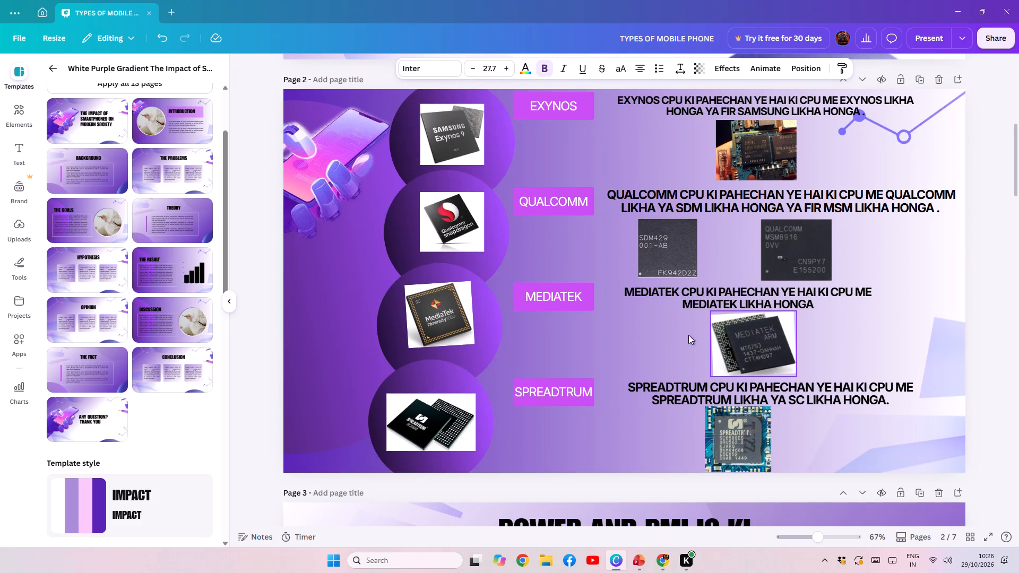
{"action": "scroll", "coordinate": [601, 304], "scroll_direction": "down", "scroll_amount": 10}
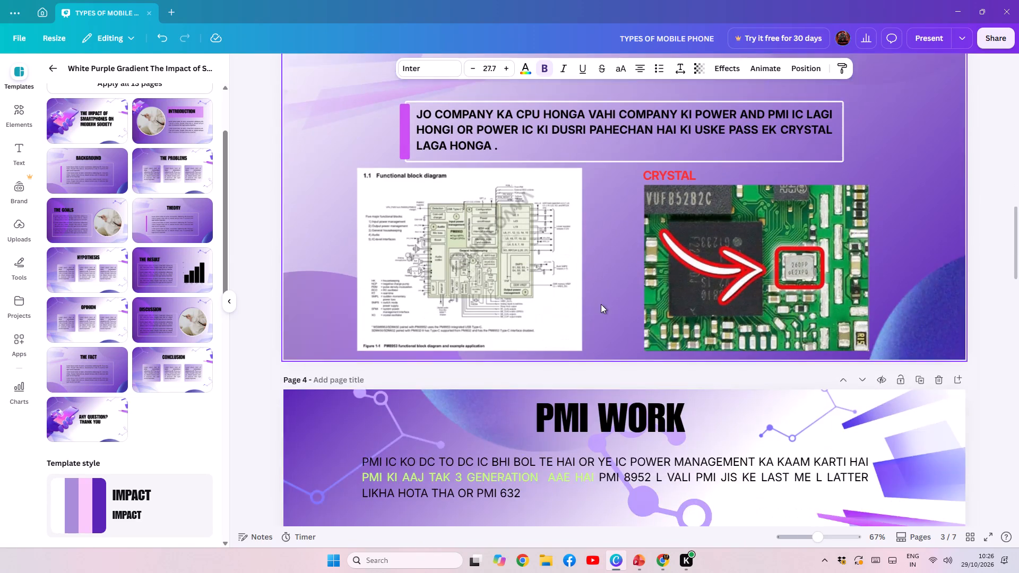
{"action": "scroll", "coordinate": [601, 304], "scroll_direction": "up", "scroll_amount": 3}
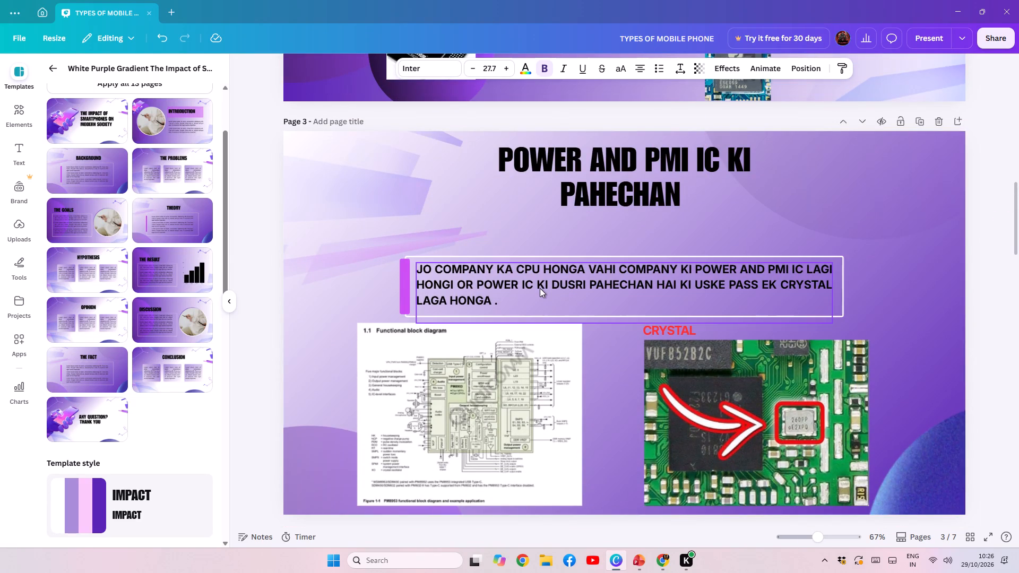
{"action": "scroll", "coordinate": [549, 277], "scroll_direction": "down", "scroll_amount": 6}
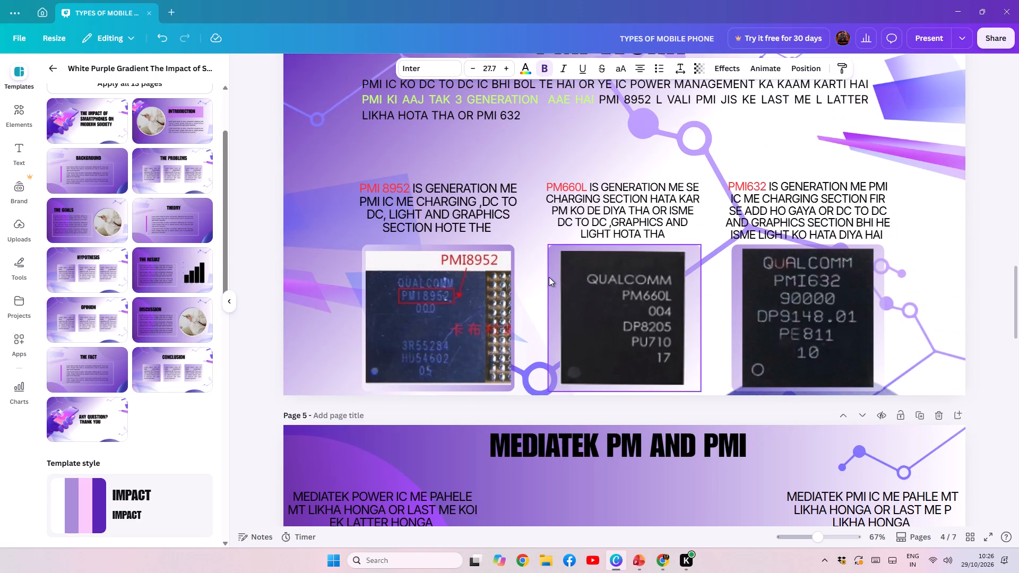
{"action": "scroll", "coordinate": [636, 309], "scroll_direction": "up", "scroll_amount": 3}
{"action": "scroll", "coordinate": [729, 363], "scroll_direction": "down", "scroll_amount": 2}
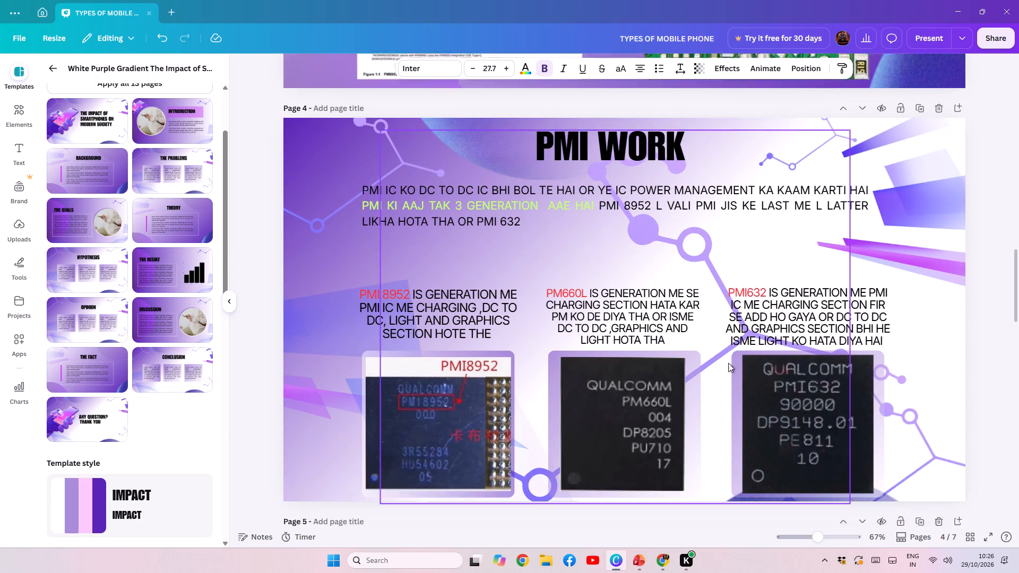
{"action": "scroll", "coordinate": [728, 363], "scroll_direction": "down", "scroll_amount": 2}
{"action": "scroll", "coordinate": [719, 320], "scroll_direction": "down", "scroll_amount": 5}
{"action": "scroll", "coordinate": [529, 265], "scroll_direction": "up", "scroll_amount": 3}
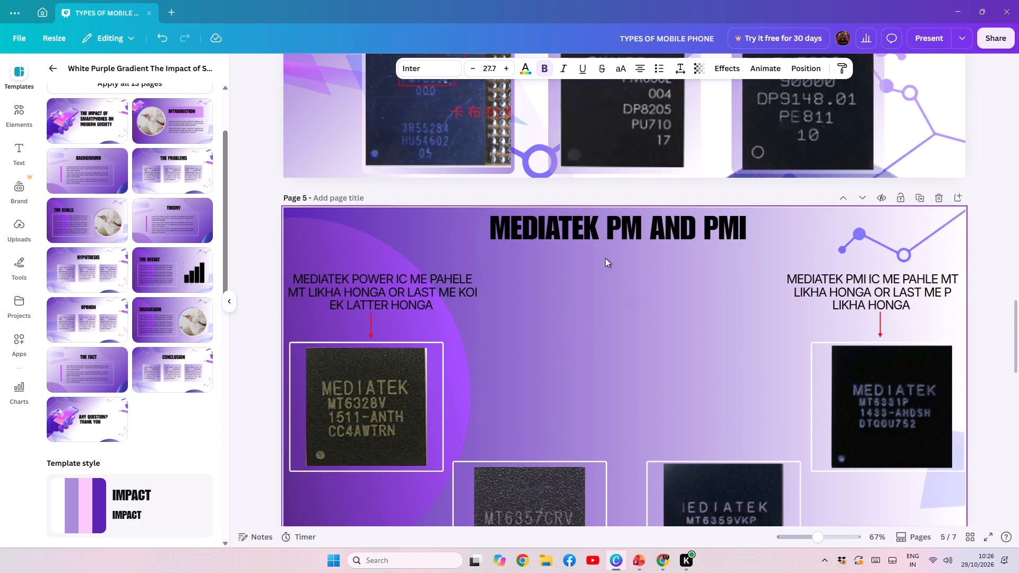
{"action": "scroll", "coordinate": [554, 365], "scroll_direction": "down", "scroll_amount": 6}
{"action": "scroll", "coordinate": [664, 424], "scroll_direction": "down", "scroll_amount": 4}
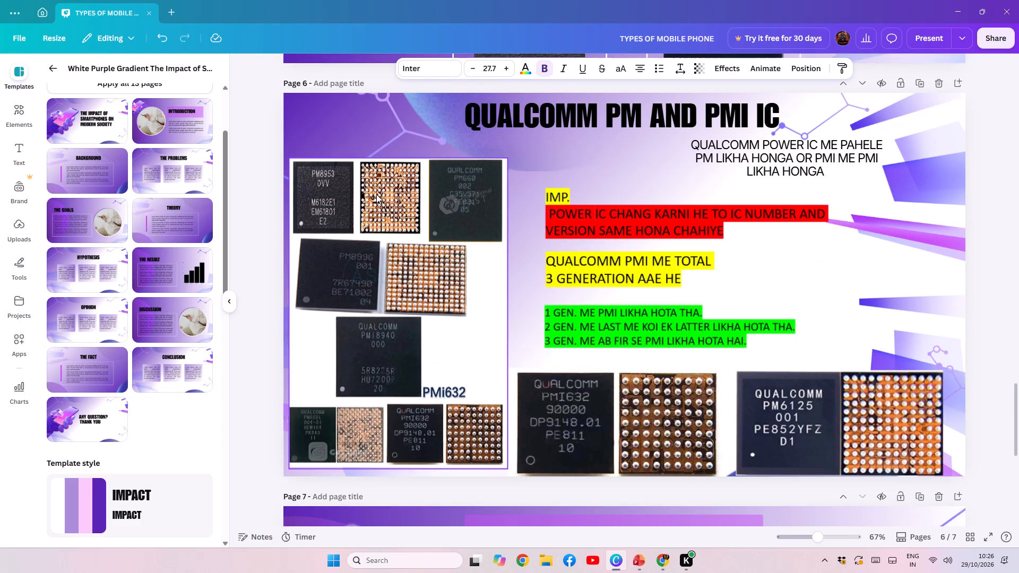
{"action": "scroll", "coordinate": [607, 362], "scroll_direction": "down", "scroll_amount": 5}
{"action": "scroll", "coordinate": [529, 372], "scroll_direction": "down", "scroll_amount": 5}
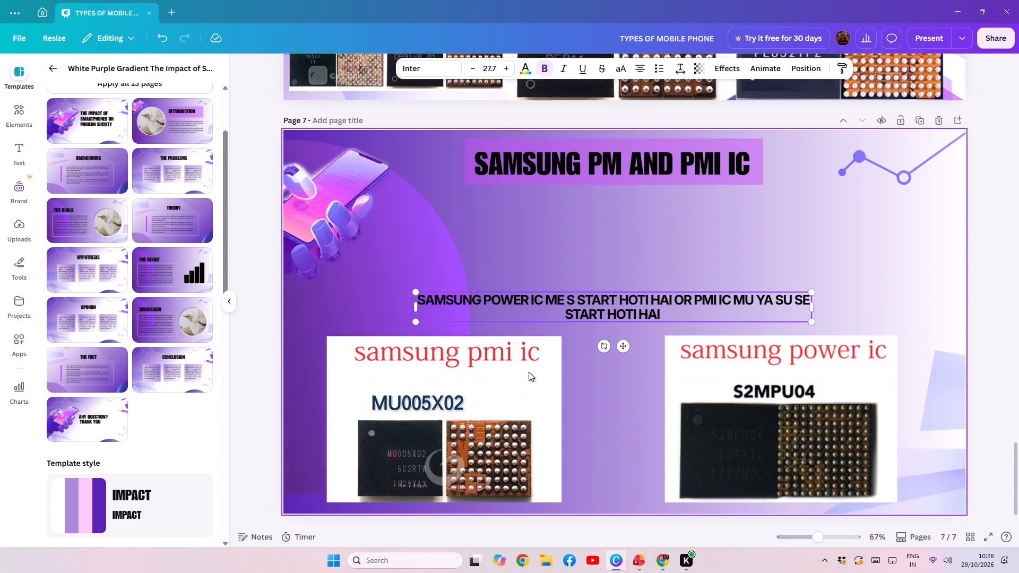
{"action": "scroll", "coordinate": [539, 413], "scroll_direction": "down", "scroll_amount": 7}
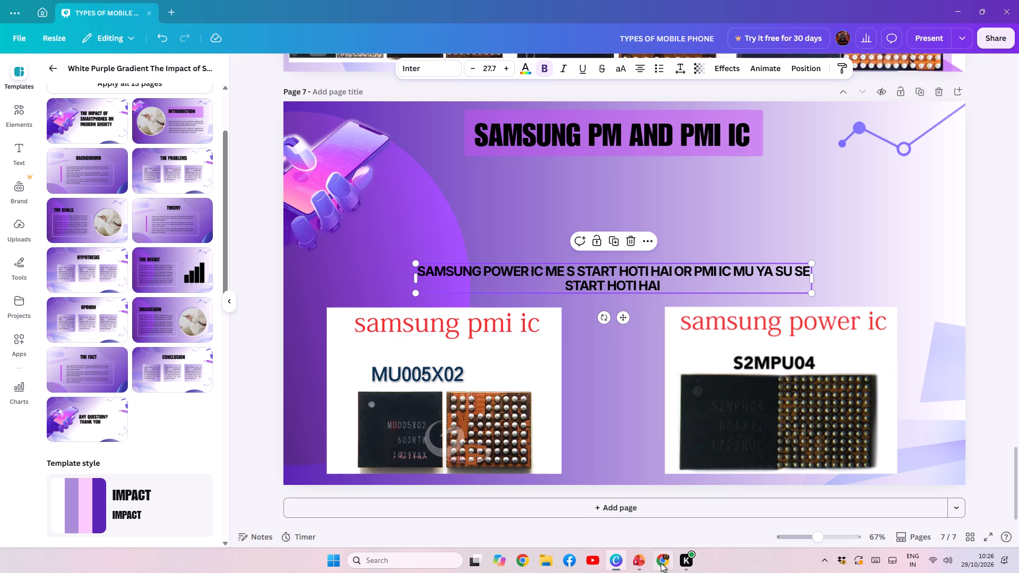
Switch to PowerPoint and open slide 13, SPREADTRUM AND UNIVERSAL PM.
{"action": "left_click", "coordinate": [633, 565]}
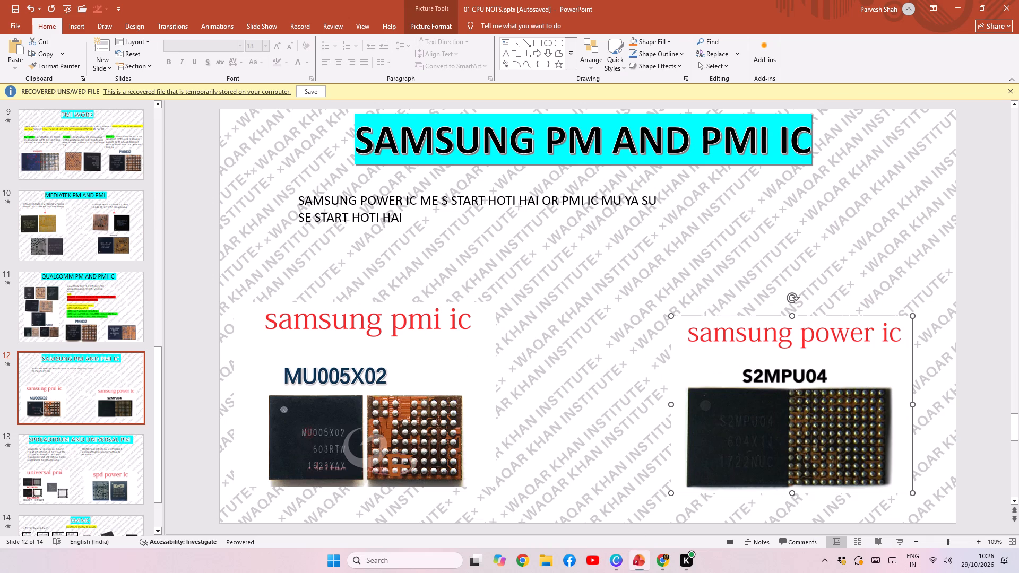
{"action": "scroll", "coordinate": [98, 408], "scroll_direction": "down", "scroll_amount": 7}
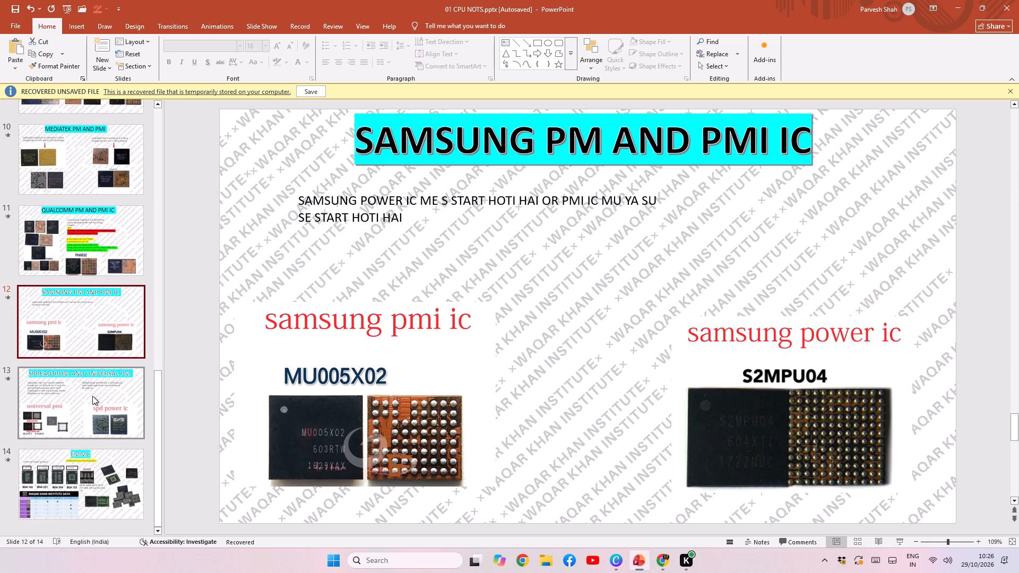
{"action": "left_click", "coordinate": [92, 396]}
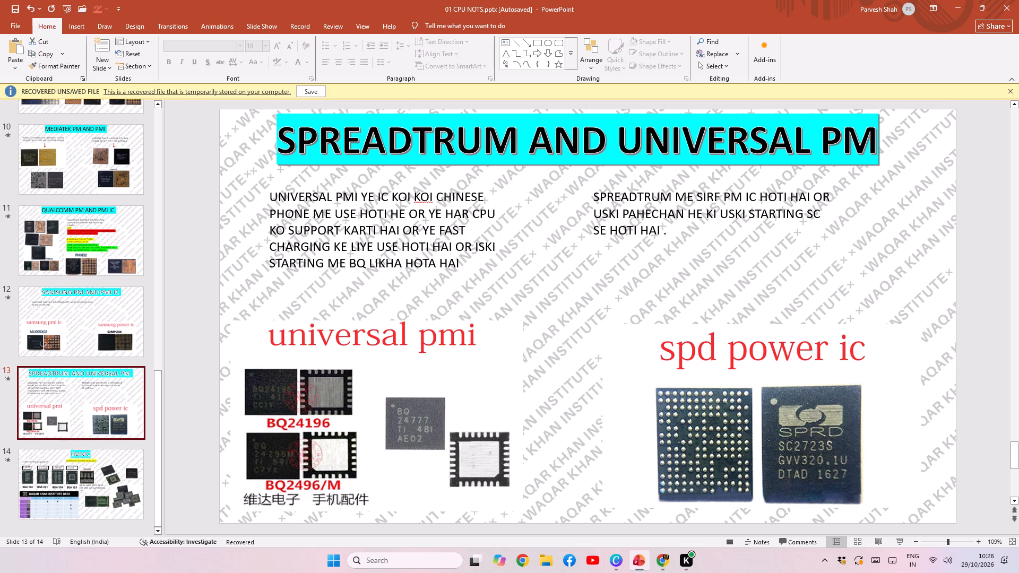
Return to Canva and add the HYPOTHESIS template layout as a new page after page 7.
{"action": "left_click", "coordinate": [616, 565]}
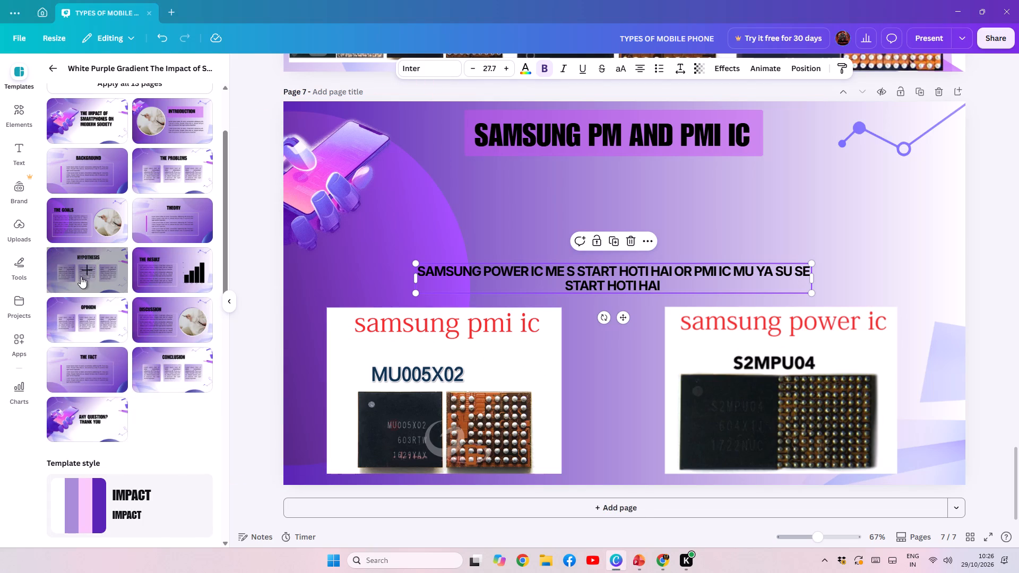
{"action": "left_click", "coordinate": [635, 570]}
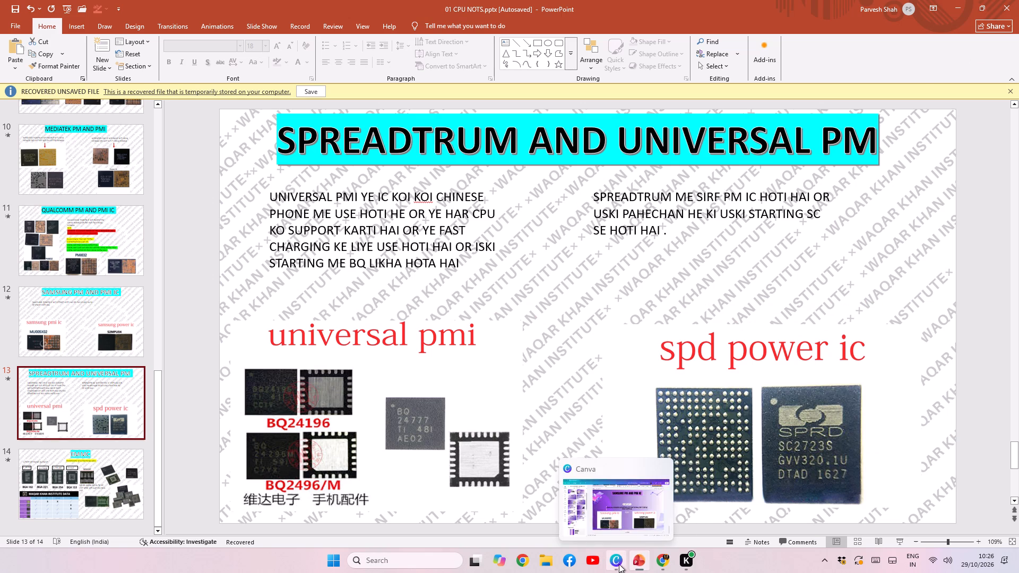
{"action": "left_click", "coordinate": [616, 565]}
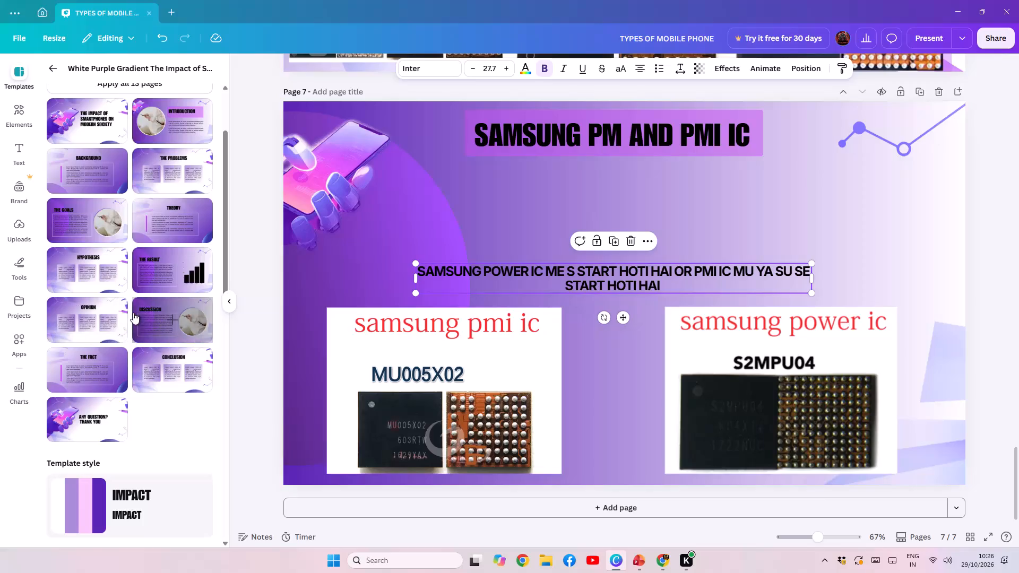
{"action": "left_click", "coordinate": [83, 270]}
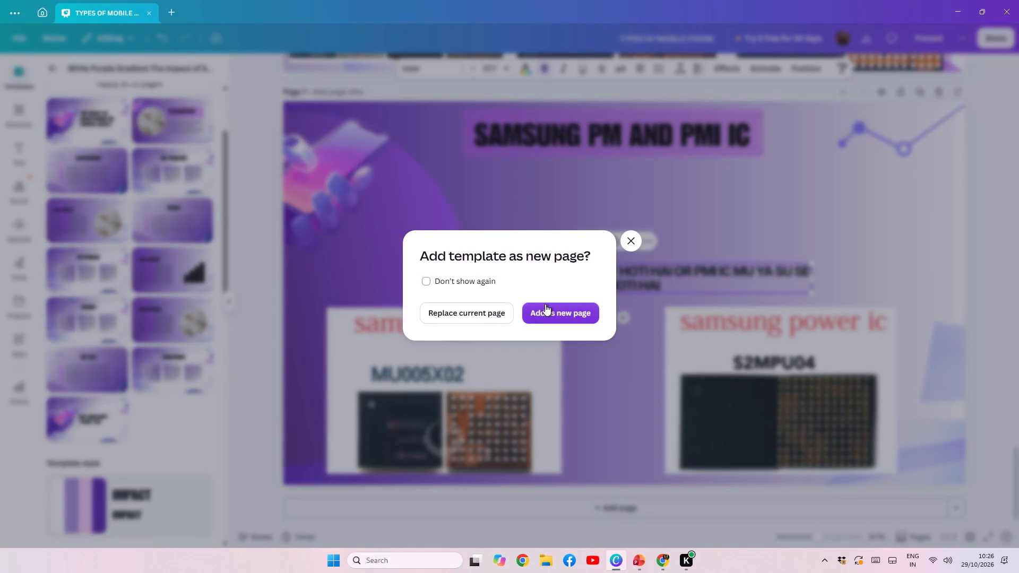
{"action": "left_click", "coordinate": [546, 309]}
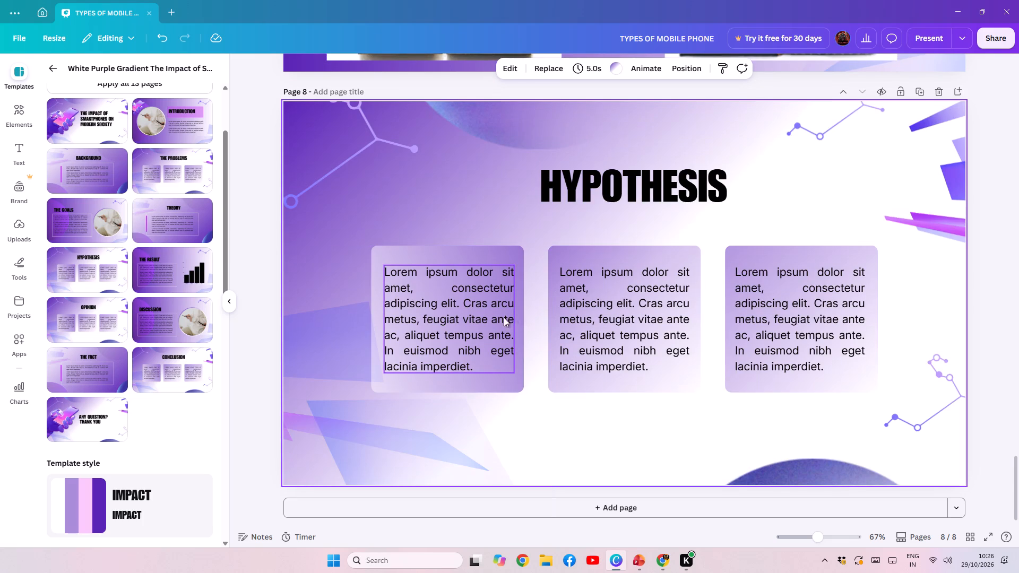
Delete the leftmost of page 8's three placeholder cards, including its Lorem ipsum text and gradient background.
{"action": "left_click", "coordinate": [491, 319]}
{"action": "key", "text": "Delete"}
{"action": "left_click", "coordinate": [468, 305]}
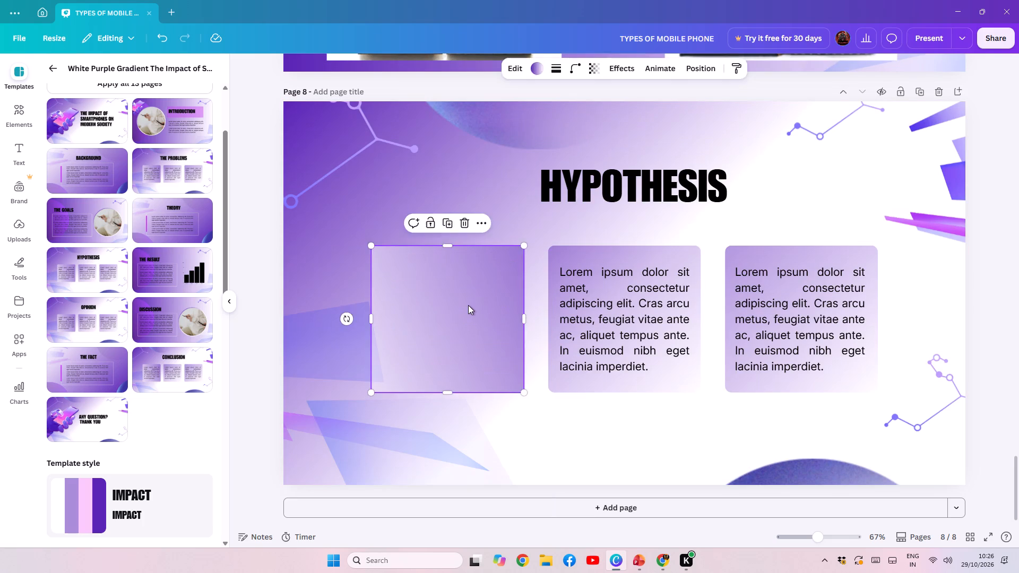
{"action": "key", "text": "Delete"}
{"action": "left_click", "coordinate": [523, 238]}
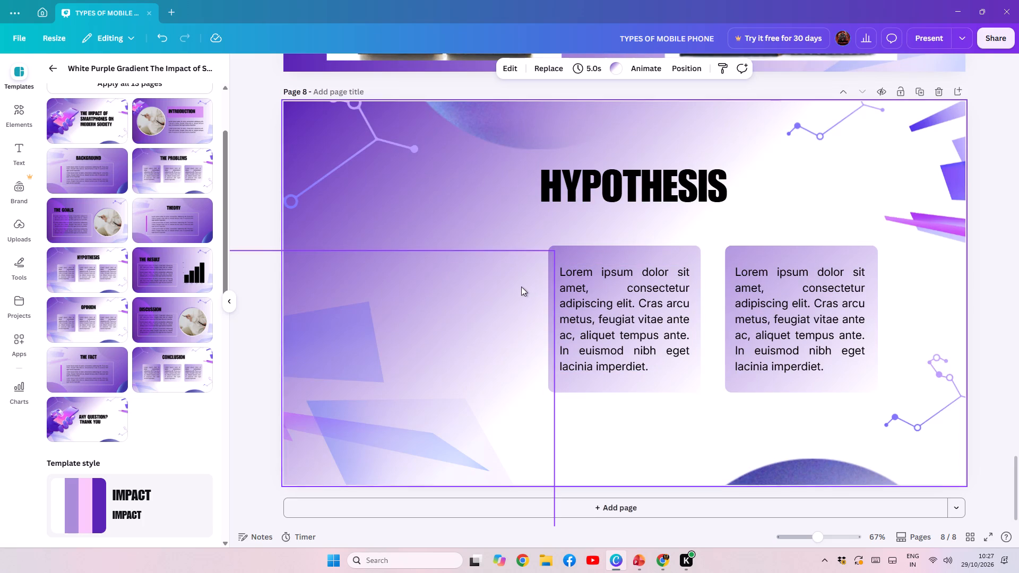
Move page 8's two remaining text cards, each with its background, lower and further left, level with each other and with a wide gap between.
{"action": "left_click_drag", "start_coordinate": [539, 224], "coordinate": [543, 240]}
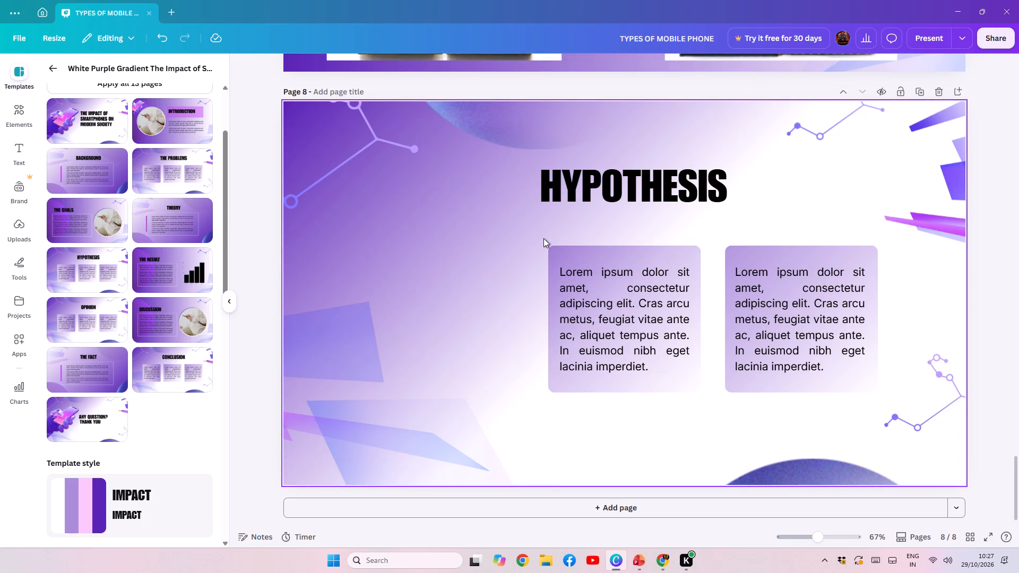
{"action": "left_click_drag", "start_coordinate": [599, 237], "coordinate": [612, 329]}
{"action": "left_click_drag", "start_coordinate": [611, 324], "coordinate": [601, 327]}
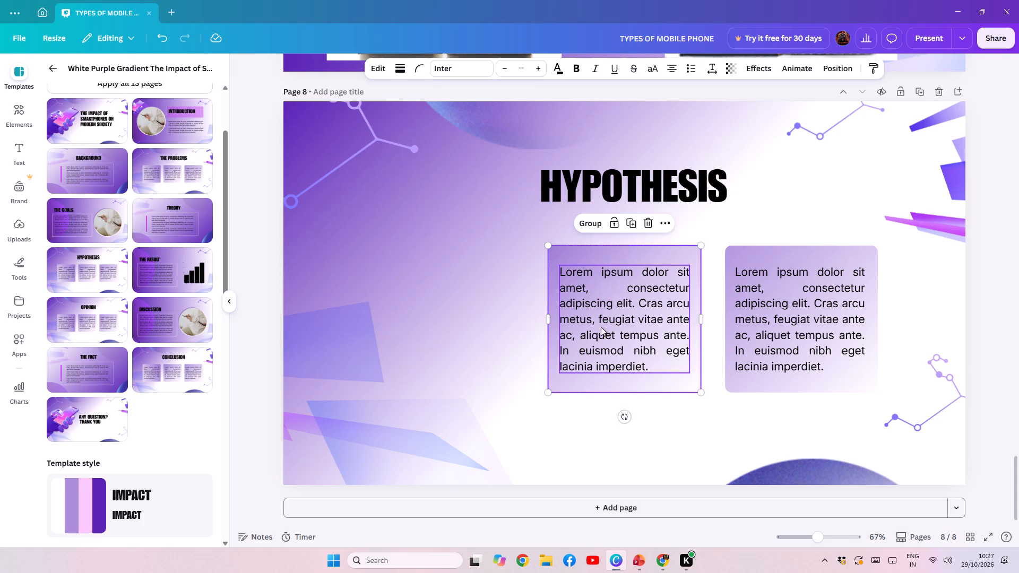
{"action": "left_click_drag", "start_coordinate": [601, 327], "coordinate": [457, 375]}
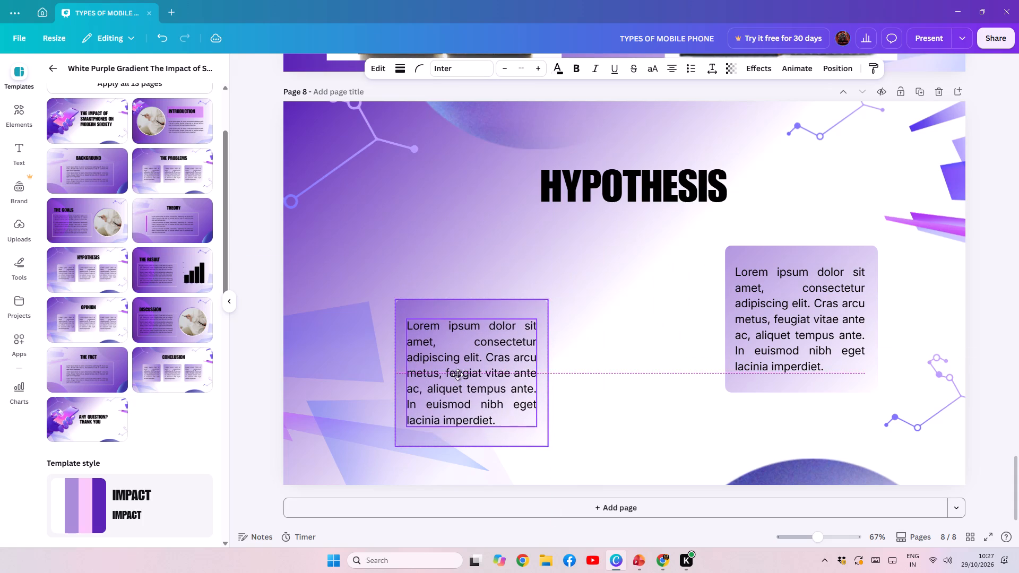
{"action": "left_click_drag", "start_coordinate": [457, 375], "coordinate": [457, 375]}
{"action": "left_click_drag", "start_coordinate": [700, 245], "coordinate": [754, 290]}
{"action": "left_click_drag", "start_coordinate": [765, 299], "coordinate": [689, 354]}
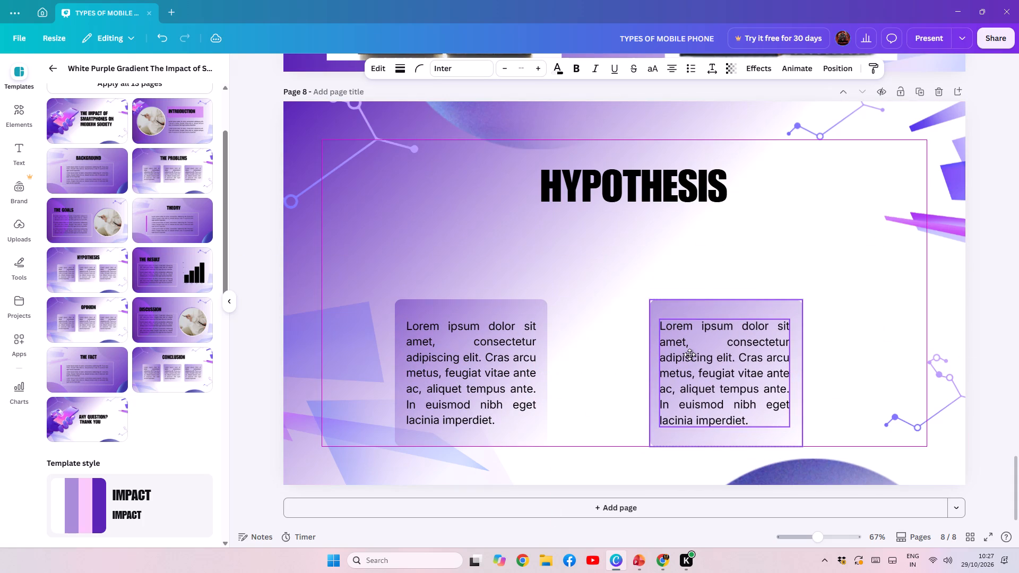
{"action": "left_click_drag", "start_coordinate": [689, 354], "coordinate": [689, 354]}
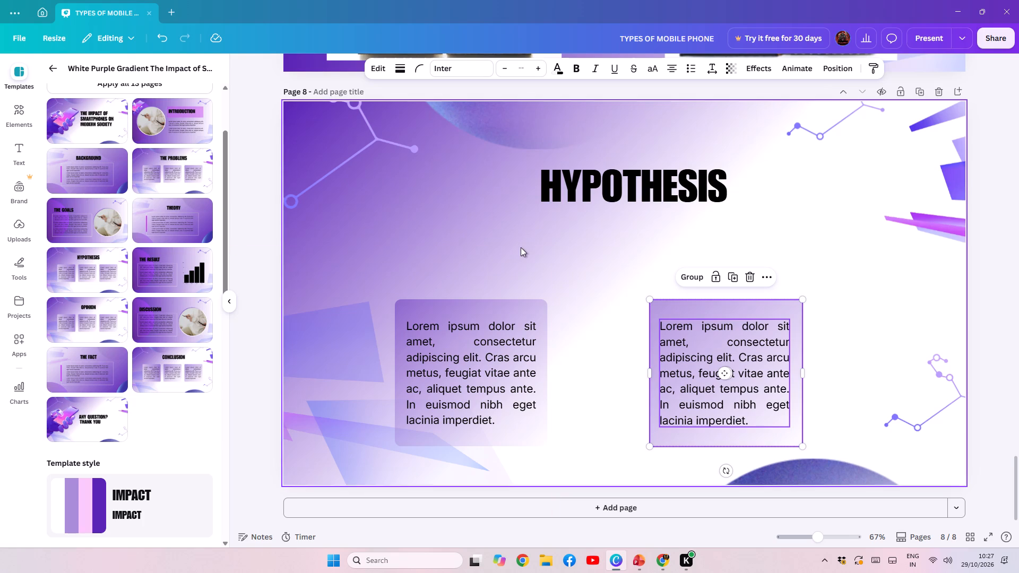
{"action": "left_click", "coordinate": [521, 247]}
Replace the HYPOTHESIS title on page 8 with SPREADTRUM AND UNIVERSAL PM copied from PowerPoint slide 13, without a trailing empty line.
{"action": "double_click", "coordinate": [574, 203]}
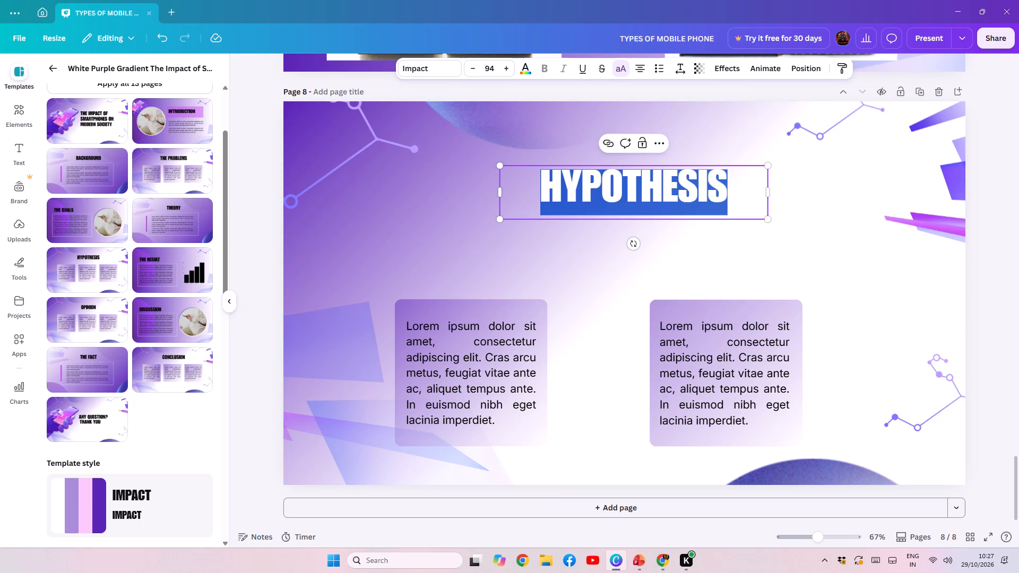
{"action": "left_click", "coordinate": [649, 572]}
{"action": "triple_click", "coordinate": [548, 136]}
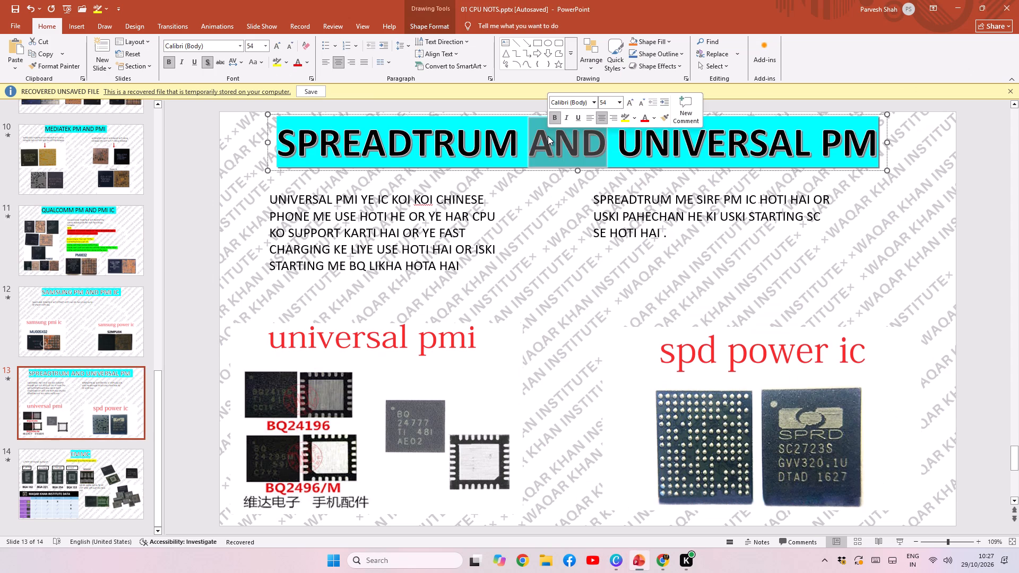
{"action": "key", "text": "ctrl+c"}
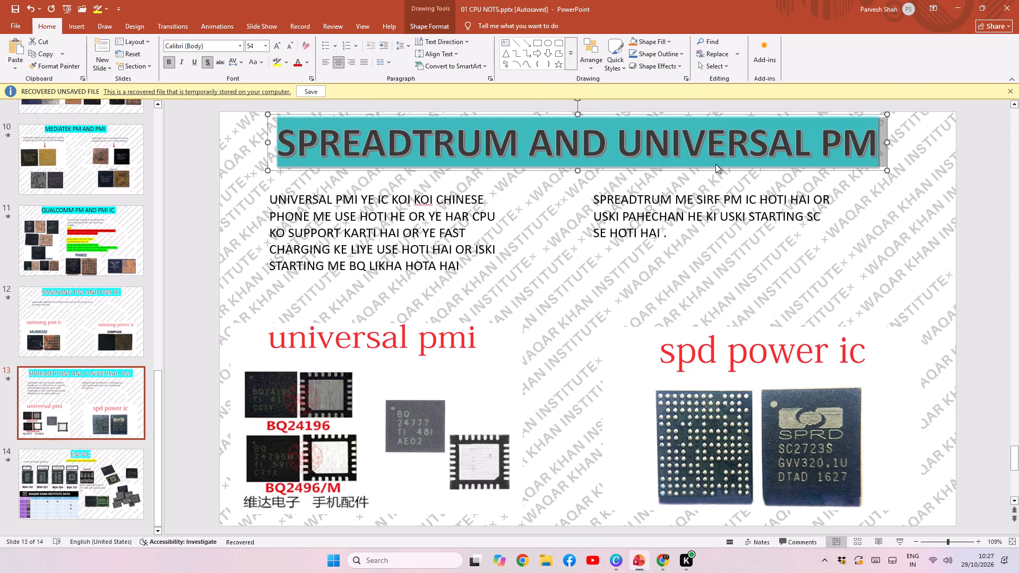
{"action": "left_click", "coordinate": [621, 560]}
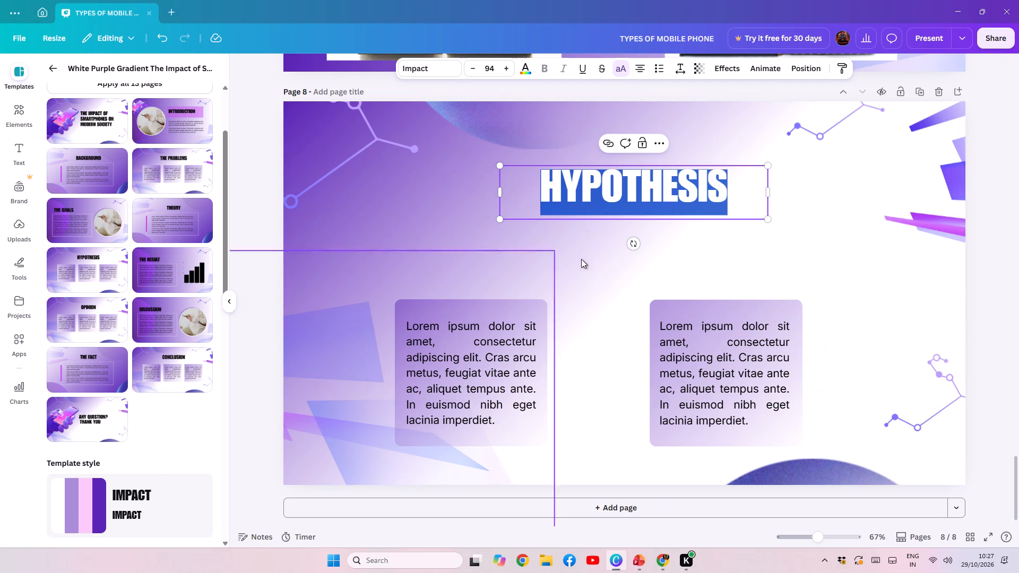
{"action": "key", "text": "ctrl+v"}
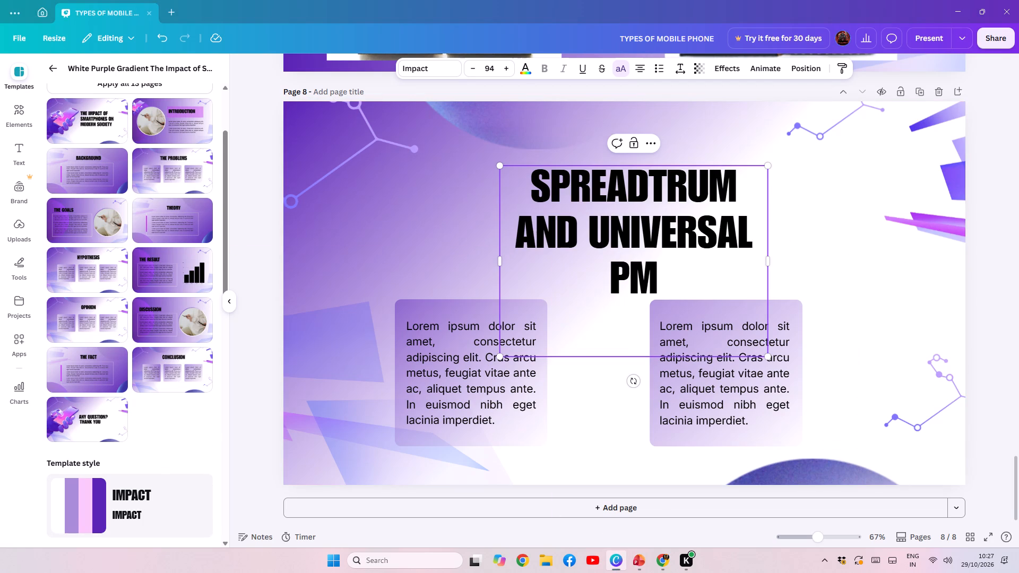
{"action": "key", "text": "BackSpace"}
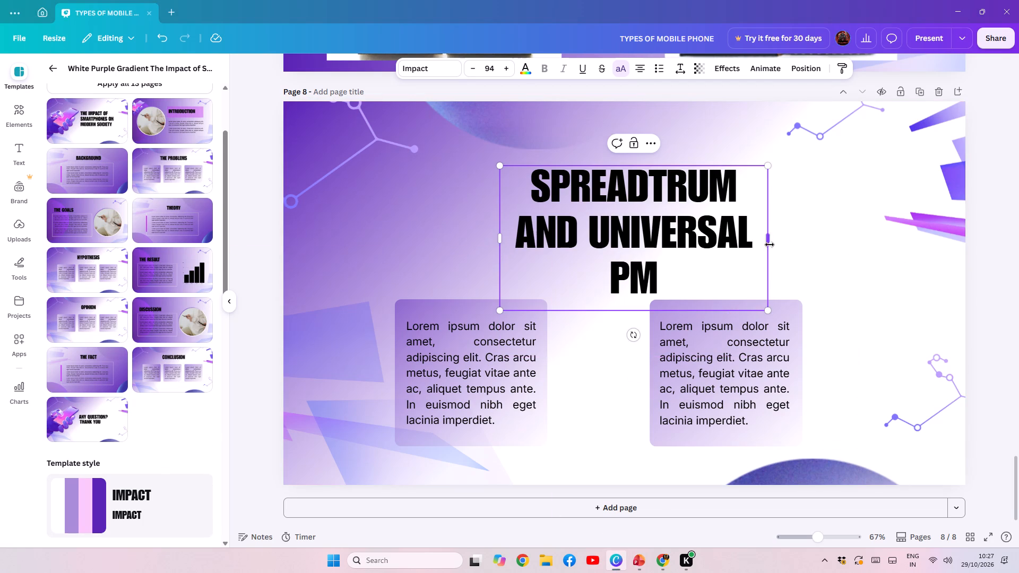
Fit page 8's title on a single line at font size 87.8 and place it along the page's top edge.
{"action": "left_click_drag", "start_coordinate": [767, 241], "coordinate": [778, 240]}
{"action": "left_click_drag", "start_coordinate": [778, 238], "coordinate": [886, 239]}
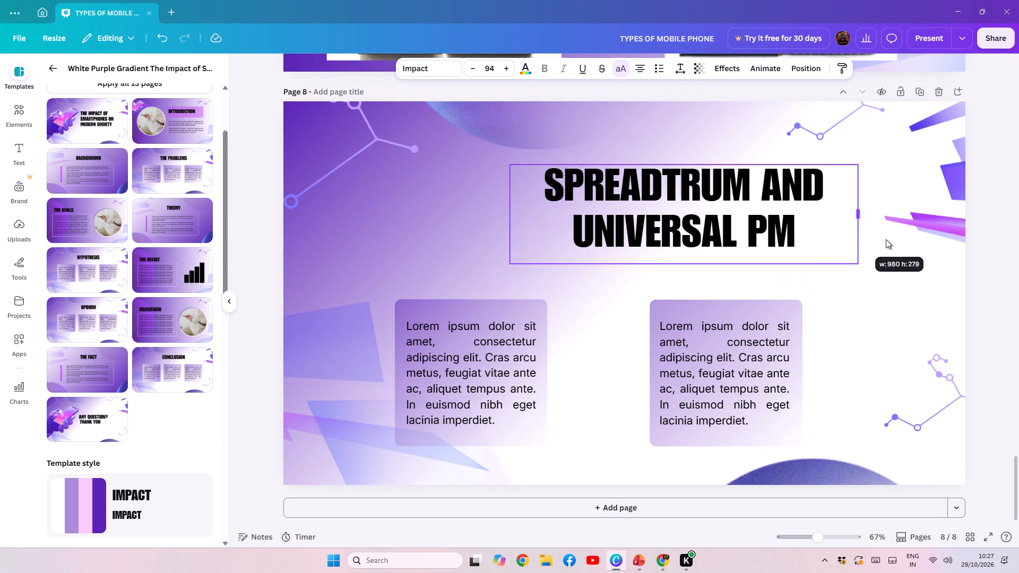
{"action": "left_click_drag", "start_coordinate": [886, 239], "coordinate": [911, 239]}
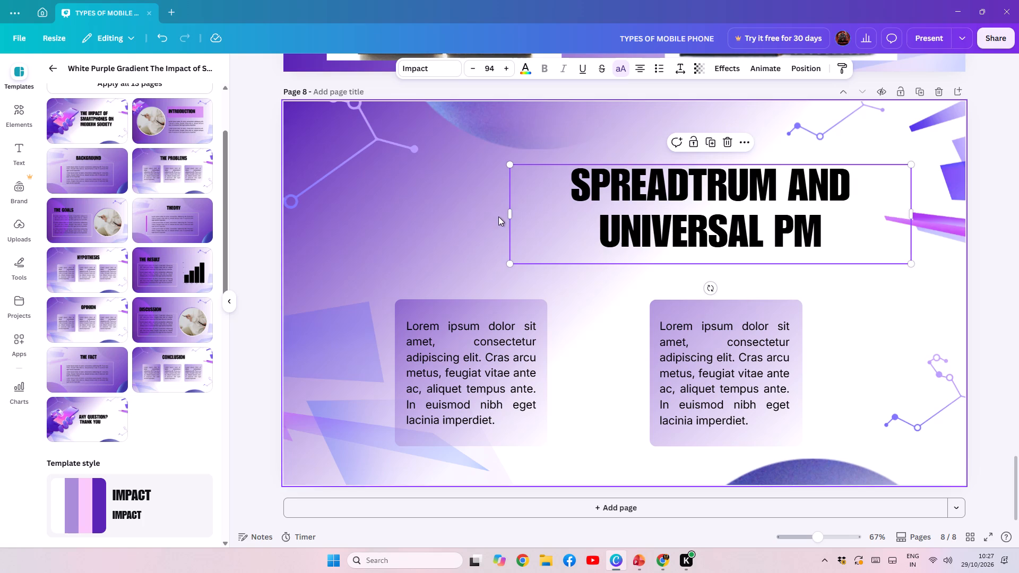
{"action": "left_click_drag", "start_coordinate": [507, 212], "coordinate": [333, 222]}
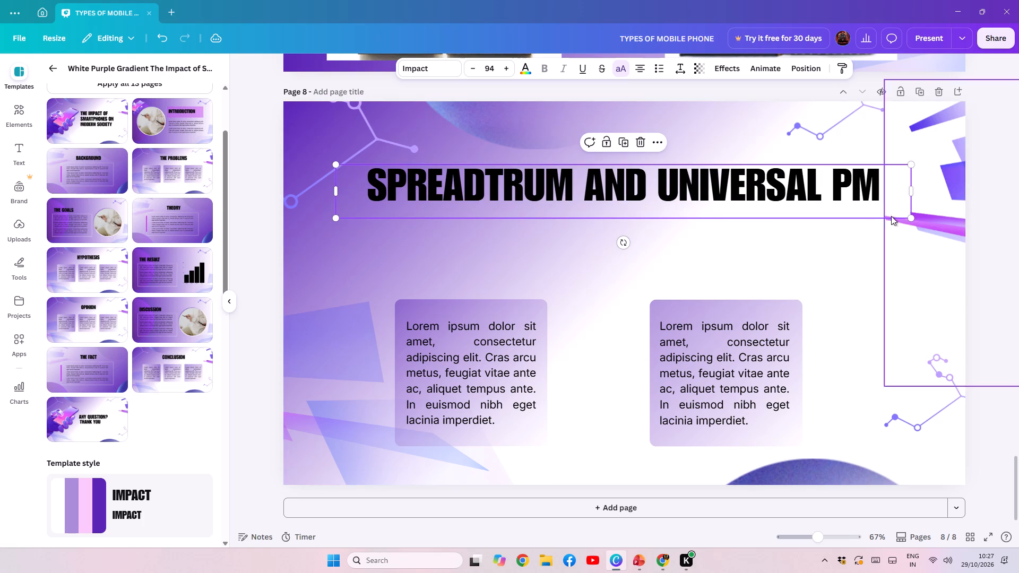
{"action": "left_click_drag", "start_coordinate": [910, 218], "coordinate": [873, 204]}
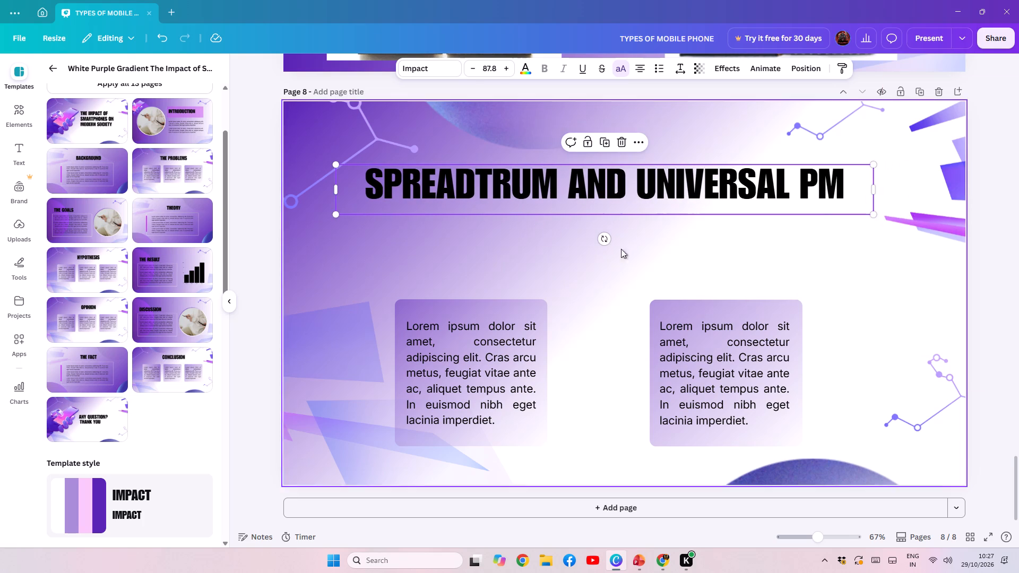
{"action": "left_click_drag", "start_coordinate": [633, 269], "coordinate": [630, 257]}
{"action": "left_click_drag", "start_coordinate": [612, 170], "coordinate": [613, 175]}
{"action": "left_click_drag", "start_coordinate": [611, 194], "coordinate": [623, 132]}
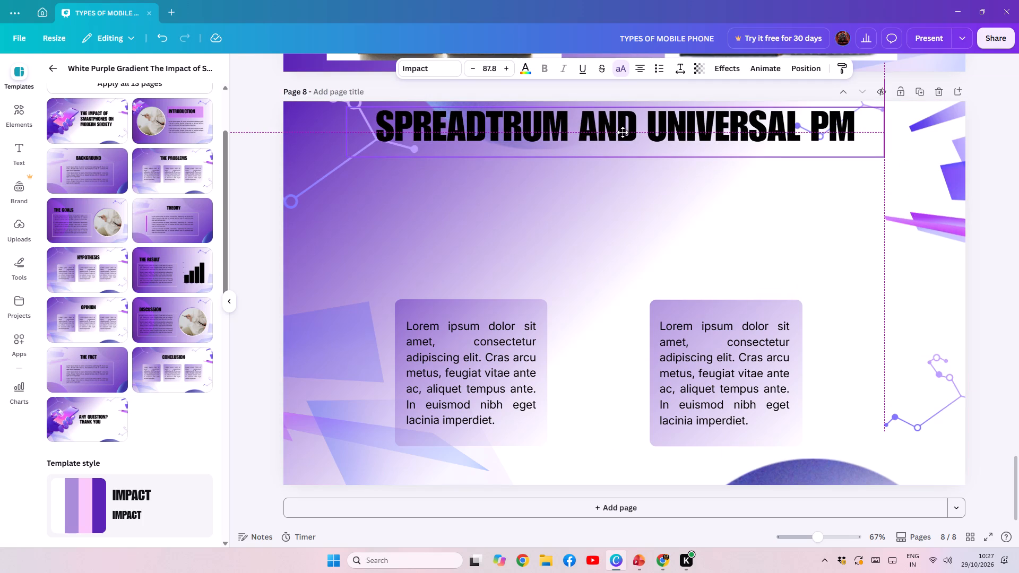
{"action": "left_click_drag", "start_coordinate": [623, 132], "coordinate": [621, 132]}
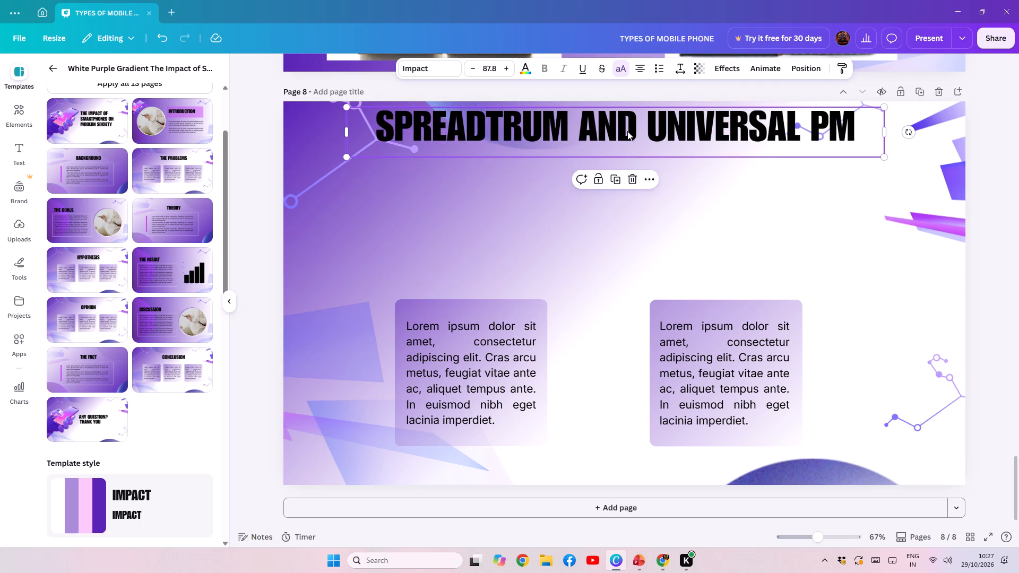
{"action": "left_click", "coordinate": [627, 131]}
{"action": "left_click", "coordinate": [580, 251]}
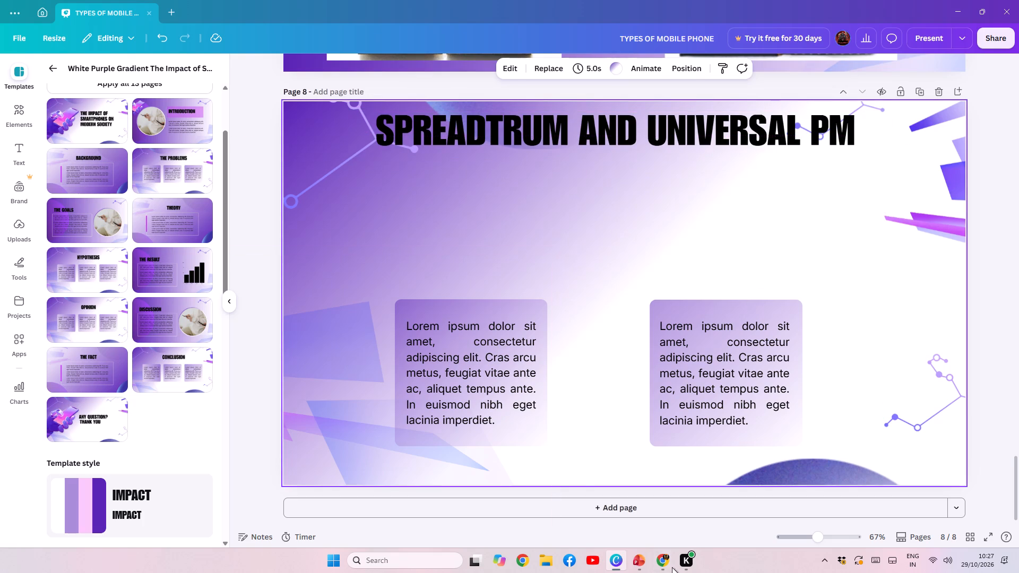
Replace the left card's Lorem ipsum text on page 8 with the UNIVERSAL PMI paragraph copied from PowerPoint slide 13.
{"action": "left_click", "coordinate": [641, 563]}
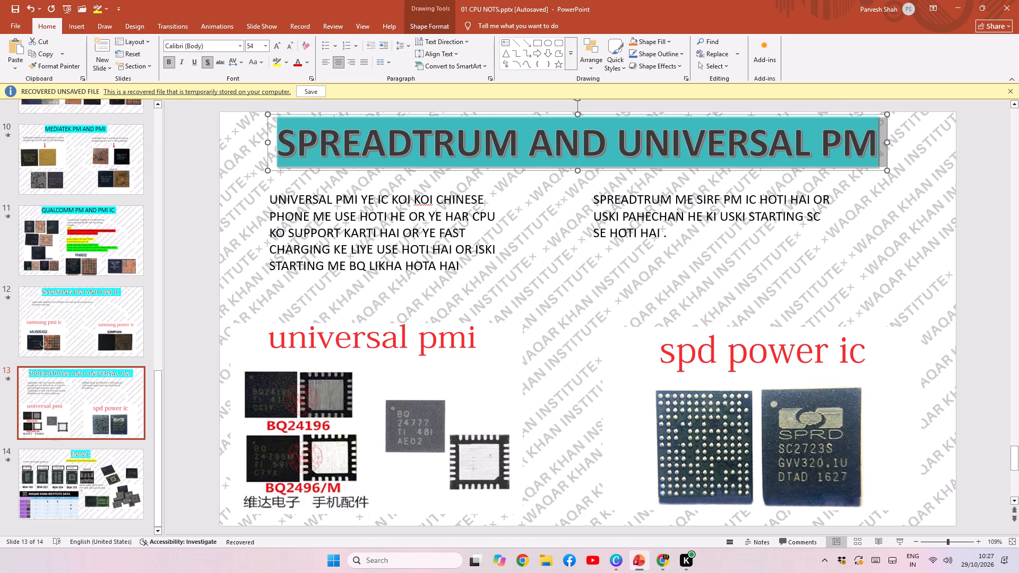
{"action": "double_click", "coordinate": [274, 198]}
{"action": "left_click", "coordinate": [274, 198]}
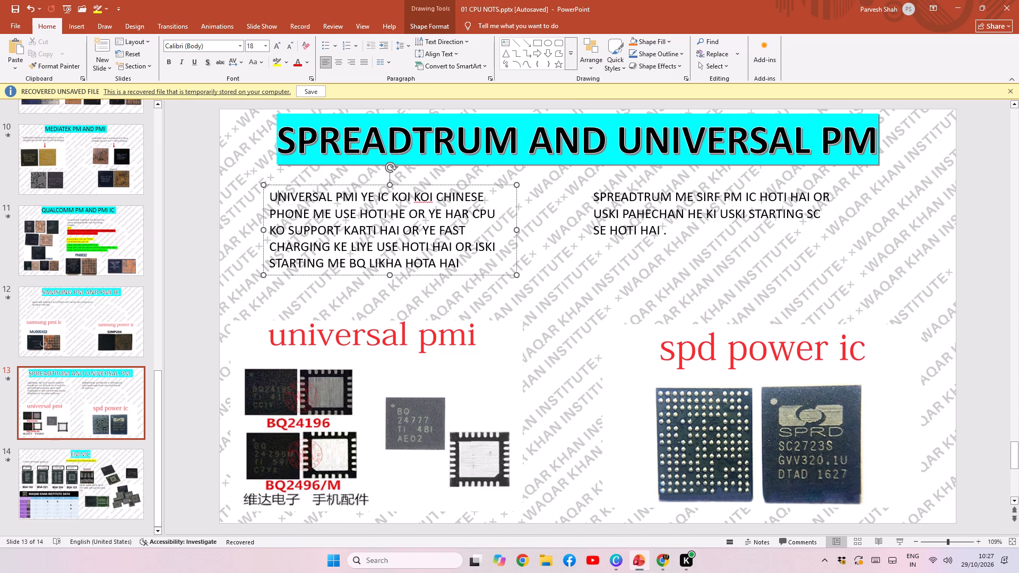
{"action": "double_click", "coordinate": [274, 198]}
{"action": "key", "text": "ctrl+c"}
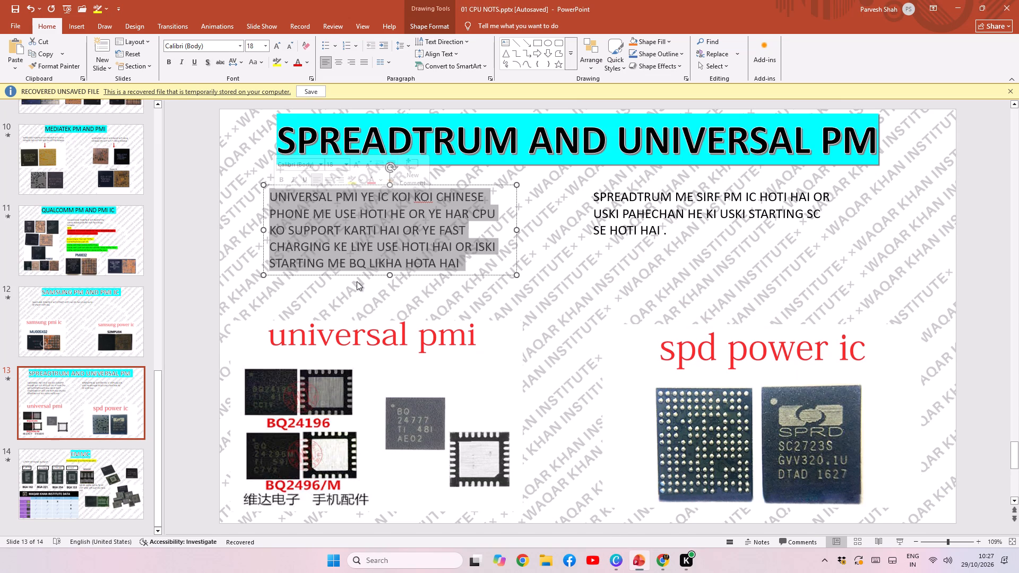
{"action": "left_click", "coordinate": [620, 565]}
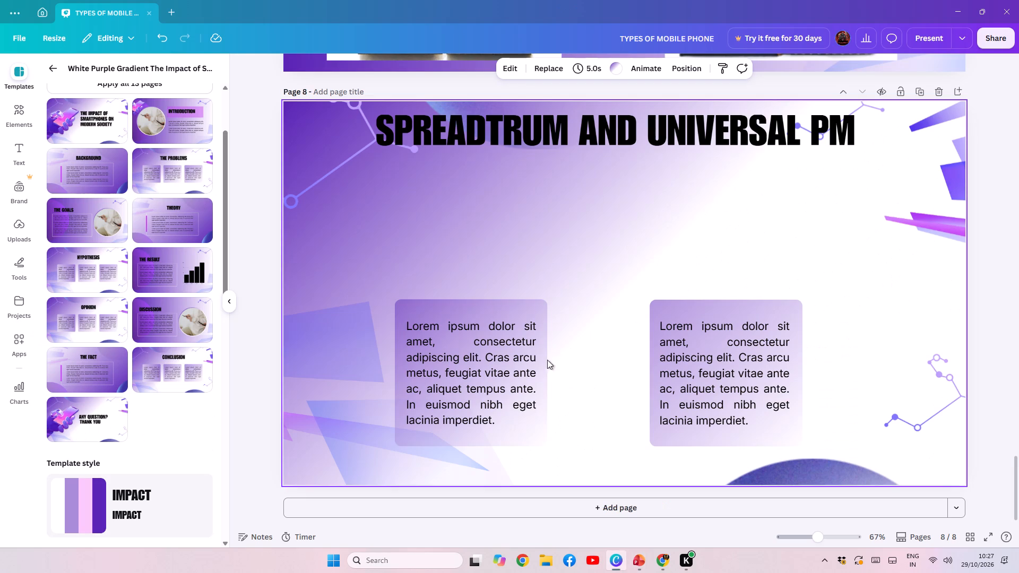
{"action": "double_click", "coordinate": [476, 344]}
{"action": "key", "text": "ctrl+v"}
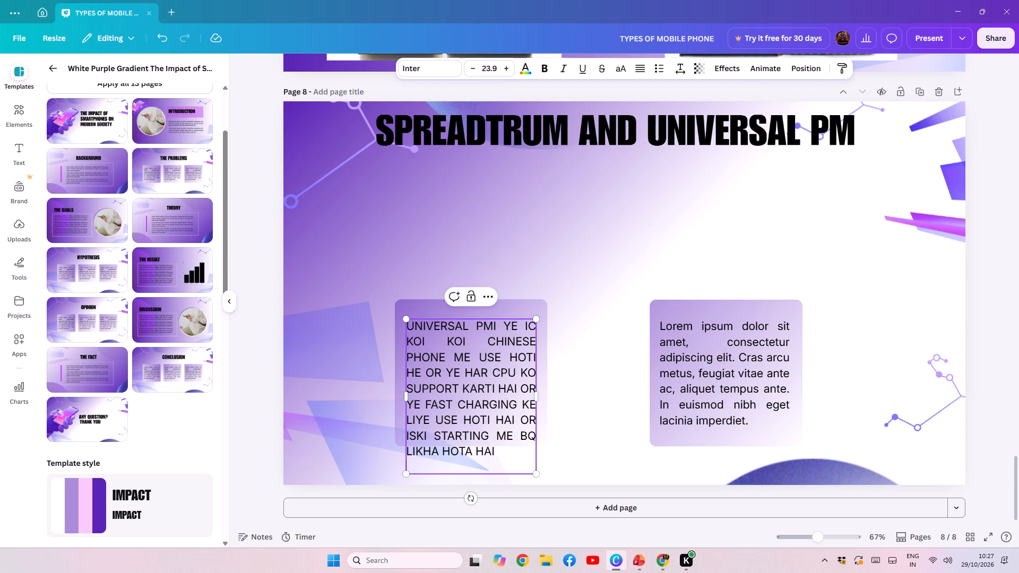
Widen the UNIVERSAL PMI text box and move it into the space between the title and the left card's background.
{"action": "left_click_drag", "start_coordinate": [537, 401], "coordinate": [625, 407]}
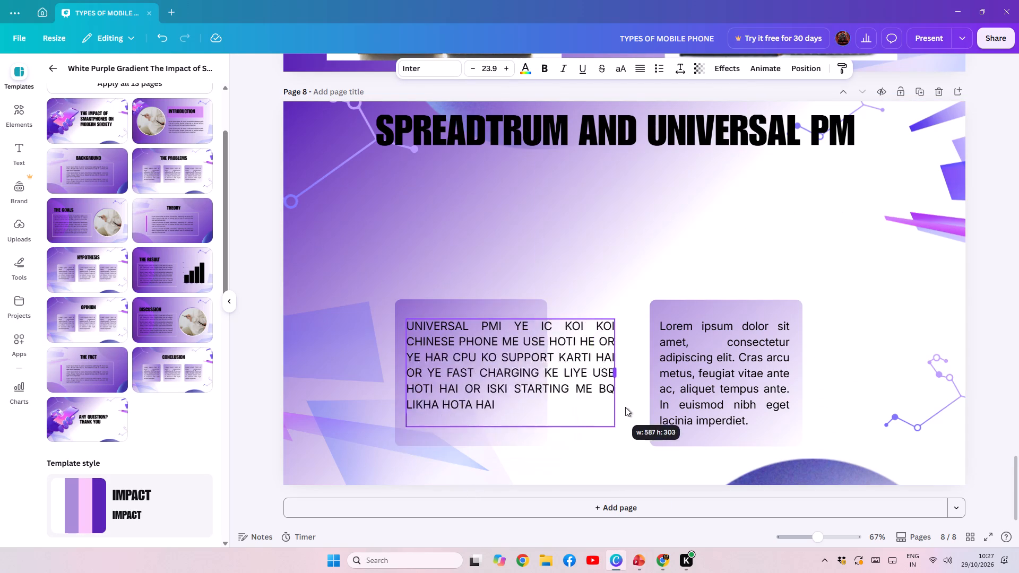
{"action": "left_click_drag", "start_coordinate": [625, 407], "coordinate": [865, 398]}
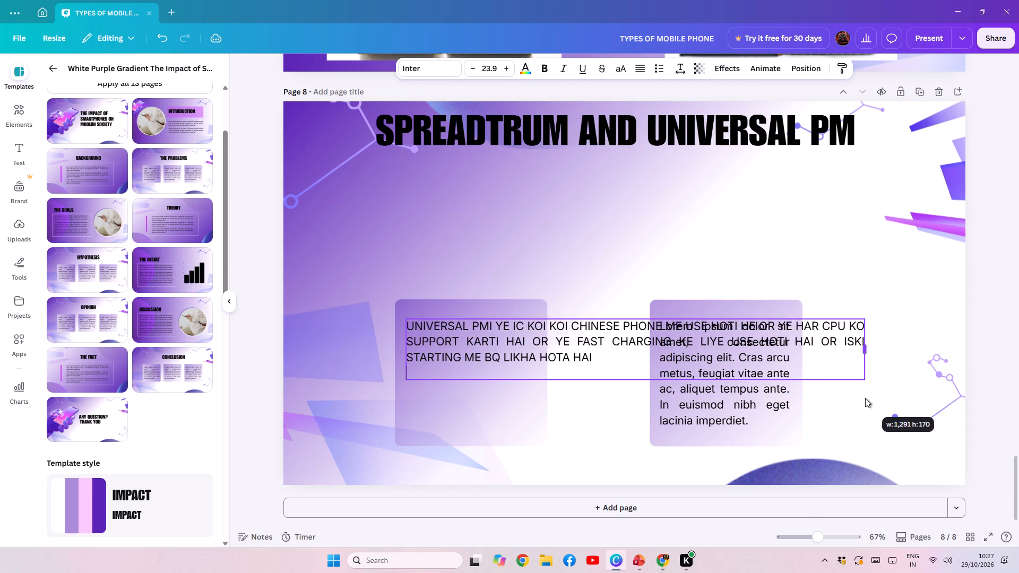
{"action": "left_click_drag", "start_coordinate": [865, 398], "coordinate": [664, 372]}
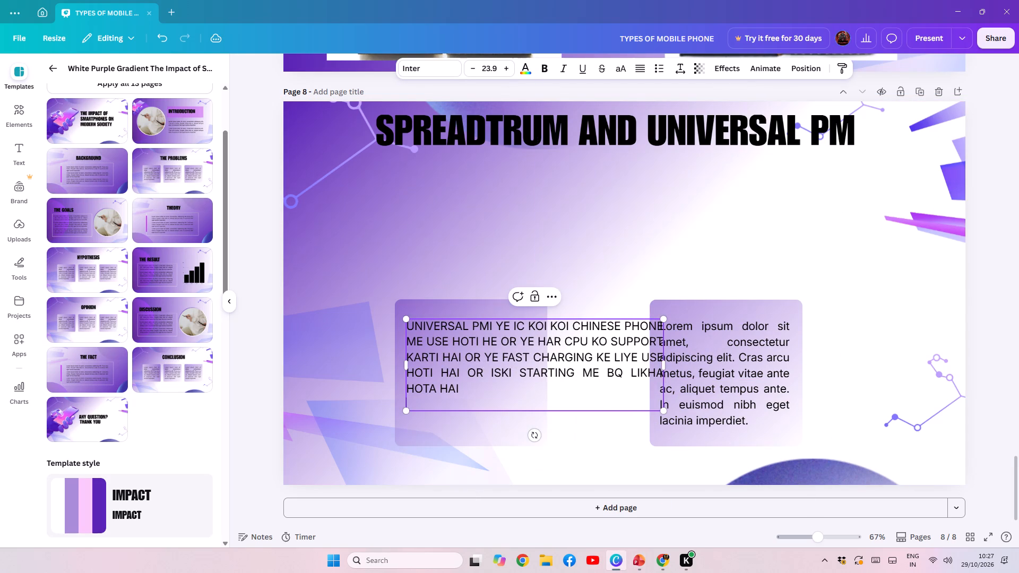
{"action": "left_click_drag", "start_coordinate": [592, 400], "coordinate": [545, 280]}
{"action": "left_click", "coordinate": [372, 455]}
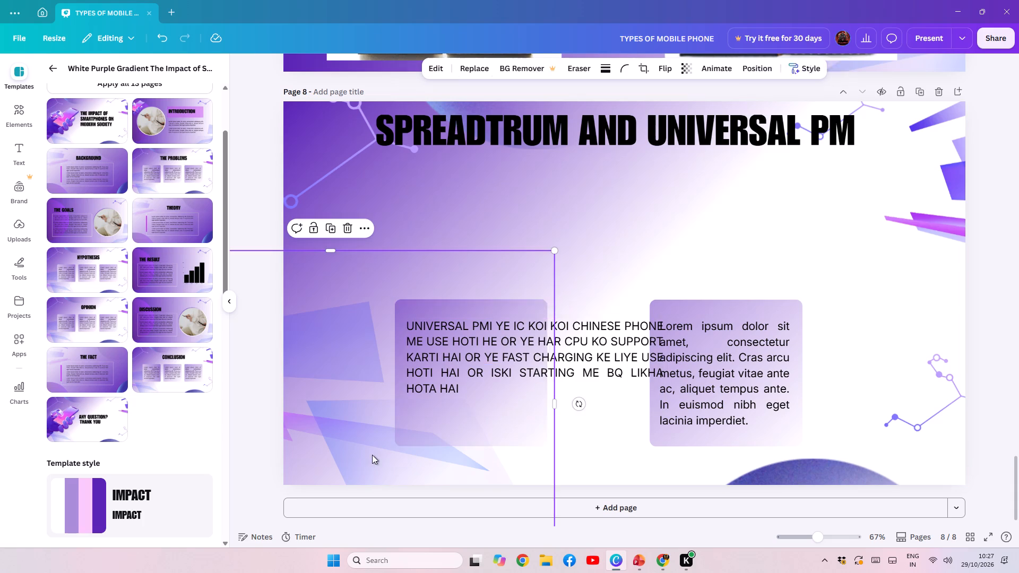
{"action": "left_click_drag", "start_coordinate": [483, 385], "coordinate": [468, 366]}
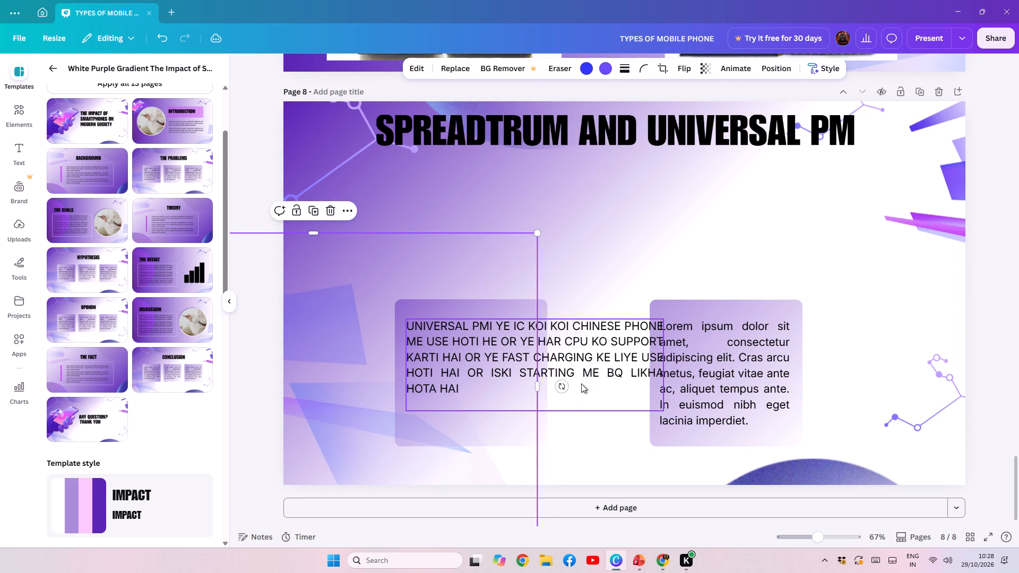
{"action": "left_click", "coordinate": [583, 386]}
{"action": "left_click_drag", "start_coordinate": [584, 383], "coordinate": [535, 263]}
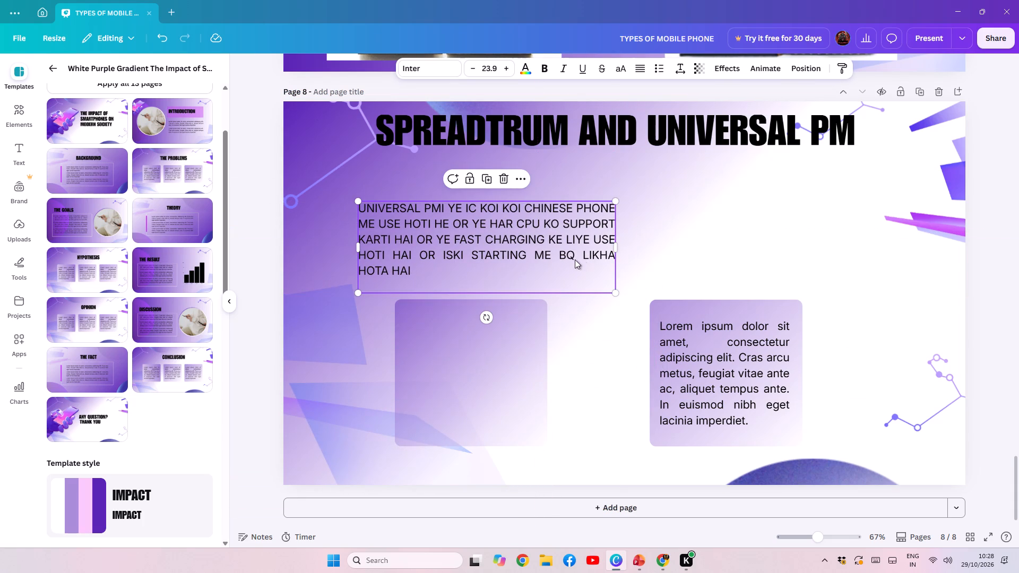
{"action": "left_click_drag", "start_coordinate": [619, 247], "coordinate": [575, 249]}
{"action": "left_click_drag", "start_coordinate": [450, 276], "coordinate": [455, 276]}
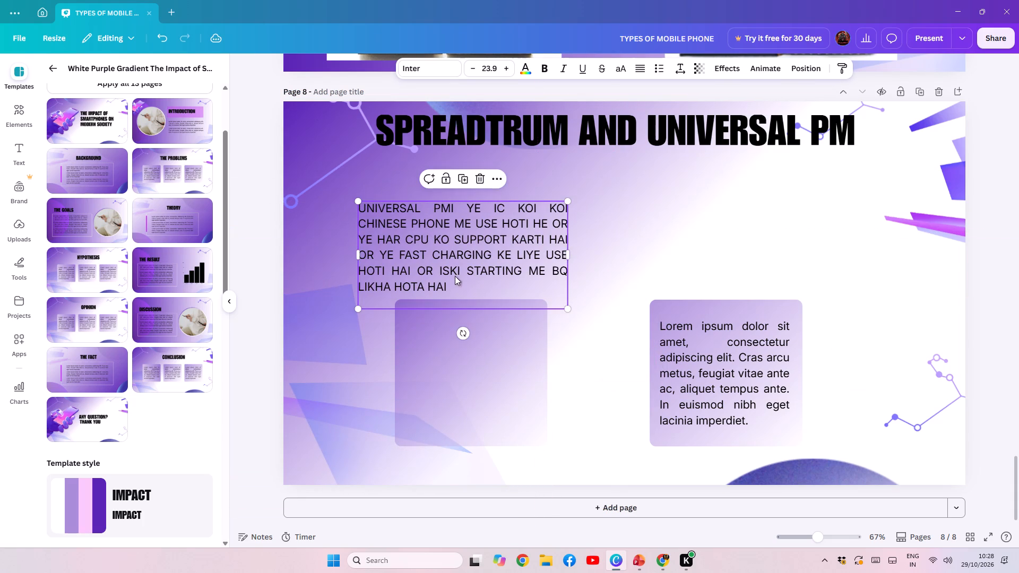
{"action": "left_click_drag", "start_coordinate": [455, 276], "coordinate": [462, 275]}
Shrink the UNIVERSAL PMI paragraph to font size 17.6, line it up directly above the left card background, and make it bold.
{"action": "left_click_drag", "start_coordinate": [578, 310], "coordinate": [534, 289]}
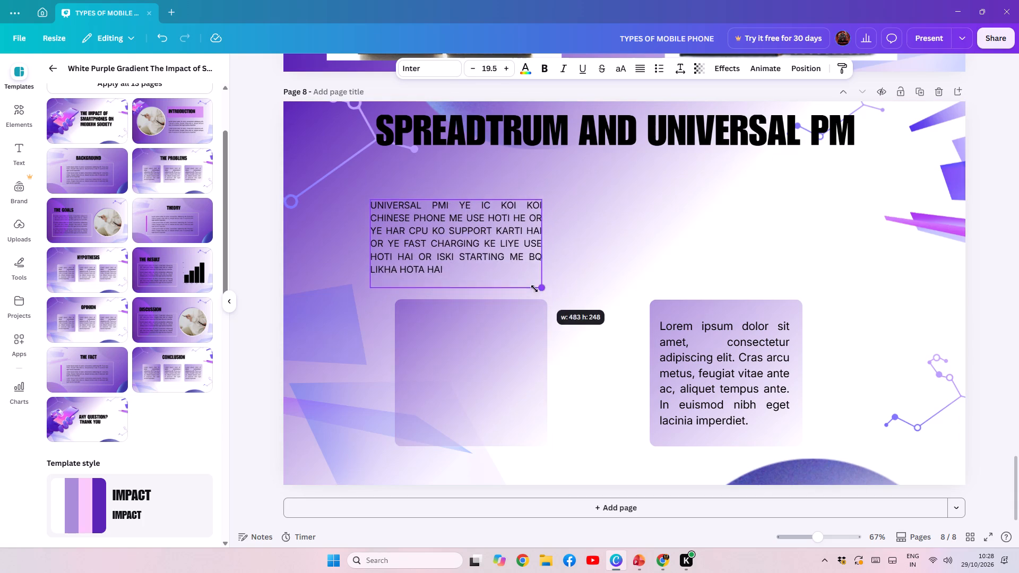
{"action": "left_click_drag", "start_coordinate": [534, 289], "coordinate": [523, 282]}
{"action": "left_click_drag", "start_coordinate": [435, 250], "coordinate": [459, 272]}
{"action": "left_click", "coordinate": [542, 72]}
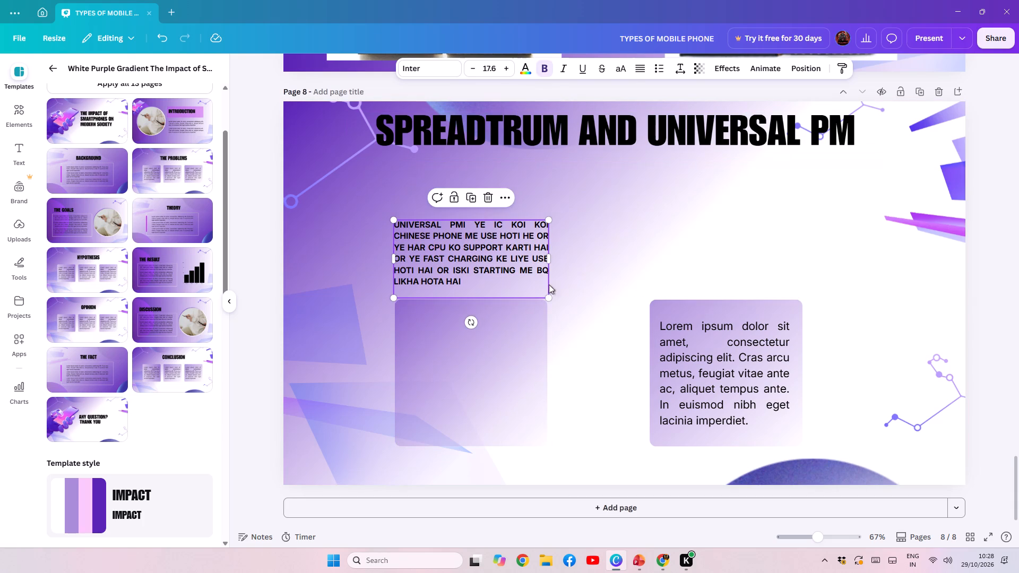
{"action": "left_click", "coordinate": [566, 284]}
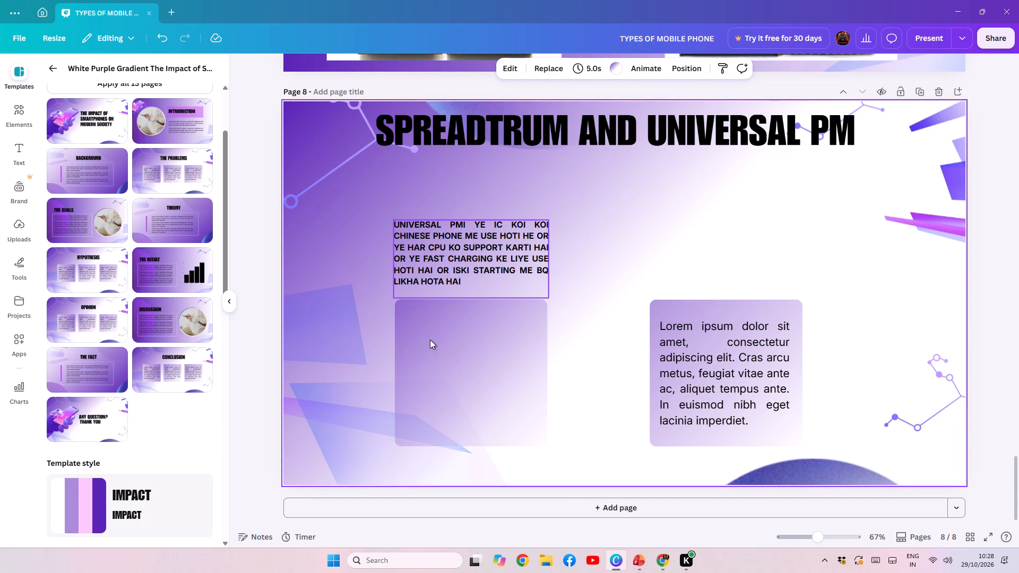
Copy the universal pmi picture from PowerPoint slide 13 onto Canva page 8, shrunk and placed over the left card background.
{"action": "left_click", "coordinate": [632, 570]}
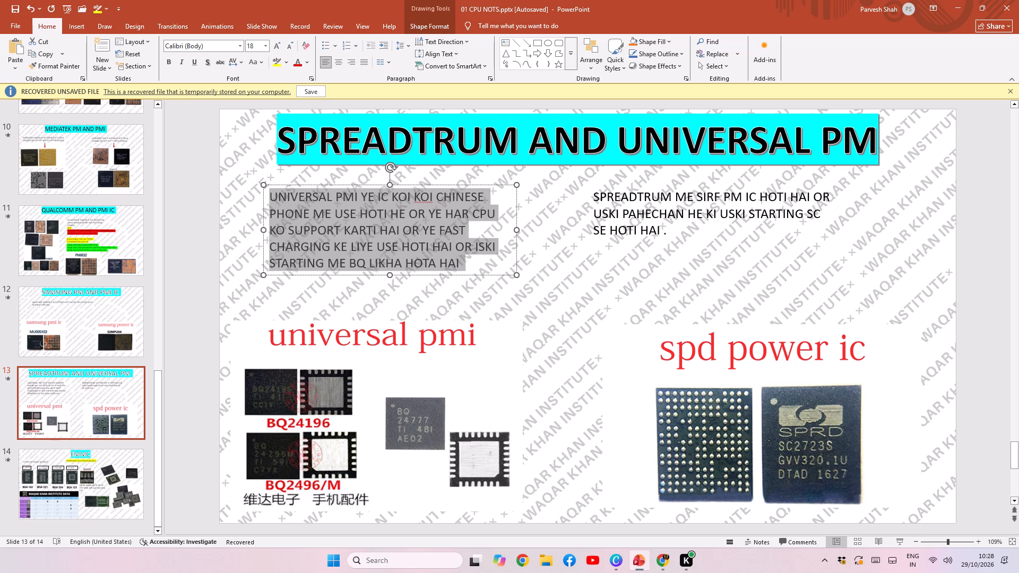
{"action": "left_click", "coordinate": [401, 385]}
{"action": "key", "text": "ctrl+c"}
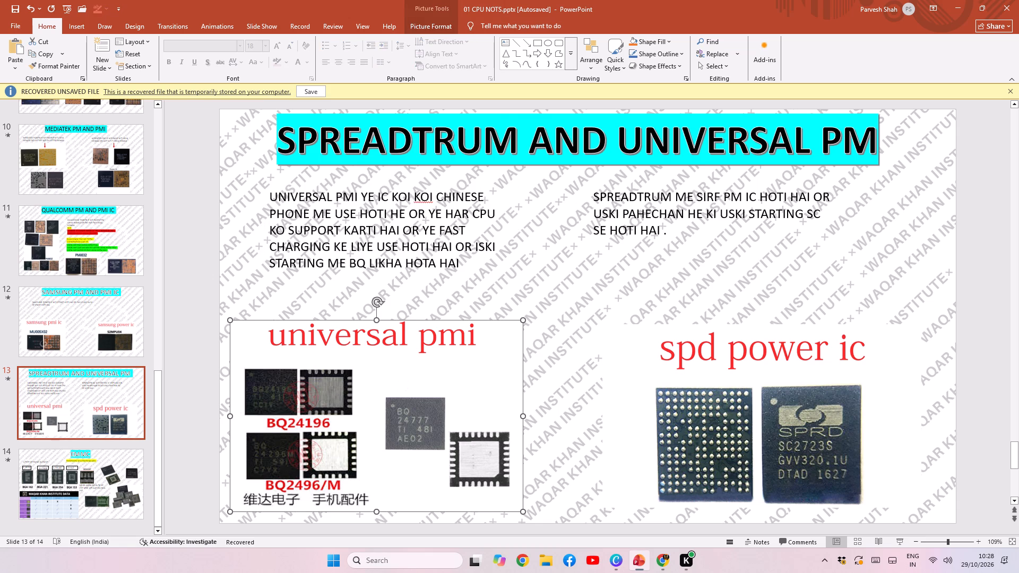
{"action": "key", "text": "ctrl+c"}
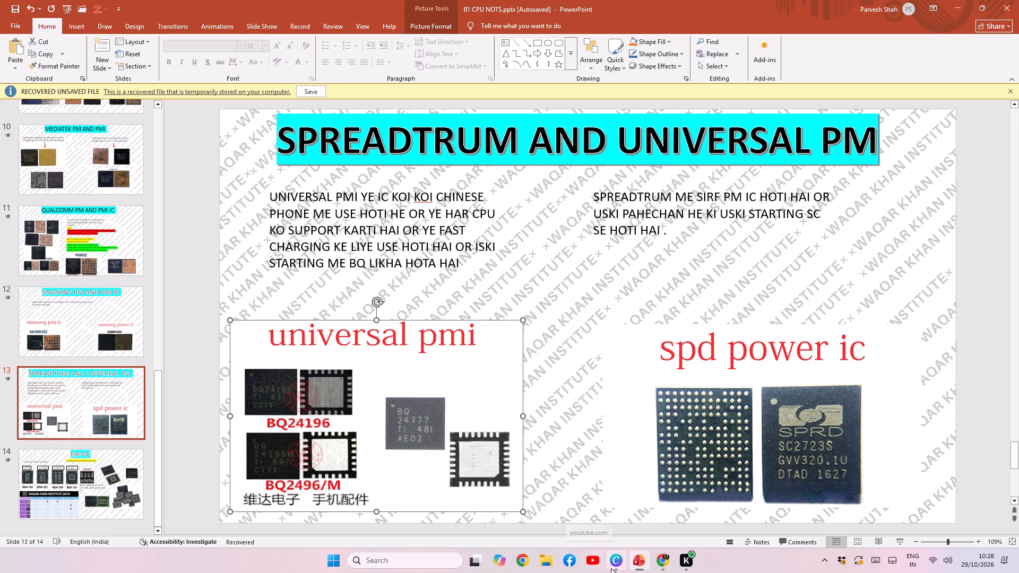
{"action": "left_click", "coordinate": [611, 568]}
{"action": "key", "text": "ctrl+v"}
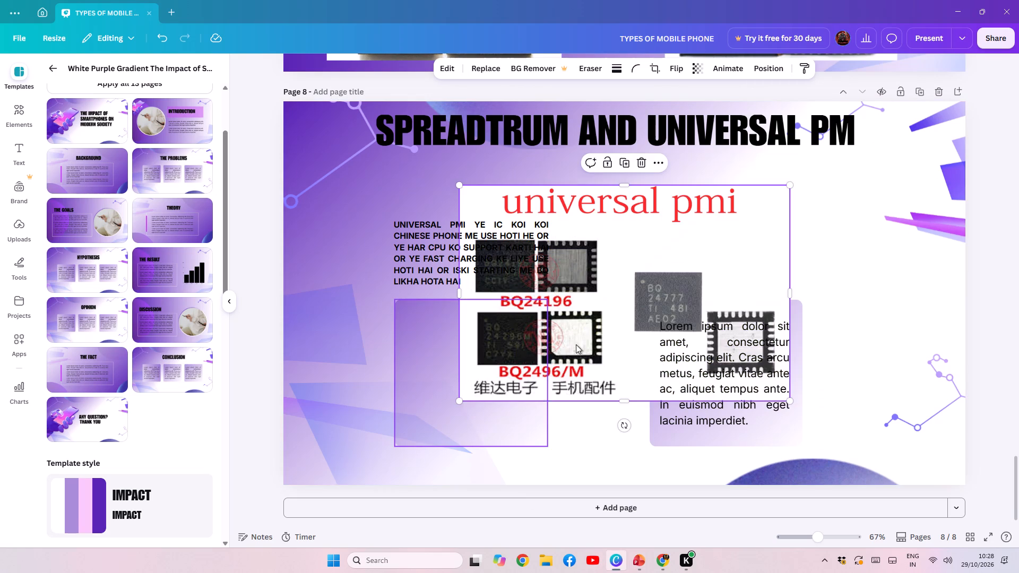
{"action": "left_click_drag", "start_coordinate": [792, 184], "coordinate": [636, 286]}
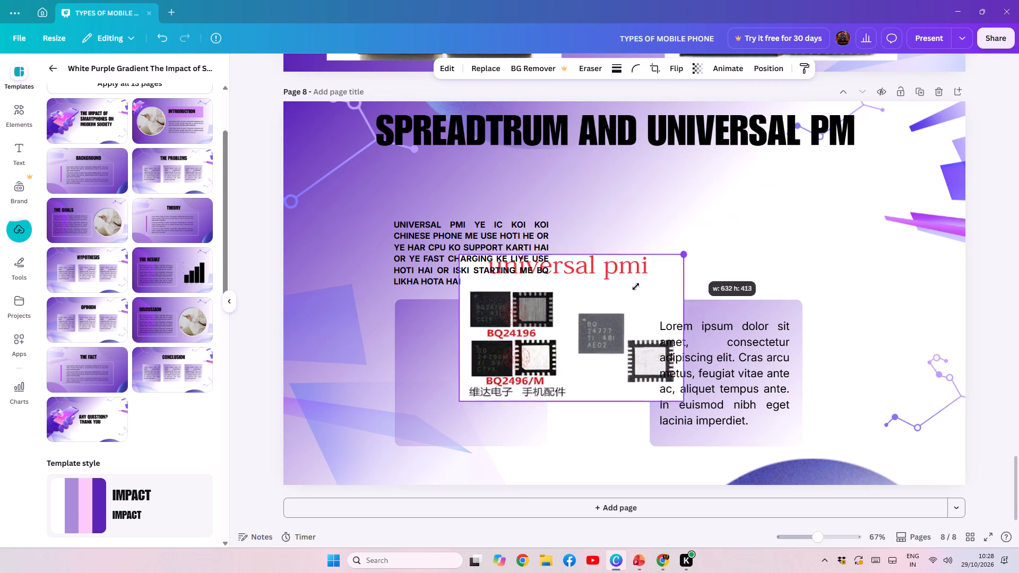
{"action": "left_click_drag", "start_coordinate": [636, 286], "coordinate": [631, 298]}
{"action": "left_click_drag", "start_coordinate": [581, 326], "coordinate": [533, 363]}
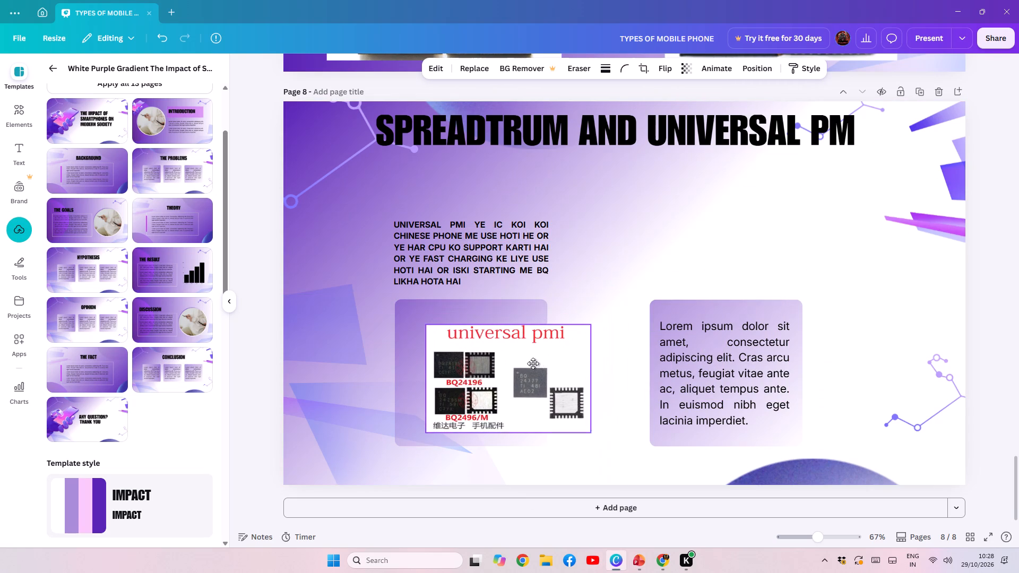
{"action": "left_click_drag", "start_coordinate": [533, 363], "coordinate": [515, 356]}
Widen the left card background, shift it slightly left, and centre the slightly enlarged universal pmi picture on it.
{"action": "left_click", "coordinate": [537, 311]}
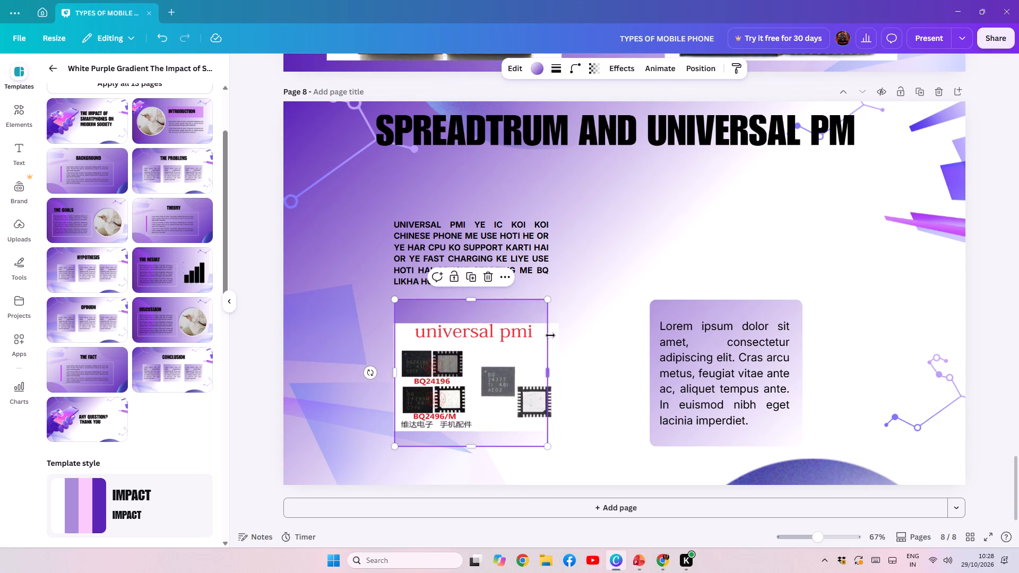
{"action": "left_click_drag", "start_coordinate": [548, 371], "coordinate": [578, 372]}
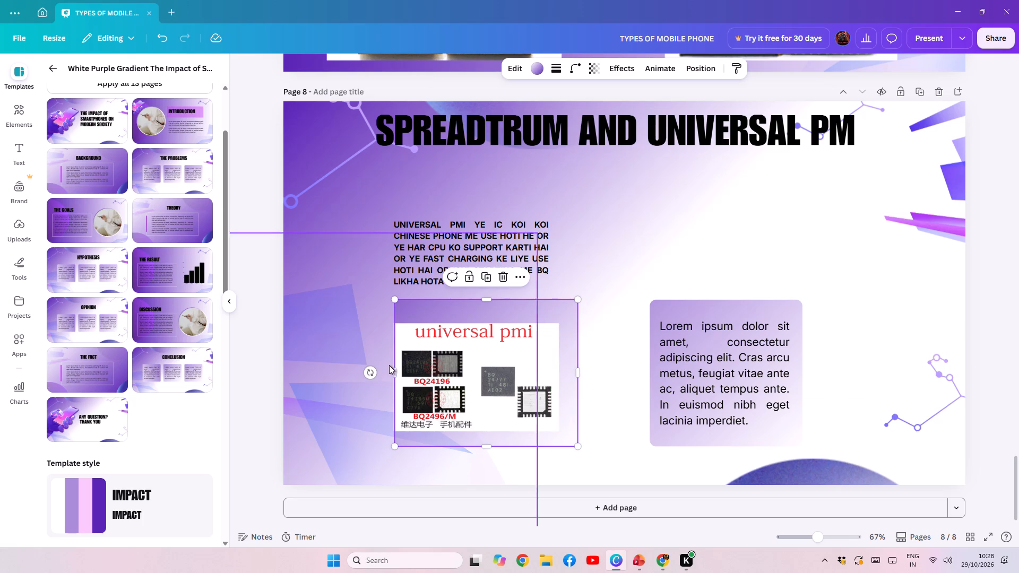
{"action": "left_click_drag", "start_coordinate": [480, 312], "coordinate": [457, 316]}
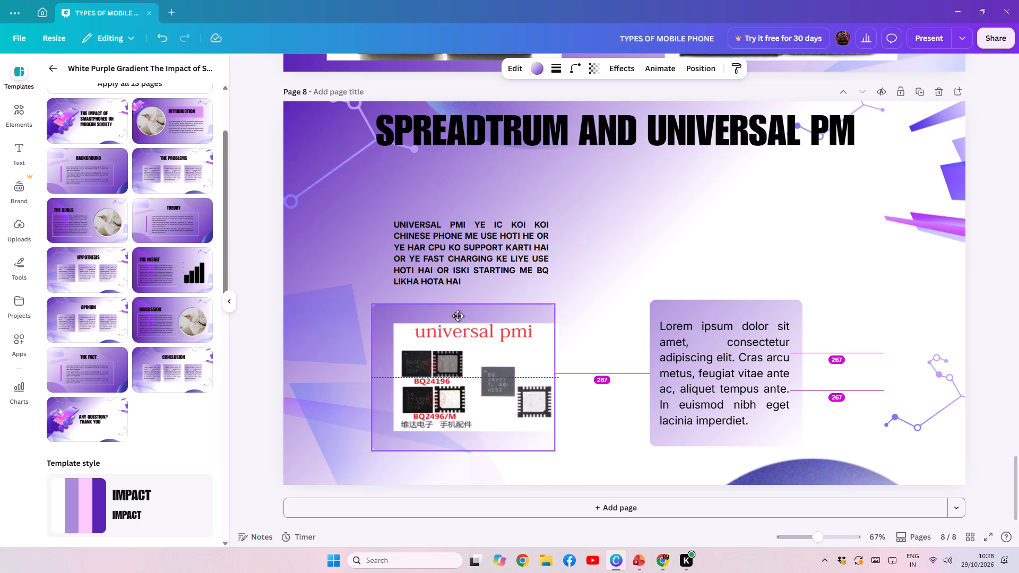
{"action": "left_click_drag", "start_coordinate": [457, 316], "coordinate": [459, 316]}
{"action": "left_click_drag", "start_coordinate": [467, 359], "coordinate": [451, 359]}
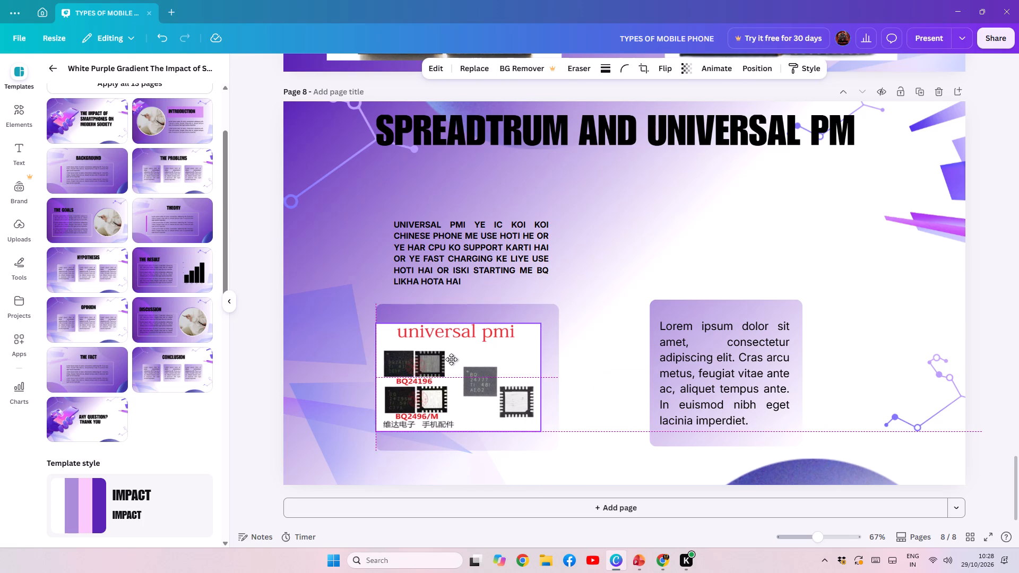
{"action": "left_click_drag", "start_coordinate": [451, 359], "coordinate": [455, 359]}
{"action": "left_click", "coordinate": [545, 430]}
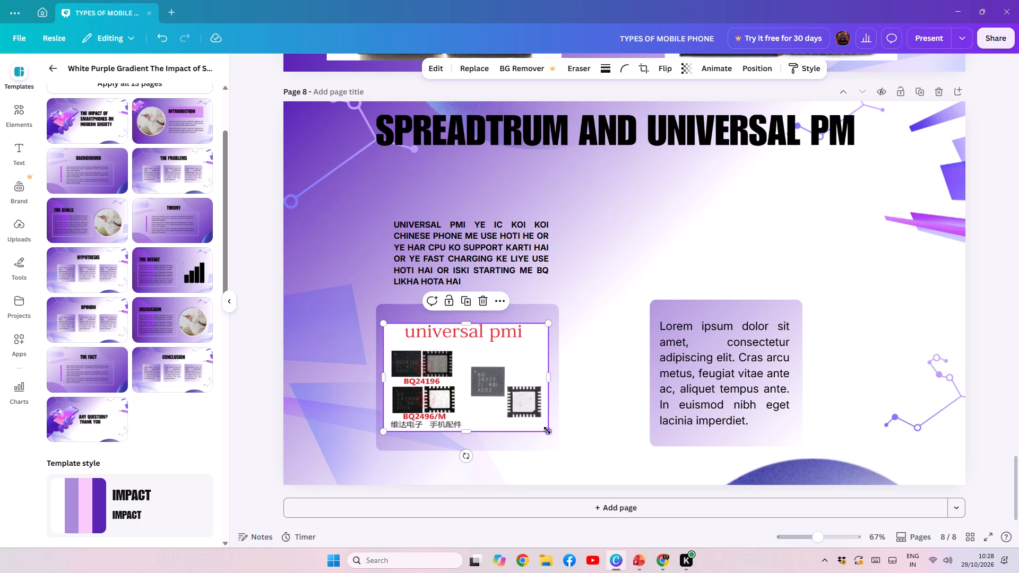
{"action": "left_click", "coordinate": [504, 407]}
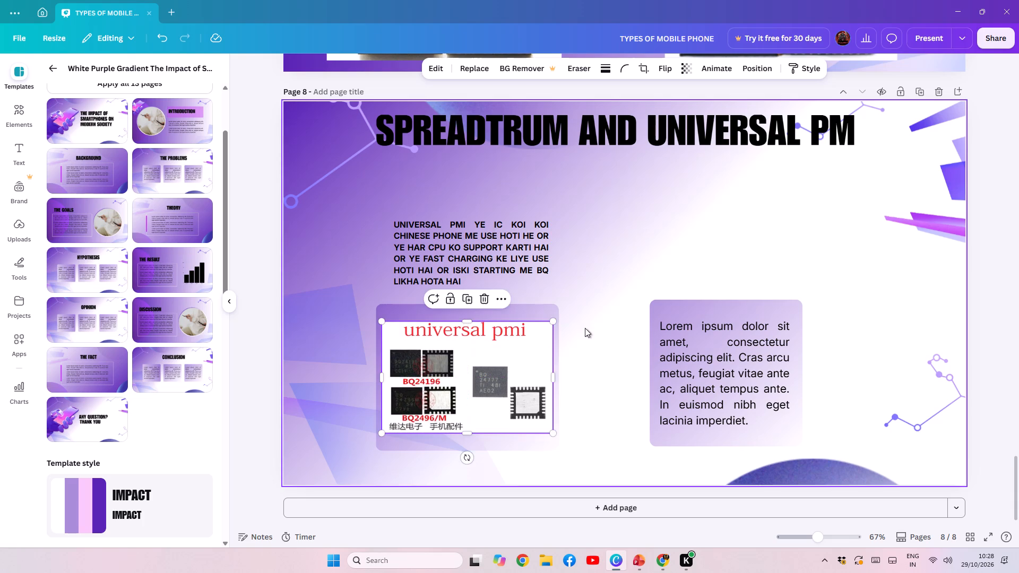
{"action": "left_click", "coordinate": [609, 290]}
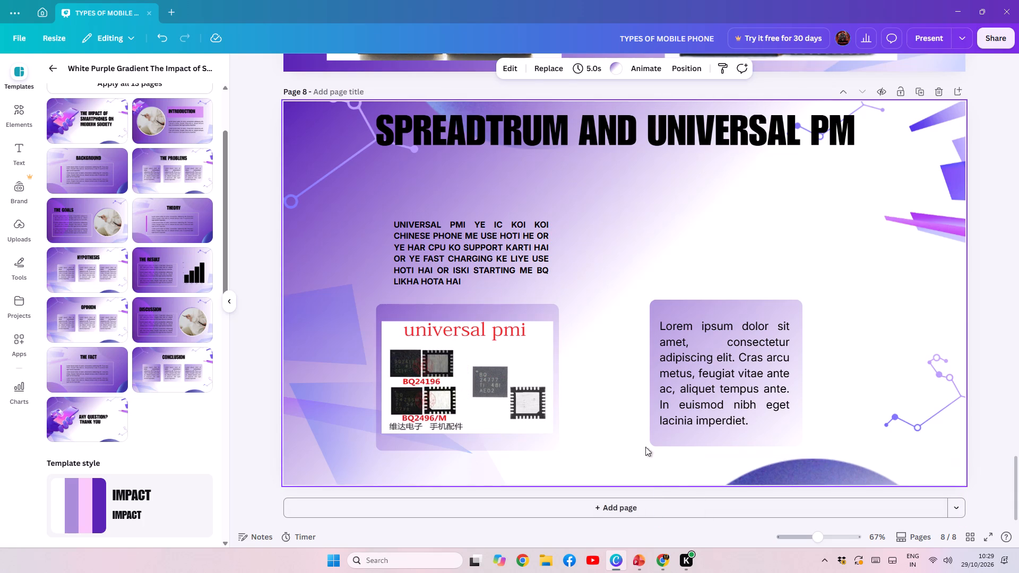
Replace the placeholder text in Canva page 8's right card with the SPREADTRUM ME SIRF PM IC paragraph copied from PowerPoint slide 13.
{"action": "left_click", "coordinate": [646, 567]}
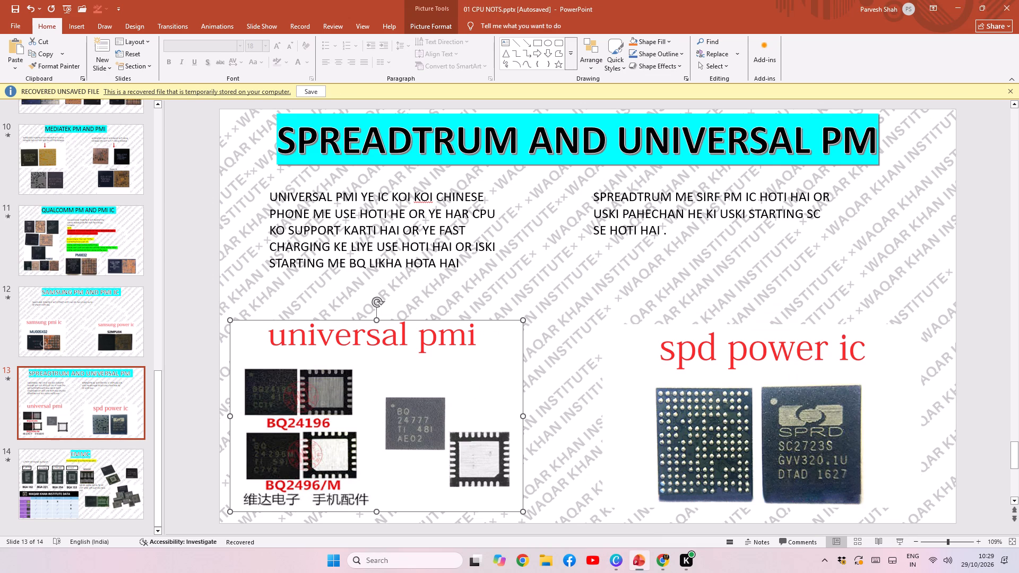
{"action": "double_click", "coordinate": [637, 225]}
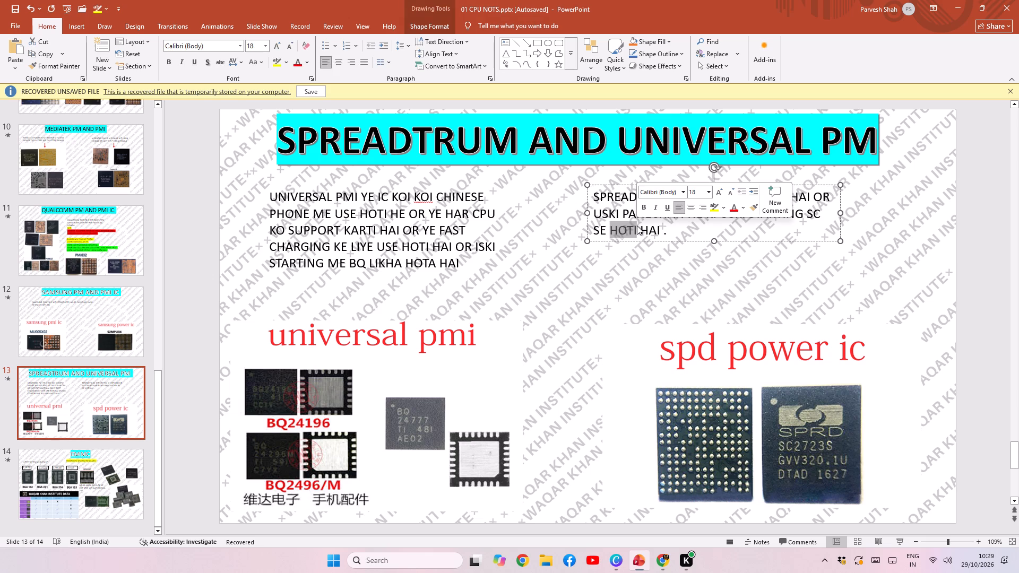
{"action": "double_click", "coordinate": [637, 225]}
{"action": "double_click", "coordinate": [637, 225]}
{"action": "triple_click", "coordinate": [637, 225]}
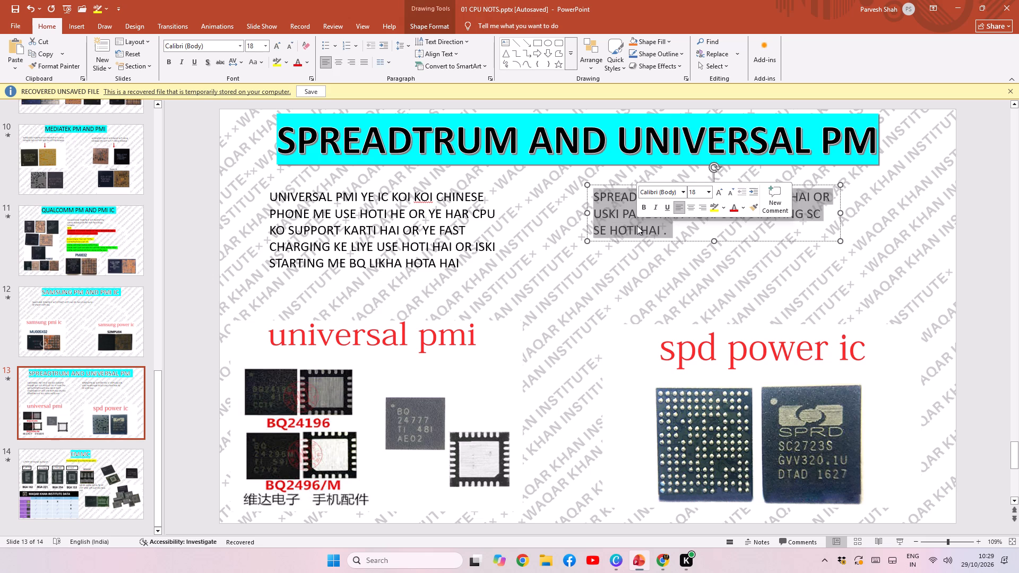
{"action": "key", "text": "ctrl+c"}
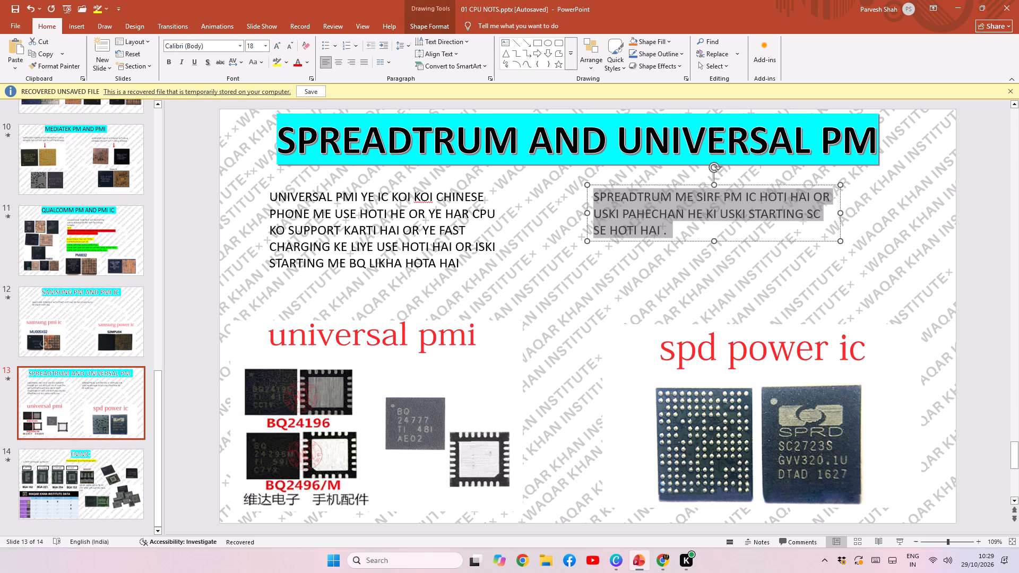
{"action": "left_click", "coordinate": [625, 563]}
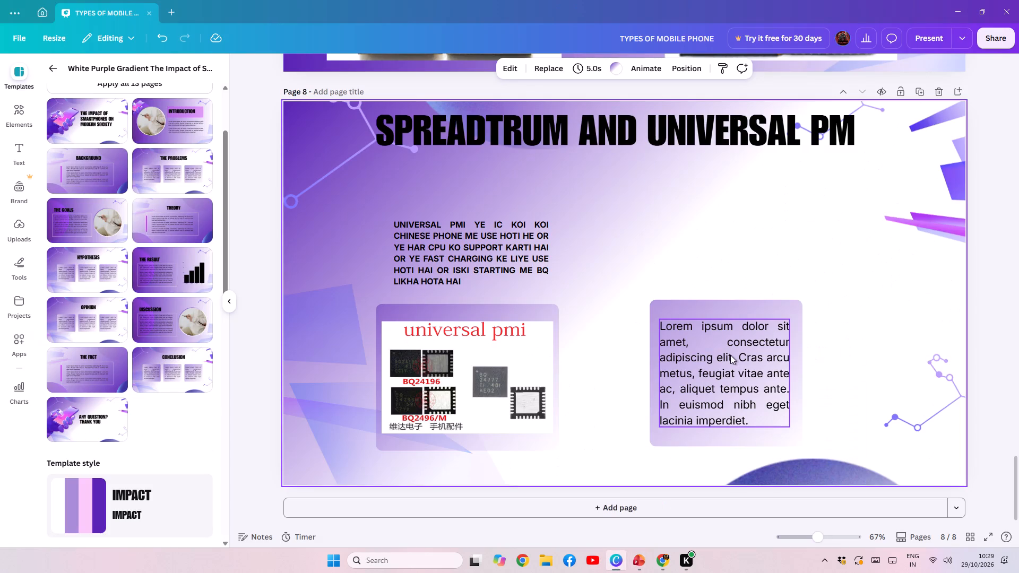
{"action": "double_click", "coordinate": [730, 355]}
{"action": "key", "text": "ctrl+v"}
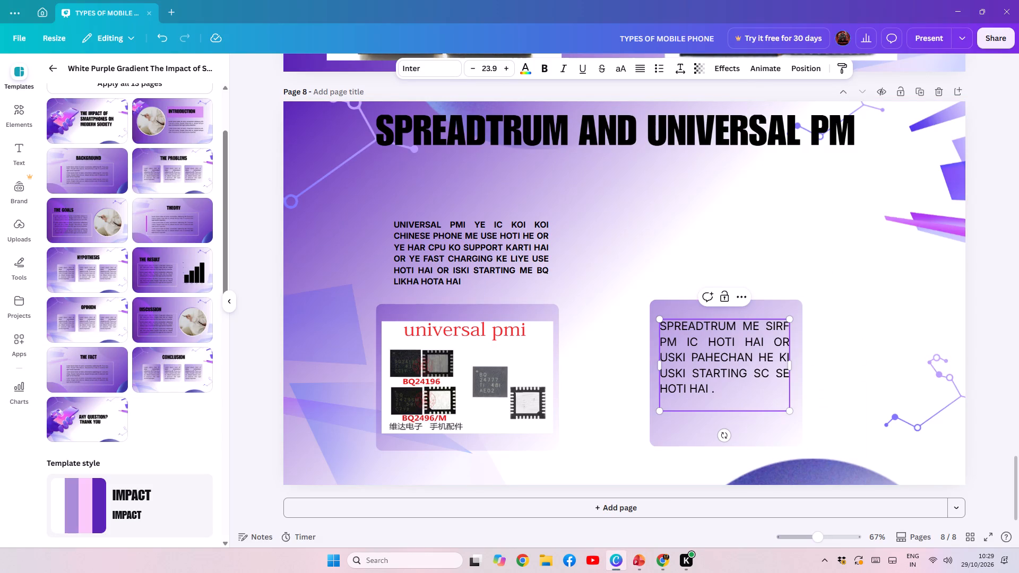
Widen the SPREADTRUM paragraph's text box slightly, move it above the right card background, and make it bold.
{"action": "left_click_drag", "start_coordinate": [791, 370], "coordinate": [807, 370]}
{"action": "left_click", "coordinate": [744, 389]}
{"action": "left_click", "coordinate": [854, 348]}
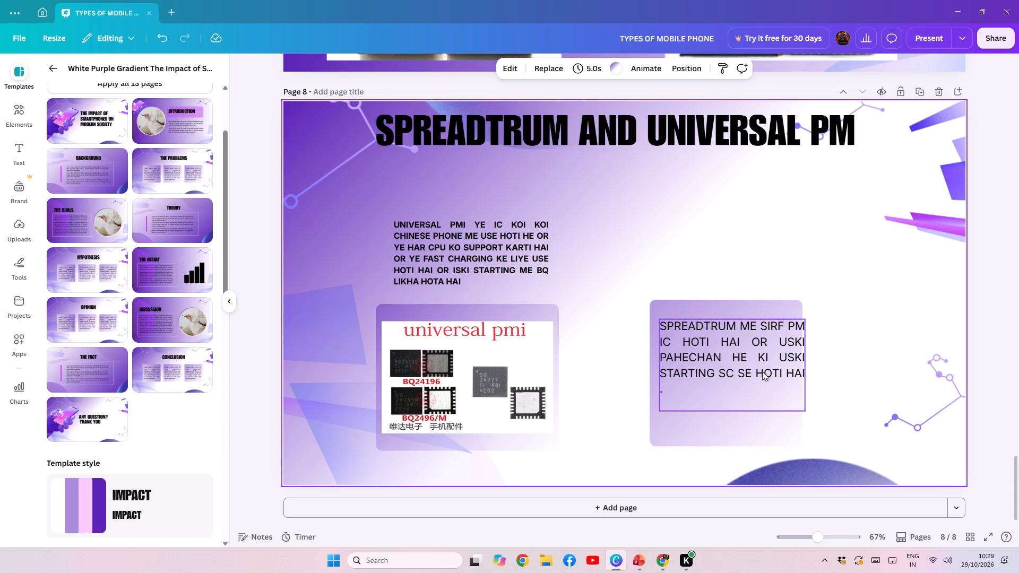
{"action": "left_click_drag", "start_coordinate": [748, 375], "coordinate": [742, 268]}
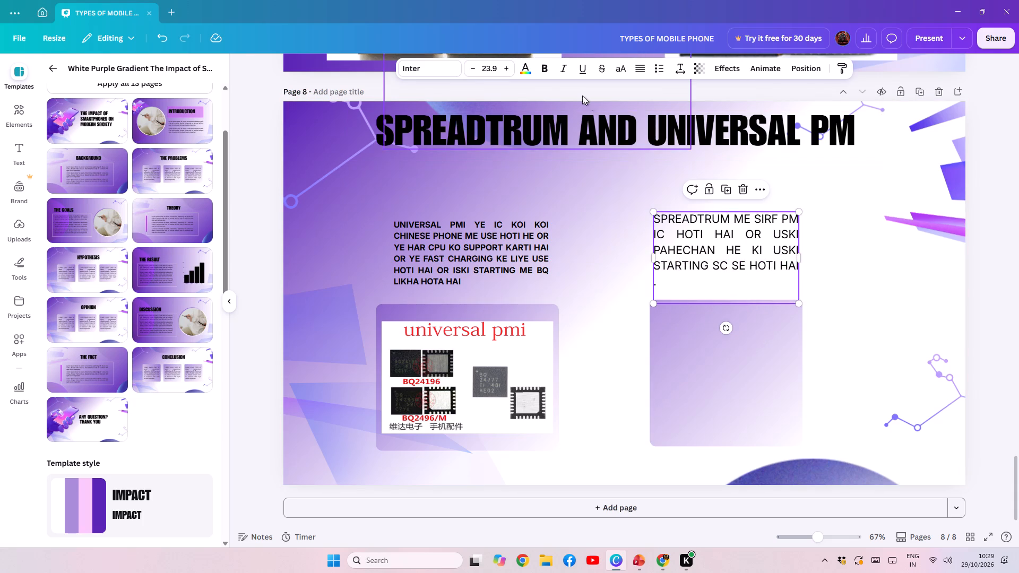
{"action": "left_click", "coordinate": [540, 70]}
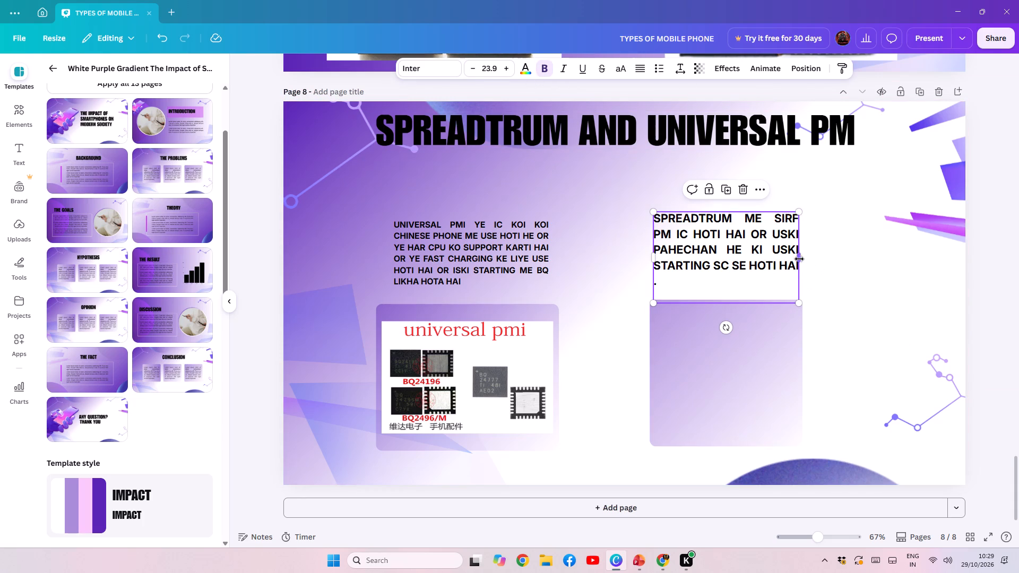
Widen the SPREADTRUM text box to fit four lines, scale it down slightly, and line it up directly above the right card background.
{"action": "left_click", "coordinate": [773, 222]}
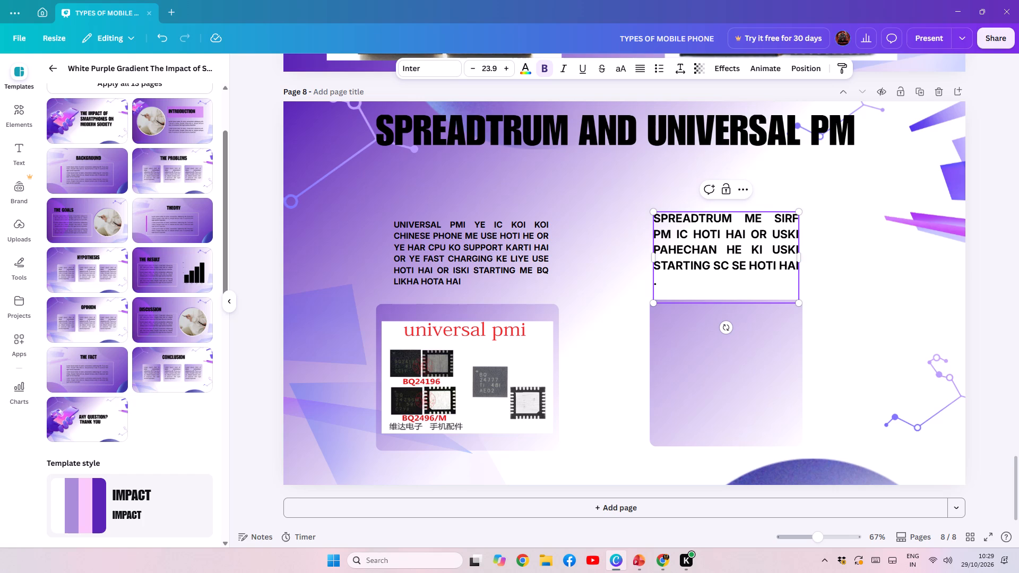
{"action": "key", "text": "BackSpace"}
{"action": "key", "text": "space"}
{"action": "left_click_drag", "start_coordinate": [799, 260], "coordinate": [816, 267]}
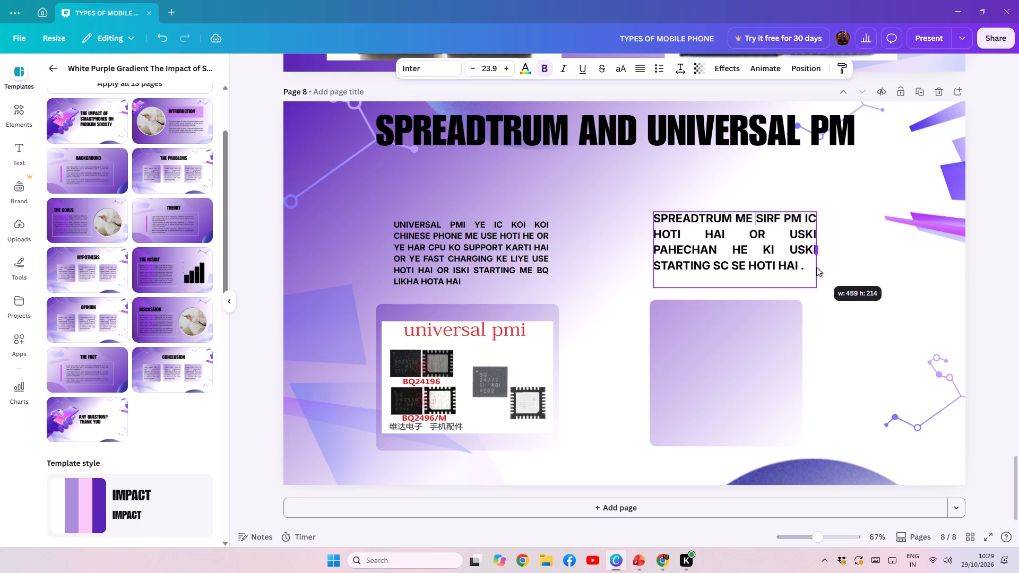
{"action": "left_click_drag", "start_coordinate": [816, 267], "coordinate": [822, 266]}
{"action": "left_click_drag", "start_coordinate": [821, 289], "coordinate": [811, 289]}
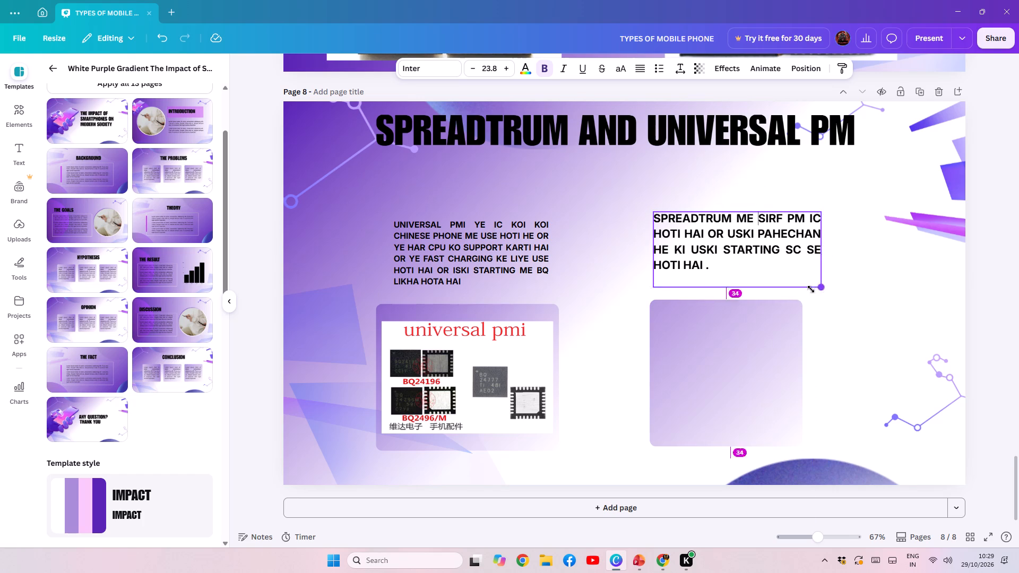
{"action": "left_click_drag", "start_coordinate": [811, 289], "coordinate": [806, 285]}
{"action": "left_click_drag", "start_coordinate": [784, 258], "coordinate": [786, 274]}
{"action": "left_click", "coordinate": [904, 307]}
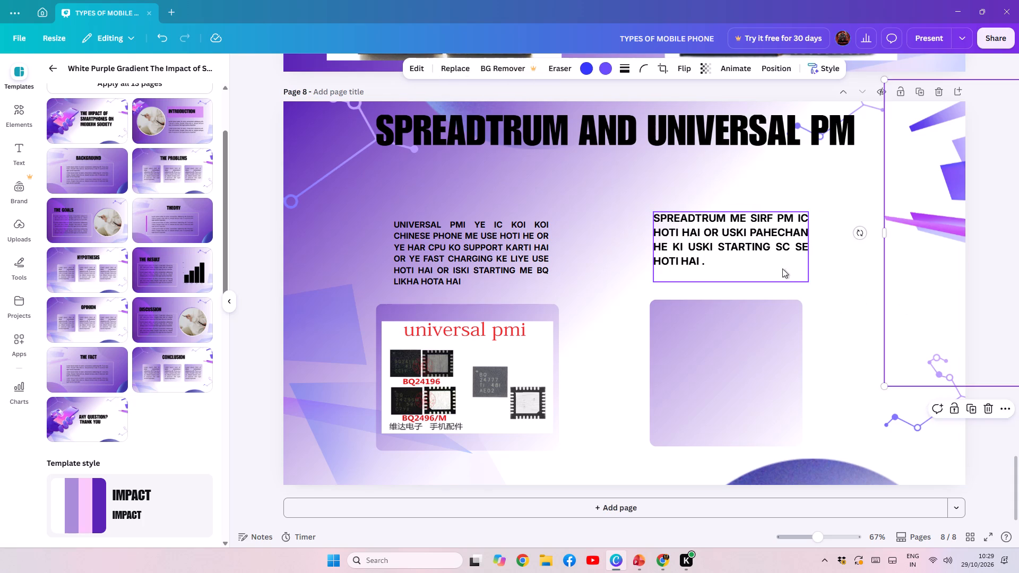
{"action": "left_click", "coordinate": [772, 261]}
{"action": "left_click_drag", "start_coordinate": [770, 259], "coordinate": [765, 270]}
{"action": "left_click", "coordinate": [848, 305]}
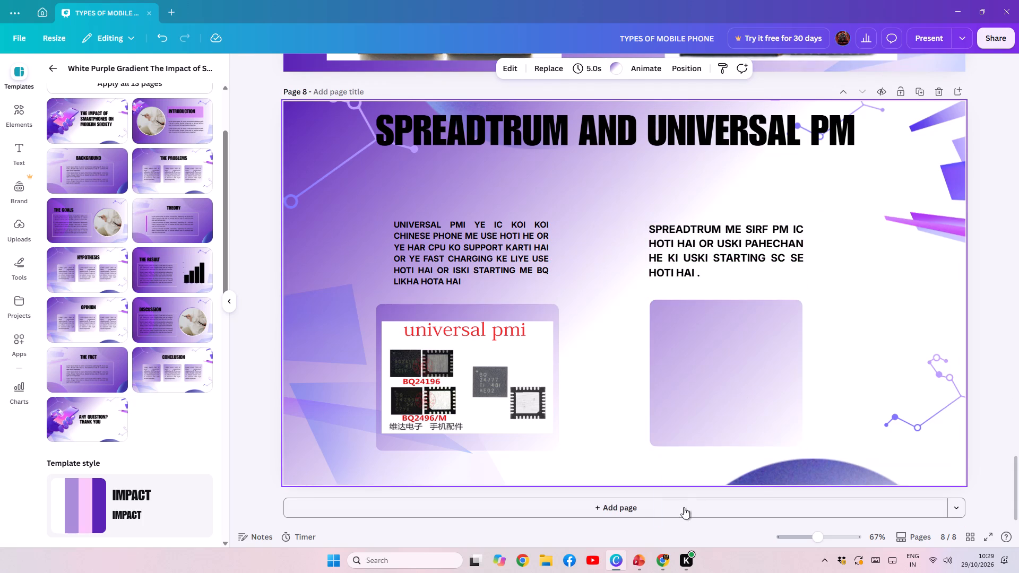
Copy the spd power ic picture from PowerPoint slide 13 onto Canva page 8.
{"action": "left_click", "coordinate": [635, 561]}
{"action": "left_click", "coordinate": [688, 449]}
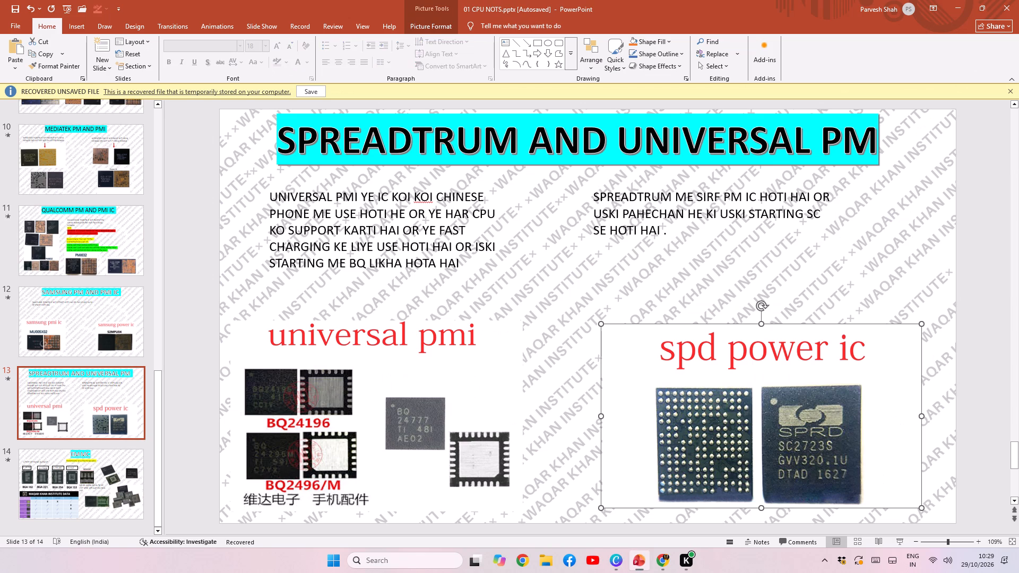
{"action": "key", "text": "ctrl+c"}
{"action": "left_click", "coordinate": [623, 564]}
{"action": "key", "text": "ctrl+v"}
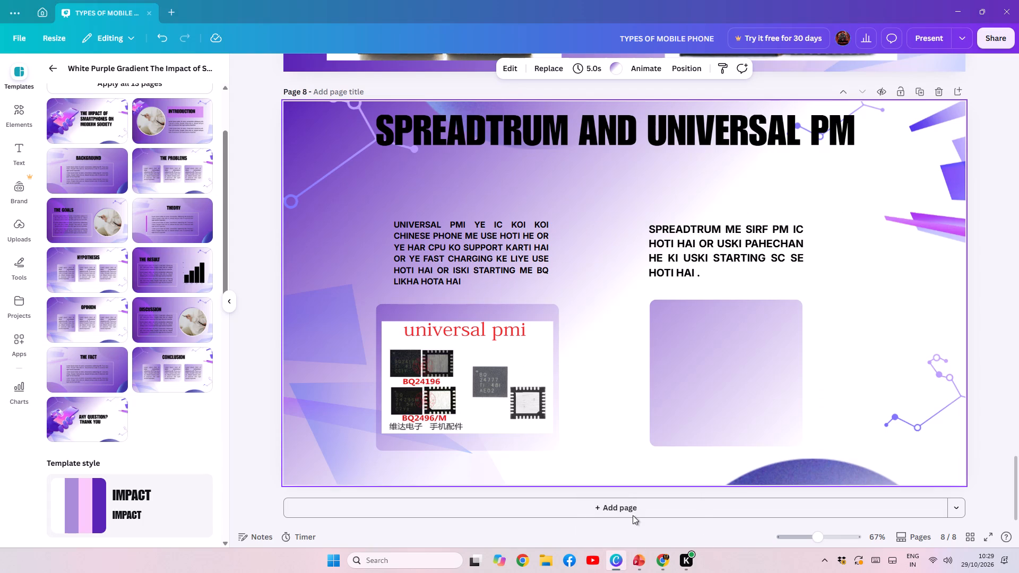
Crop the blank margins off both sides of the spd power ic picture, close to the two chips and the caption.
{"action": "left_click_drag", "start_coordinate": [439, 301], "coordinate": [459, 301]}
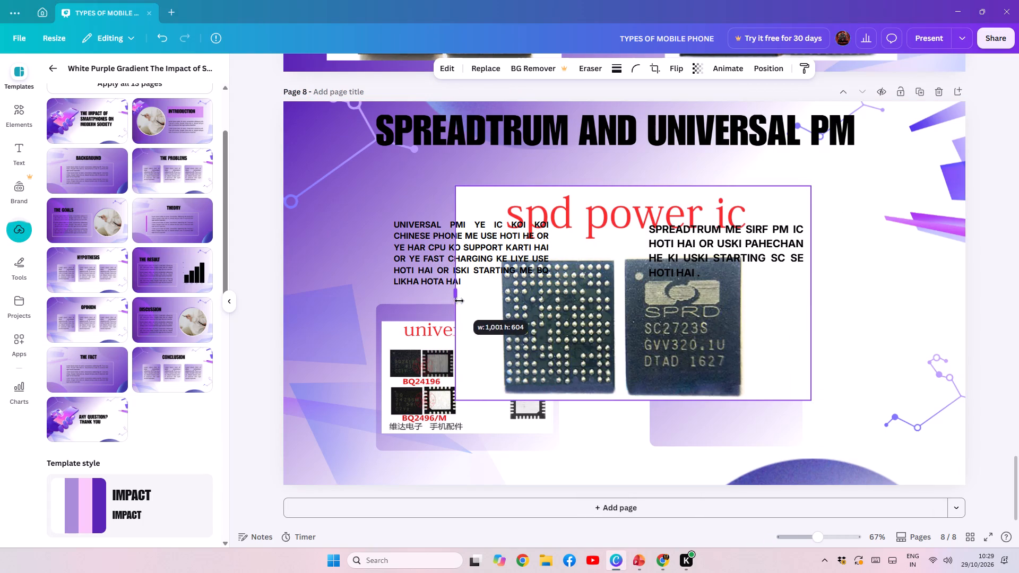
{"action": "left_click_drag", "start_coordinate": [459, 301], "coordinate": [495, 302]}
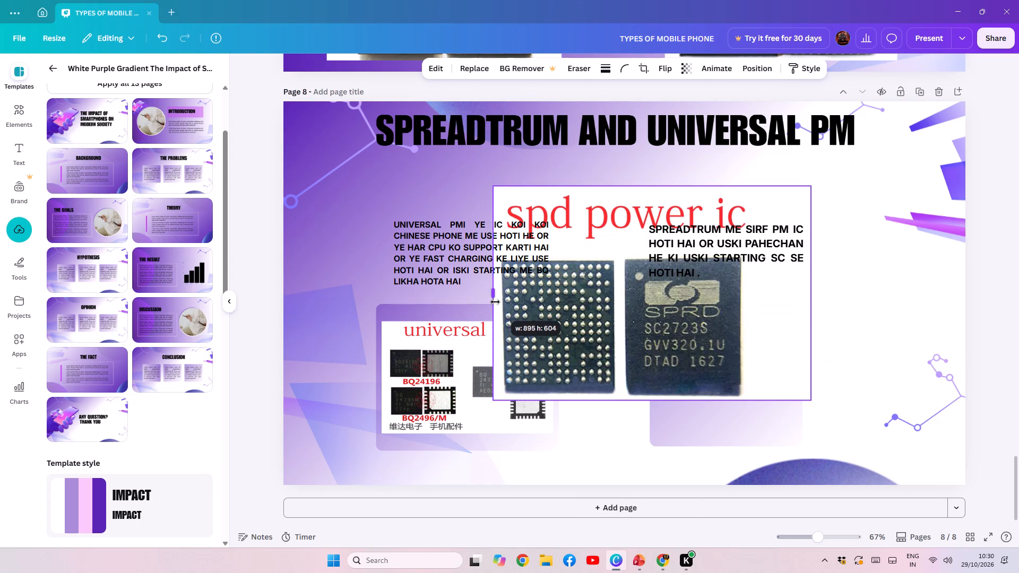
{"action": "left_click_drag", "start_coordinate": [495, 302], "coordinate": [497, 302]}
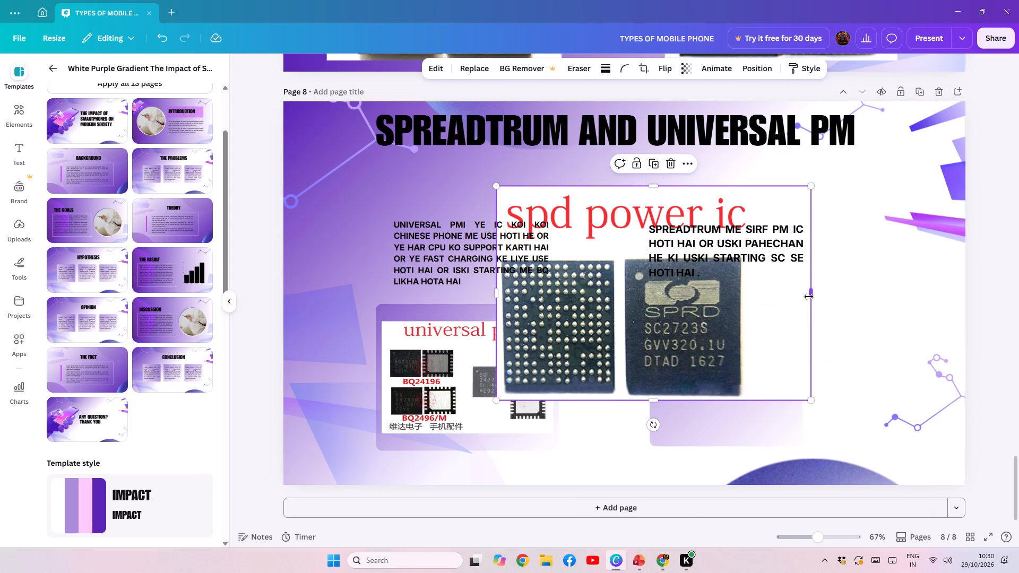
{"action": "left_click_drag", "start_coordinate": [809, 297], "coordinate": [752, 307]}
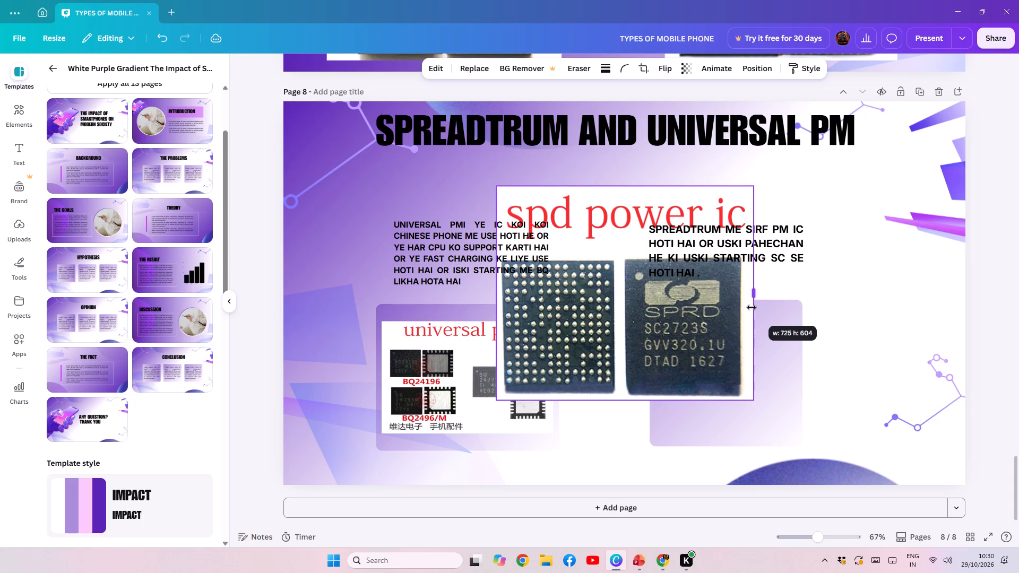
{"action": "left_click_drag", "start_coordinate": [752, 307], "coordinate": [747, 308]}
Move the spd power ic picture clear of the right card background and enlarge that background, mainly in width.
{"action": "left_click_drag", "start_coordinate": [636, 346], "coordinate": [702, 410]}
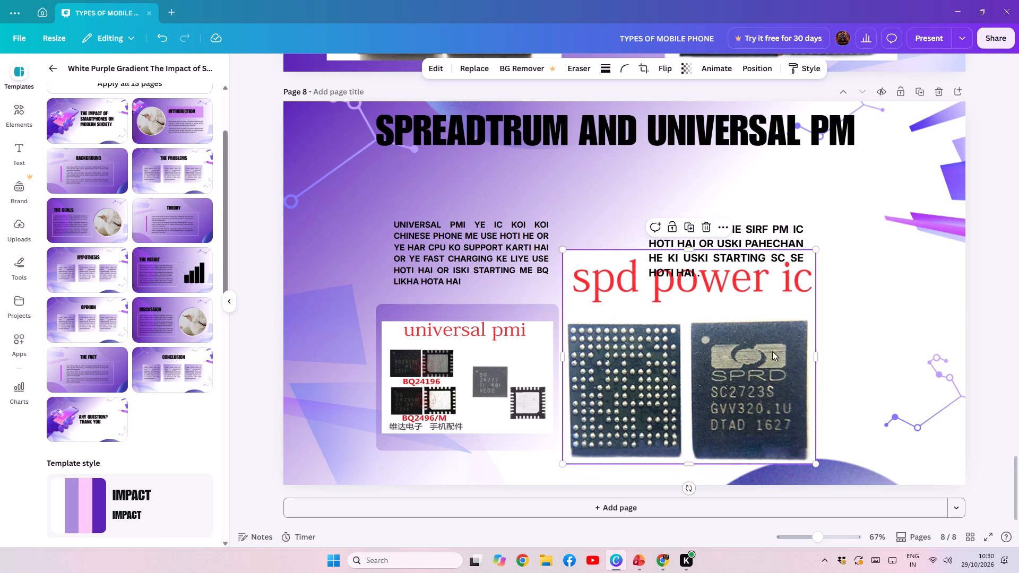
{"action": "left_click_drag", "start_coordinate": [739, 381], "coordinate": [555, 371]}
{"action": "left_click", "coordinate": [735, 379]}
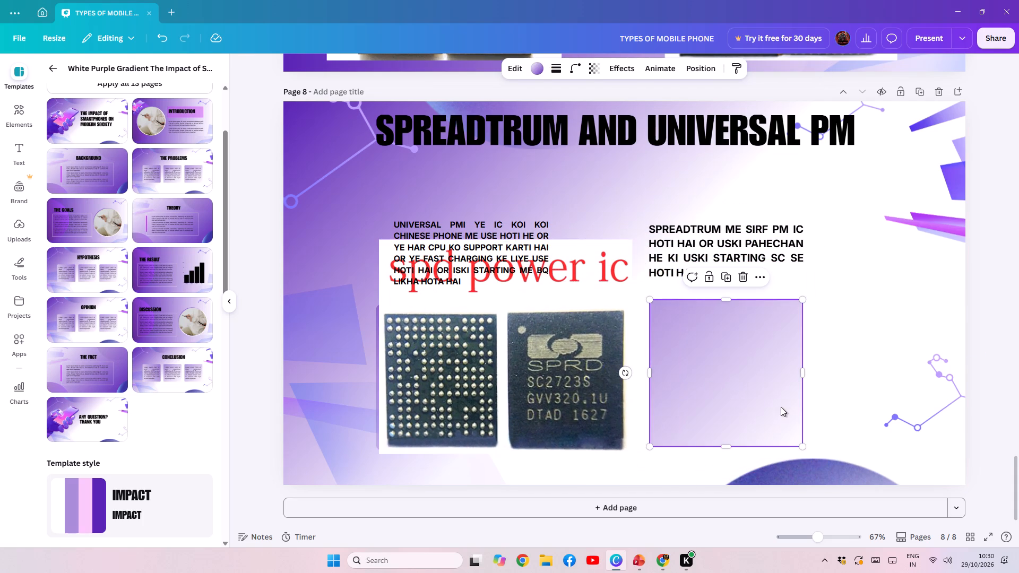
{"action": "left_click_drag", "start_coordinate": [802, 448], "coordinate": [876, 456]}
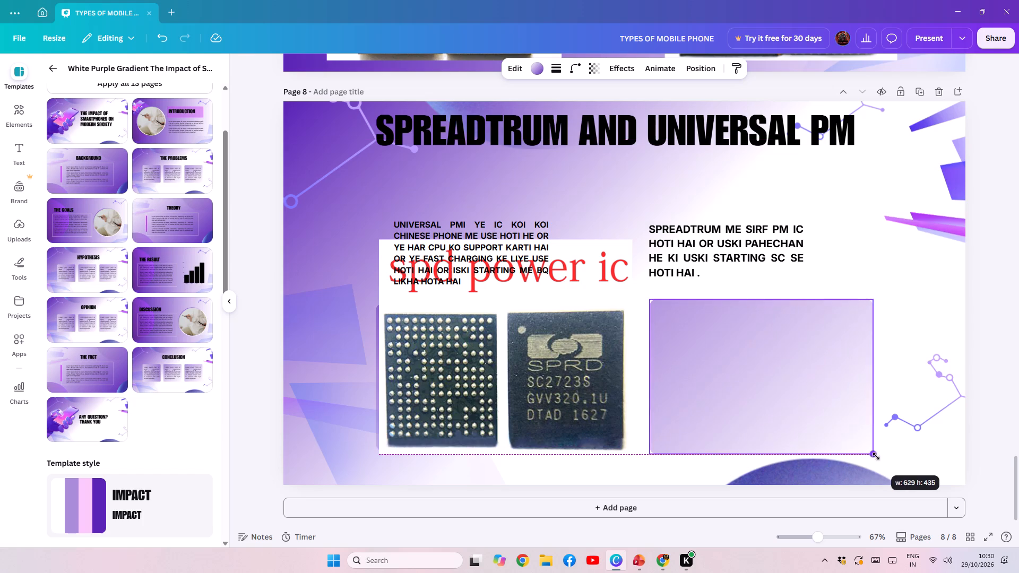
{"action": "left_click_drag", "start_coordinate": [876, 456], "coordinate": [883, 459]}
Shrink the spd power ic picture proportionally and place it inside the right card background, below the SPREADTRUM paragraph.
{"action": "left_click_drag", "start_coordinate": [522, 350], "coordinate": [727, 376]}
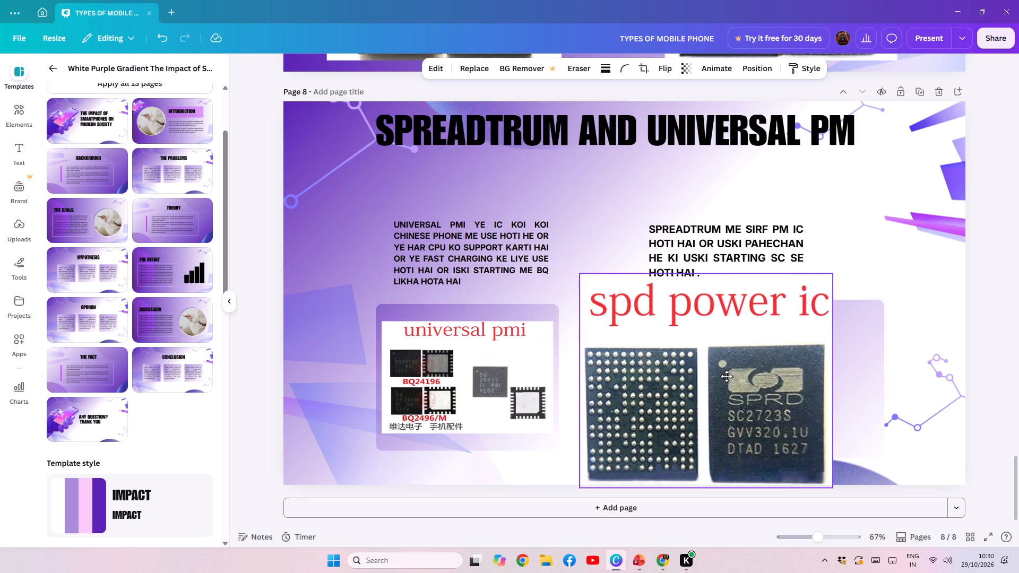
{"action": "left_click_drag", "start_coordinate": [727, 376], "coordinate": [728, 369]}
{"action": "left_click_drag", "start_coordinate": [836, 261], "coordinate": [759, 351]}
{"action": "left_click_drag", "start_coordinate": [683, 390], "coordinate": [719, 377]}
{"action": "left_click_drag", "start_coordinate": [723, 377], "coordinate": [757, 365]}
{"action": "left_click_drag", "start_coordinate": [661, 394], "coordinate": [721, 382]}
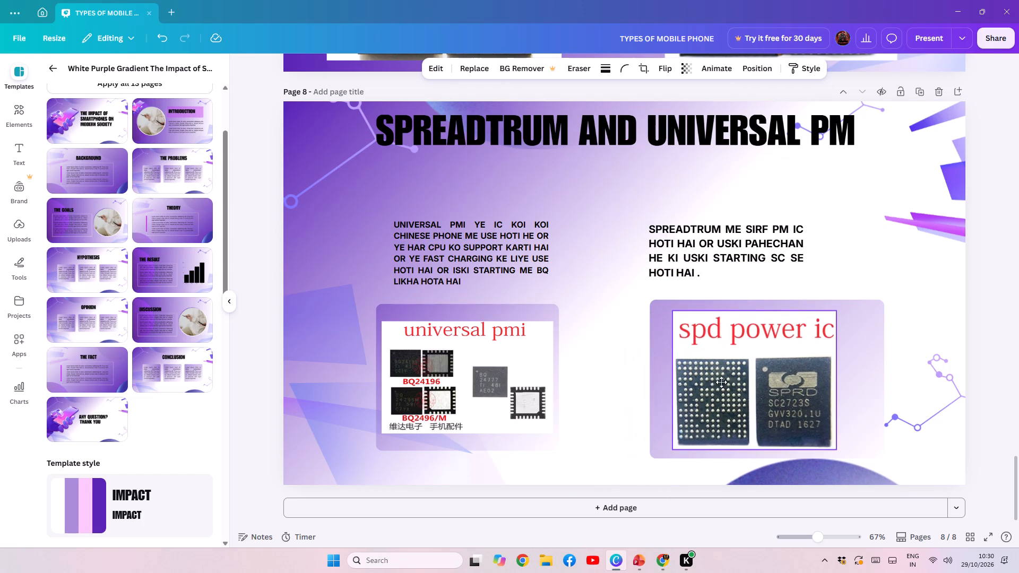
{"action": "left_click_drag", "start_coordinate": [721, 382], "coordinate": [706, 381]}
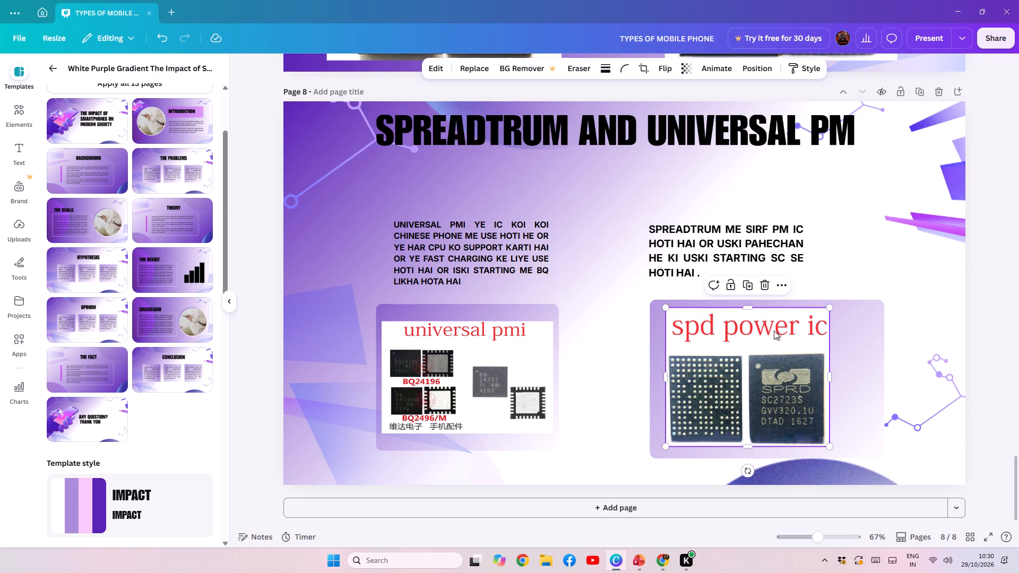
{"action": "left_click_drag", "start_coordinate": [753, 349], "coordinate": [752, 354]}
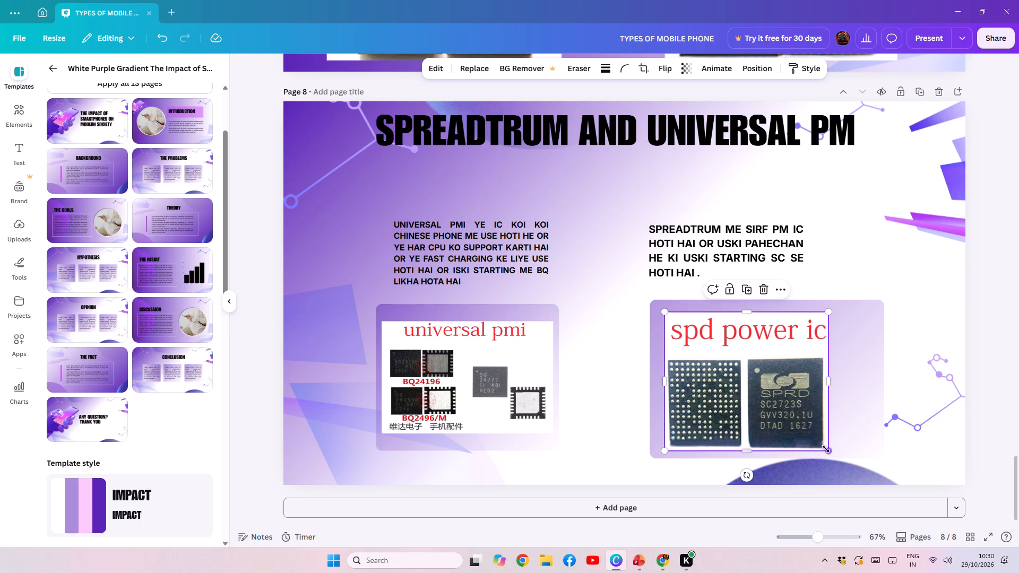
{"action": "left_click_drag", "start_coordinate": [826, 449], "coordinate": [819, 447]}
{"action": "left_click_drag", "start_coordinate": [747, 406], "coordinate": [752, 405]}
Narrow and slightly shorten the right card background around the spd power ic picture, centring the picture with an even border.
{"action": "left_click", "coordinate": [873, 346]}
{"action": "left_click_drag", "start_coordinate": [886, 377], "coordinate": [875, 378]}
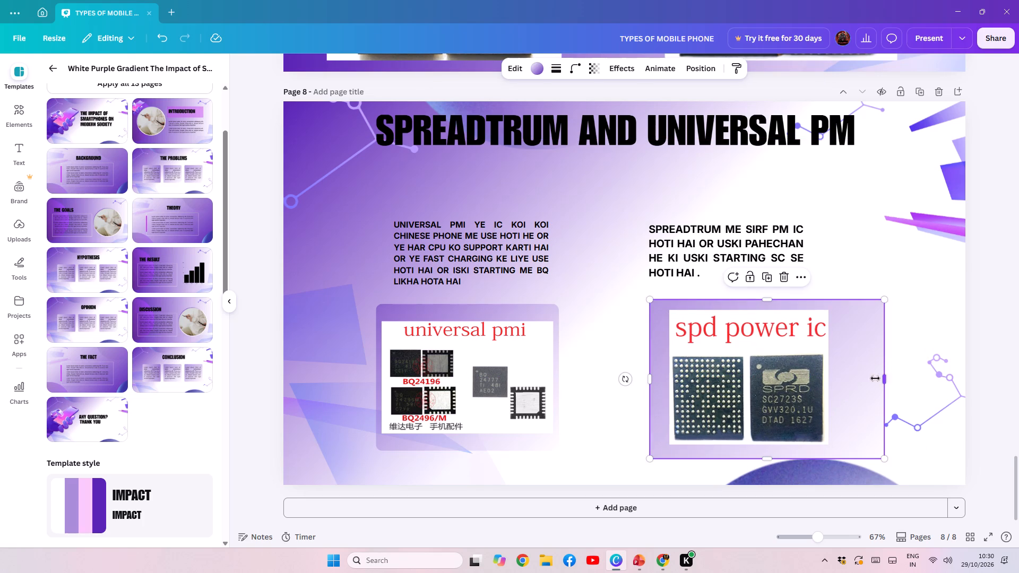
{"action": "left_click_drag", "start_coordinate": [875, 378], "coordinate": [843, 377]}
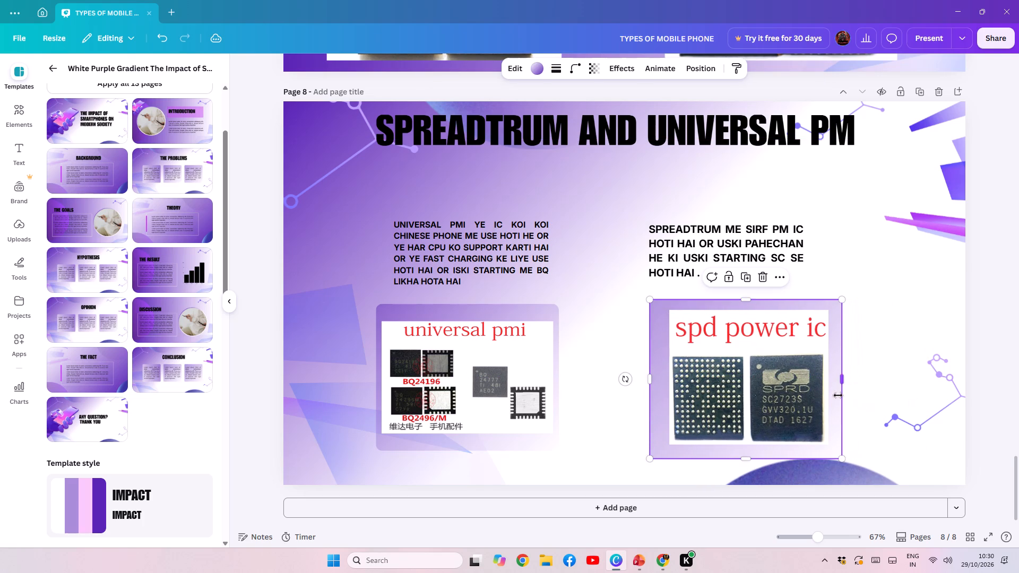
{"action": "left_click_drag", "start_coordinate": [746, 458], "coordinate": [747, 449]}
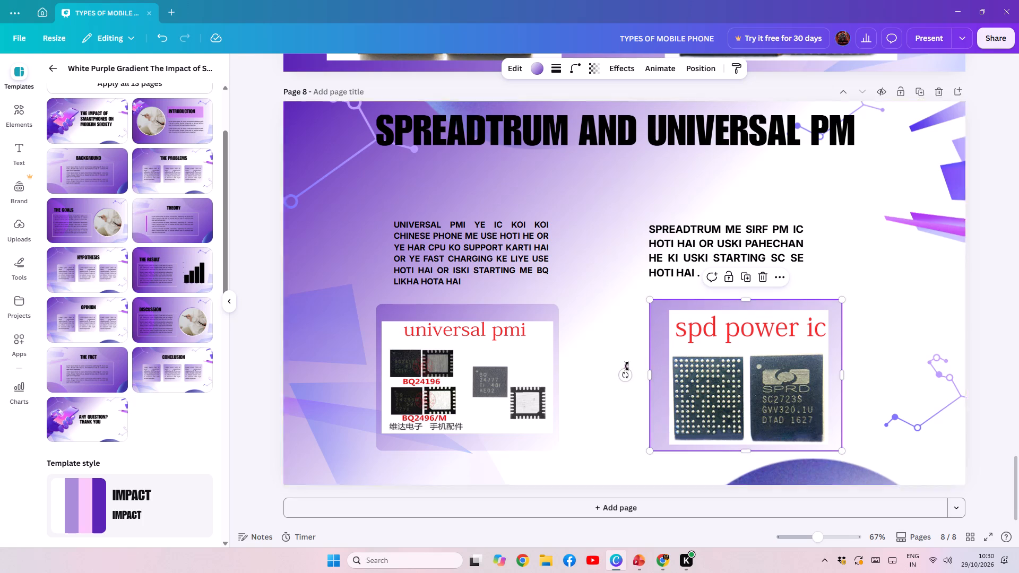
{"action": "left_click_drag", "start_coordinate": [649, 374], "coordinate": [648, 378]}
{"action": "left_click_drag", "start_coordinate": [773, 387], "coordinate": [764, 387]}
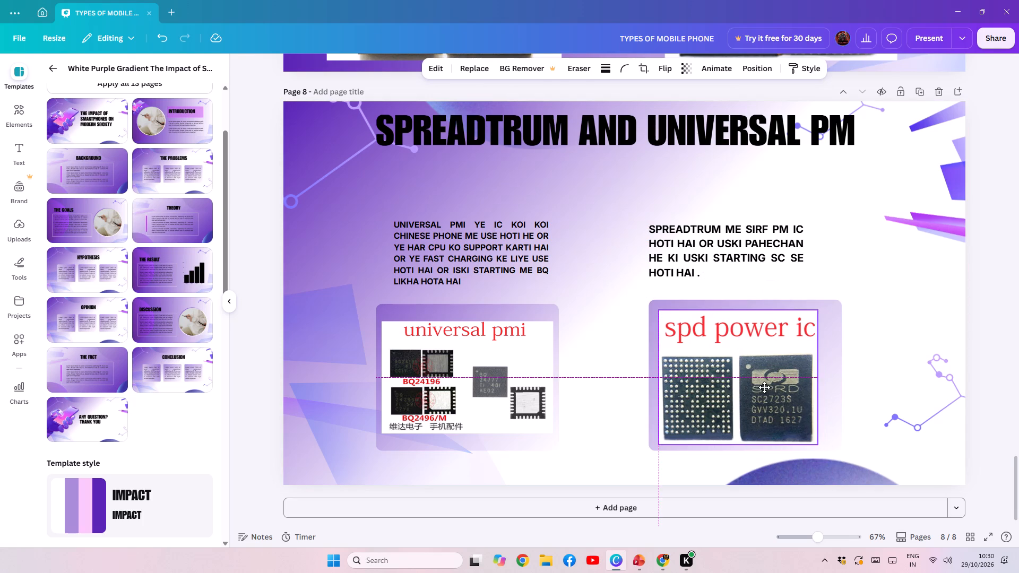
{"action": "left_click_drag", "start_coordinate": [764, 387], "coordinate": [764, 387]}
{"action": "left_click", "coordinate": [827, 381]}
{"action": "left_click_drag", "start_coordinate": [843, 380], "coordinate": [836, 381]}
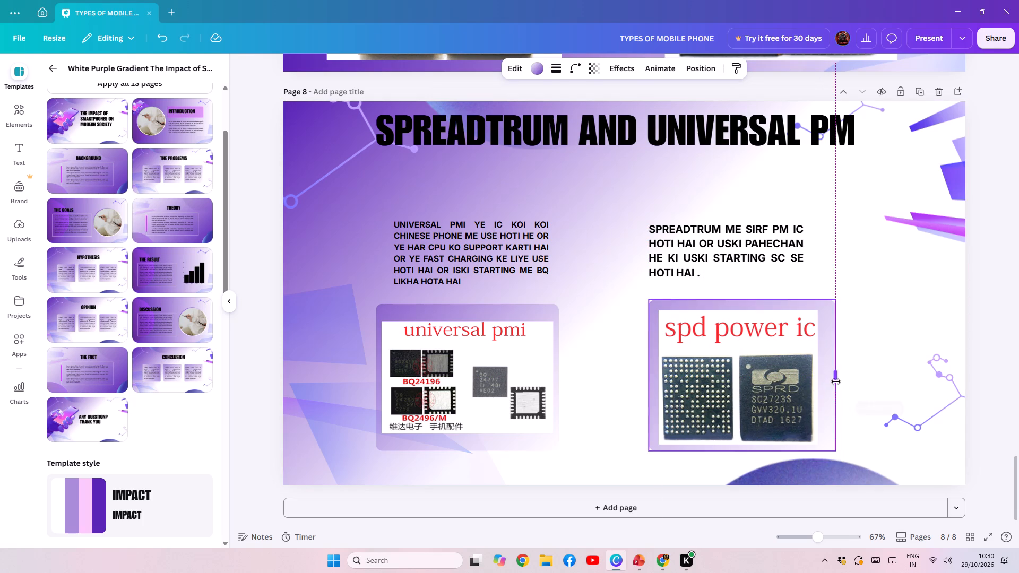
{"action": "left_click_drag", "start_coordinate": [836, 381], "coordinate": [828, 381]}
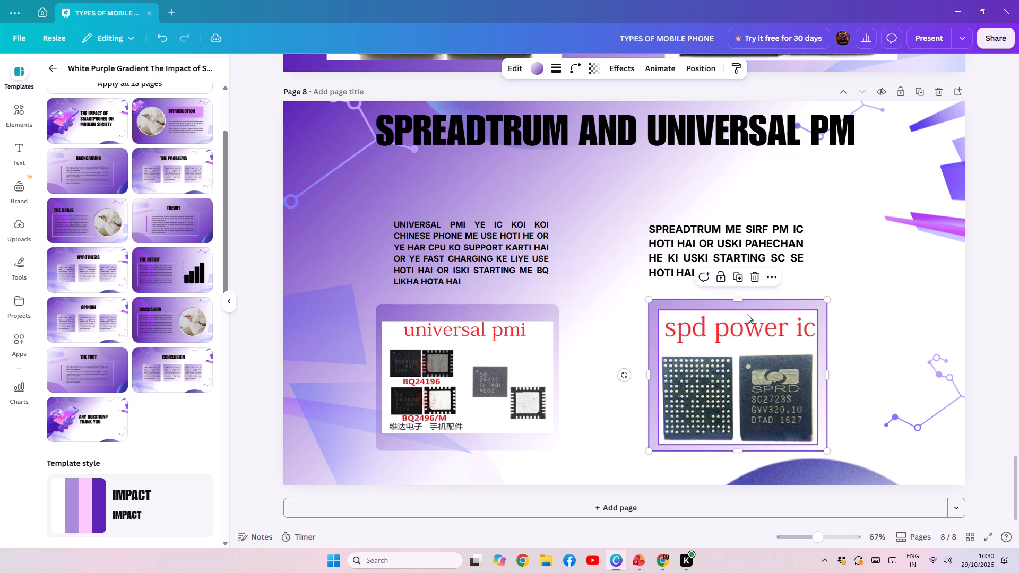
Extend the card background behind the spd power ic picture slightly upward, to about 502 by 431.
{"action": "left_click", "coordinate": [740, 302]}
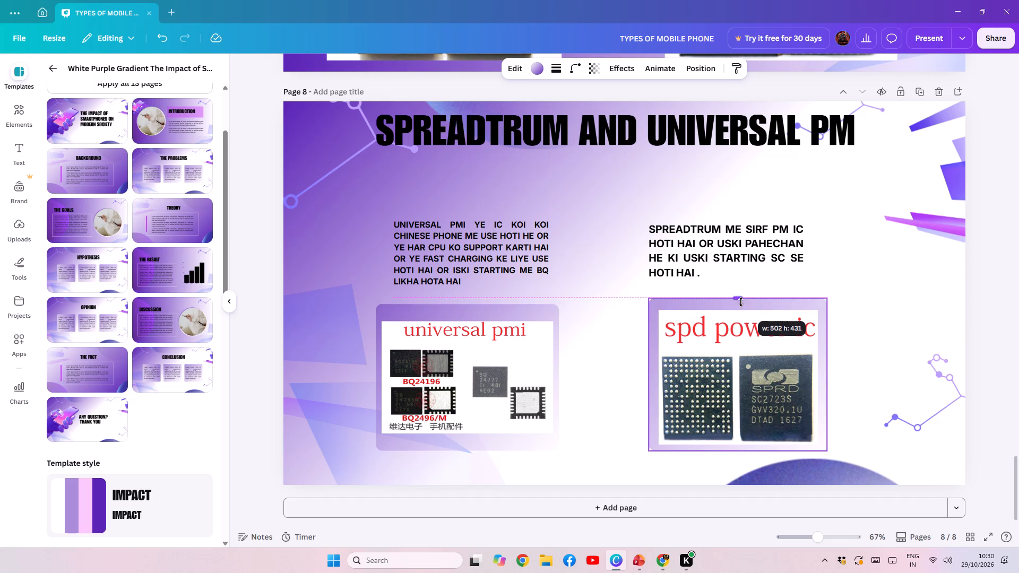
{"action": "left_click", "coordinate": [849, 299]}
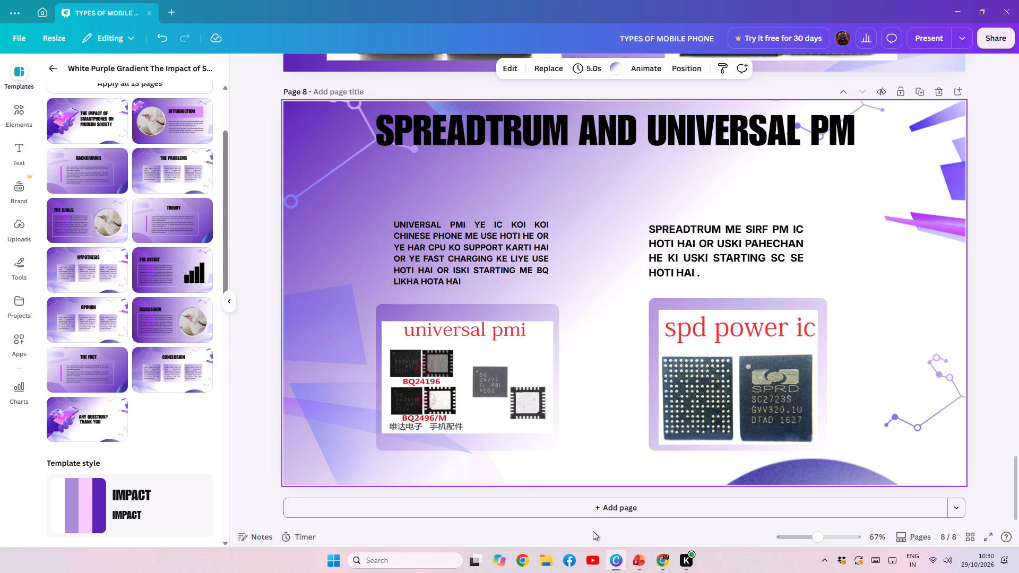
Switch to the 01 CPU NOTS presentation in PowerPoint and open slide 14, EMMC.
{"action": "left_click", "coordinate": [641, 560]}
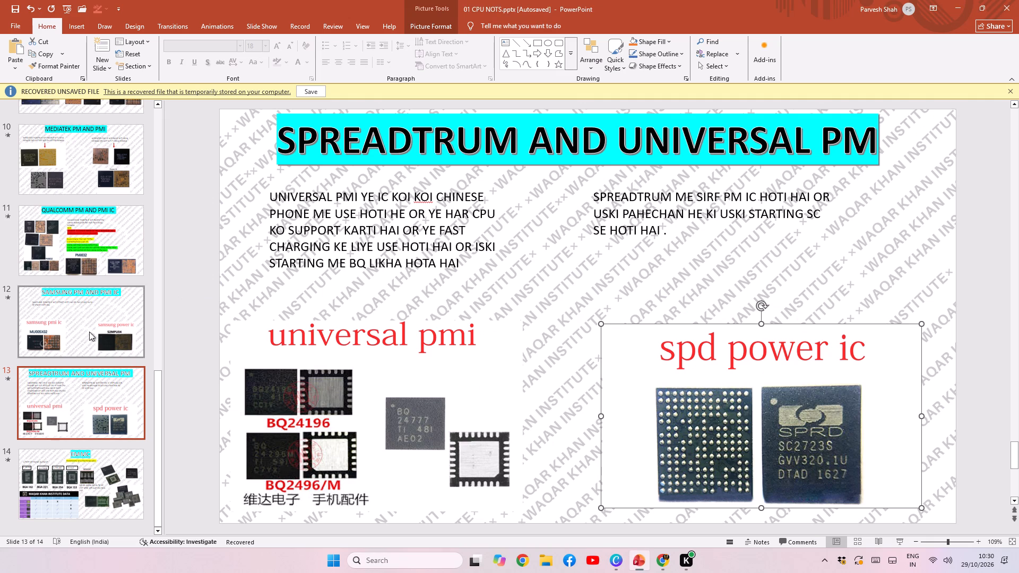
{"action": "scroll", "coordinate": [91, 379], "scroll_direction": "down", "scroll_amount": 3}
{"action": "left_click", "coordinate": [98, 473]}
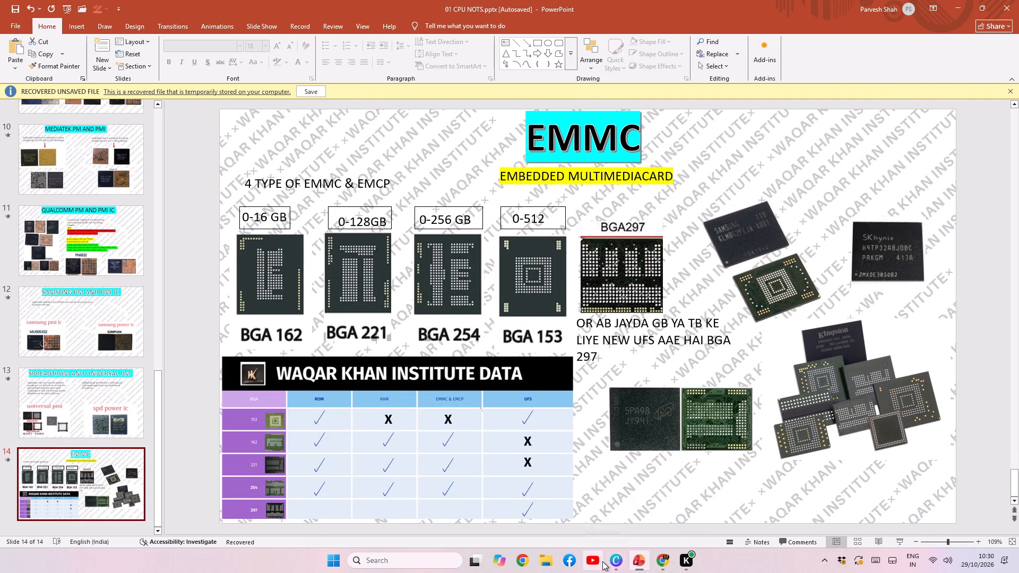
Return to Canva and replace page 8 with the template's ANY QUESTION? THANK YOU page.
{"action": "left_click", "coordinate": [615, 566]}
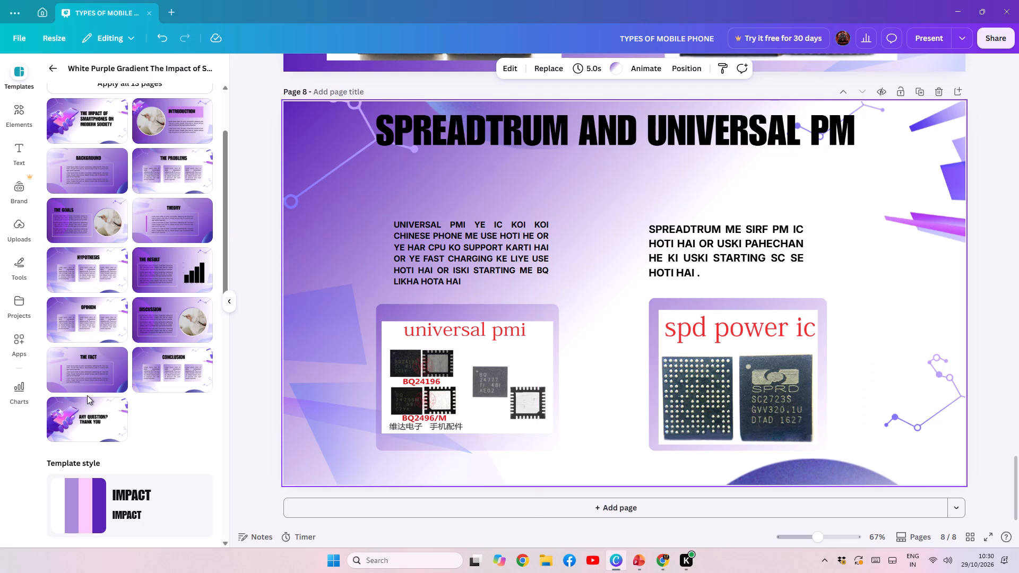
{"action": "left_click", "coordinate": [68, 422]}
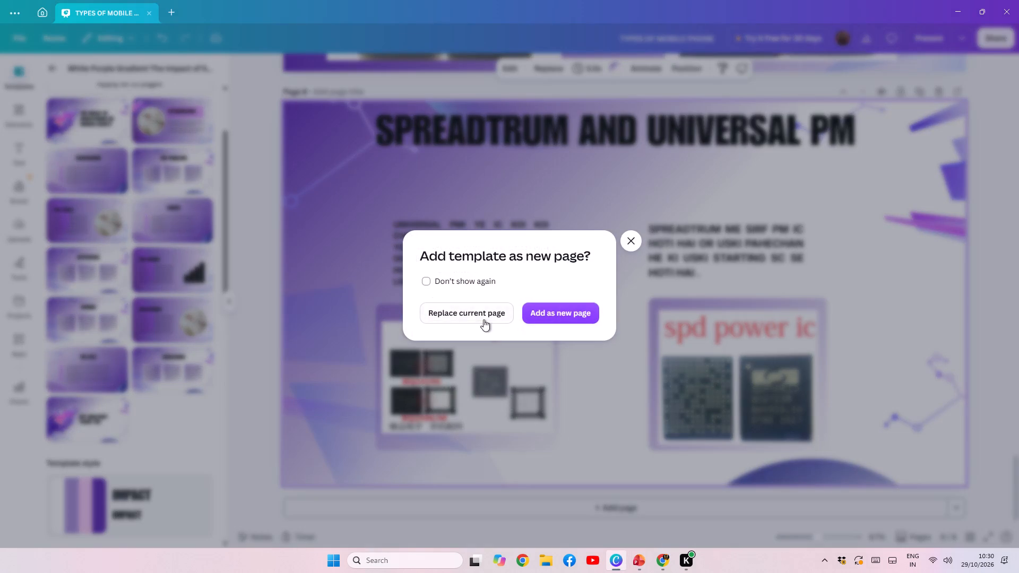
{"action": "left_click", "coordinate": [477, 317]}
{"action": "left_click", "coordinate": [418, 314]}
Delete the hand-holding-phone picture and the THANK YOU text from page 8.
{"action": "left_click", "coordinate": [442, 226]}
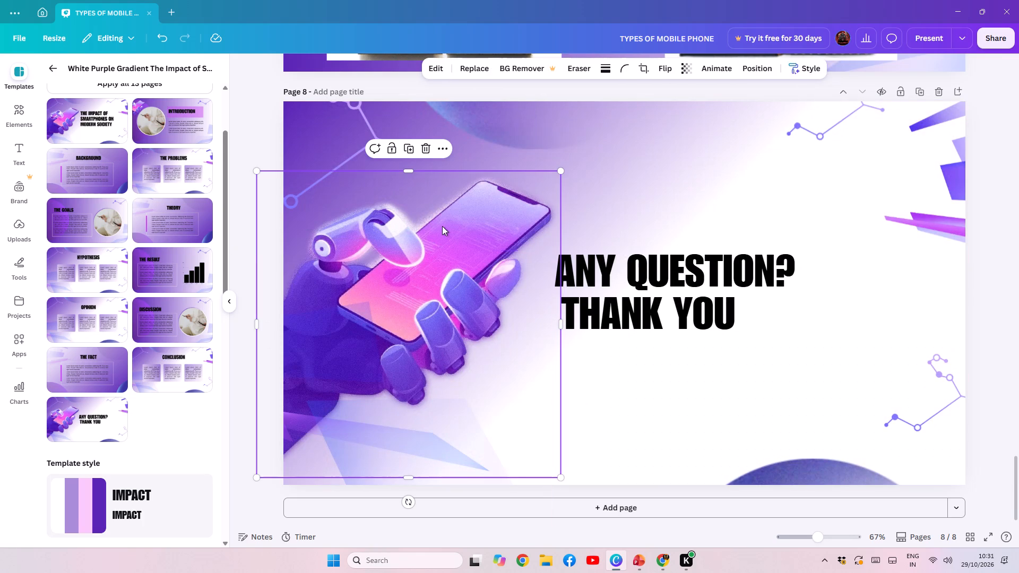
{"action": "key", "text": "Delete"}
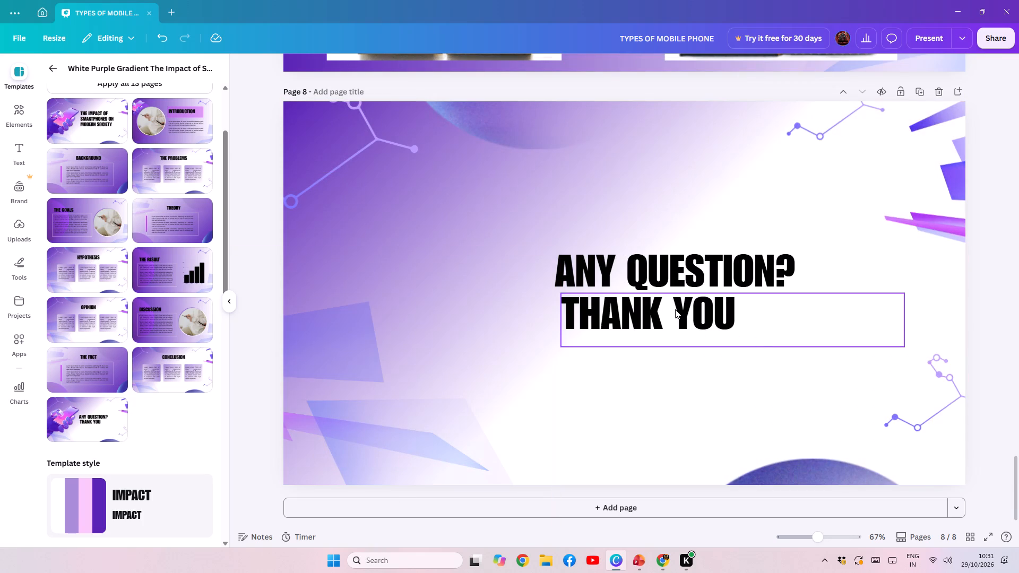
{"action": "left_click", "coordinate": [675, 309]}
{"action": "key", "text": "Delete"}
Replace the ANY QUESTION? text with EMMC, copied from slide 14's title in PowerPoint, and narrow its text box around the word.
{"action": "double_click", "coordinate": [688, 281]}
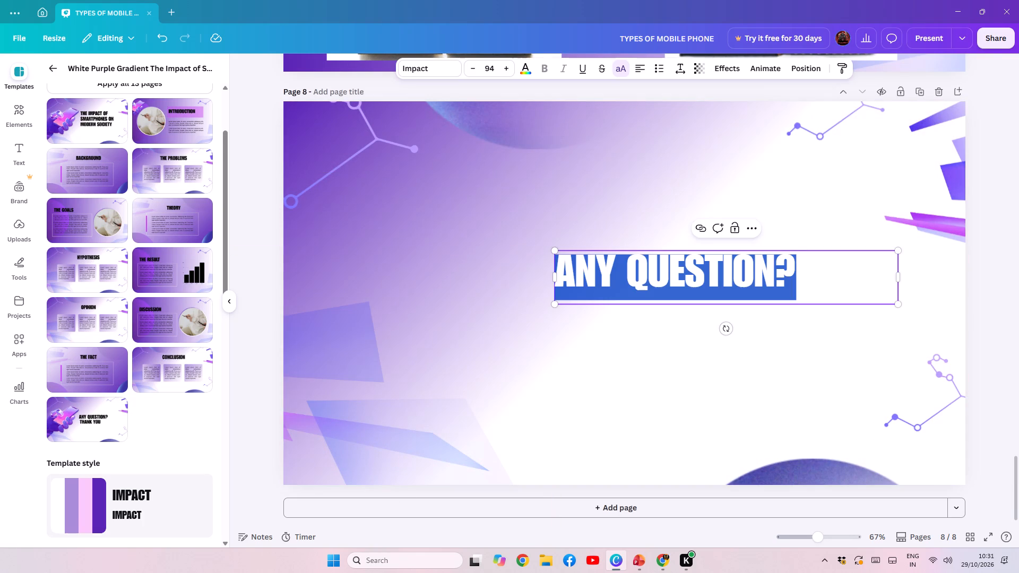
{"action": "left_click", "coordinate": [635, 562]}
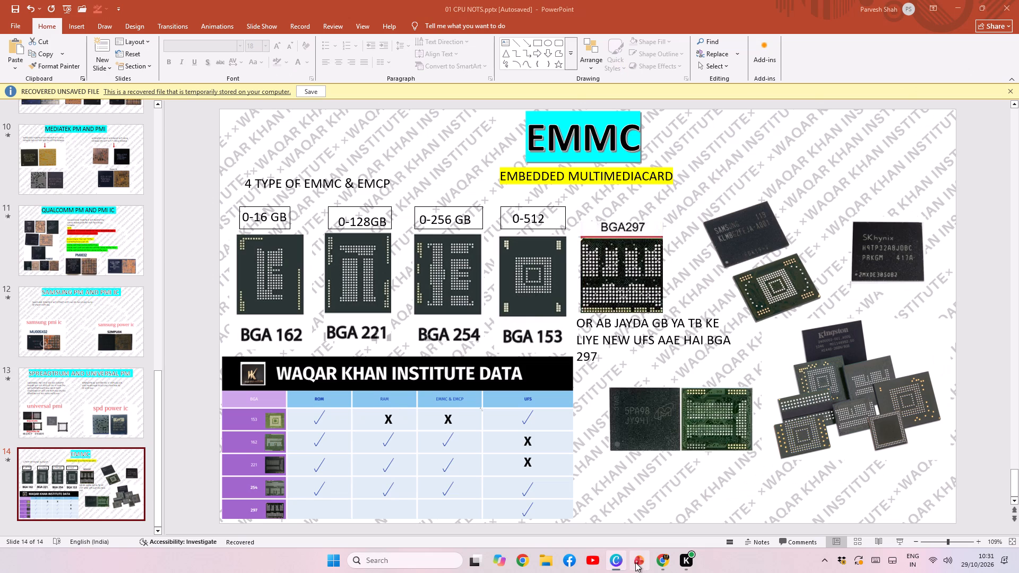
{"action": "double_click", "coordinate": [602, 157]}
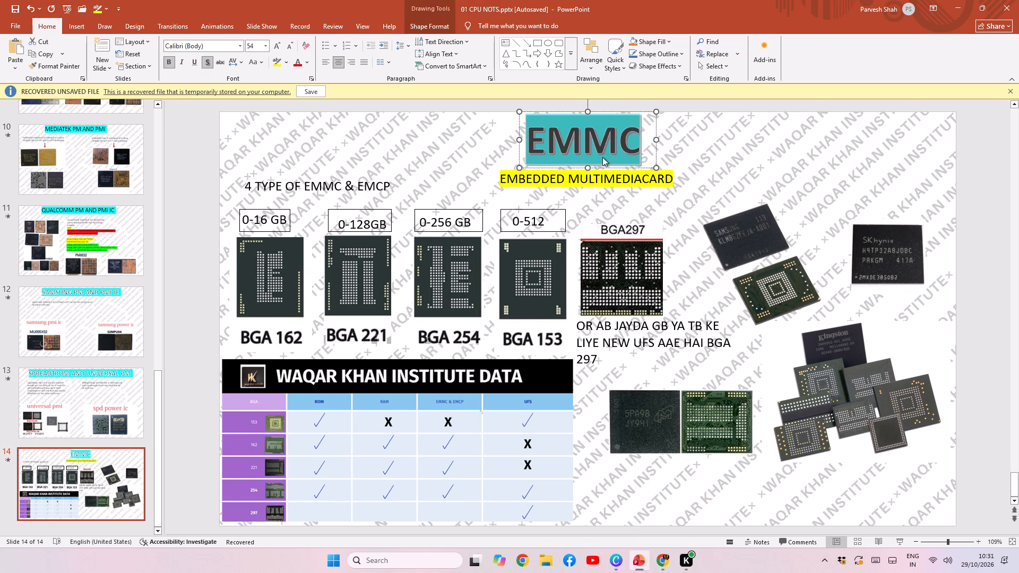
{"action": "key", "text": "ctrl+x"}
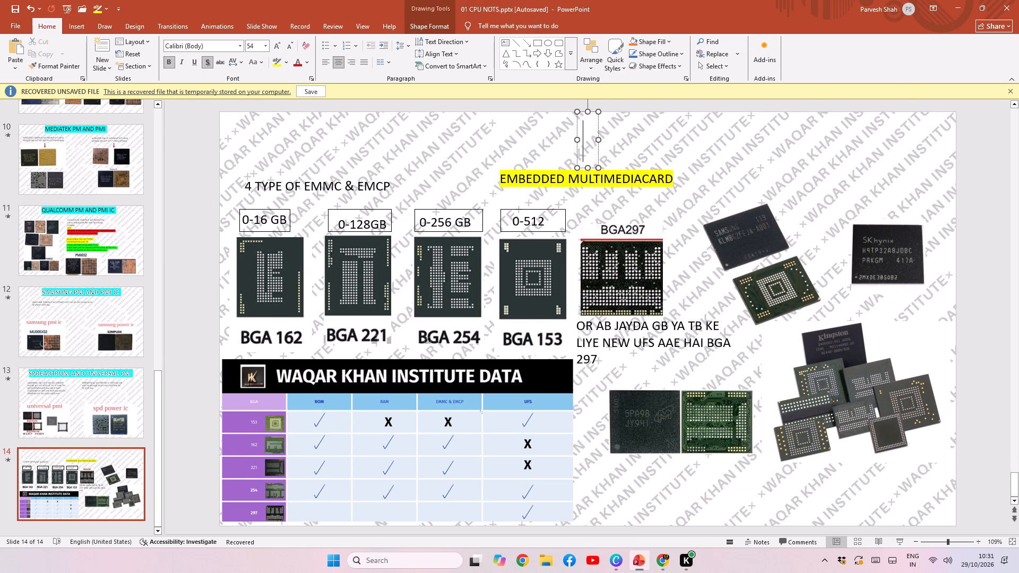
{"action": "key", "text": "ctrl+z"}
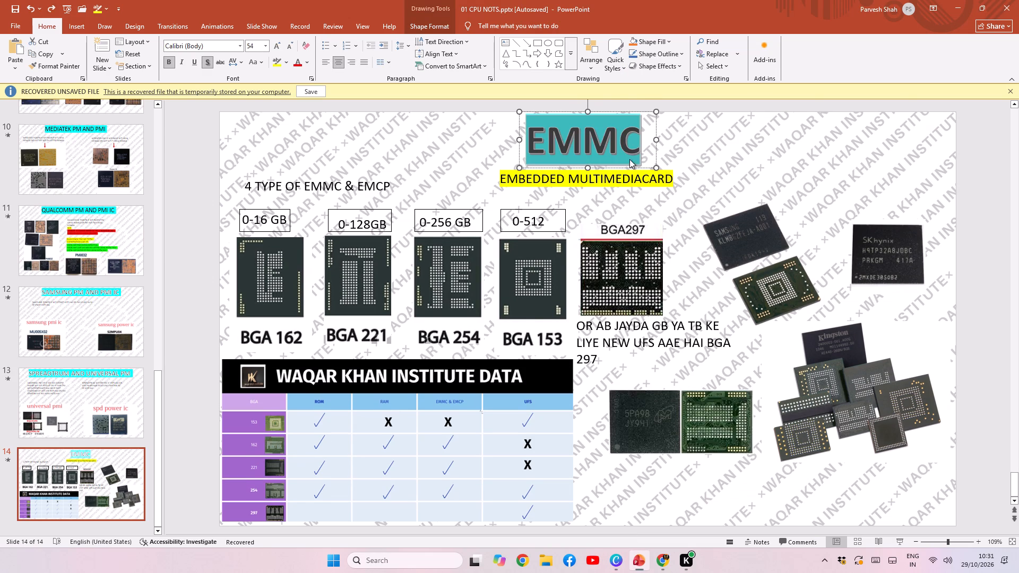
{"action": "key", "text": "ctrl+c"}
{"action": "left_click", "coordinate": [615, 563]}
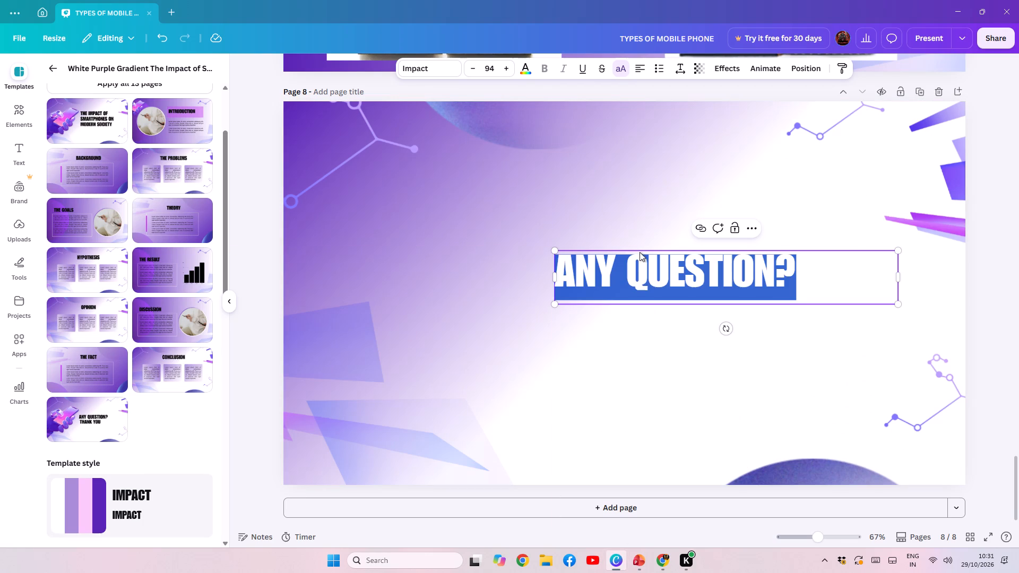
{"action": "key", "text": "ctrl+v"}
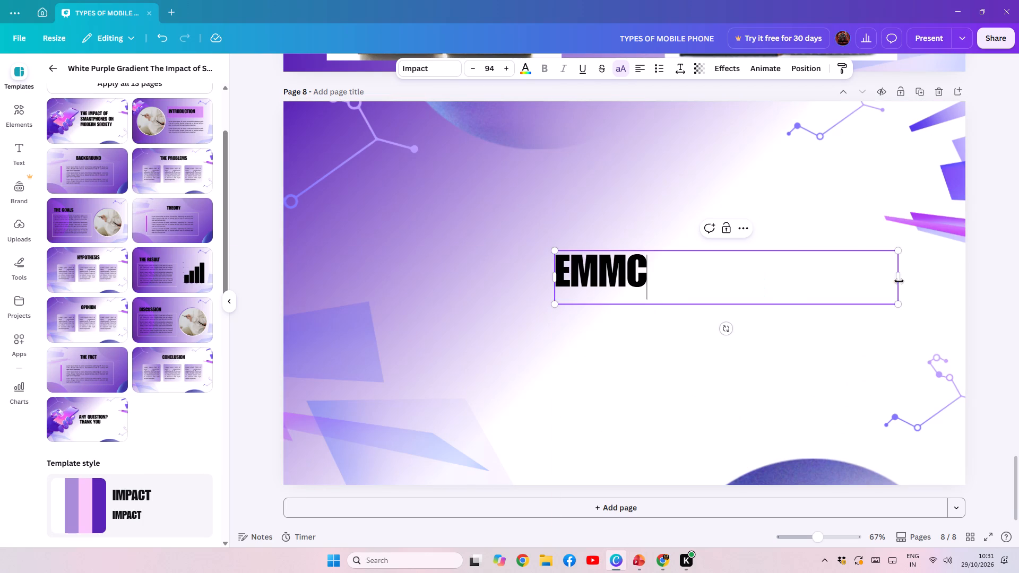
{"action": "left_click_drag", "start_coordinate": [901, 281], "coordinate": [655, 280]}
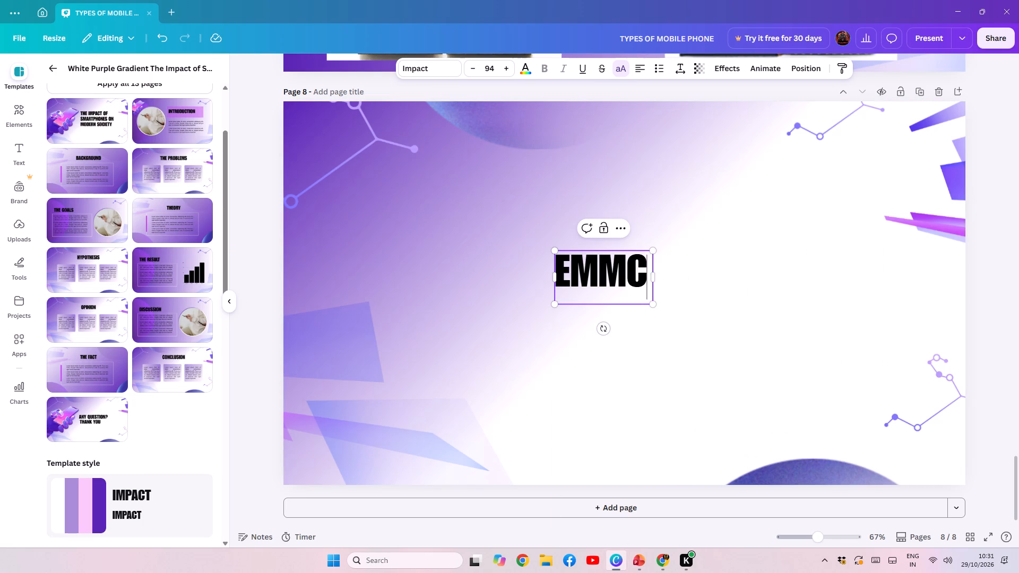
Extend the EMMC title on page 8 to read EMMC & UFS.
{"action": "key", "text": "space"}
{"action": "key", "text": "shift+ampersand"}
{"action": "key", "text": "space"}
{"action": "type", "text": "u"}
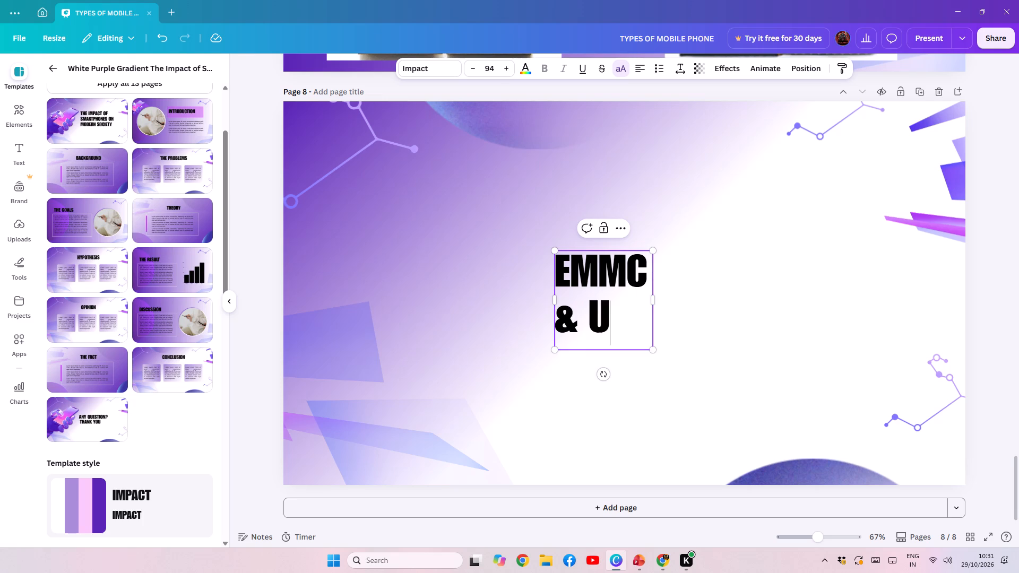
{"action": "type", "text": "fs"}
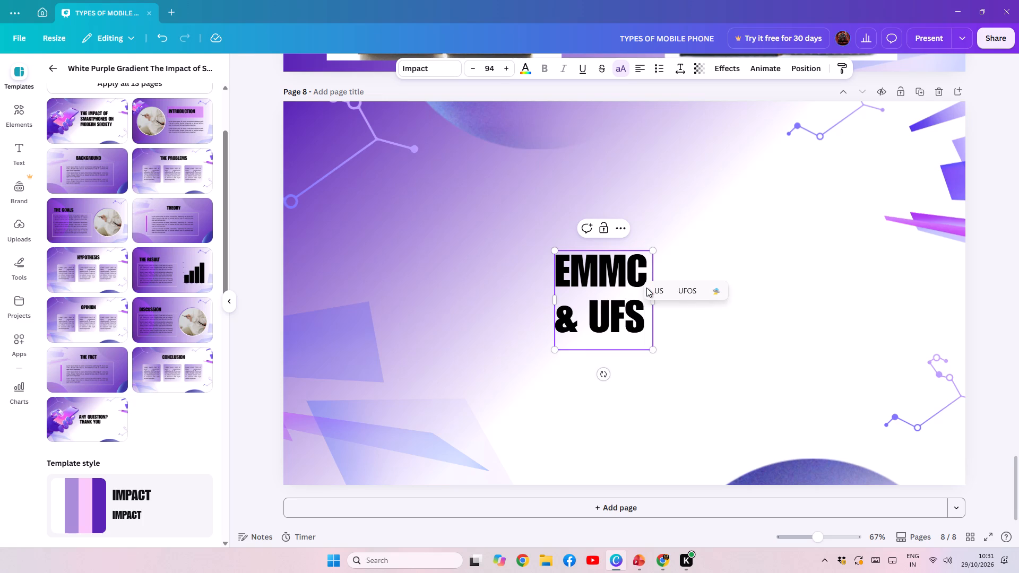
{"action": "left_click", "coordinate": [651, 307]}
{"action": "left_click", "coordinate": [598, 311]}
Widen the EMMC & UFS text box to fit one line and scale the title down to font size 67.5.
{"action": "left_click_drag", "start_coordinate": [655, 301], "coordinate": [719, 306]}
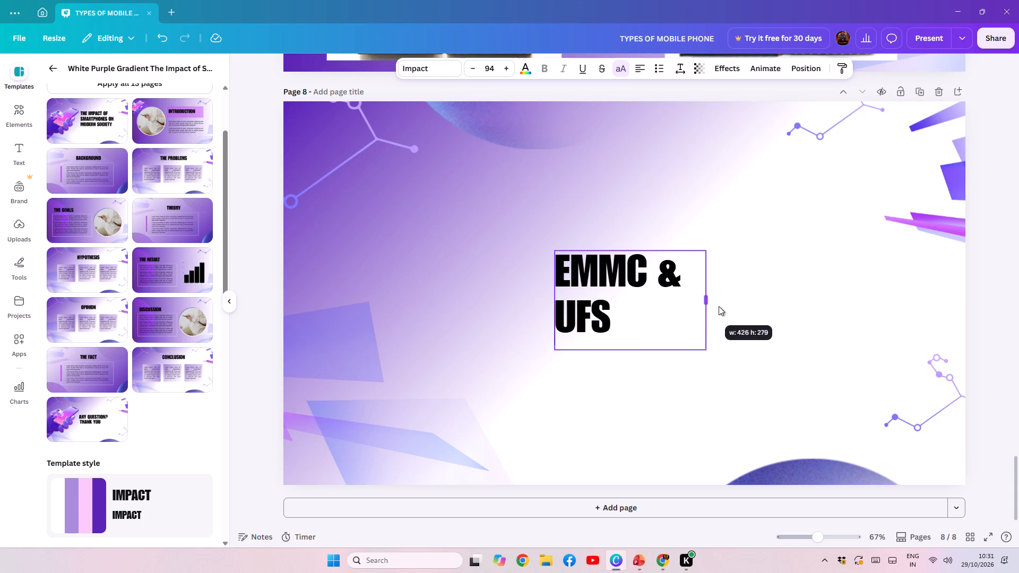
{"action": "left_click_drag", "start_coordinate": [719, 306], "coordinate": [759, 305]}
{"action": "left_click_drag", "start_coordinate": [757, 305], "coordinate": [701, 289]}
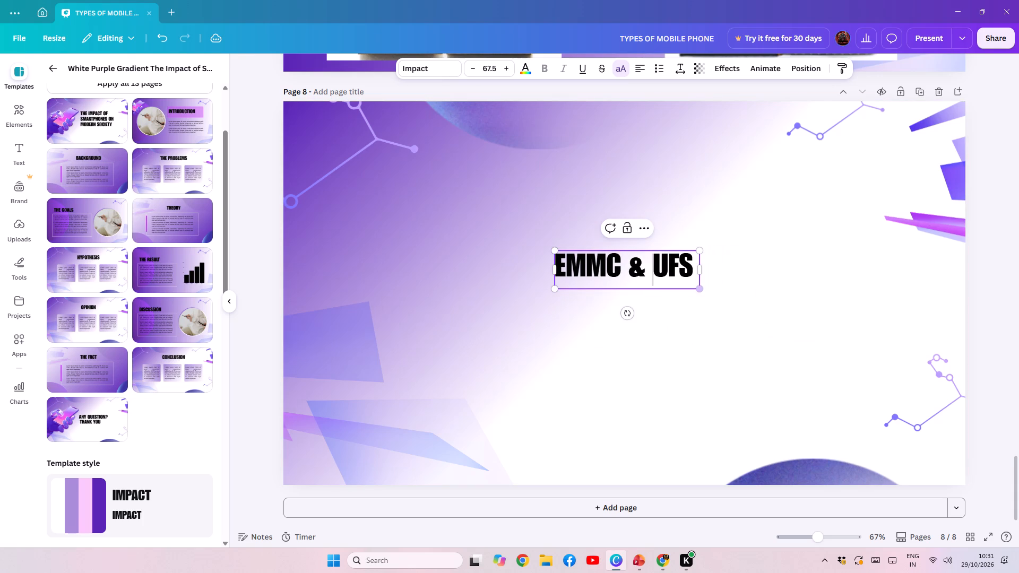
Move the EMMC & UFS title to the top centre of page 8.
{"action": "left_click", "coordinate": [662, 319]}
{"action": "left_click_drag", "start_coordinate": [660, 274], "coordinate": [668, 125]}
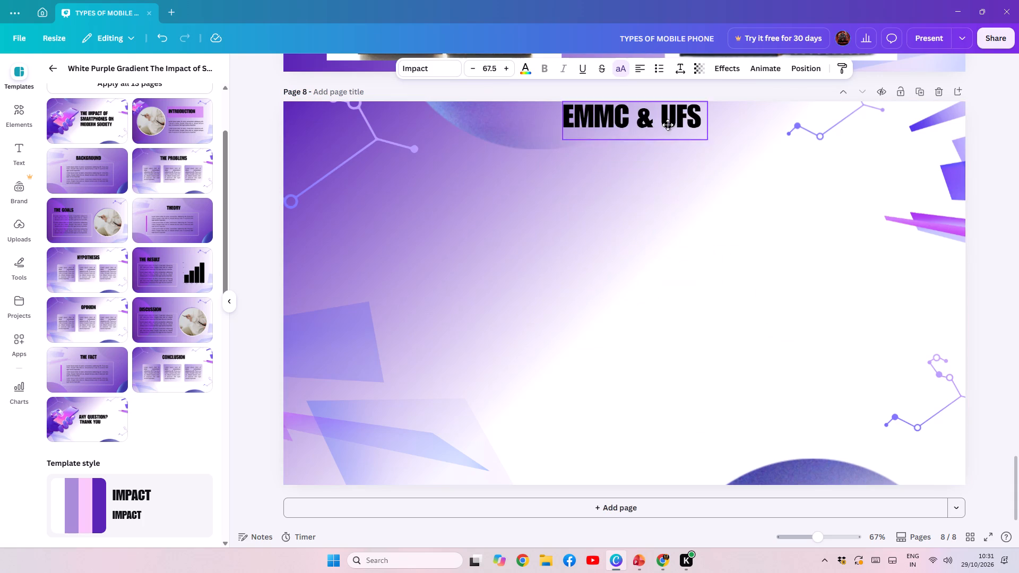
{"action": "left_click_drag", "start_coordinate": [668, 125], "coordinate": [658, 128]}
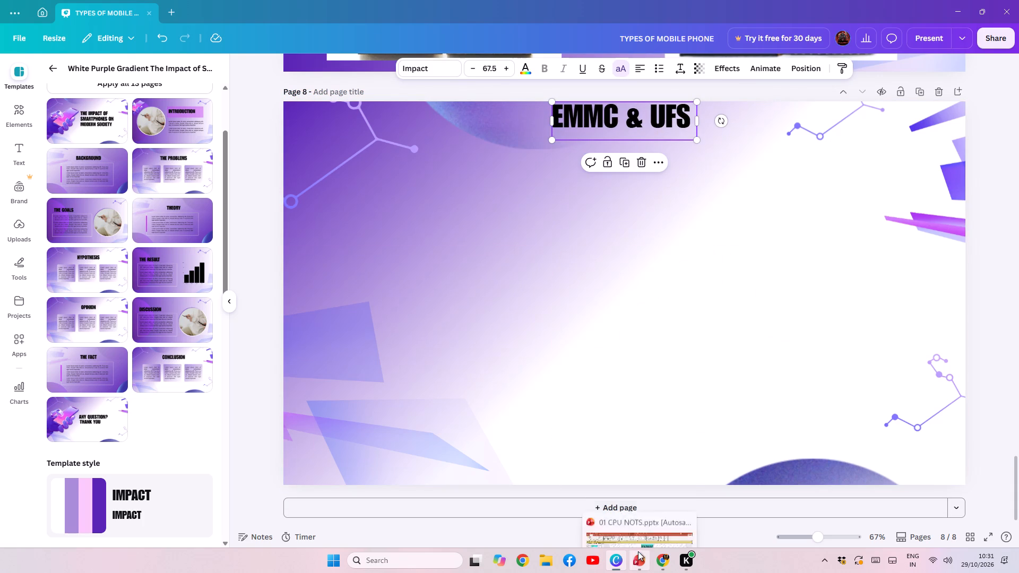
In PowerPoint, examine slide 14's row of BGA chip pictures and capacity labels by selecting them together, then BGA 153 and BGA 162 individually.
{"action": "left_click", "coordinate": [635, 557]}
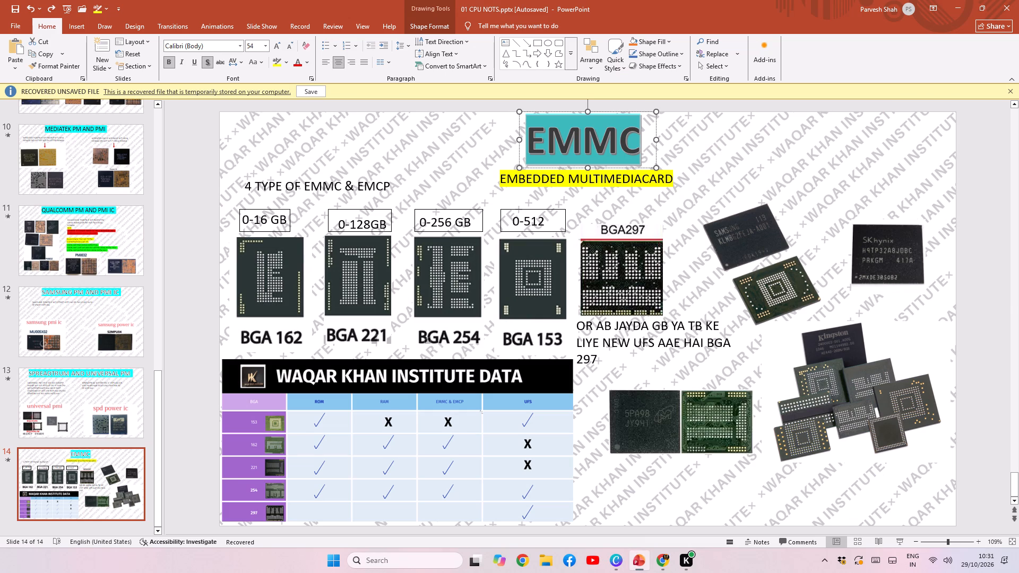
{"action": "left_click_drag", "start_coordinate": [227, 204], "coordinate": [606, 294]}
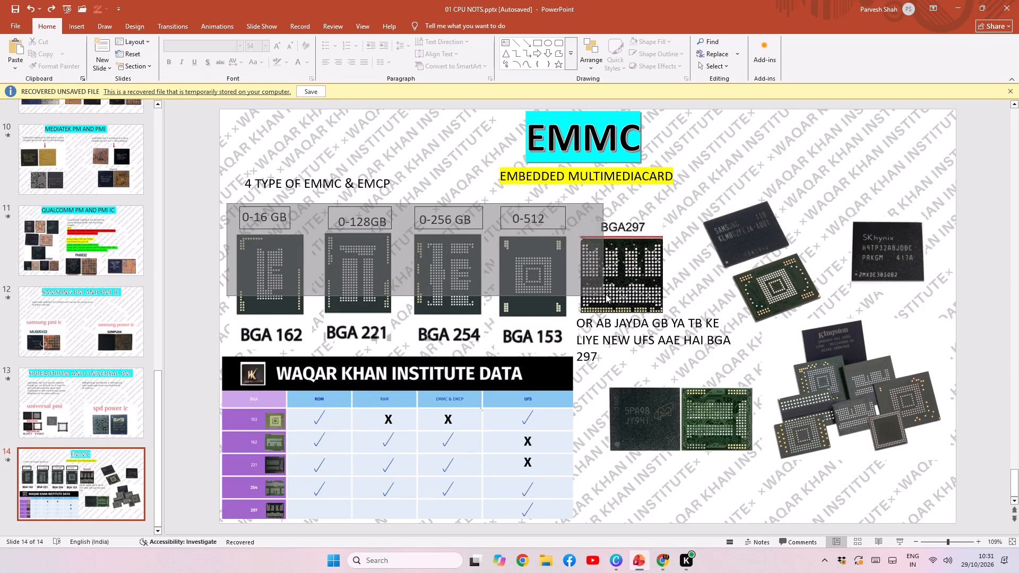
{"action": "left_click_drag", "start_coordinate": [606, 294], "coordinate": [660, 318]}
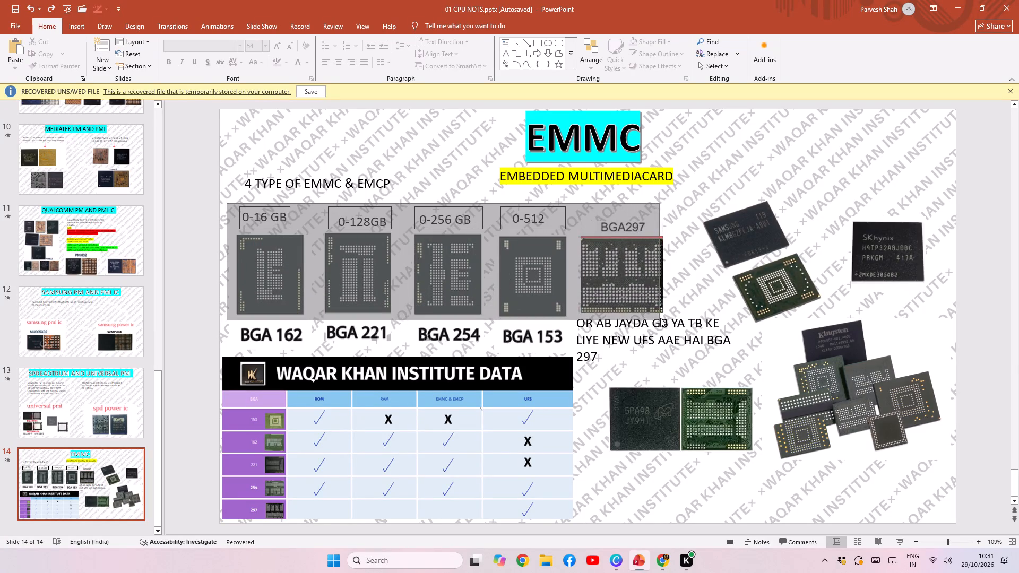
{"action": "left_click_drag", "start_coordinate": [660, 318], "coordinate": [664, 339]}
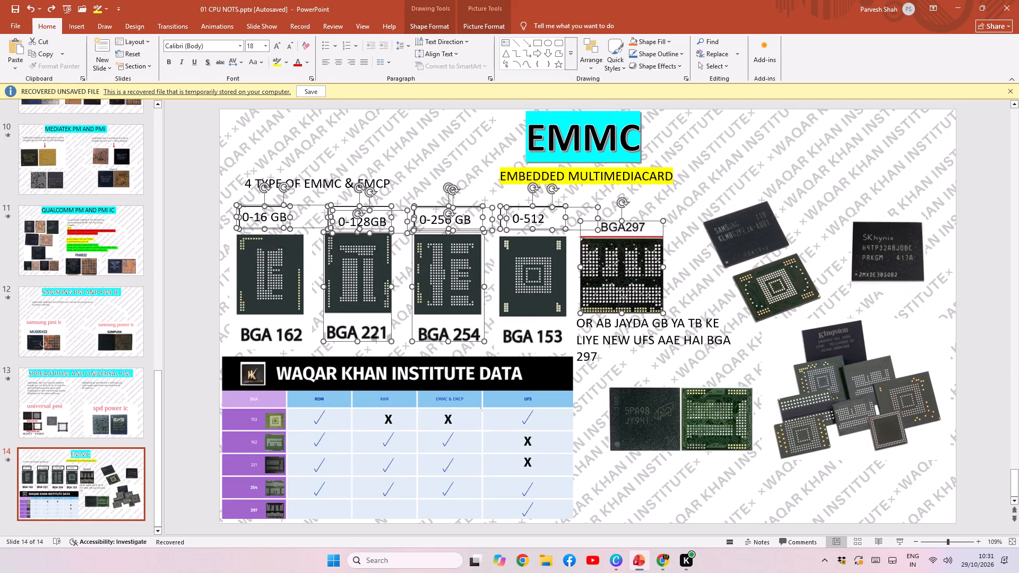
{"action": "left_click", "coordinate": [541, 281]}
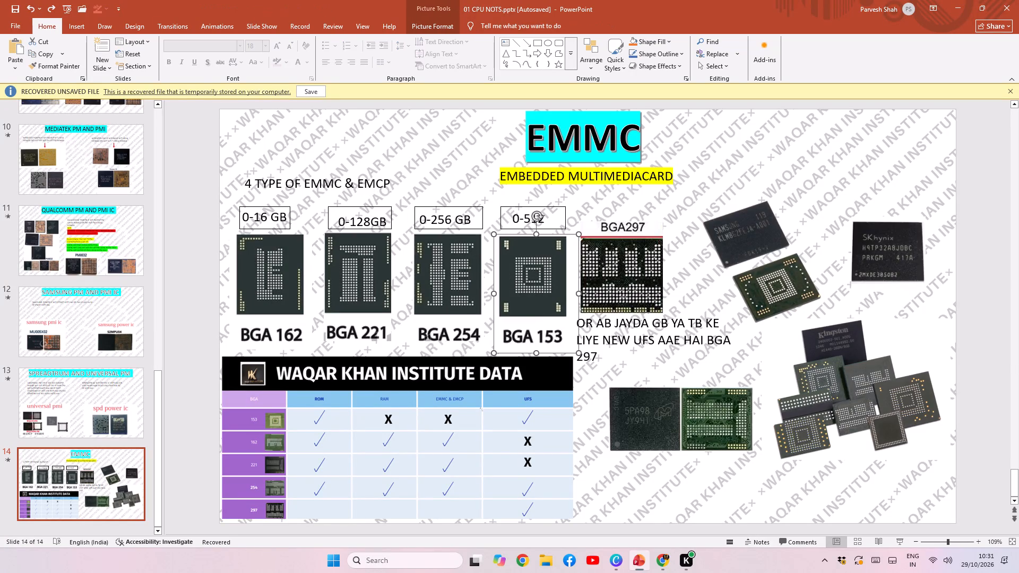
{"action": "left_click", "coordinate": [237, 261]}
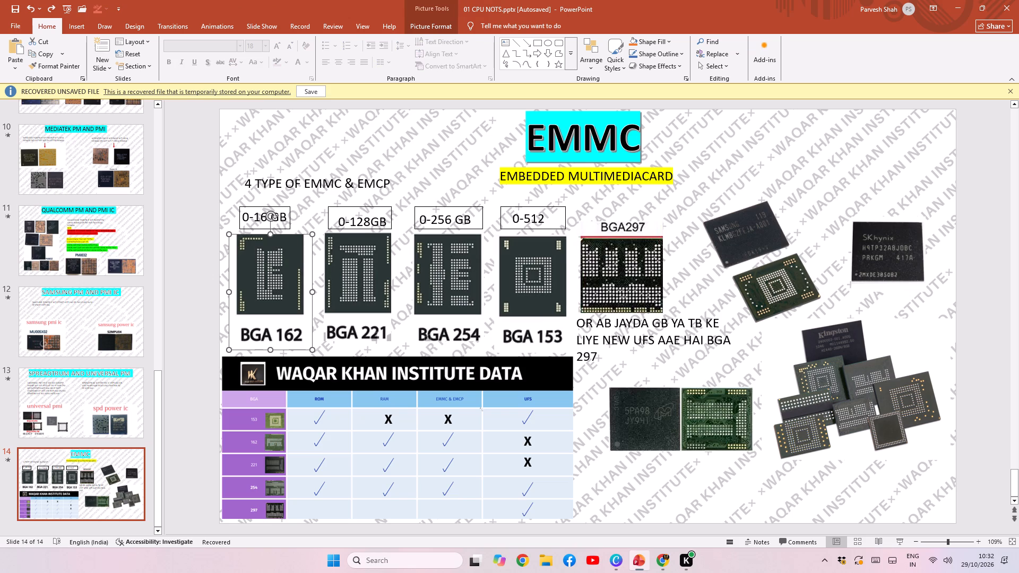
In Canva, add a solid semicircle from the basic shapes to page 8.
{"action": "left_click", "coordinate": [609, 567]}
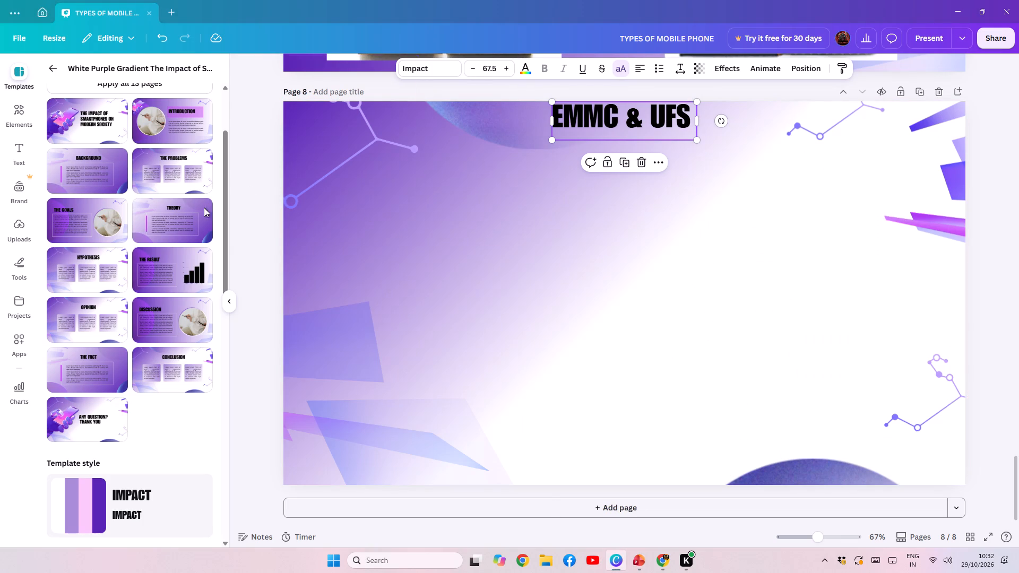
{"action": "left_click", "coordinate": [9, 105]}
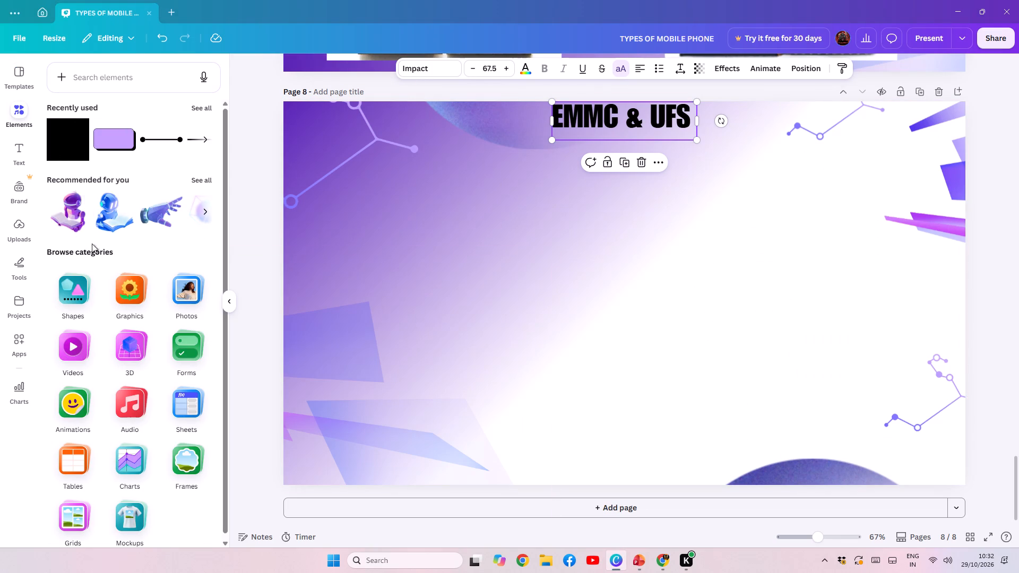
{"action": "scroll", "coordinate": [106, 269], "scroll_direction": "down", "scroll_amount": 3}
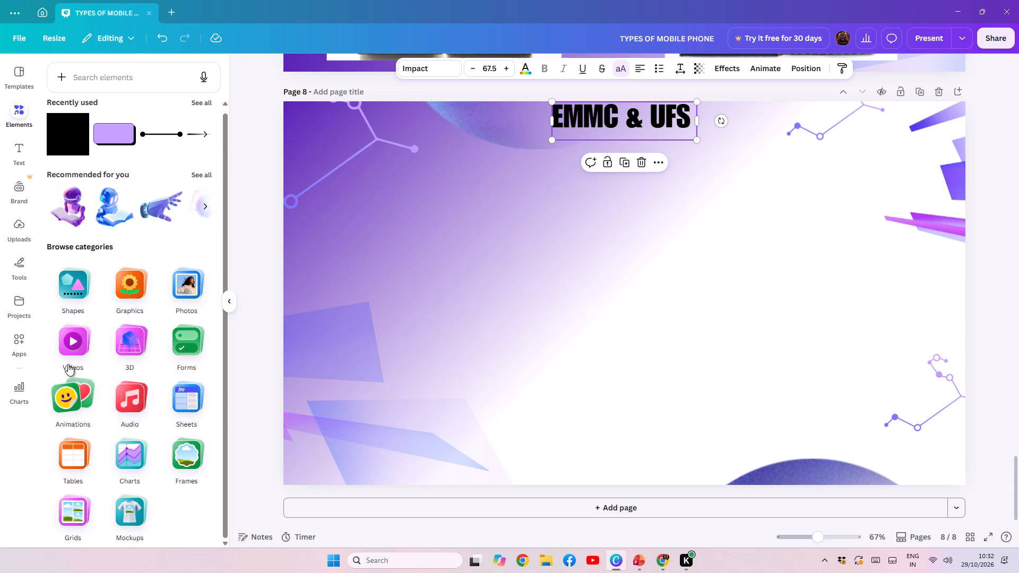
{"action": "left_click", "coordinate": [80, 293]}
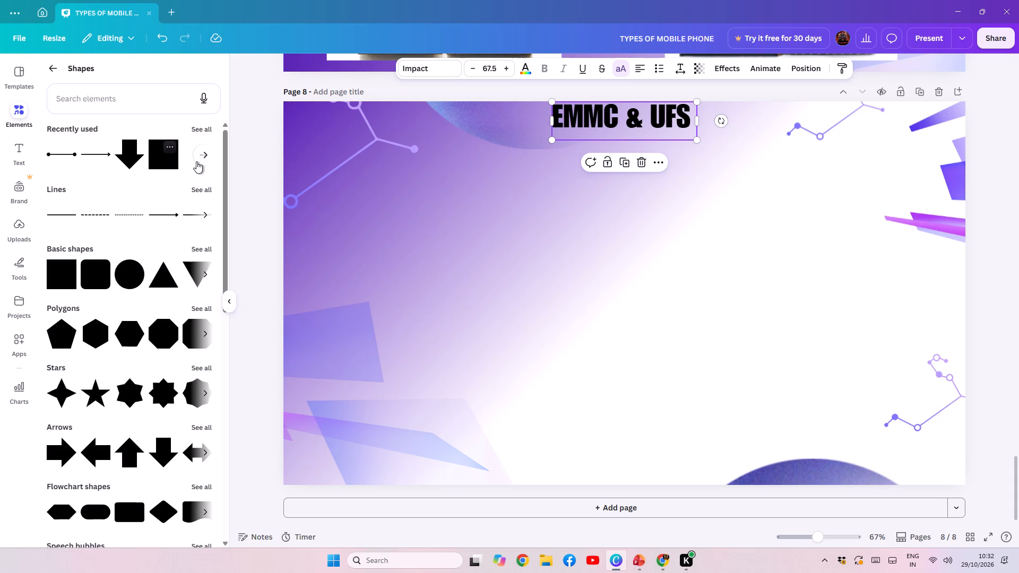
{"action": "left_click", "coordinate": [197, 161]}
{"action": "scroll", "coordinate": [99, 296], "scroll_direction": "down", "scroll_amount": 5}
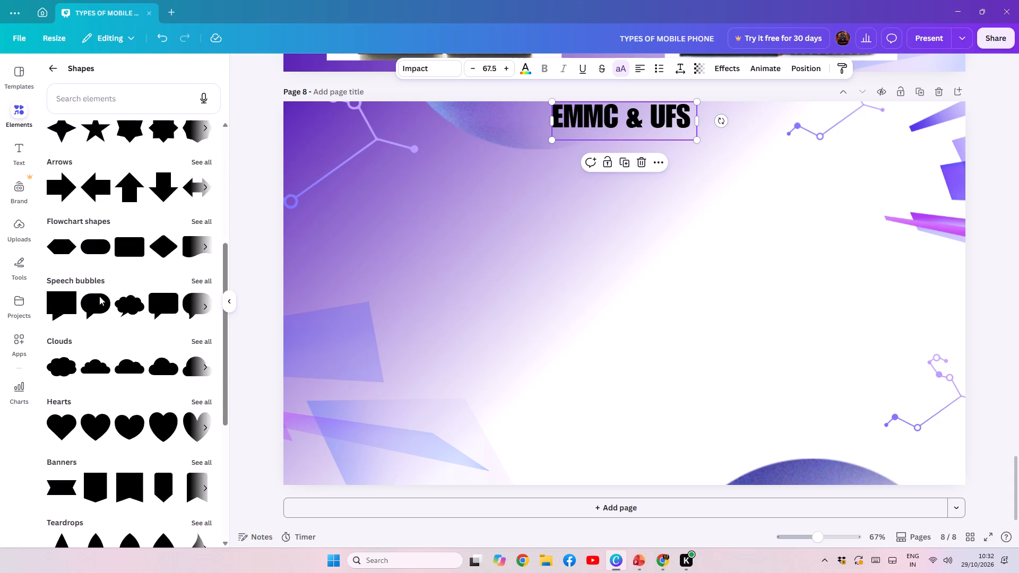
{"action": "scroll", "coordinate": [99, 296], "scroll_direction": "down", "scroll_amount": 9}
{"action": "scroll", "coordinate": [99, 296], "scroll_direction": "up", "scroll_amount": 5}
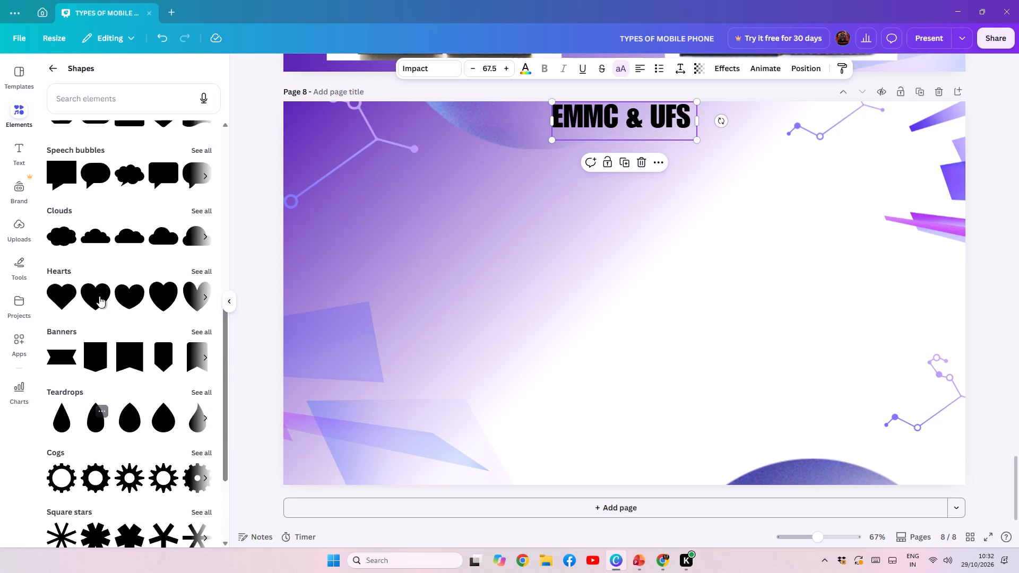
{"action": "scroll", "coordinate": [99, 296], "scroll_direction": "up", "scroll_amount": 8}
{"action": "left_click", "coordinate": [192, 247]}
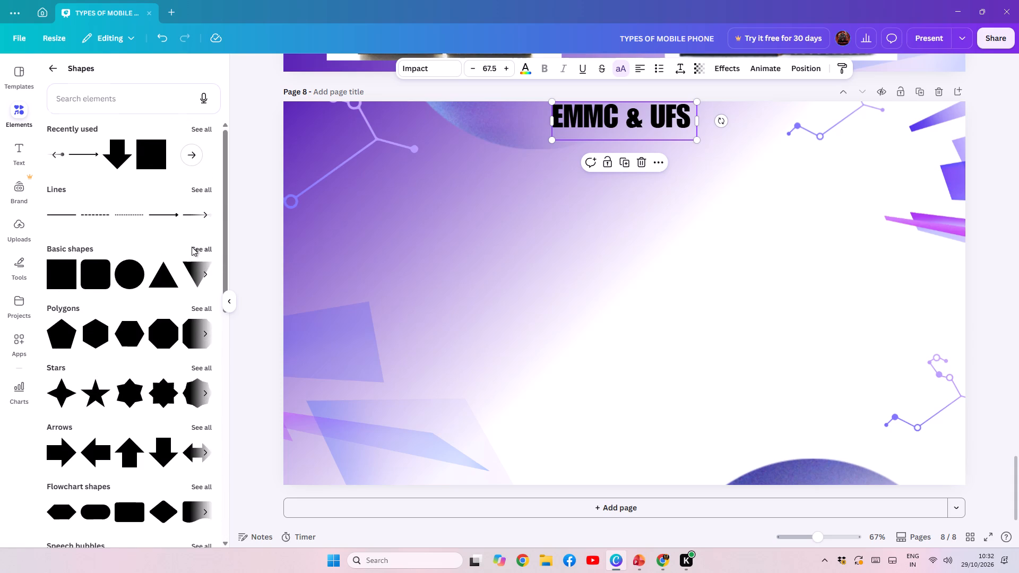
{"action": "scroll", "coordinate": [135, 367], "scroll_direction": "down", "scroll_amount": 4}
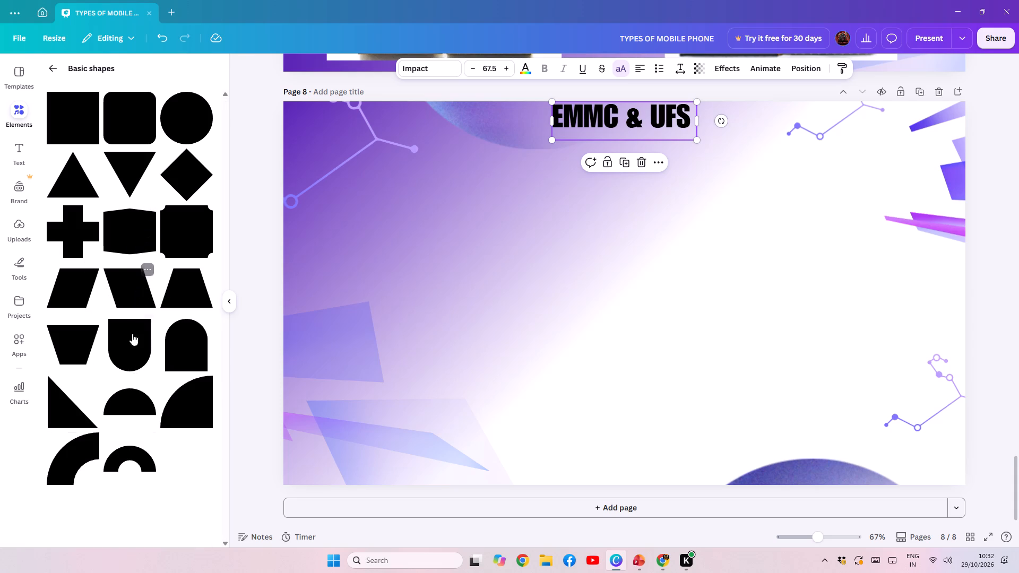
{"action": "left_click", "coordinate": [124, 400]}
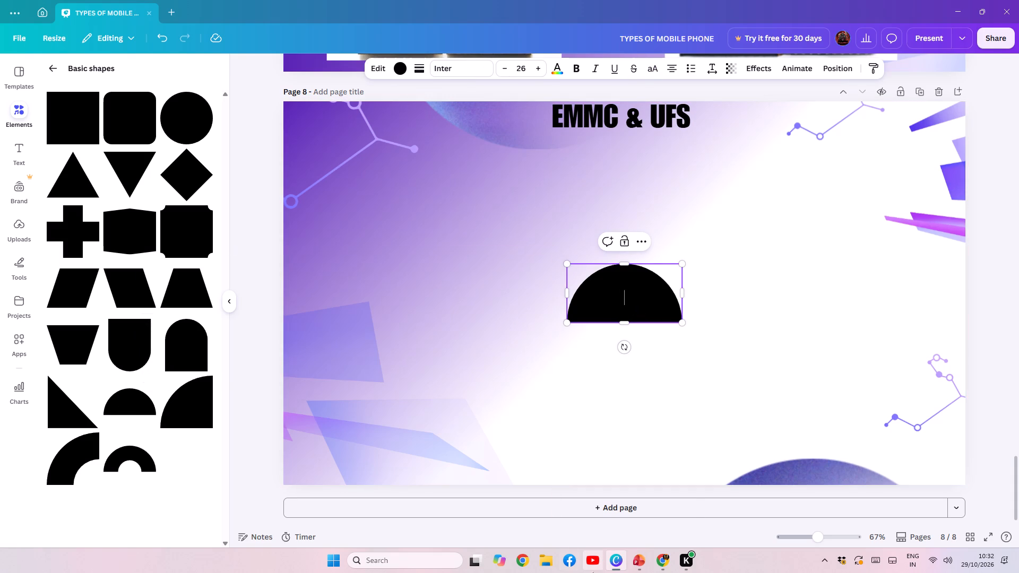
Label the semicircle 0-16, taking the capacity from PowerPoint slide 14.
{"action": "left_click", "coordinate": [637, 563]}
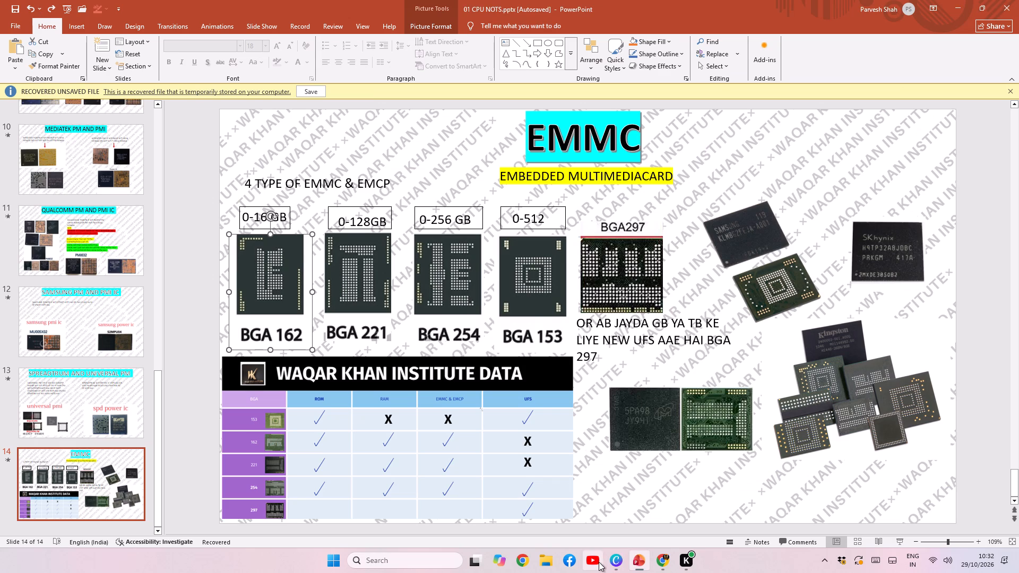
{"action": "left_click", "coordinate": [635, 561]}
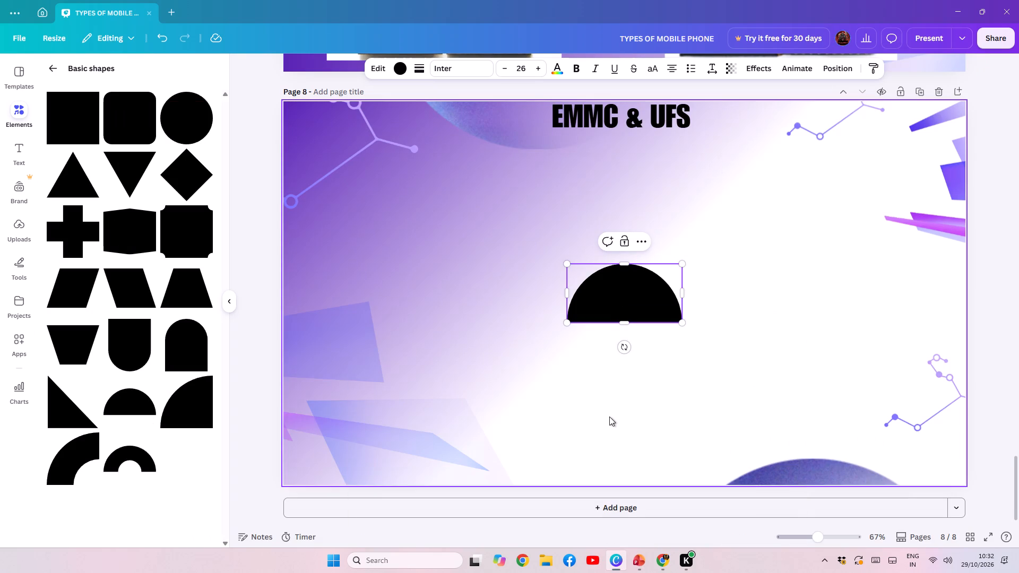
{"action": "key", "text": "0"}
{"action": "key", "text": "minus"}
{"action": "type", "text": "16"}
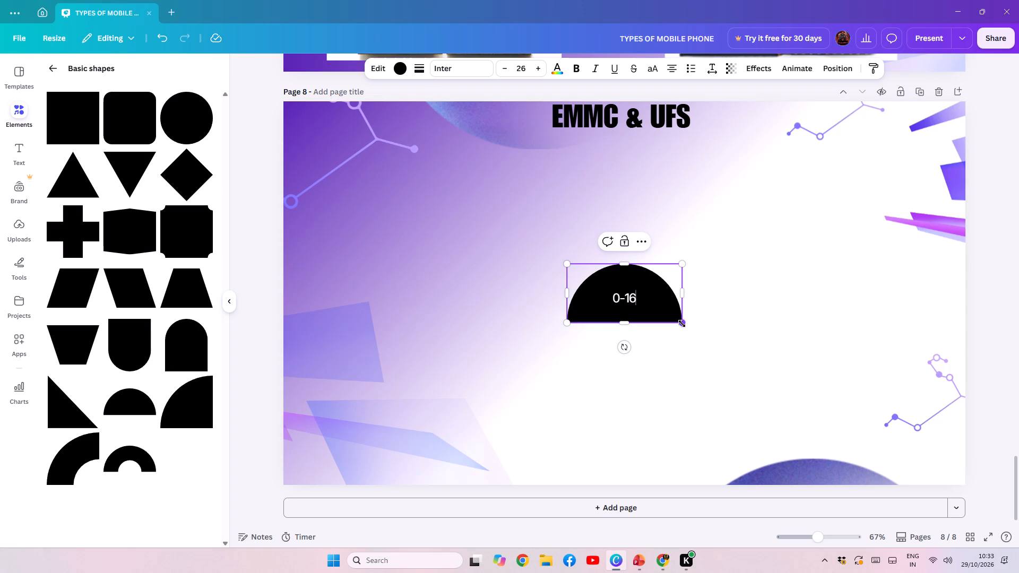
Shrink the 0-16 semicircle to about half its size and move it to the upper-left area of page 8.
{"action": "left_click_drag", "start_coordinate": [682, 323], "coordinate": [617, 293]}
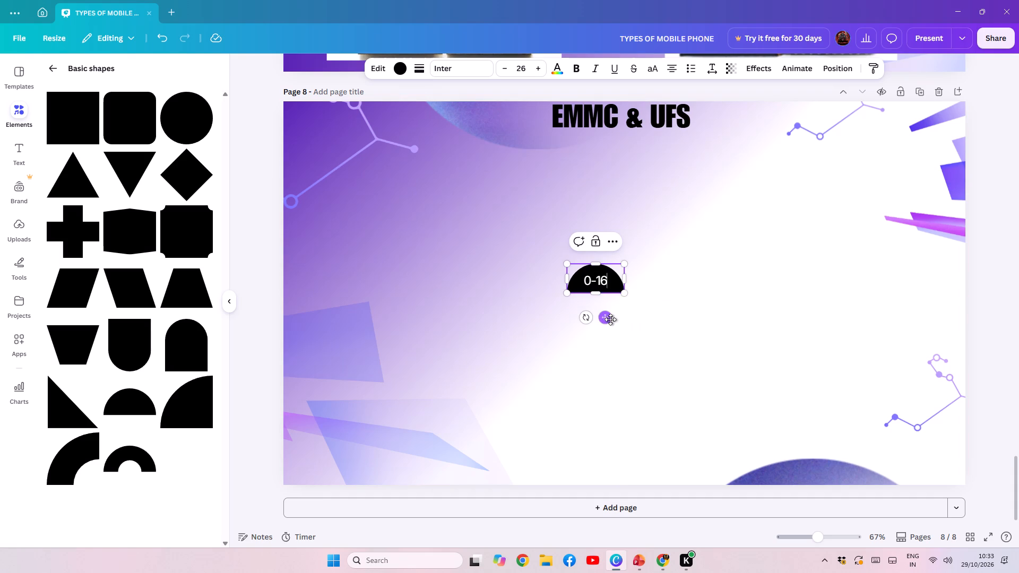
{"action": "left_click_drag", "start_coordinate": [608, 320], "coordinate": [353, 245]}
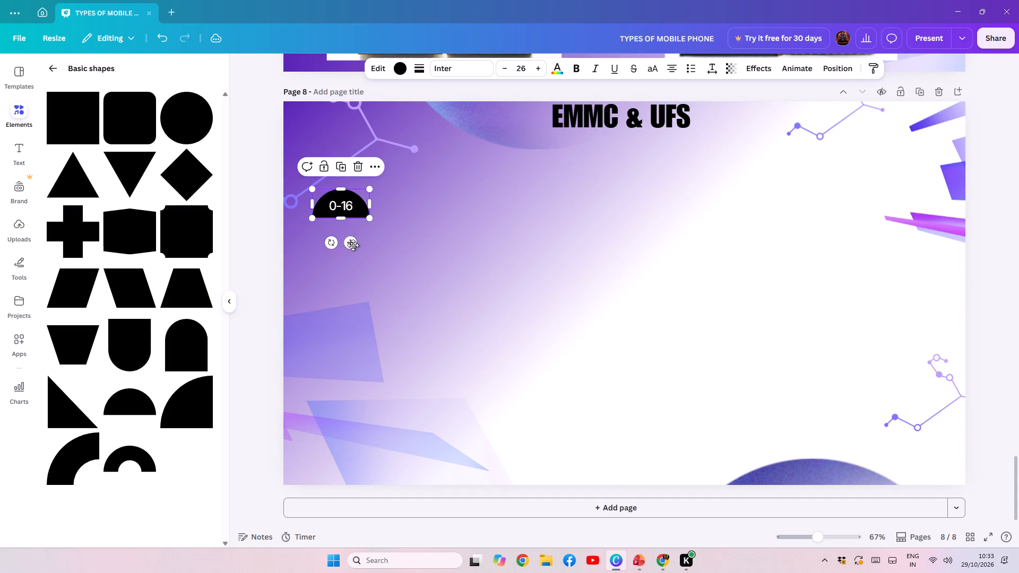
Copy the BGA 162 picture from PowerPoint slide 14 to Canva page 8 and fit it at reduced size directly beneath the 0-16 semicircle.
{"action": "left_click", "coordinate": [644, 568]}
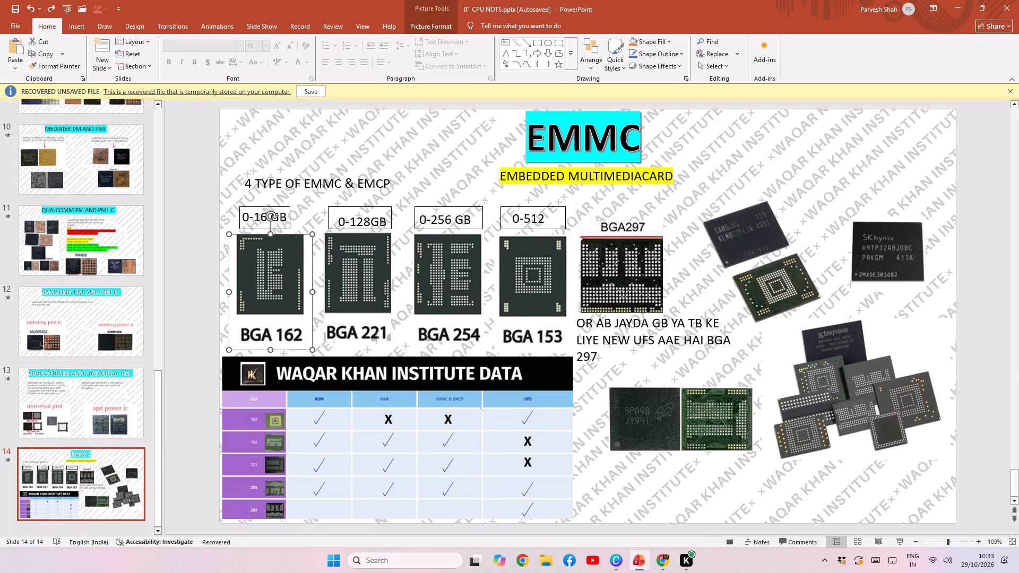
{"action": "key", "text": "ctrl+c"}
{"action": "left_click", "coordinate": [619, 569]}
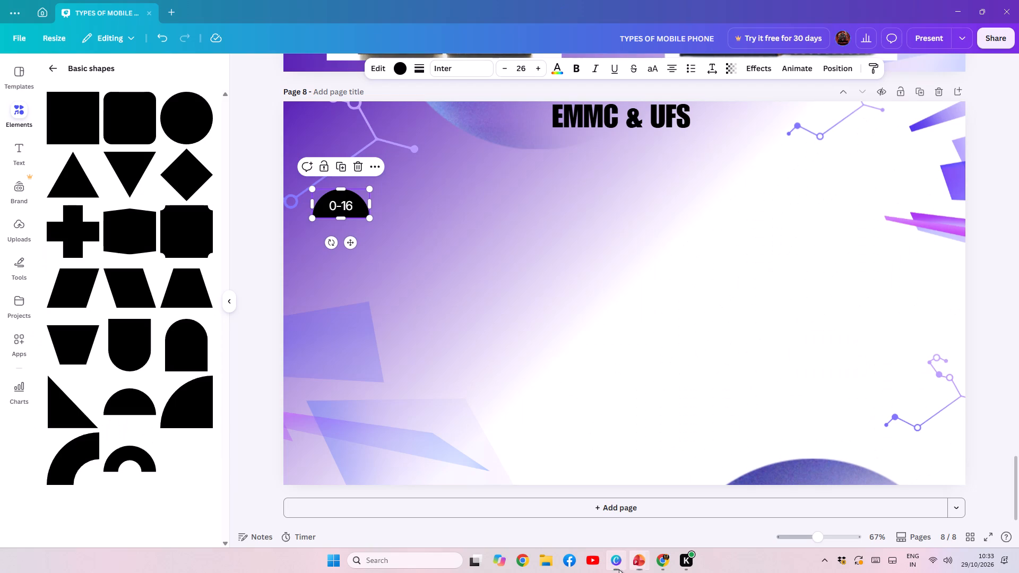
{"action": "key", "text": "ctrl+v"}
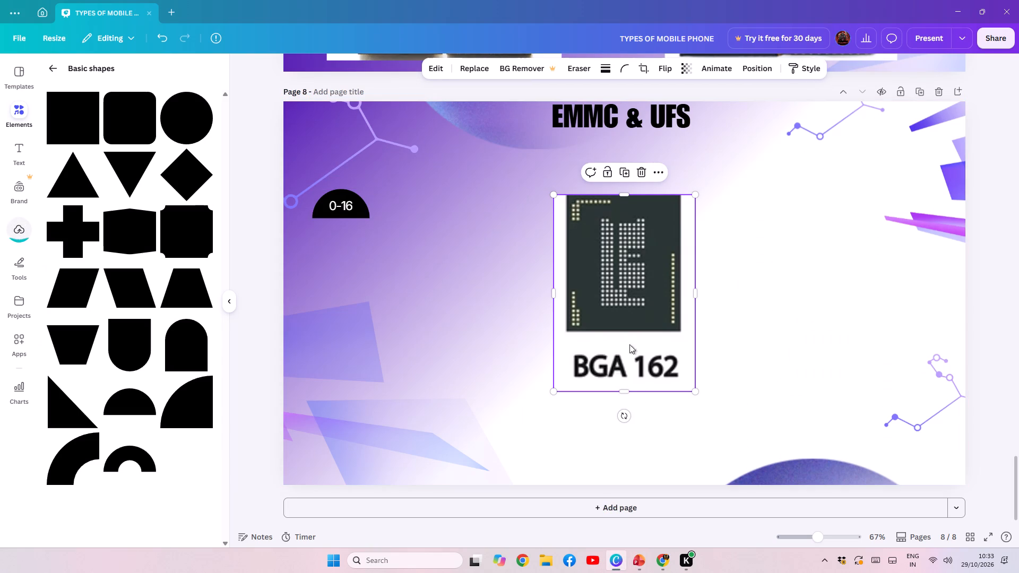
{"action": "left_click_drag", "start_coordinate": [623, 292], "coordinate": [358, 334]}
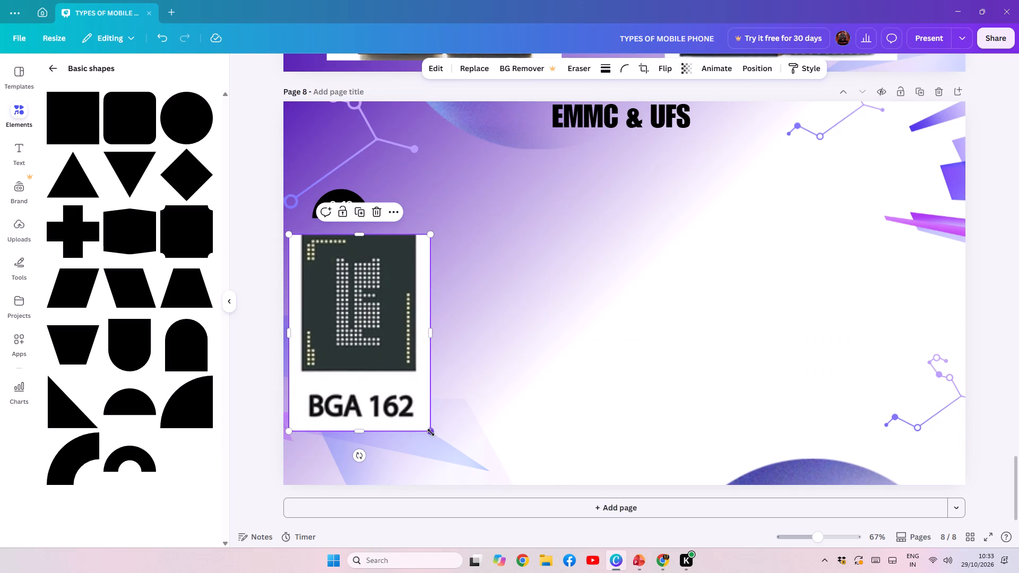
{"action": "left_click_drag", "start_coordinate": [431, 432], "coordinate": [369, 327]}
{"action": "left_click_drag", "start_coordinate": [338, 299], "coordinate": [350, 291]}
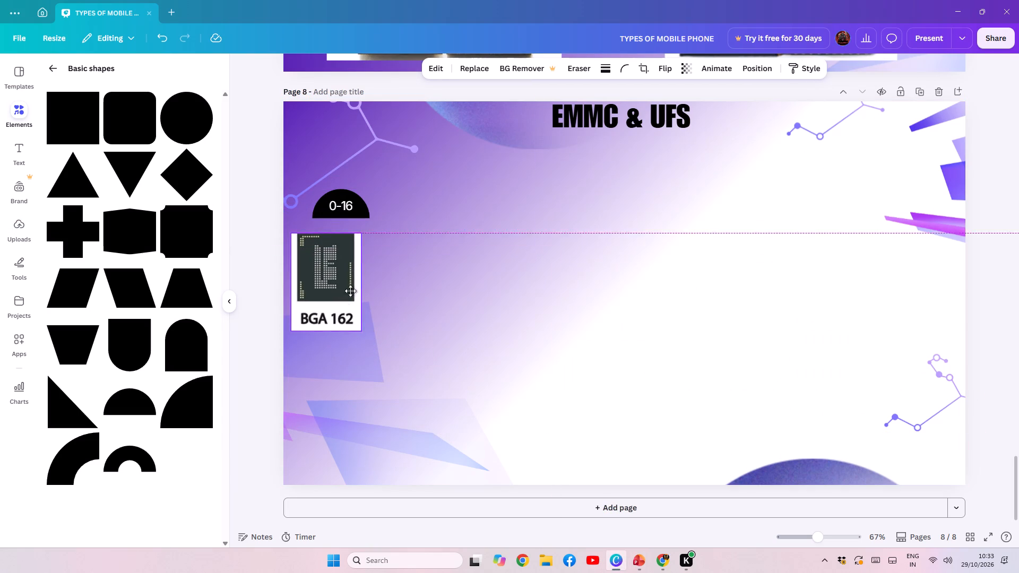
{"action": "left_click_drag", "start_coordinate": [350, 291], "coordinate": [353, 282]}
{"action": "left_click", "coordinate": [531, 301]}
{"action": "left_click", "coordinate": [503, 202]}
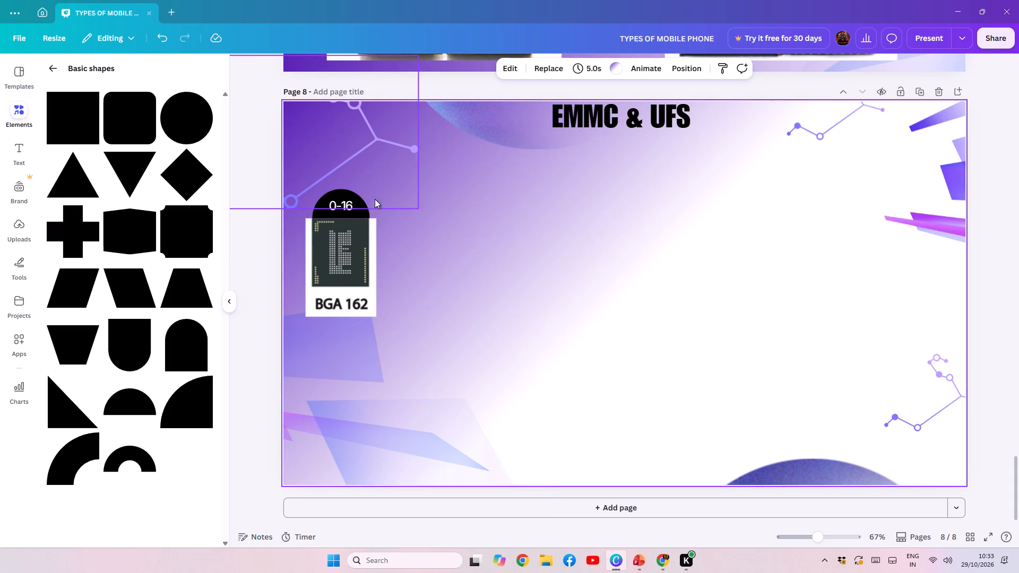
Copy the BGA 221 chip picture from PowerPoint slide 14 onto Canva page 8.
{"action": "left_click", "coordinate": [630, 564]}
{"action": "left_click", "coordinate": [357, 256]}
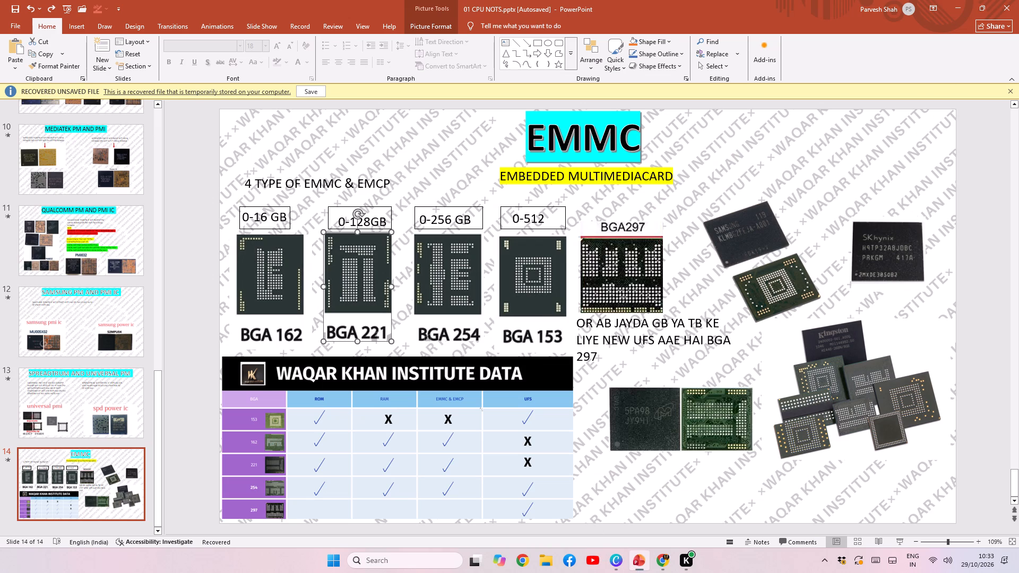
{"action": "key", "text": "ctrl+c"}
{"action": "left_click", "coordinate": [609, 563]}
{"action": "key", "text": "ctrl+v"}
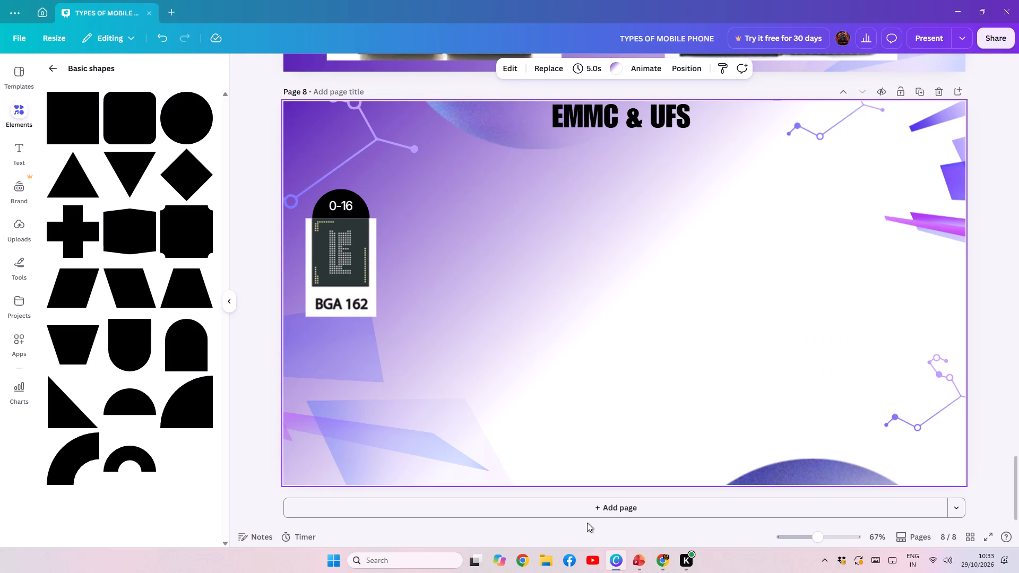
Scale the BGA 221 picture to the height of BGA 162 and align it just to the right of that picture.
{"action": "left_click_drag", "start_coordinate": [594, 302], "coordinate": [448, 309]}
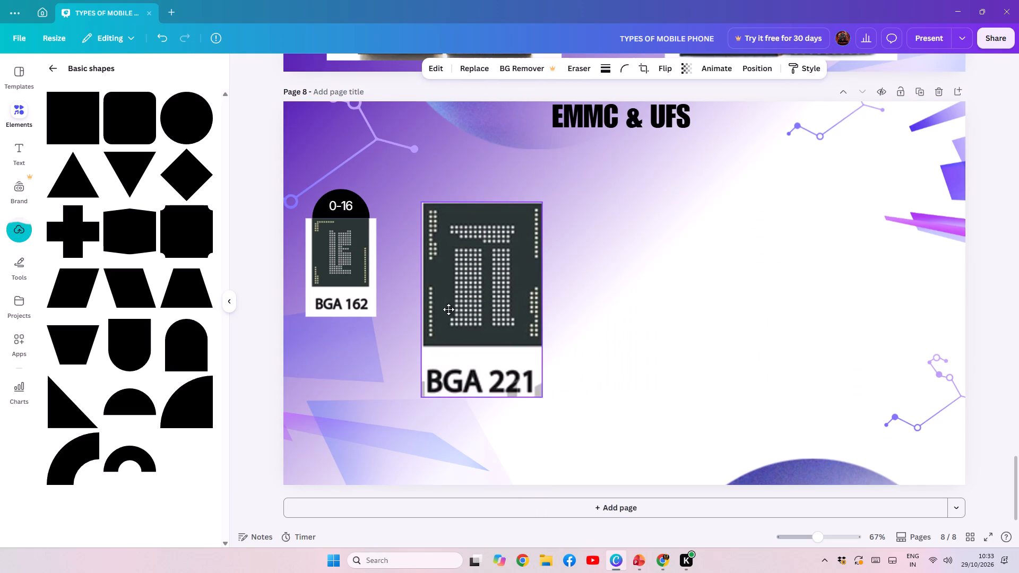
{"action": "left_click_drag", "start_coordinate": [448, 309], "coordinate": [445, 310]}
{"action": "left_click_drag", "start_coordinate": [535, 398], "coordinate": [464, 305]}
{"action": "left_click_drag", "start_coordinate": [444, 257], "coordinate": [362, 275]}
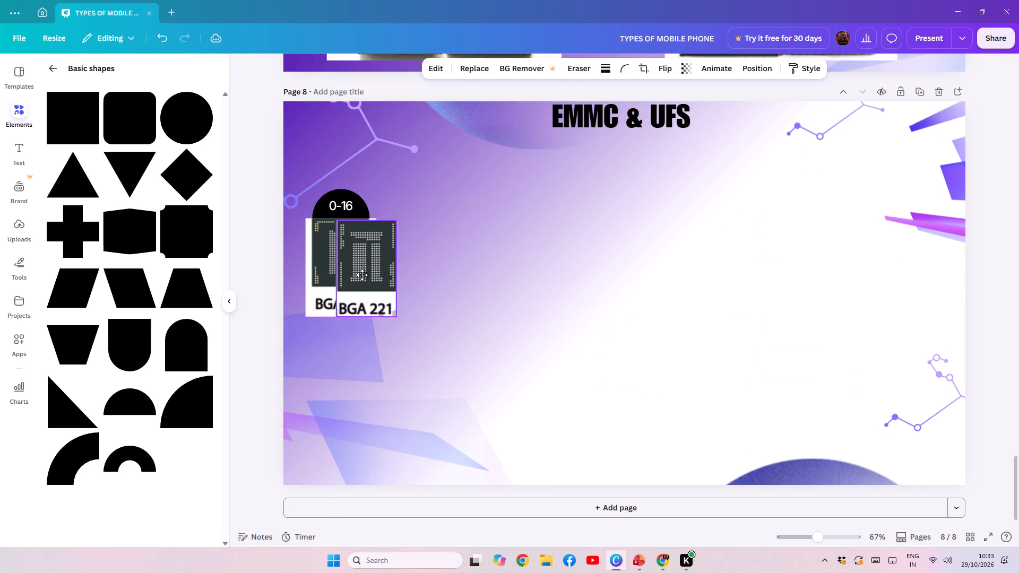
{"action": "left_click_drag", "start_coordinate": [362, 275], "coordinate": [333, 271]}
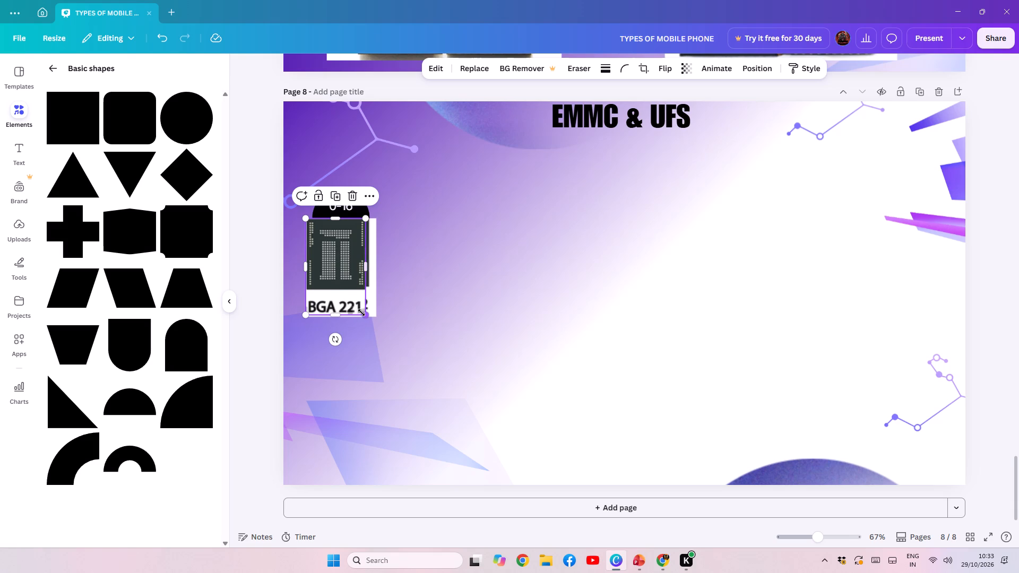
{"action": "left_click_drag", "start_coordinate": [364, 314], "coordinate": [368, 315]}
{"action": "left_click", "coordinate": [369, 275]}
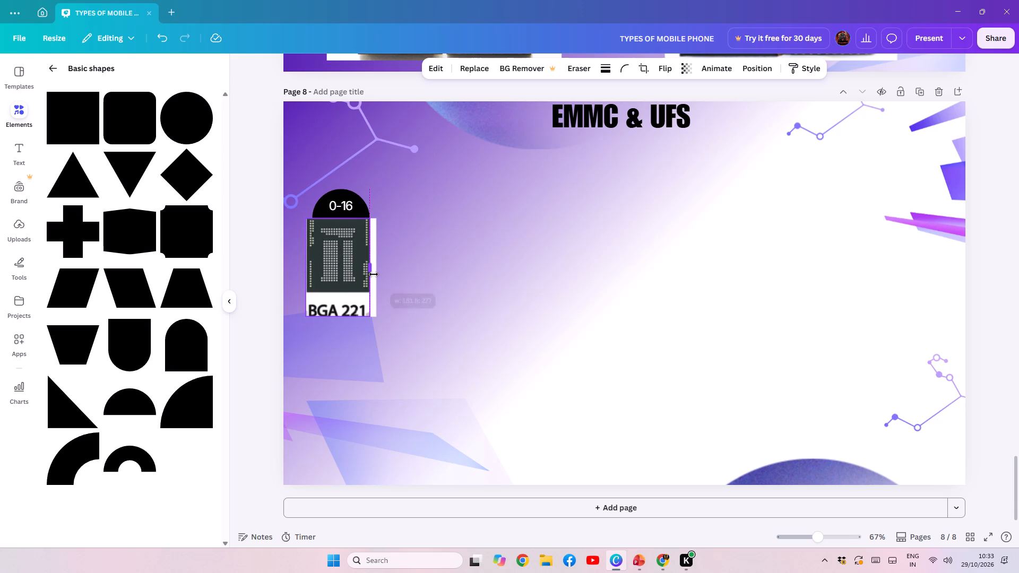
{"action": "left_click_drag", "start_coordinate": [344, 281], "coordinate": [348, 281]}
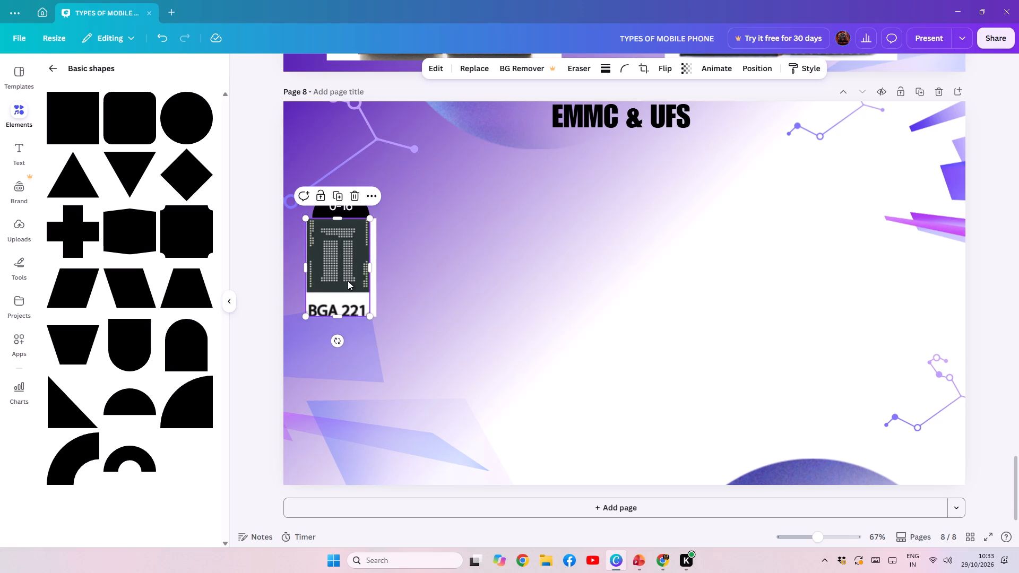
{"action": "left_click_drag", "start_coordinate": [348, 281], "coordinate": [426, 283]}
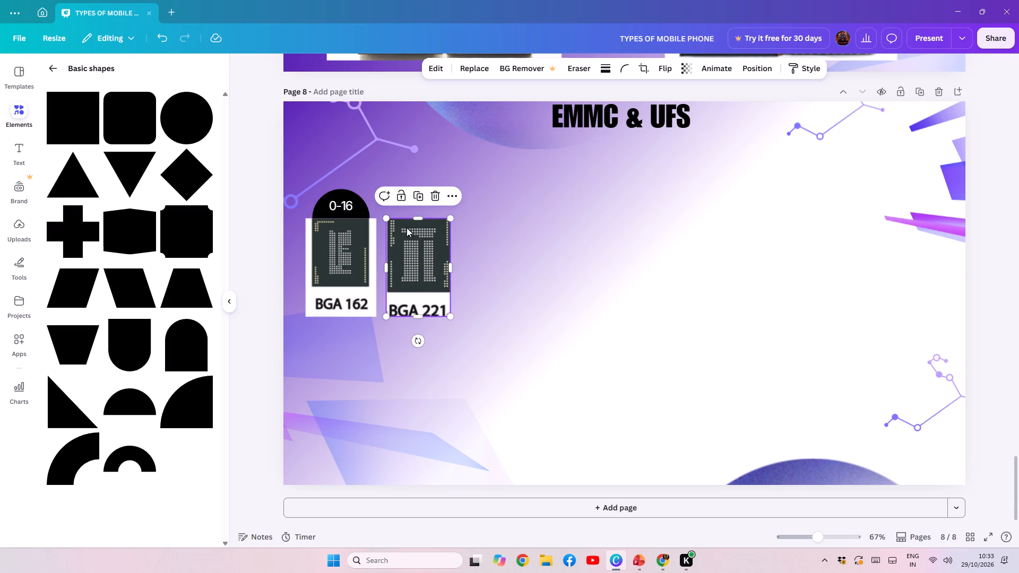
Duplicate the 0-16 semicircle and place the copy centred on top of the BGA 221 picture.
{"action": "left_click", "coordinate": [342, 201]}
{"action": "key", "text": "ctrl+c"}
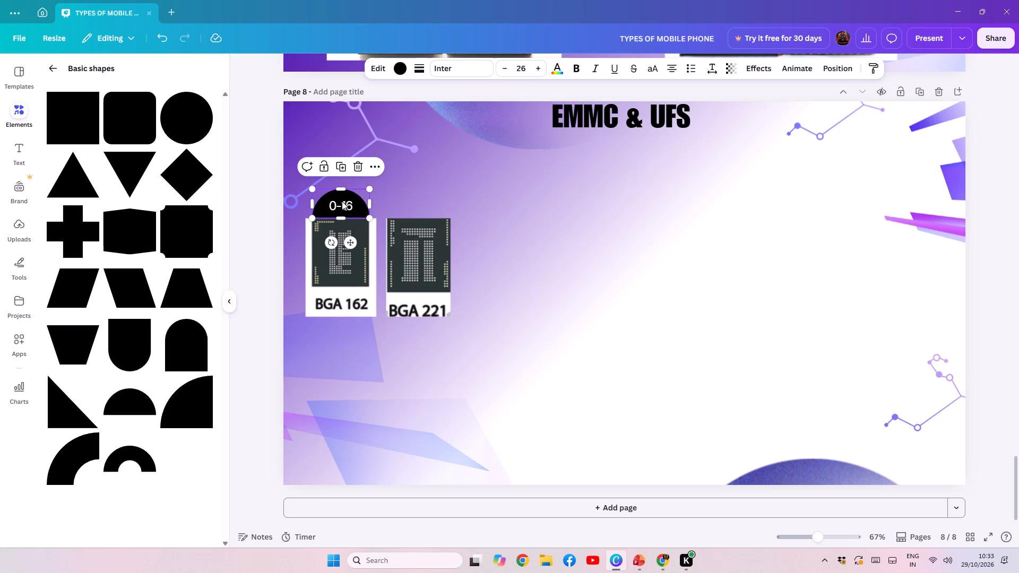
{"action": "key", "text": "ctrl+v"}
{"action": "left_click_drag", "start_coordinate": [357, 208], "coordinate": [430, 197]}
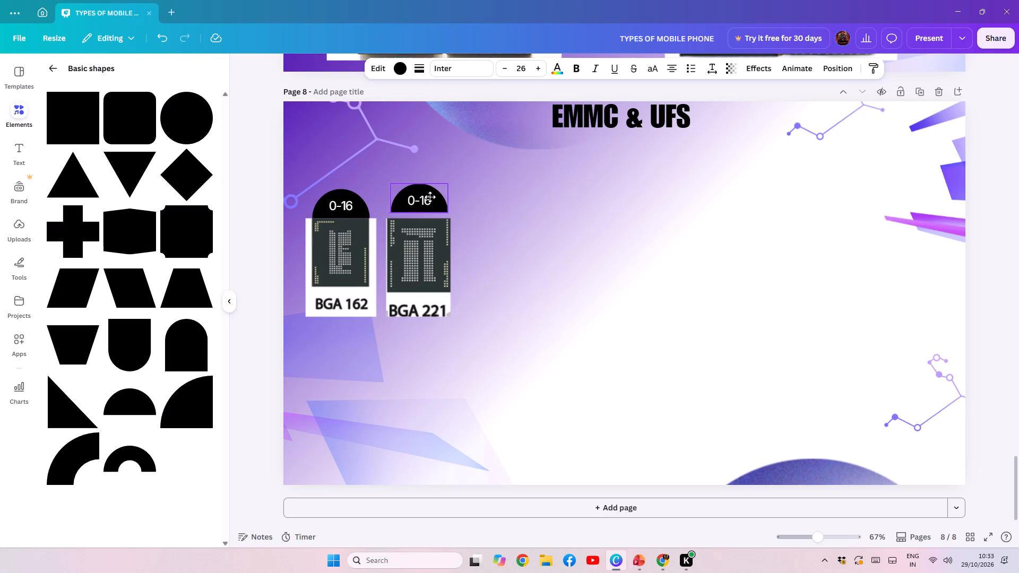
{"action": "left_click_drag", "start_coordinate": [430, 197], "coordinate": [427, 201]}
Change the label of the semicircle above BGA 221 to 0-128, matching PowerPoint slide 14.
{"action": "double_click", "coordinate": [423, 204]}
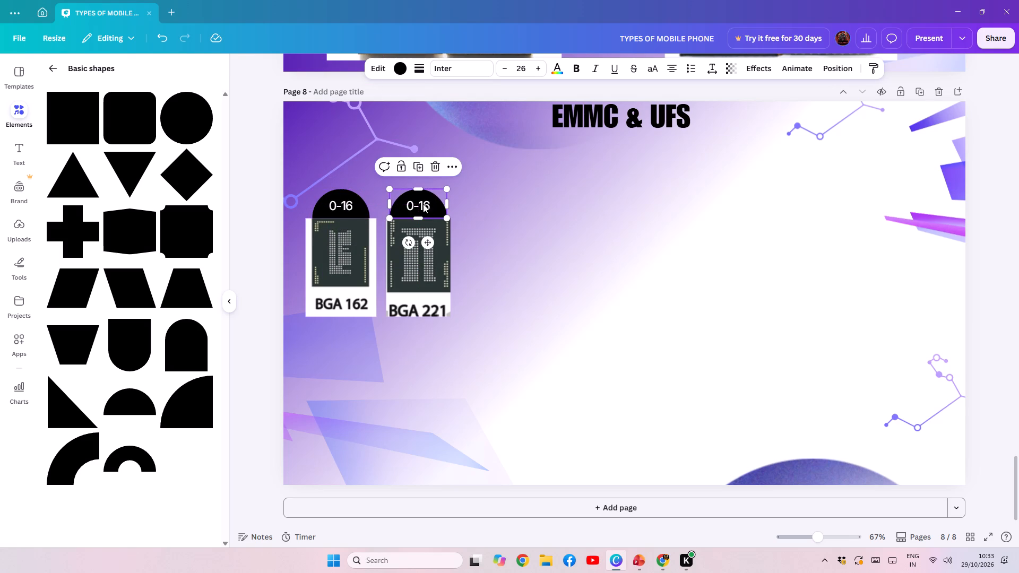
{"action": "double_click", "coordinate": [428, 205]}
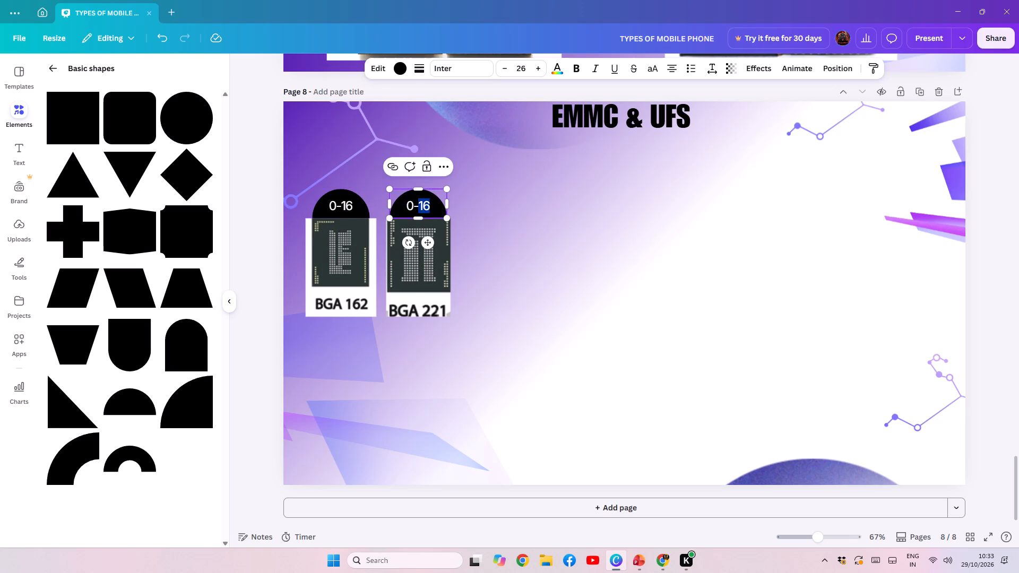
{"action": "key", "text": "BackSpace"}
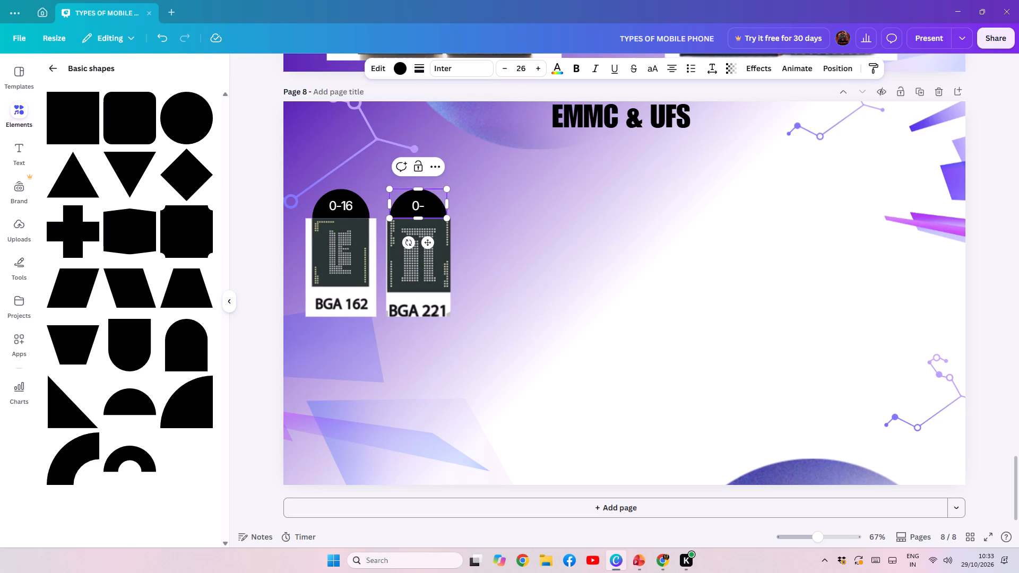
{"action": "left_click", "coordinate": [641, 568]}
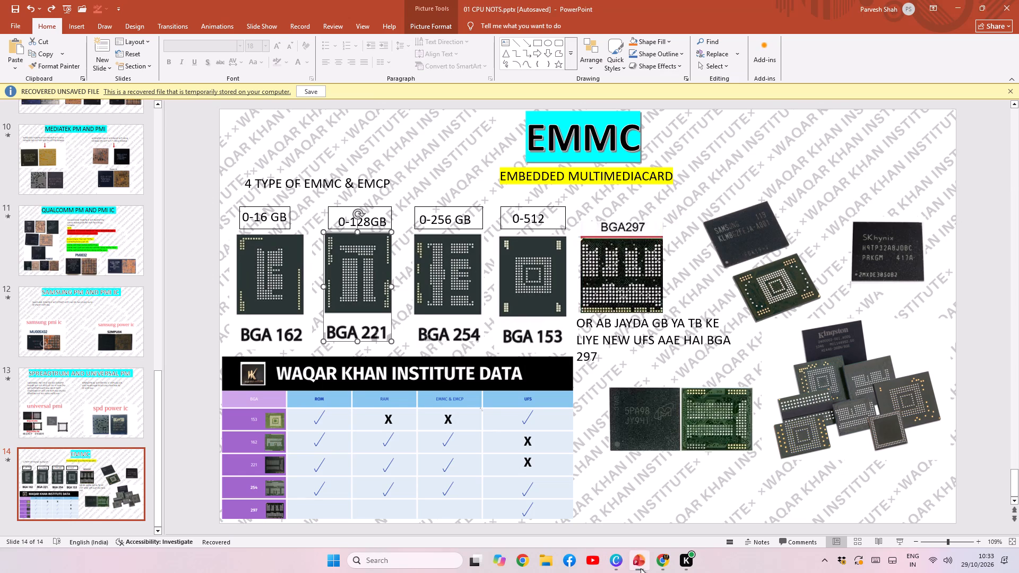
{"action": "left_click", "coordinate": [641, 568]}
{"action": "type", "text": "12"}
{"action": "key", "text": "8"}
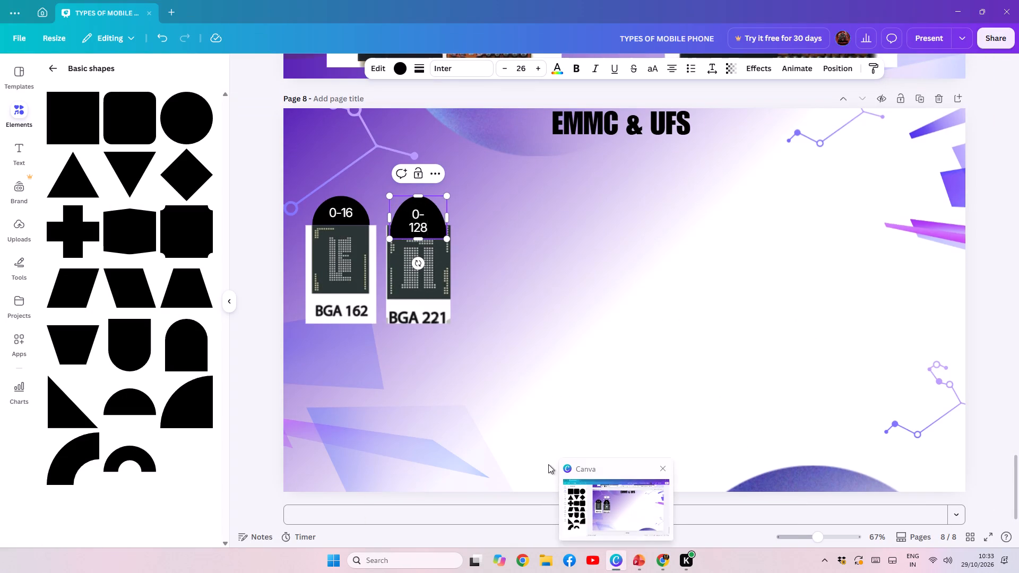
Widen the 0-128 semicircle so its text fits on one line and seat it centred directly on top of the BGA 221 picture.
{"action": "left_click_drag", "start_coordinate": [451, 215], "coordinate": [457, 215]}
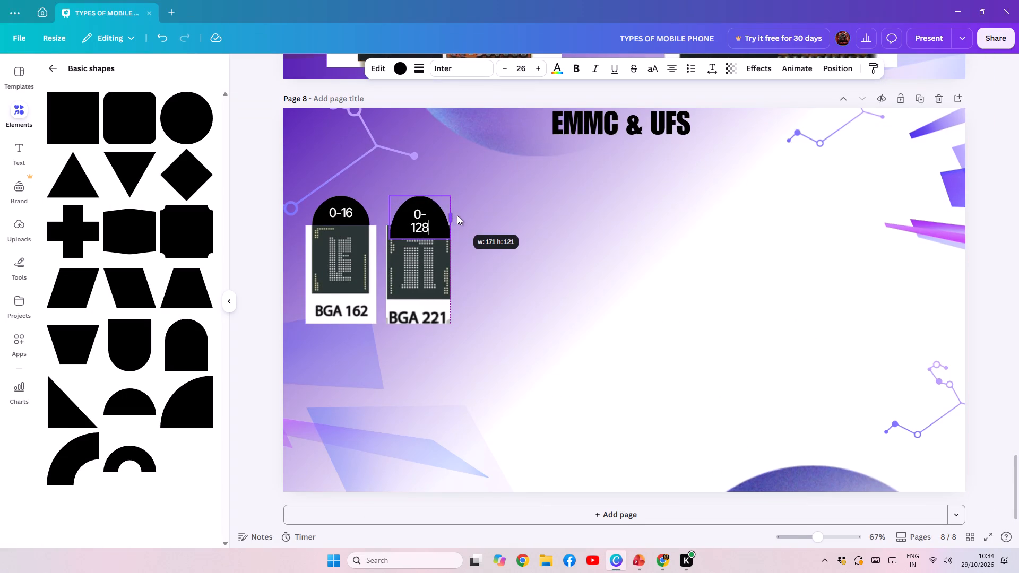
{"action": "left_click_drag", "start_coordinate": [457, 215], "coordinate": [459, 215]}
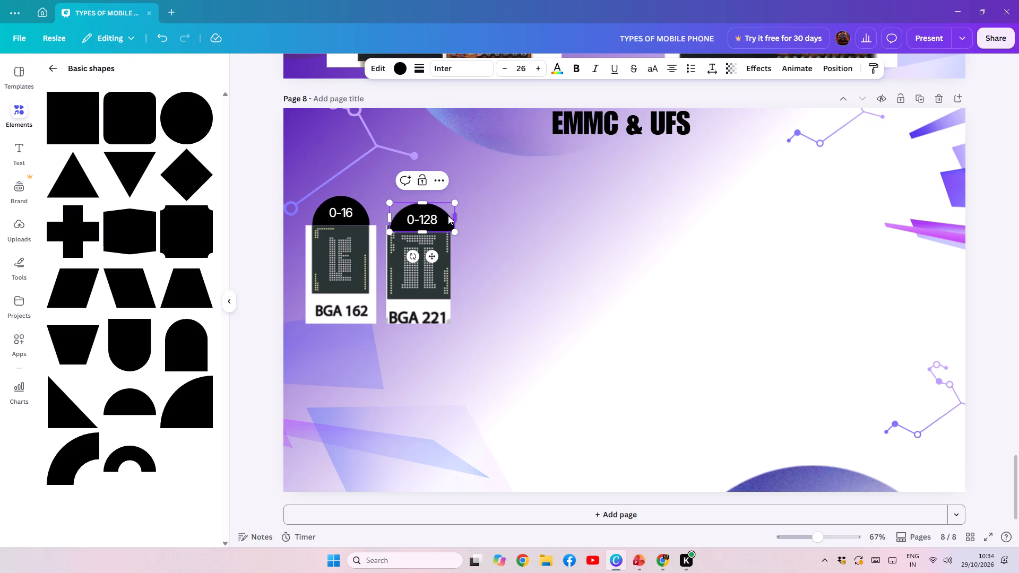
{"action": "left_click_drag", "start_coordinate": [428, 254], "coordinate": [425, 248]}
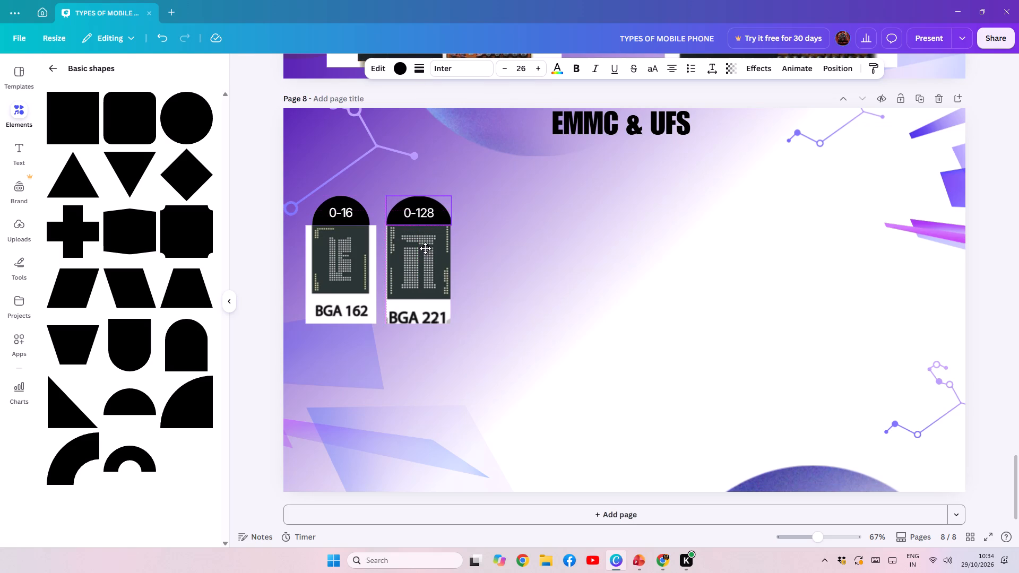
{"action": "left_click_drag", "start_coordinate": [425, 248], "coordinate": [426, 246]}
{"action": "left_click", "coordinate": [501, 243]}
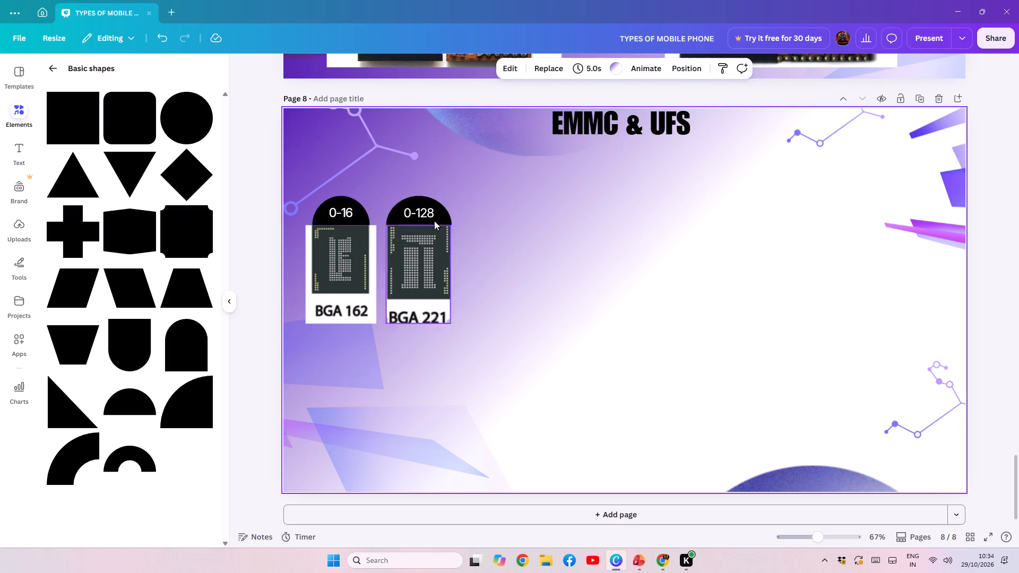
{"action": "left_click", "coordinate": [422, 212]}
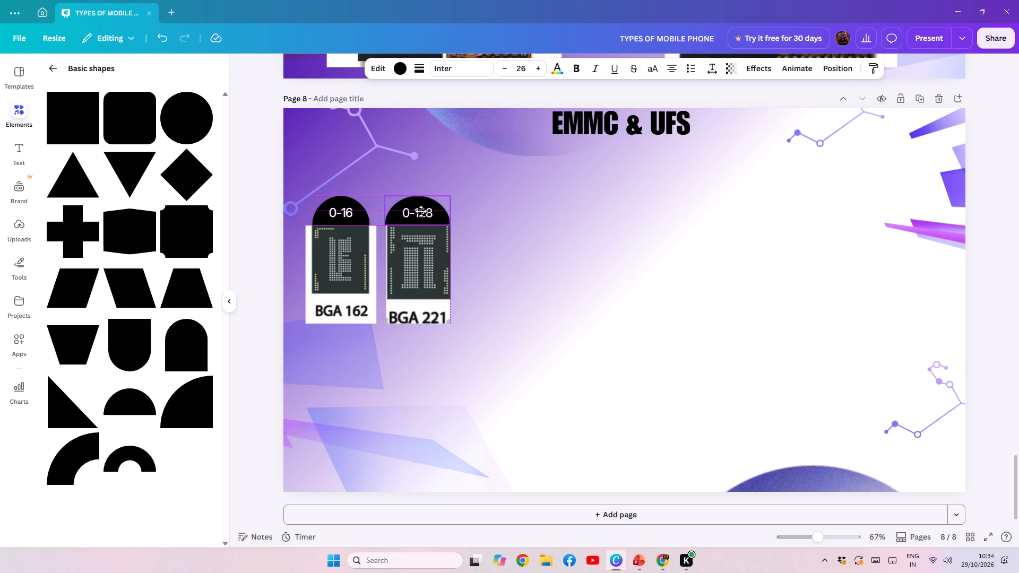
{"action": "left_click", "coordinate": [513, 240]}
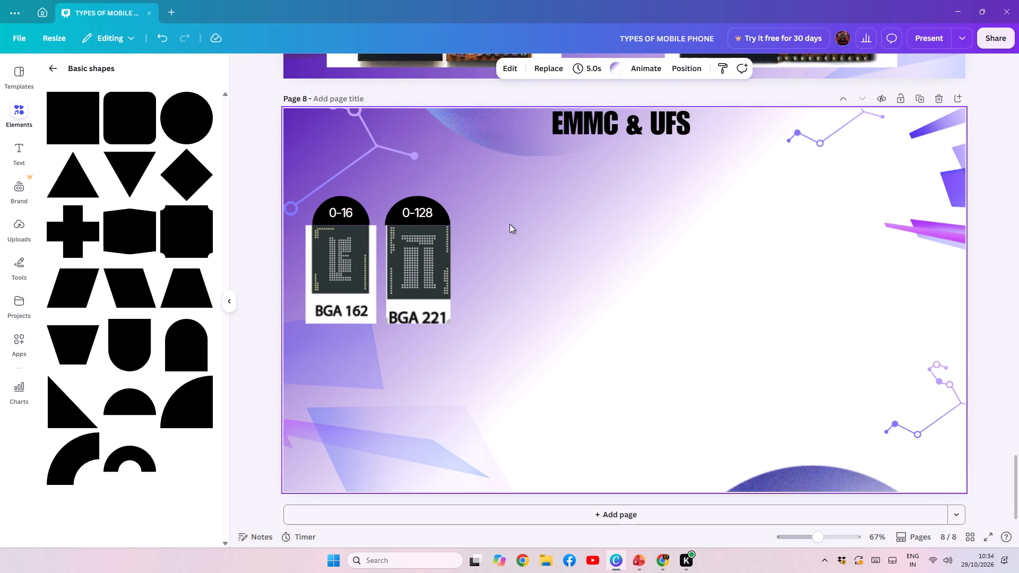
{"action": "left_click", "coordinate": [443, 214]}
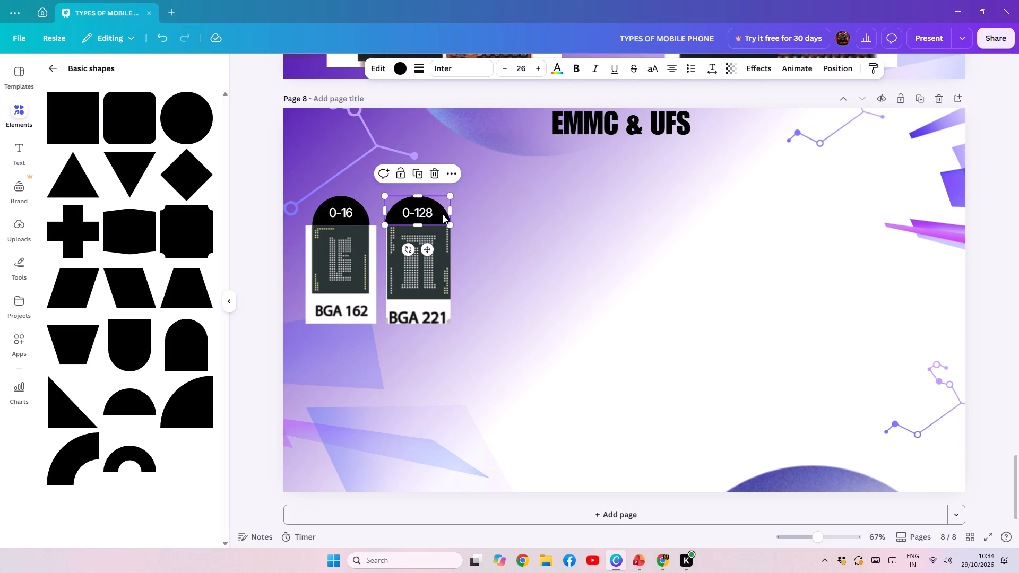
{"action": "key", "text": "Right"}
{"action": "key", "text": "Right"}
{"action": "left_click", "coordinate": [598, 255]}
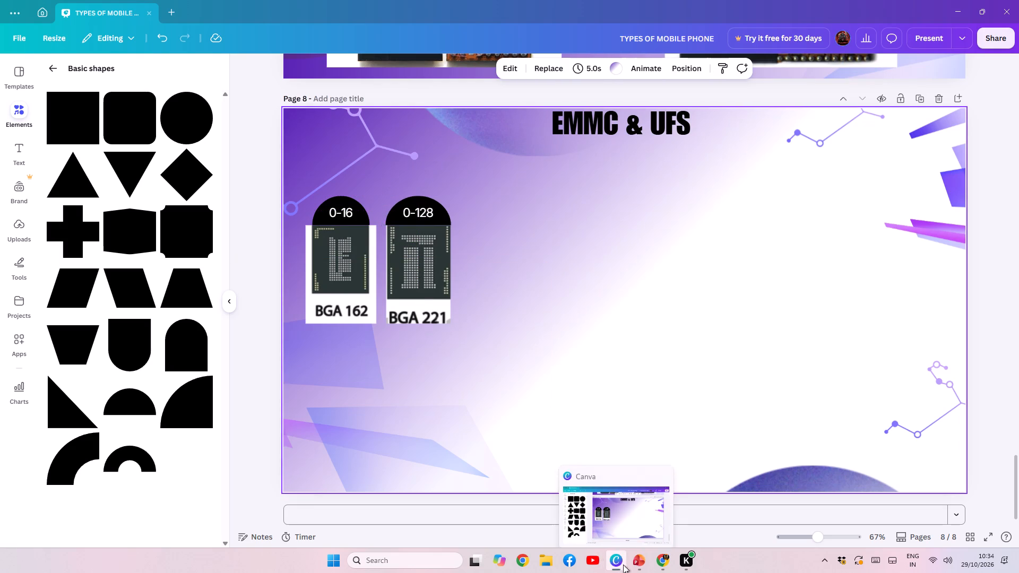
Crop both sides of the BGA 162 picture to match the width of the 0-16 semicircle.
{"action": "left_click", "coordinate": [347, 259]}
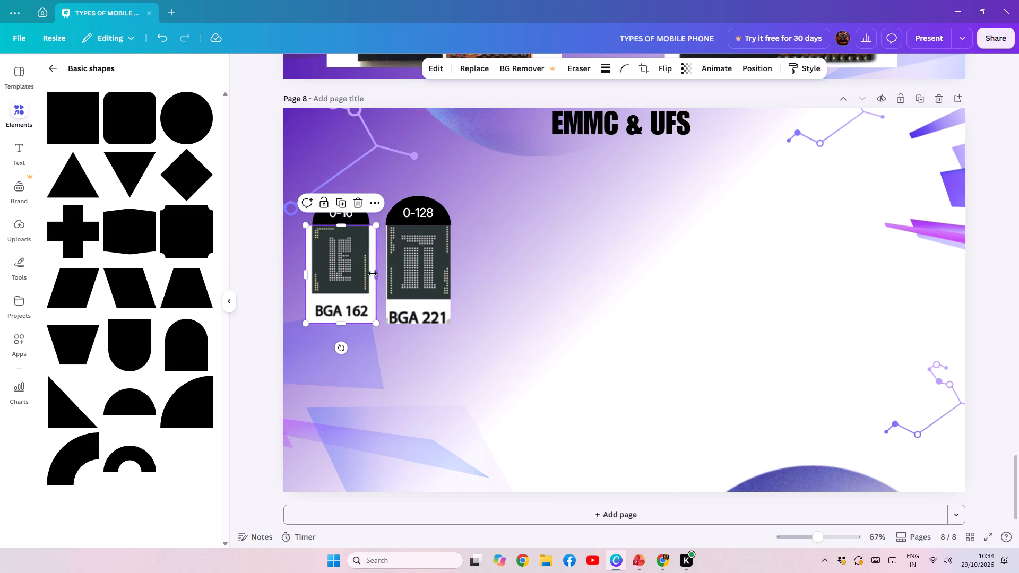
{"action": "left_click_drag", "start_coordinate": [373, 274], "coordinate": [368, 275]}
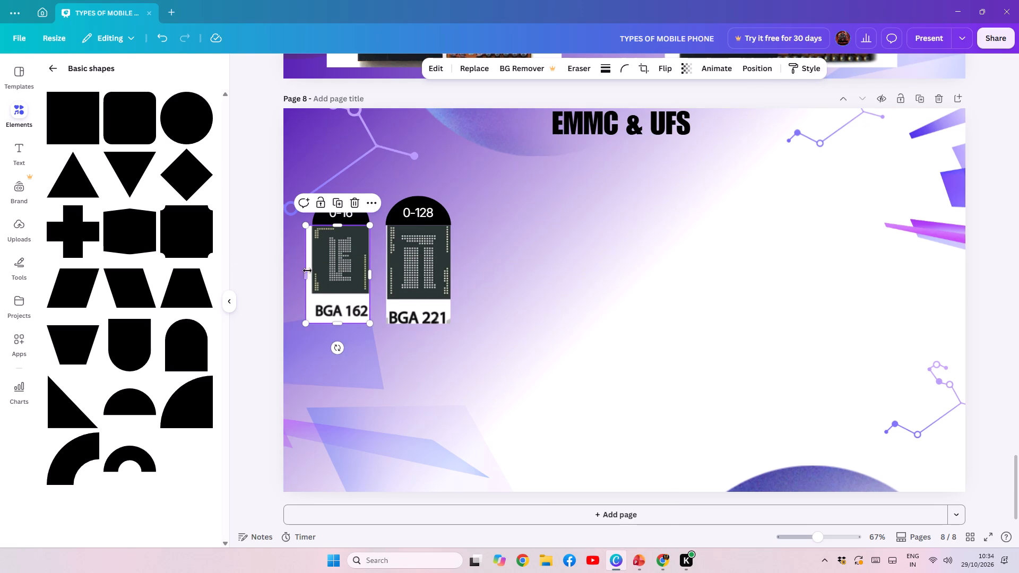
{"action": "left_click_drag", "start_coordinate": [305, 273], "coordinate": [314, 274]}
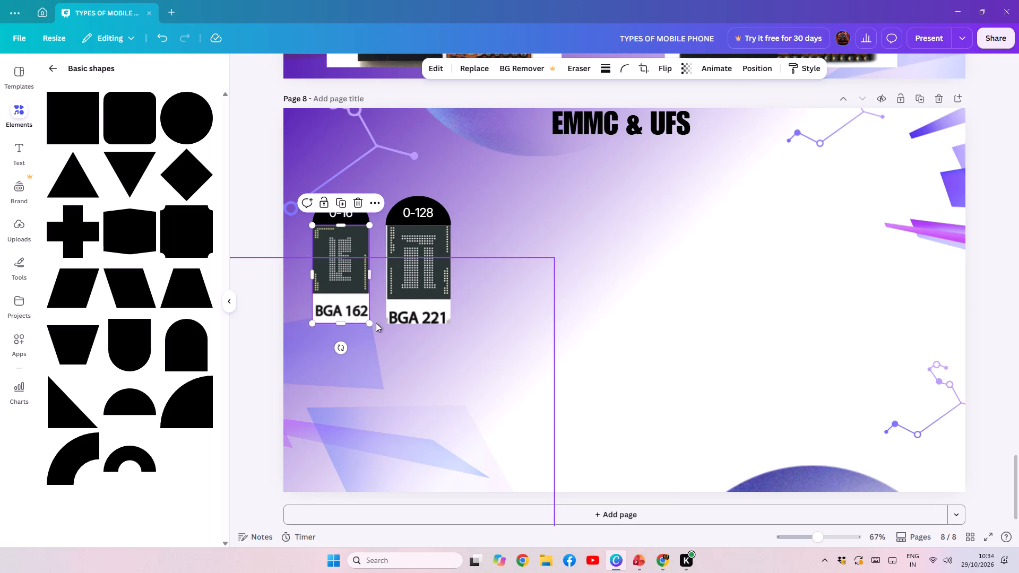
{"action": "left_click", "coordinate": [552, 388]}
{"action": "left_click", "coordinate": [707, 227]}
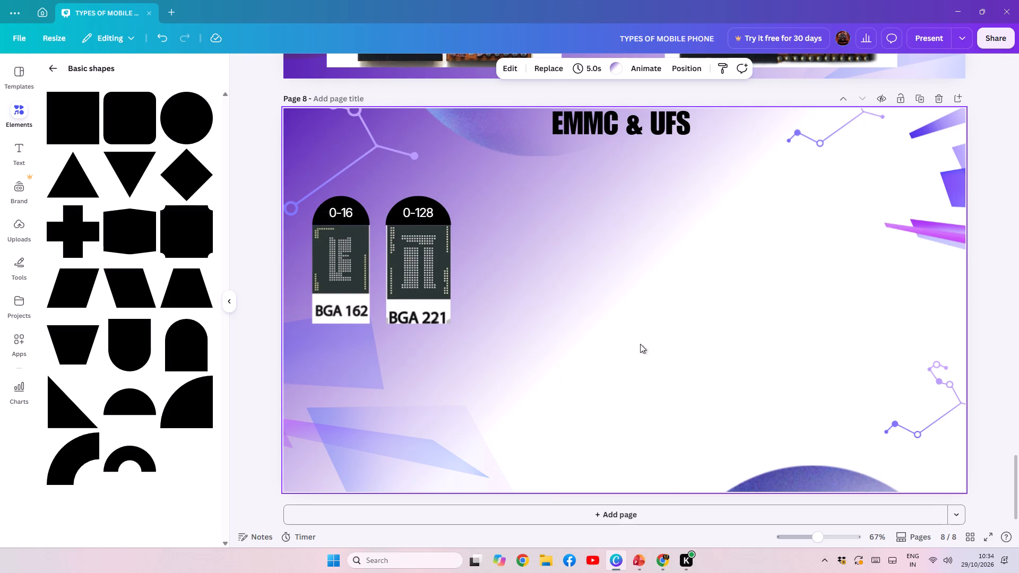
Copy the BGA 254 chip picture from PowerPoint slide 14 onto Canva page 8.
{"action": "left_click", "coordinate": [634, 558]}
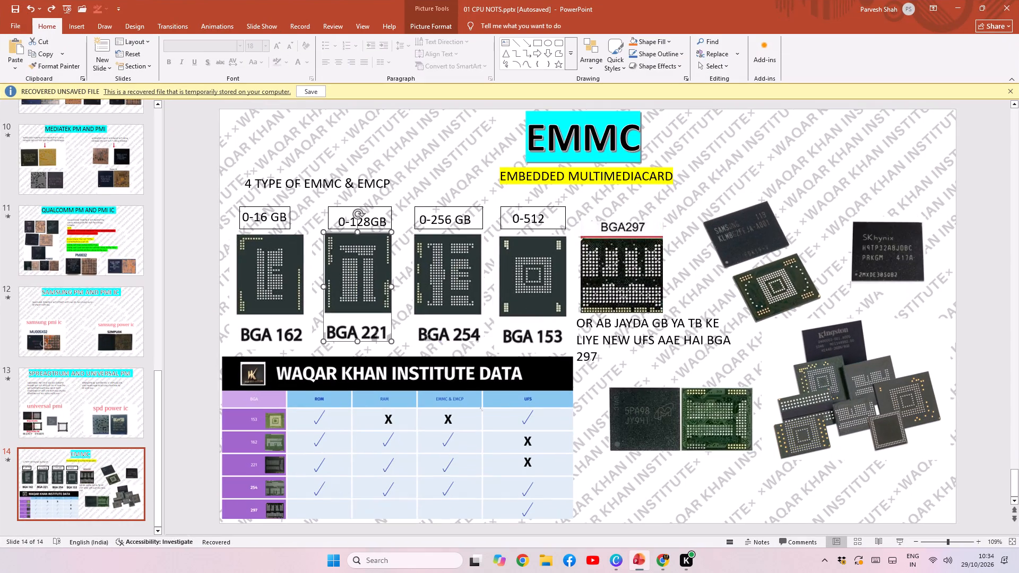
{"action": "left_click", "coordinate": [434, 254]}
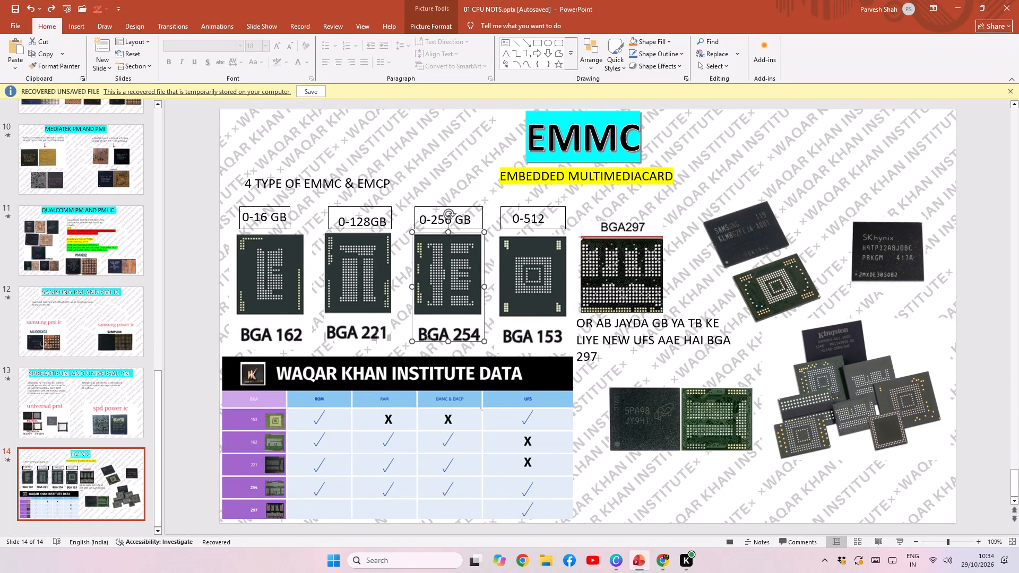
{"action": "key", "text": "ctrl+c"}
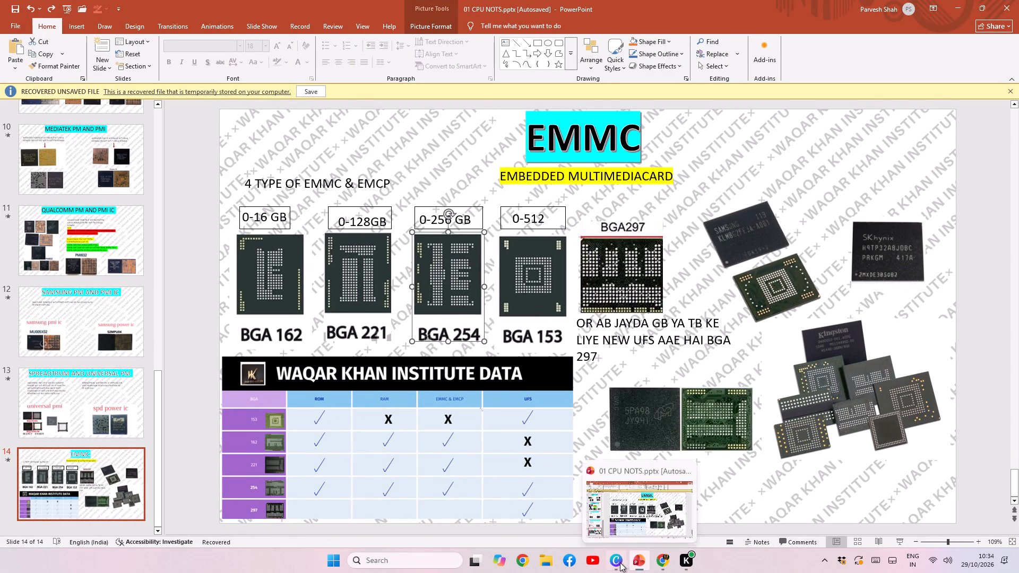
{"action": "left_click", "coordinate": [618, 564]}
{"action": "key", "text": "ctrl+v"}
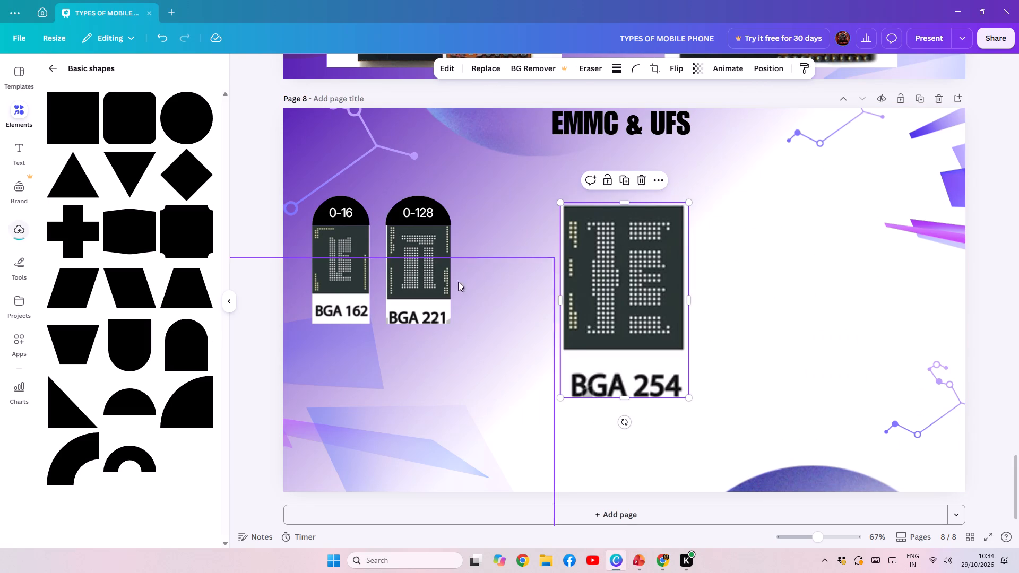
Scale the BGA 254 picture to the height of BGA 221 and align it just to the right of that picture.
{"action": "left_click_drag", "start_coordinate": [659, 319], "coordinate": [546, 336]}
{"action": "left_click_drag", "start_coordinate": [575, 419], "coordinate": [520, 333]}
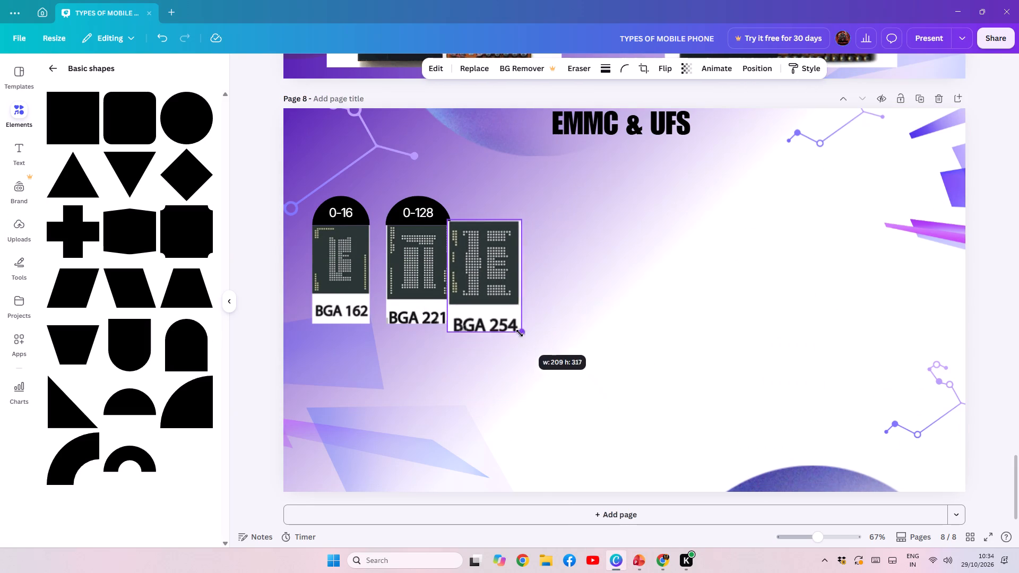
{"action": "left_click_drag", "start_coordinate": [520, 333], "coordinate": [519, 332]}
{"action": "left_click_drag", "start_coordinate": [481, 272], "coordinate": [491, 273]}
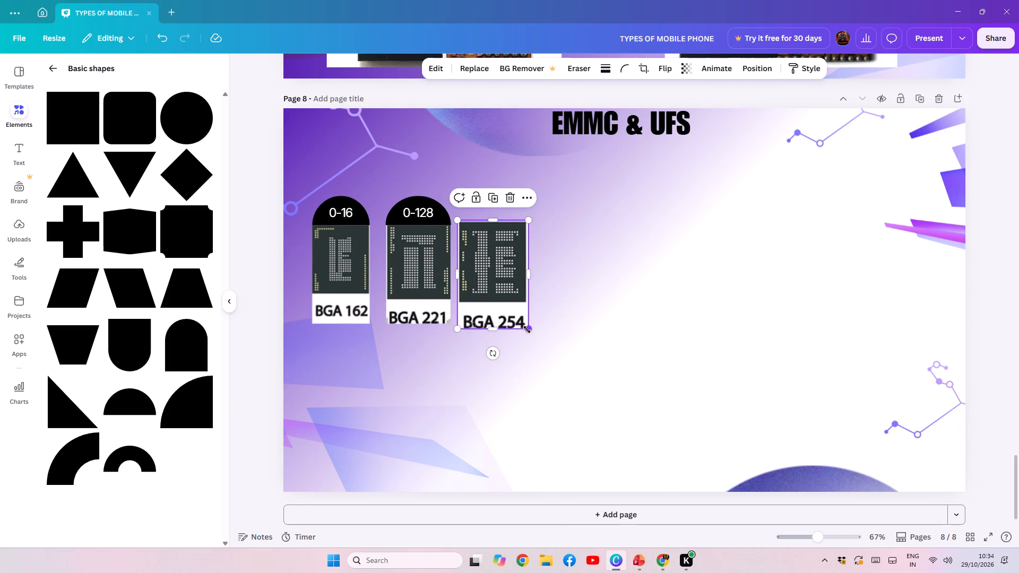
{"action": "left_click_drag", "start_coordinate": [527, 329], "coordinate": [516, 323]}
{"action": "left_click_drag", "start_coordinate": [499, 284], "coordinate": [500, 291]}
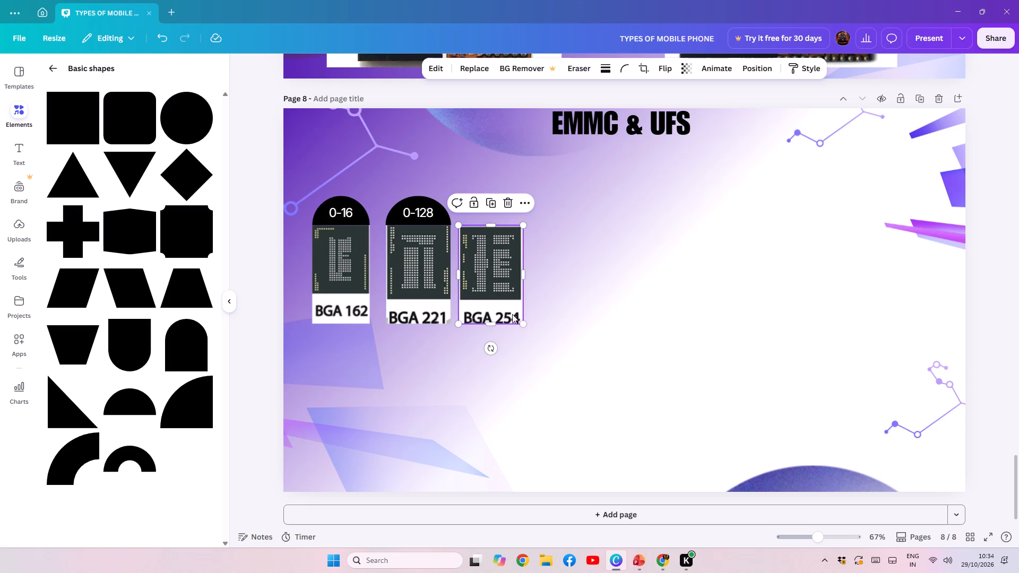
{"action": "left_click", "coordinate": [524, 325]}
Duplicate the 0-128 semicircle and place the copy centred on top of the BGA 254 picture.
{"action": "left_click", "coordinate": [408, 206]}
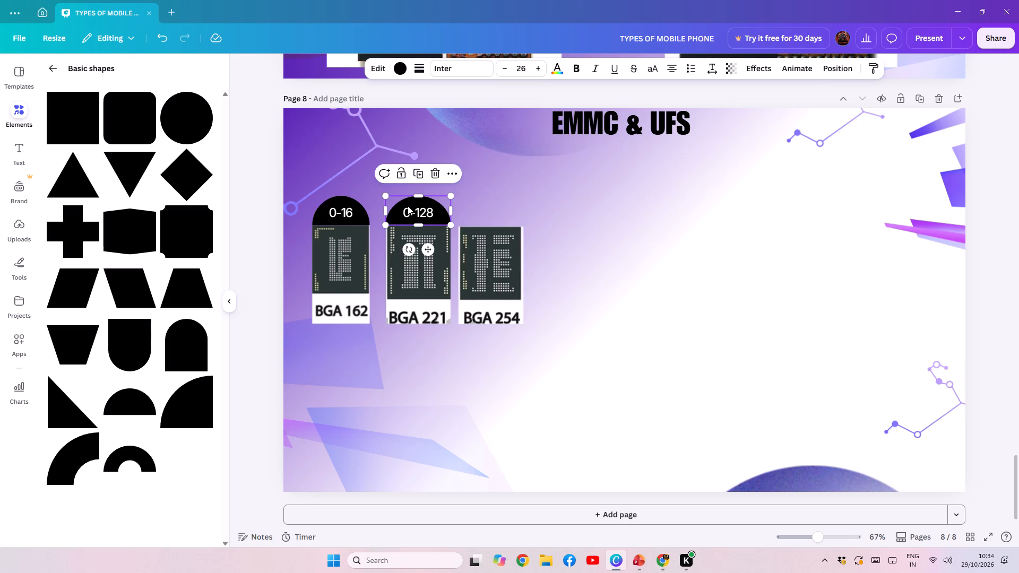
{"action": "key", "text": "ctrl+c"}
{"action": "key", "text": "ctrl+v"}
{"action": "left_click_drag", "start_coordinate": [443, 223], "coordinate": [499, 218]}
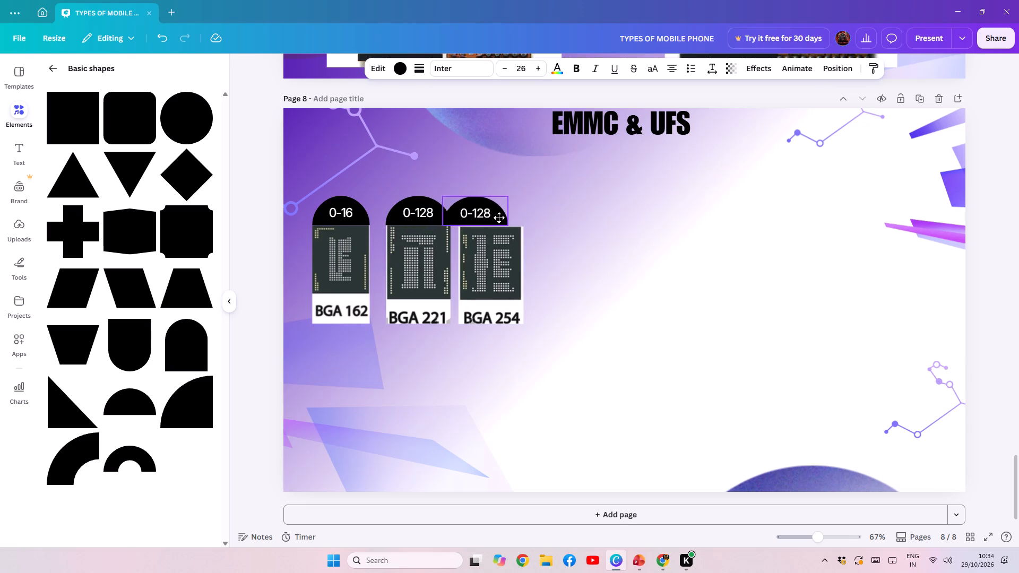
{"action": "left_click_drag", "start_coordinate": [499, 218], "coordinate": [509, 216]}
Change the label above BGA 254 to 0-256 and reduce its font size to 25 so it fits on one line.
{"action": "left_click", "coordinate": [509, 213]}
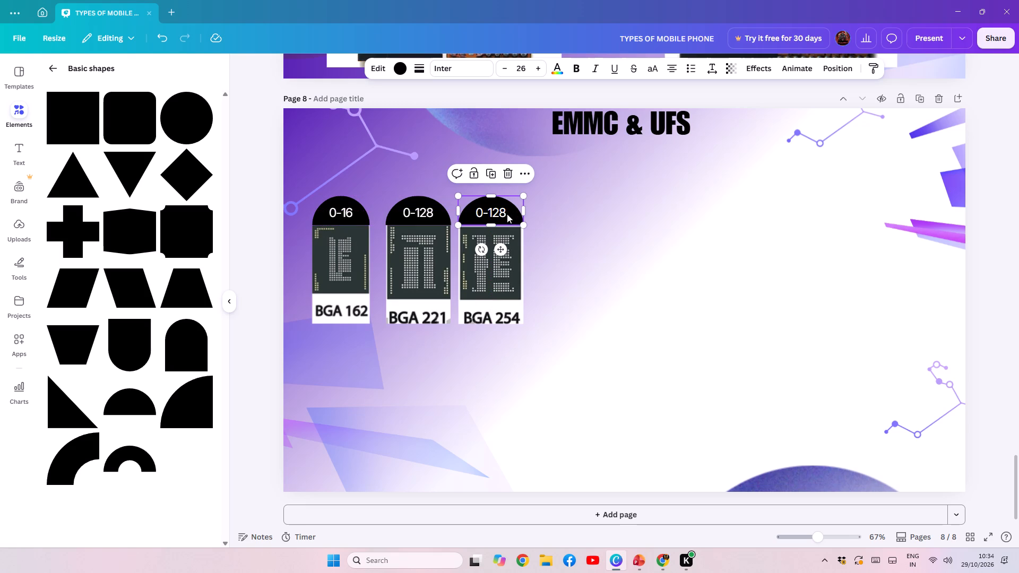
{"action": "left_click", "coordinate": [507, 214]}
{"action": "key", "text": "BackSpace"}
{"action": "key", "text": "BackSpace"}
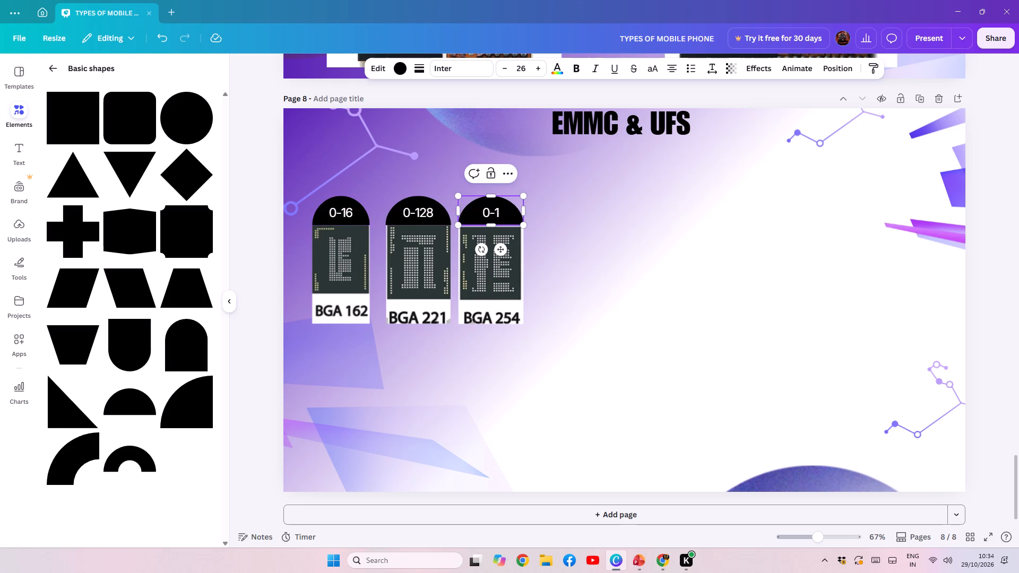
{"action": "key", "text": "BackSpace"}
{"action": "key", "text": "2"}
{"action": "type", "text": "56"}
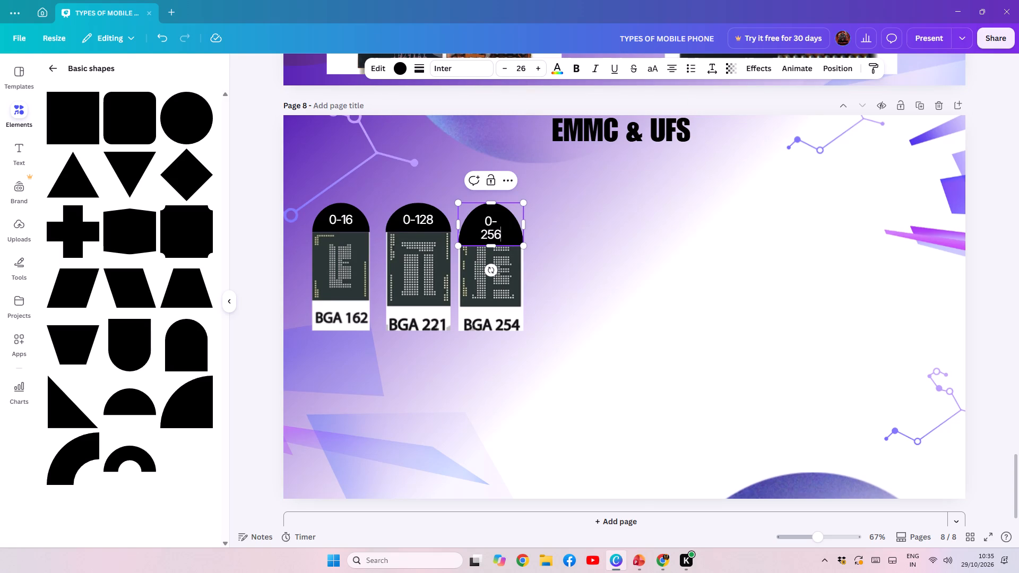
{"action": "left_click", "coordinate": [503, 71]}
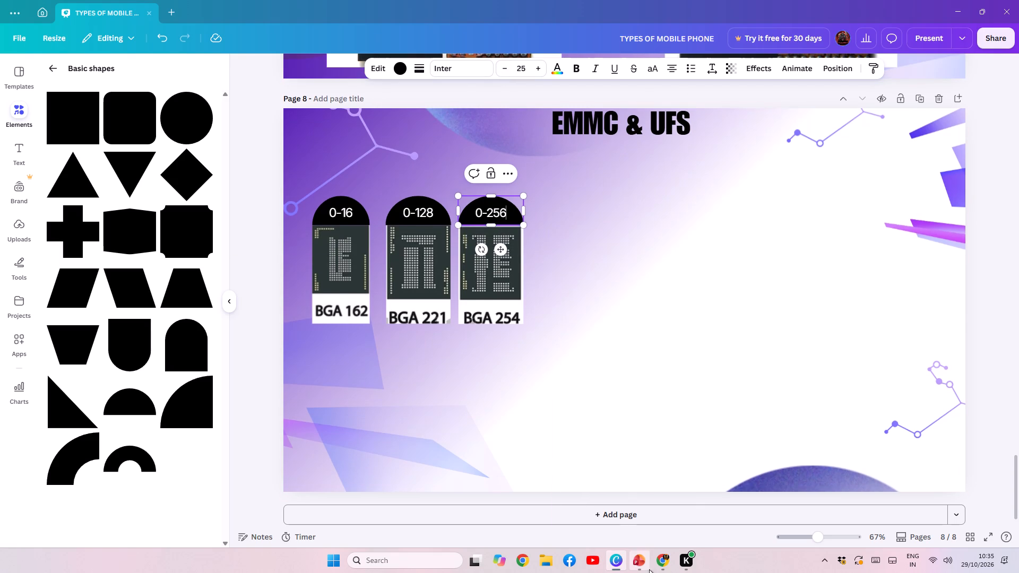
{"action": "left_click", "coordinate": [640, 567]}
{"action": "left_click", "coordinate": [640, 567]}
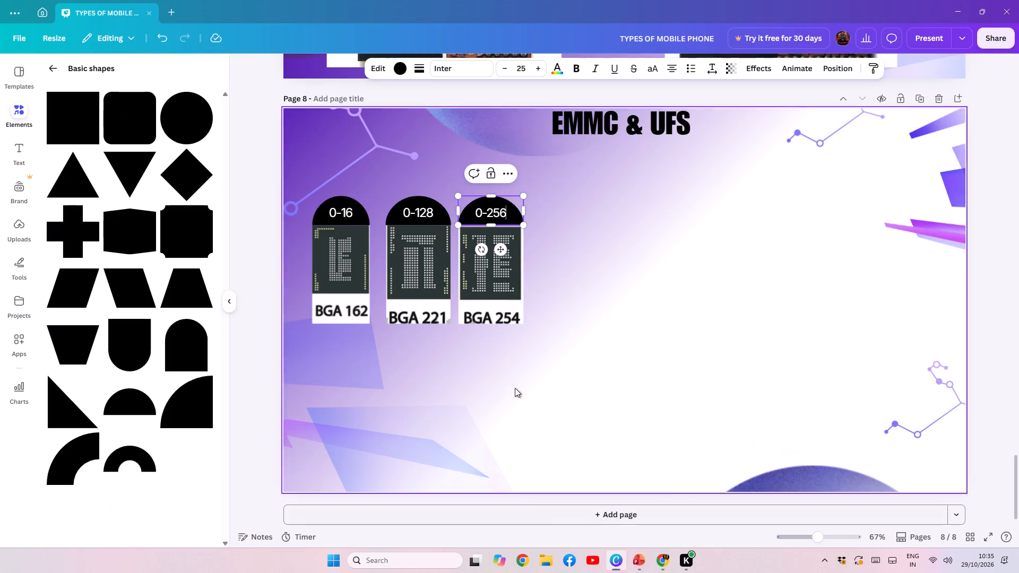
{"action": "left_click", "coordinate": [560, 261]}
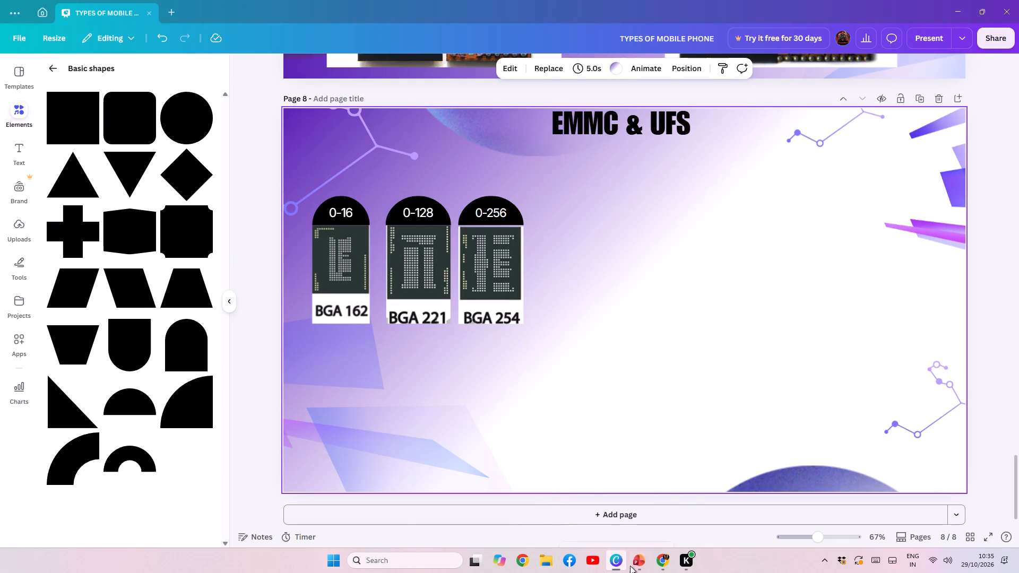
Copy the BGA 153 chip picture from PowerPoint slide 14 onto Canva page 8.
{"action": "left_click", "coordinate": [644, 565]}
{"action": "left_click", "coordinate": [544, 284]}
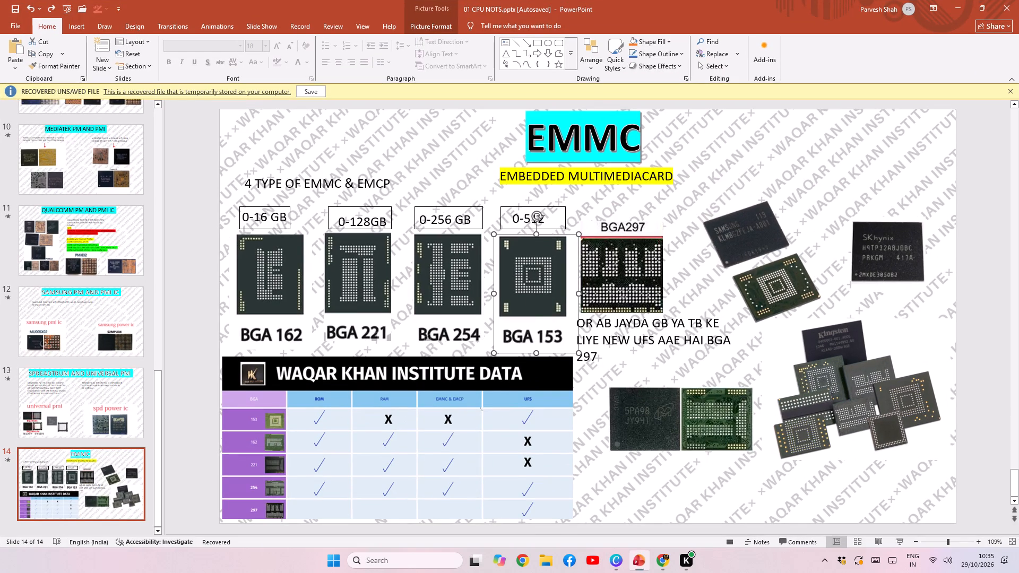
{"action": "key", "text": "ctrl+c"}
{"action": "left_click", "coordinate": [622, 557]}
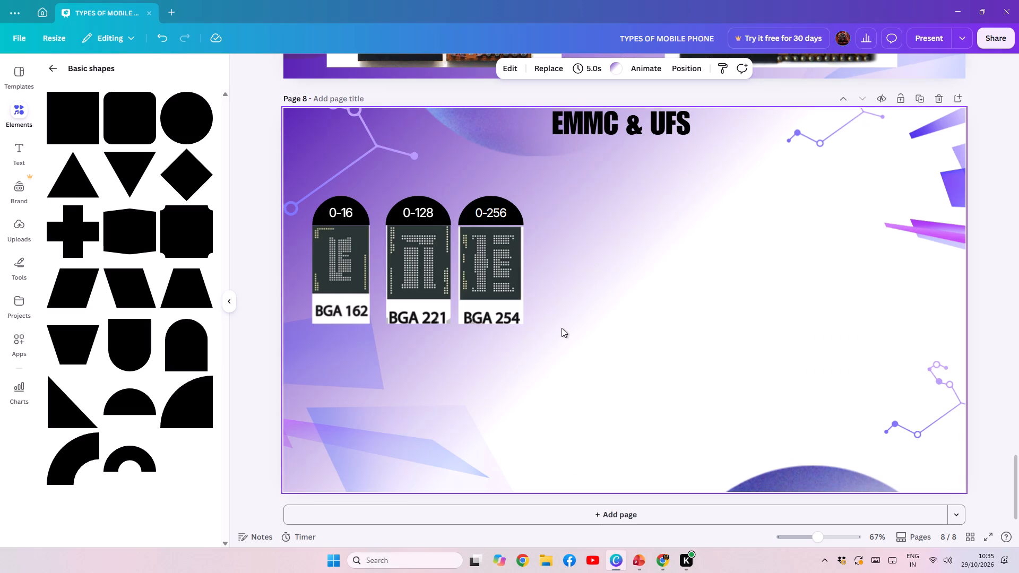
{"action": "key", "text": "ctrl+v"}
{"action": "left_click", "coordinate": [643, 311]}
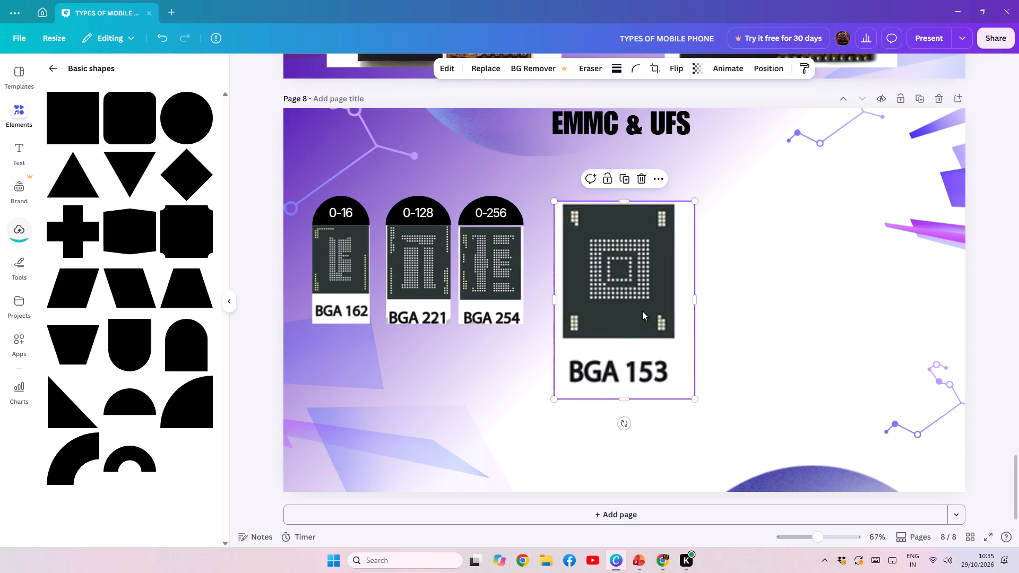
Crop the white margins off both sides and the top of the BGA 153 picture.
{"action": "left_click_drag", "start_coordinate": [697, 302], "coordinate": [677, 305]}
{"action": "left_click_drag", "start_coordinate": [553, 300], "coordinate": [560, 300]}
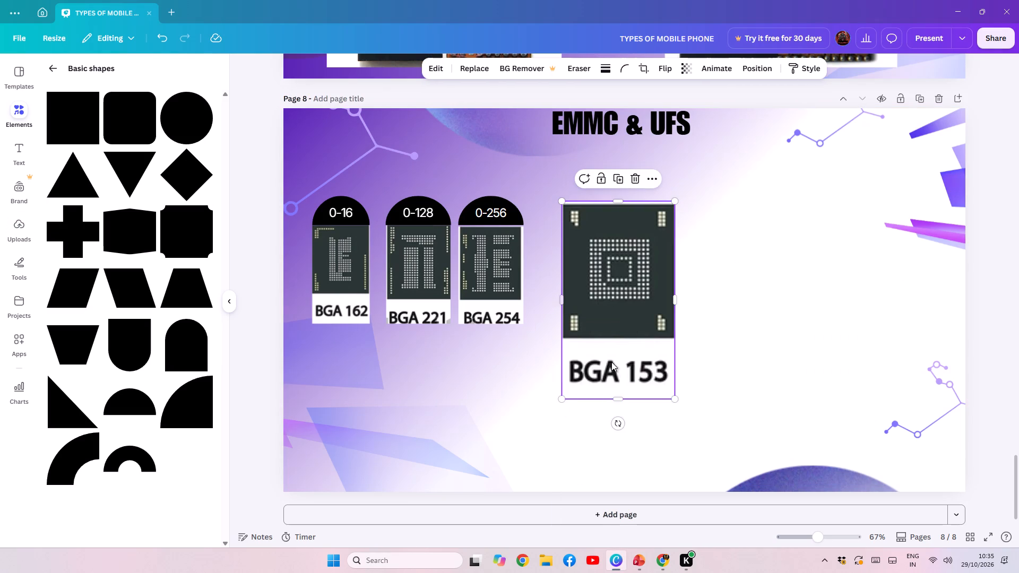
{"action": "left_click_drag", "start_coordinate": [618, 305], "coordinate": [610, 309]}
{"action": "left_click_drag", "start_coordinate": [608, 205], "coordinate": [610, 210]}
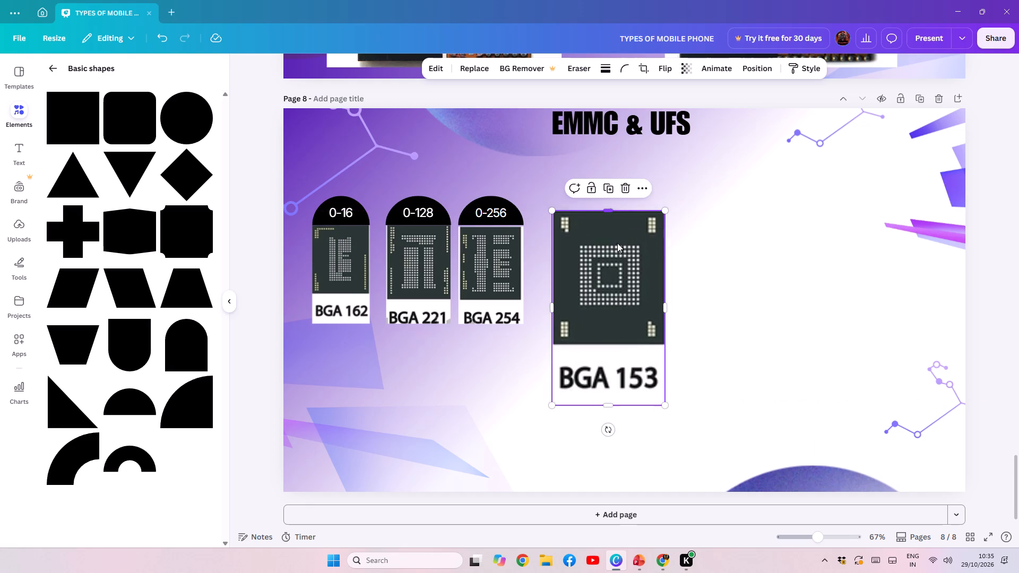
Scale the BGA 153 picture down to the height of BGA 162 and align it in the row, just right of BGA 254.
{"action": "left_click_drag", "start_coordinate": [666, 406], "coordinate": [592, 310]}
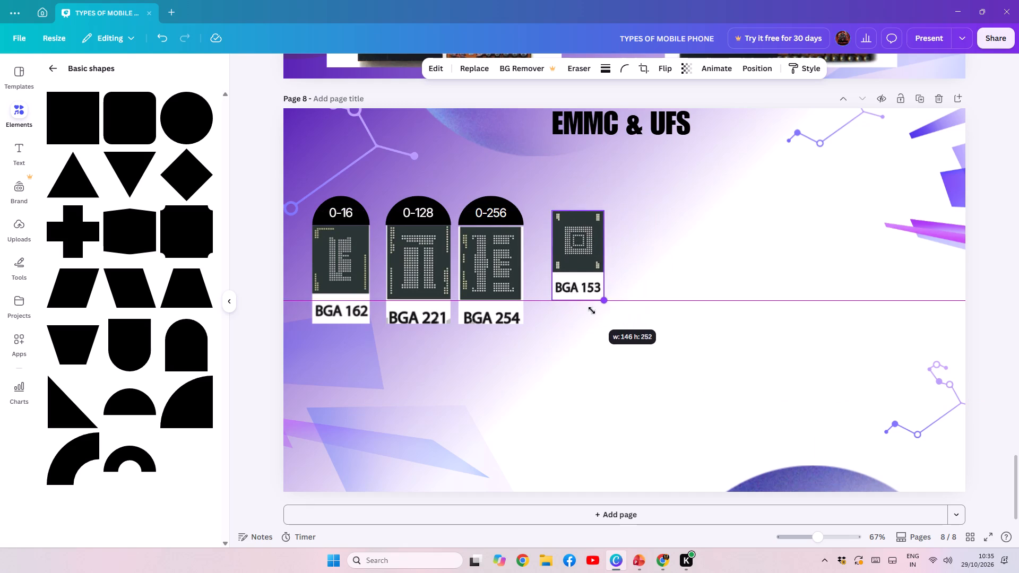
{"action": "left_click_drag", "start_coordinate": [592, 310], "coordinate": [592, 310]}
{"action": "left_click", "coordinate": [592, 310]}
{"action": "left_click_drag", "start_coordinate": [572, 245], "coordinate": [559, 267]}
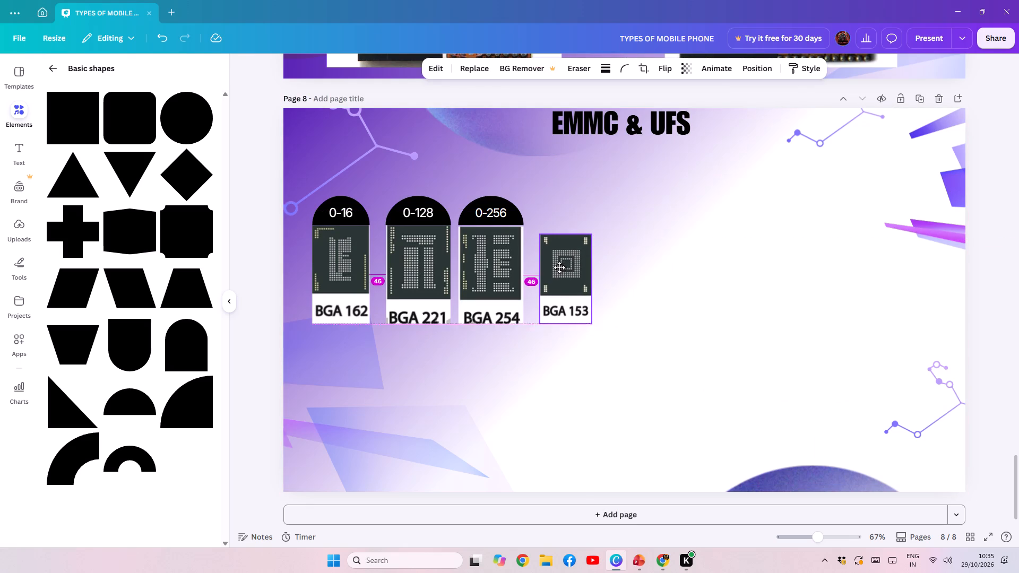
{"action": "left_click_drag", "start_coordinate": [559, 267], "coordinate": [556, 260]}
{"action": "left_click_drag", "start_coordinate": [590, 313], "coordinate": [594, 323]}
{"action": "left_click", "coordinate": [610, 274]}
Duplicate the 0-256 semicircle and place the copy centred on top of the BGA 153 picture.
{"action": "left_click", "coordinate": [496, 208]}
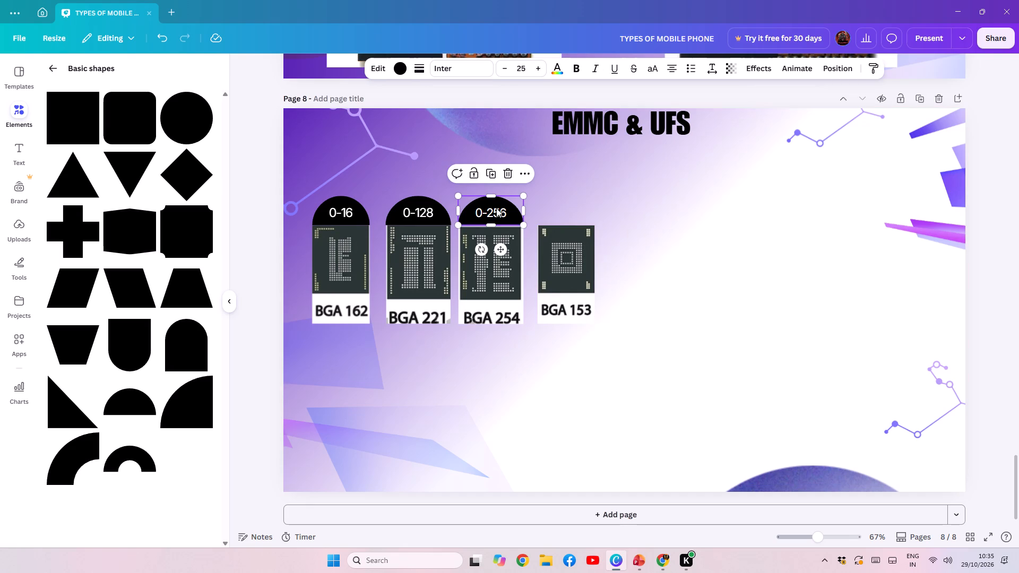
{"action": "key", "text": "ctrl+c"}
{"action": "key", "text": "ctrl+v"}
{"action": "left_click_drag", "start_coordinate": [501, 210], "coordinate": [523, 210]}
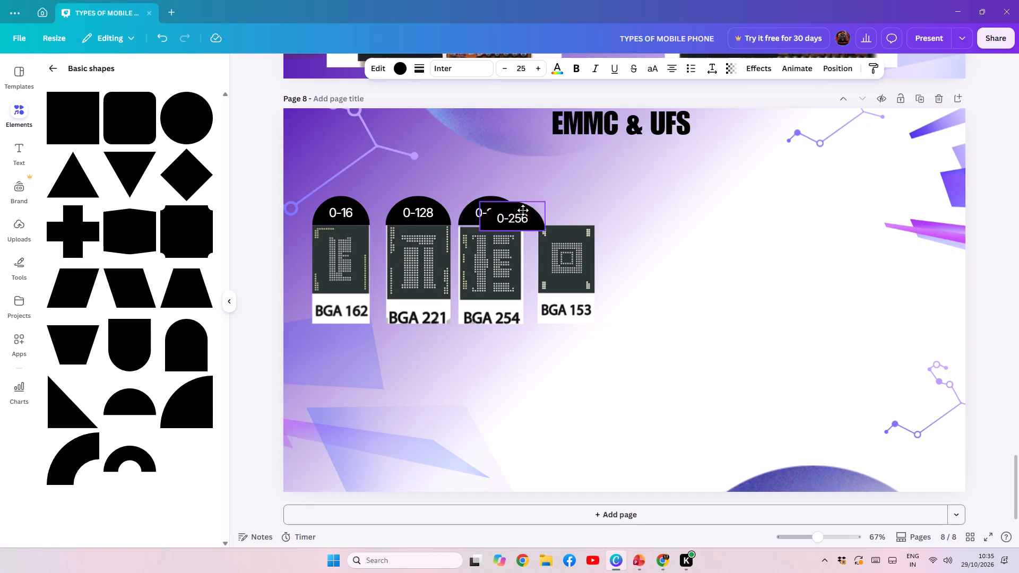
{"action": "left_click_drag", "start_coordinate": [523, 210], "coordinate": [572, 204]}
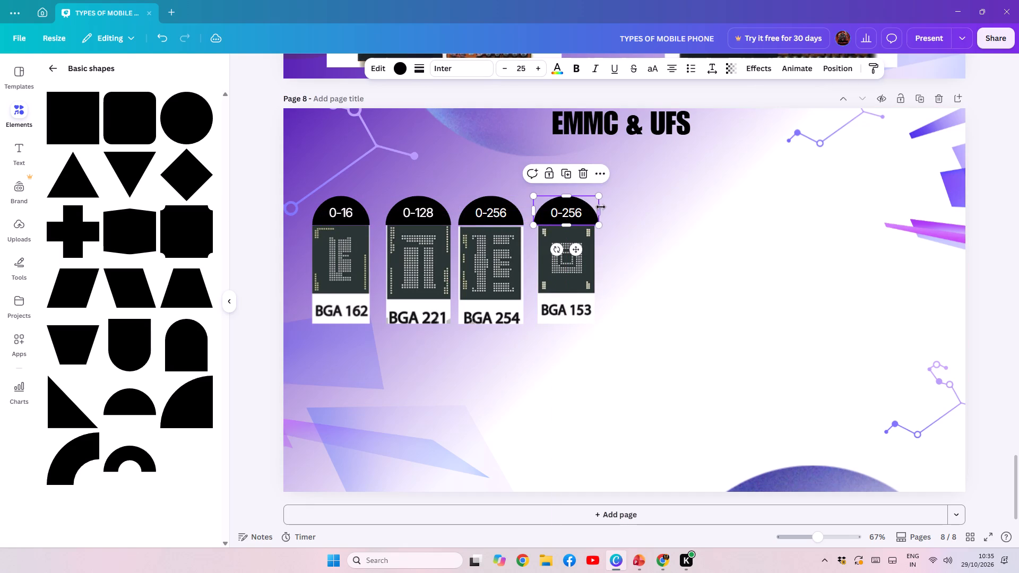
{"action": "left_click", "coordinate": [601, 208]}
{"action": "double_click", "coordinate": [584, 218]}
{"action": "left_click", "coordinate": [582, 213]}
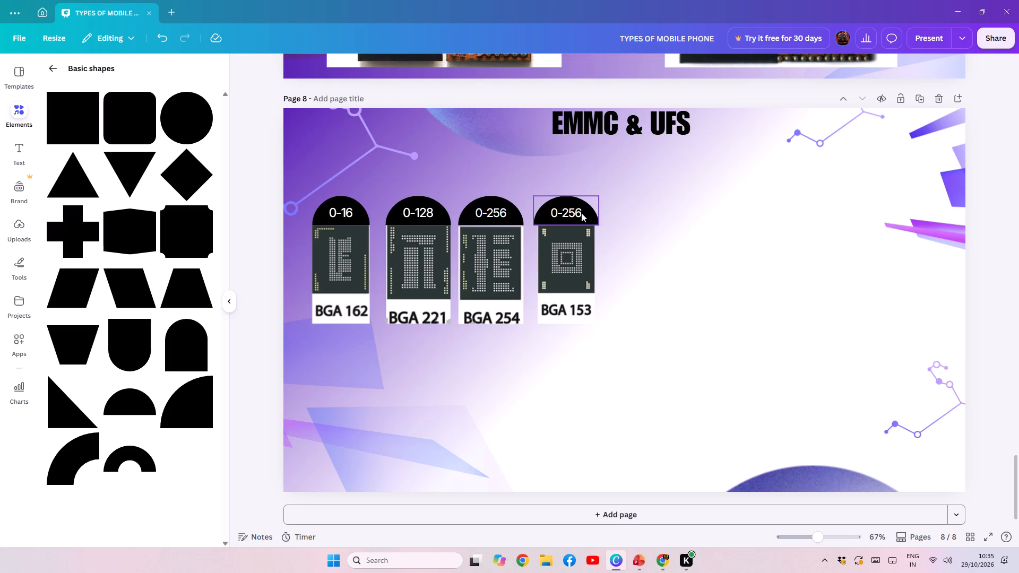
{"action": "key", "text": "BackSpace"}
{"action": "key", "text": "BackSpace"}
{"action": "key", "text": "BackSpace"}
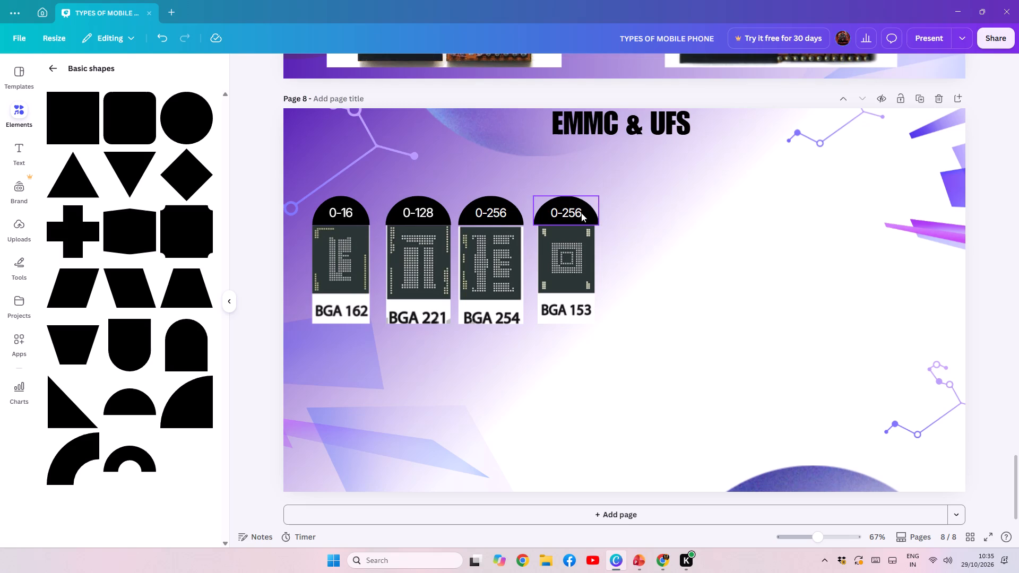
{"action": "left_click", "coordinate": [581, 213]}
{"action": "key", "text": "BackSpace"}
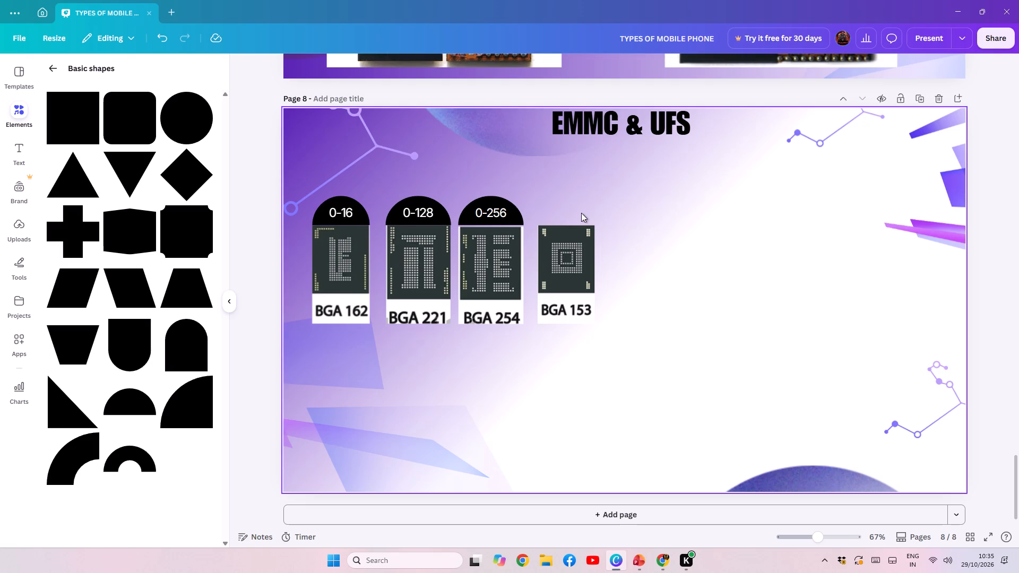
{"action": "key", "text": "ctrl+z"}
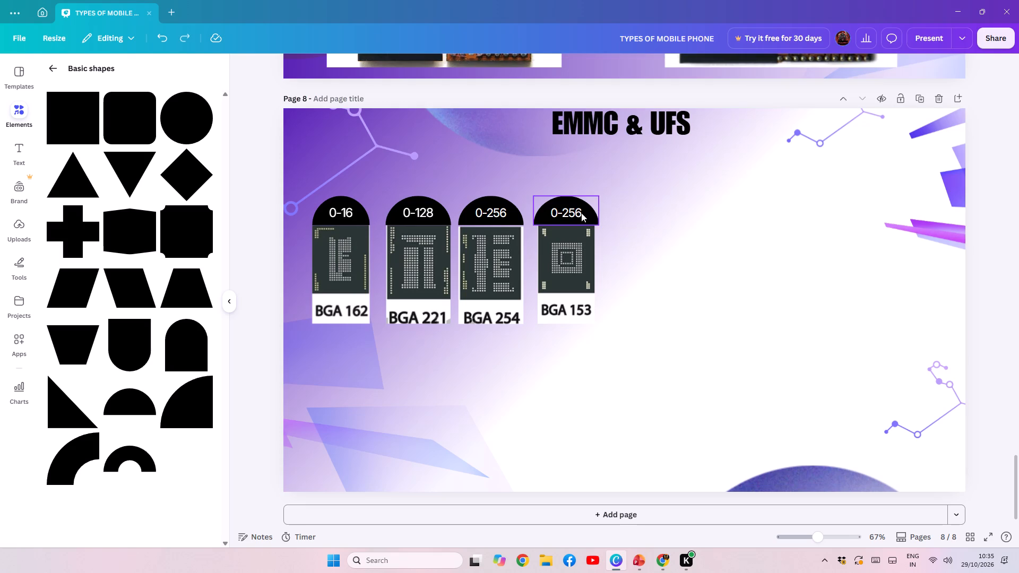
Change the label above BGA 153 to 0-512 and reduce its font size to 22.
{"action": "left_click", "coordinate": [581, 213]}
{"action": "left_click", "coordinate": [581, 213]}
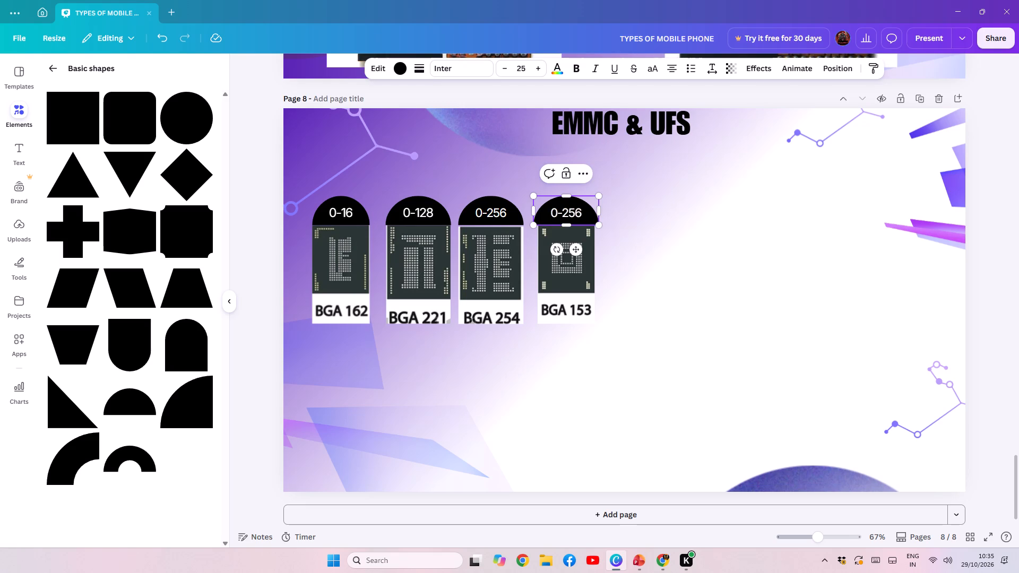
{"action": "key", "text": "BackSpace"}
{"action": "key", "text": "BackSpace"}
{"action": "key", "text": "BackSpace"}
{"action": "type", "text": "512"}
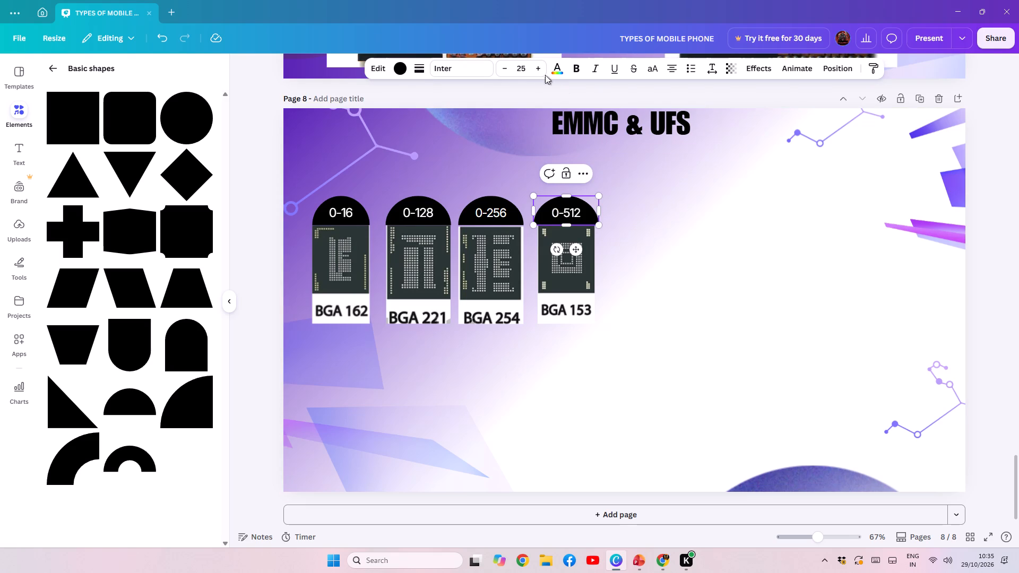
{"action": "triple_click", "coordinate": [507, 70]}
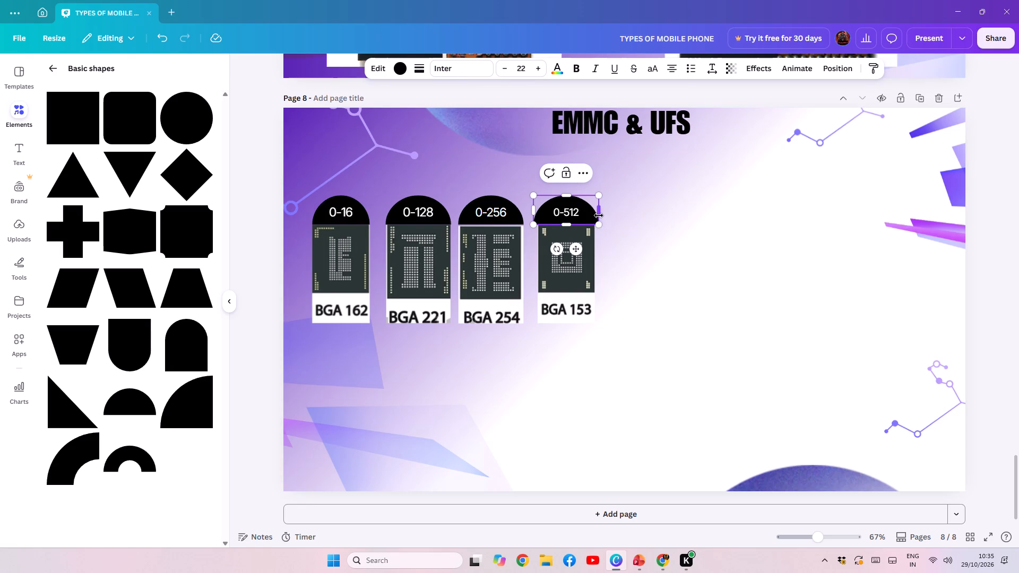
Narrow the 0-512 semicircle to about 161 wide so it matches the BGA 153 picture and sits directly on its top edge.
{"action": "left_click_drag", "start_coordinate": [599, 222], "coordinate": [593, 222]}
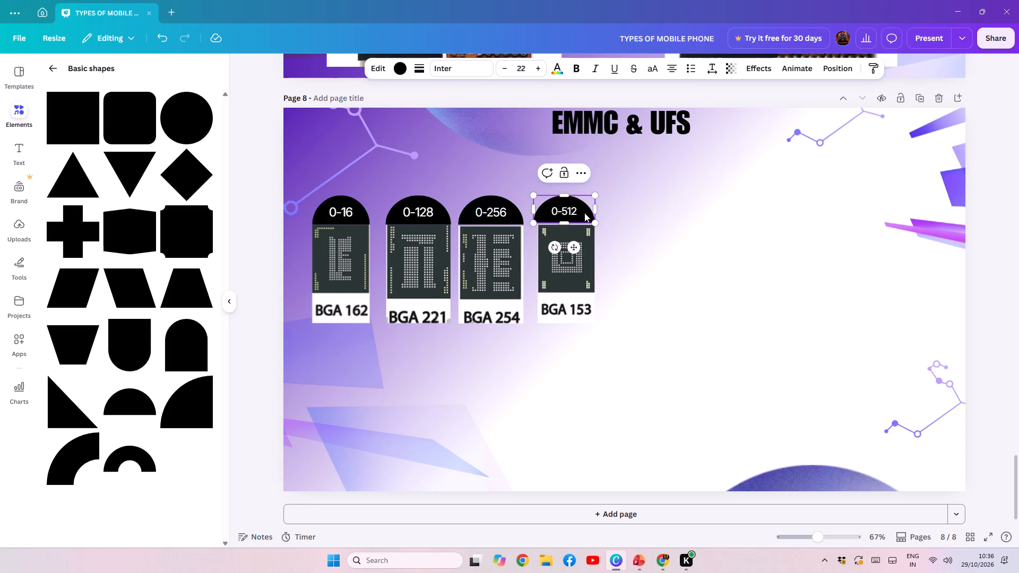
{"action": "left_click_drag", "start_coordinate": [578, 212], "coordinate": [584, 212]}
{"action": "left_click", "coordinate": [640, 223]}
{"action": "left_click", "coordinate": [578, 211]}
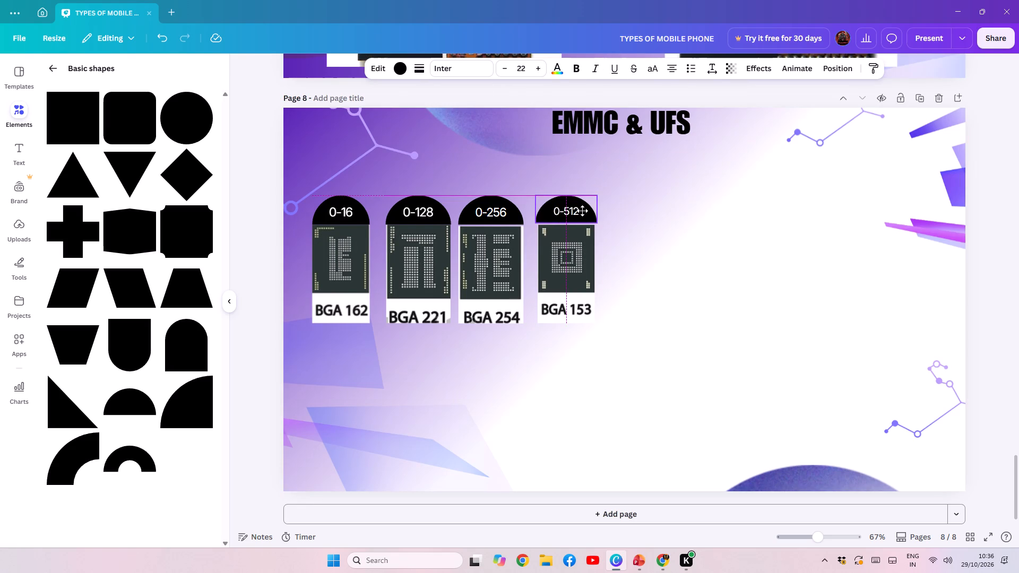
{"action": "left_click_drag", "start_coordinate": [598, 214], "coordinate": [593, 215]}
{"action": "left_click", "coordinate": [562, 214]}
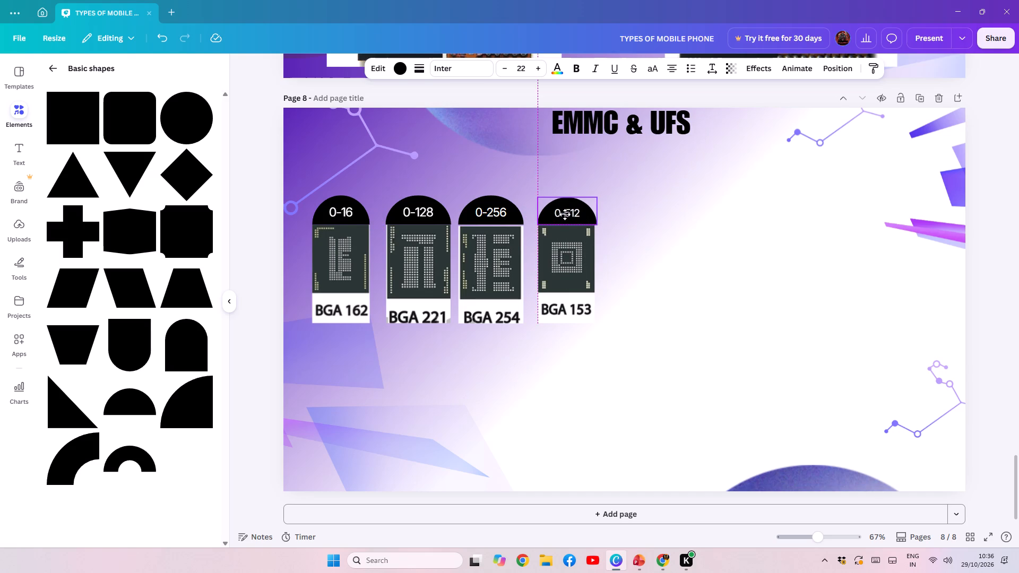
{"action": "left_click", "coordinate": [595, 214]}
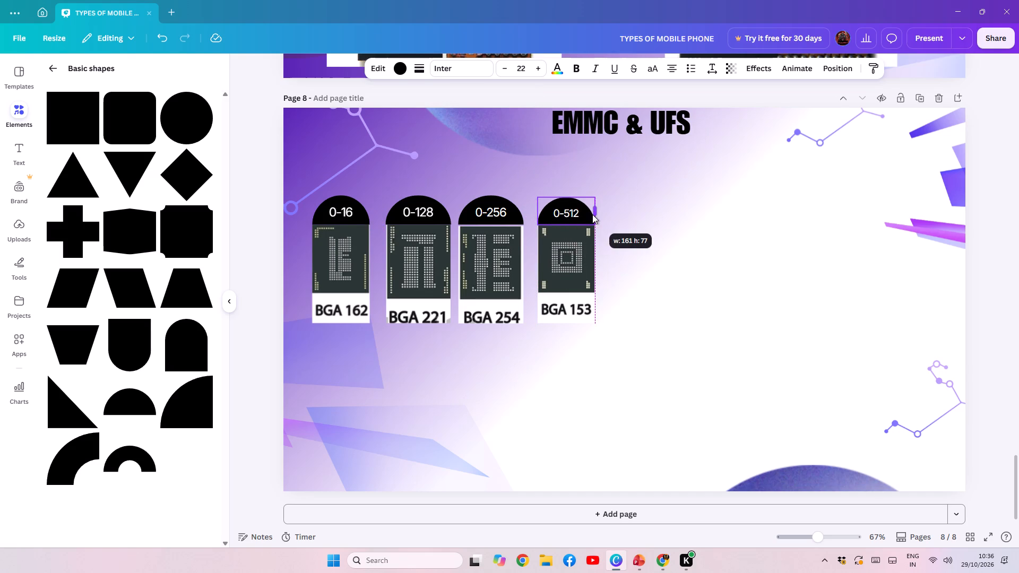
{"action": "left_click", "coordinate": [631, 215]}
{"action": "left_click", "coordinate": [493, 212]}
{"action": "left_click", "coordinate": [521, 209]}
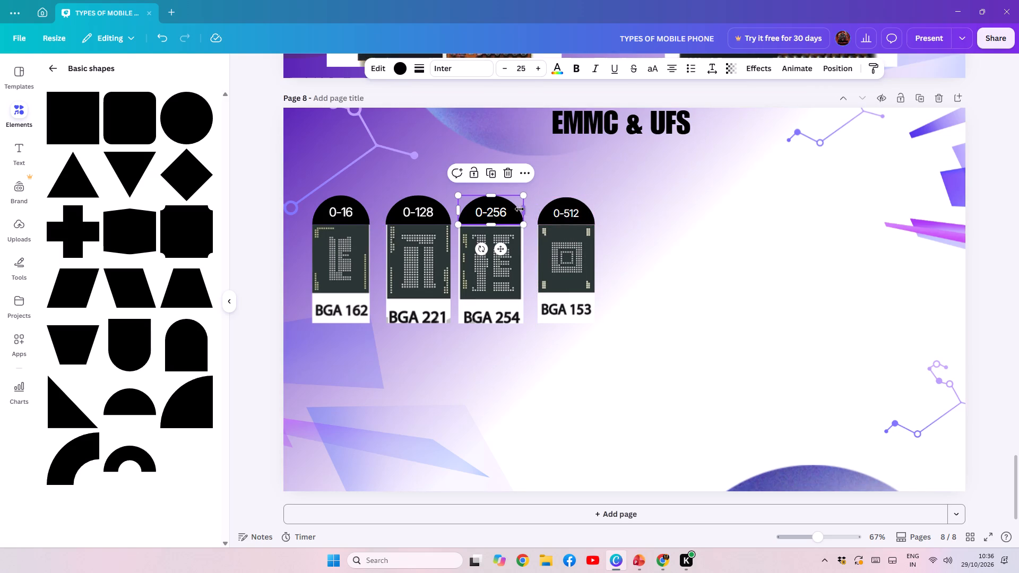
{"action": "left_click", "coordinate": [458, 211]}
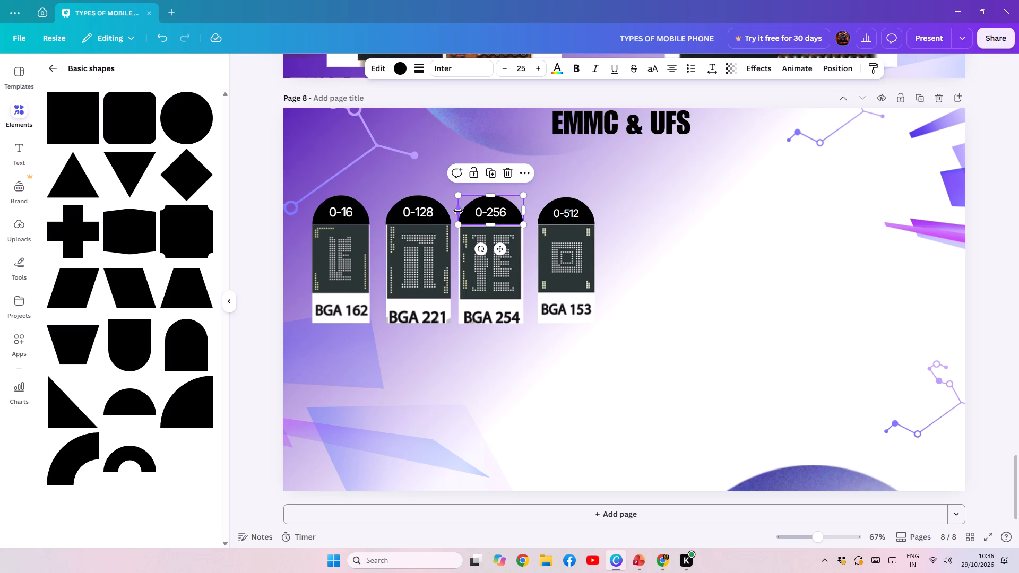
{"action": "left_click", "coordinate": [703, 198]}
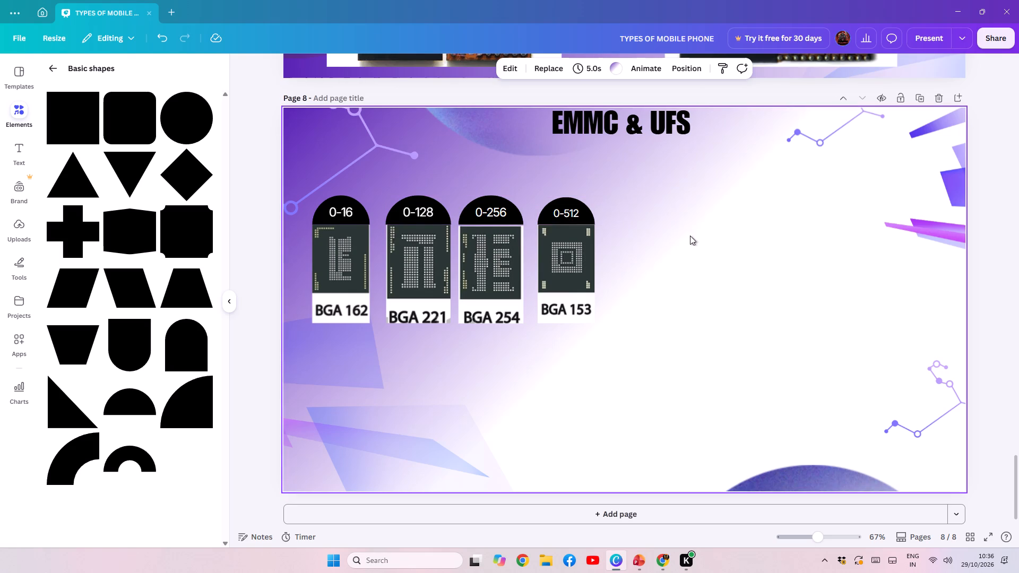
Copy the BGA297 chip picture from PowerPoint slide 14 onto Canva page 8.
{"action": "left_click", "coordinate": [631, 566]}
{"action": "left_click", "coordinate": [606, 267]}
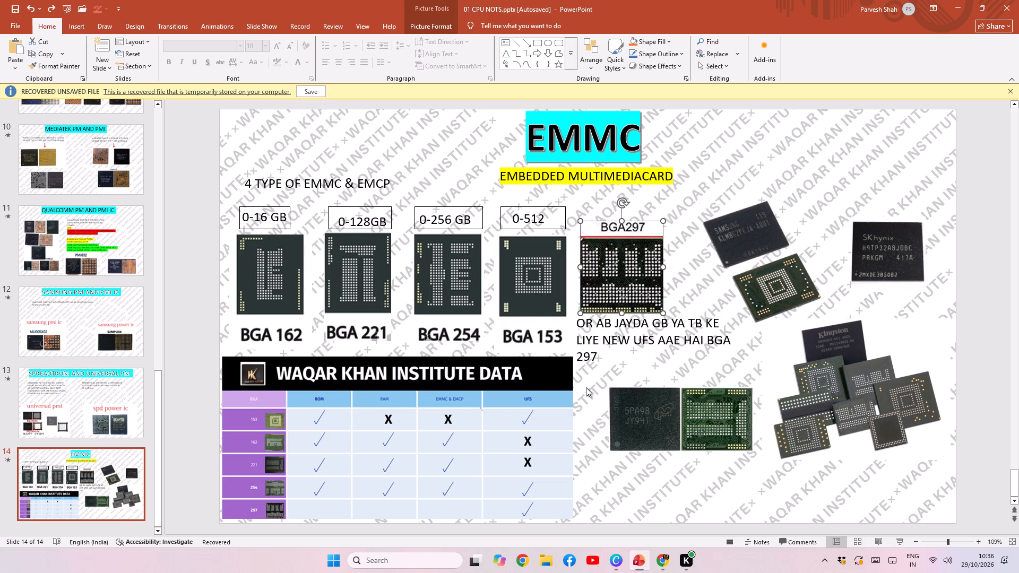
{"action": "left_click", "coordinate": [599, 300]}
{"action": "key", "text": "ctrl+c"}
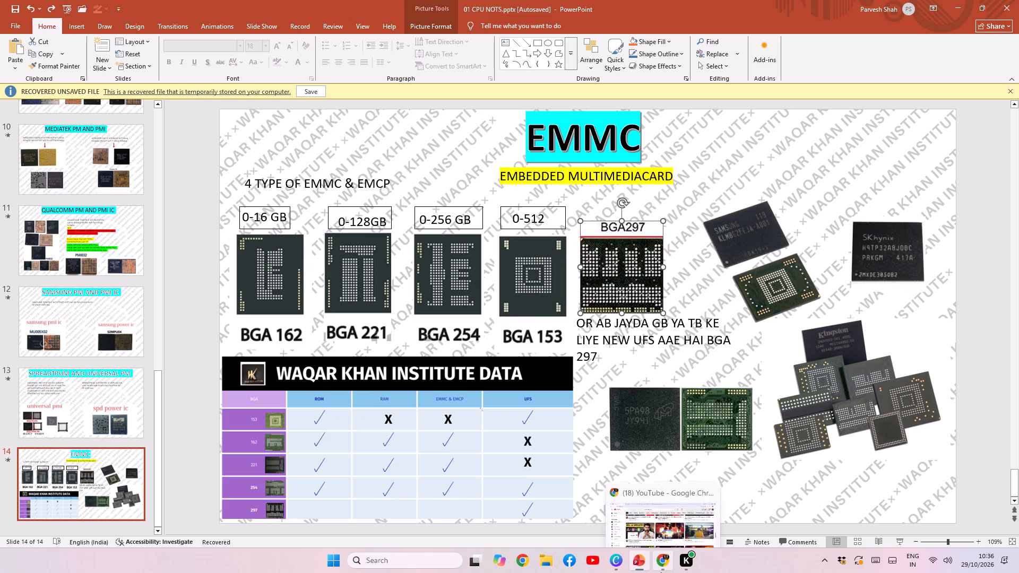
{"action": "left_click", "coordinate": [609, 557]}
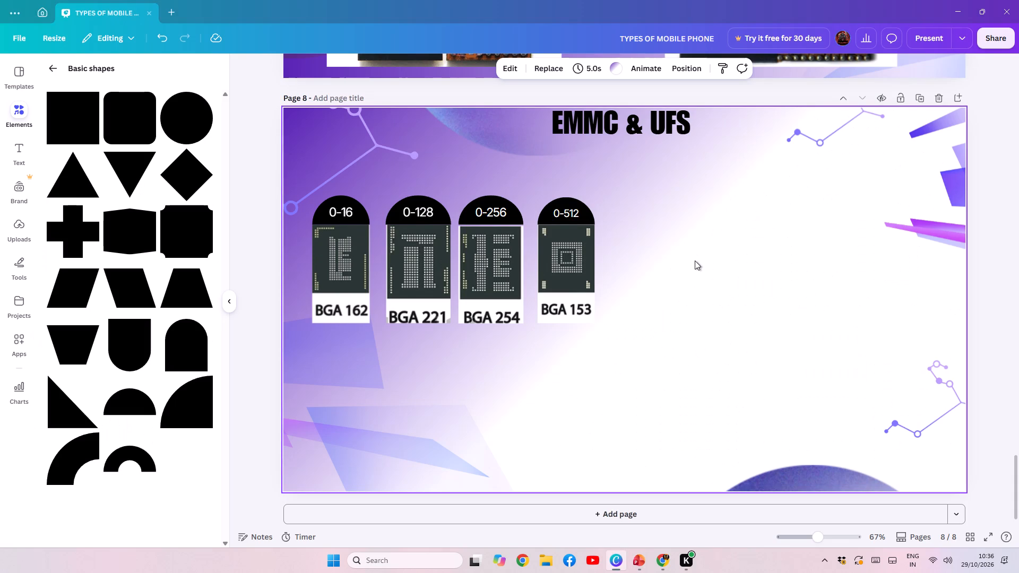
{"action": "key", "text": "ctrl+v"}
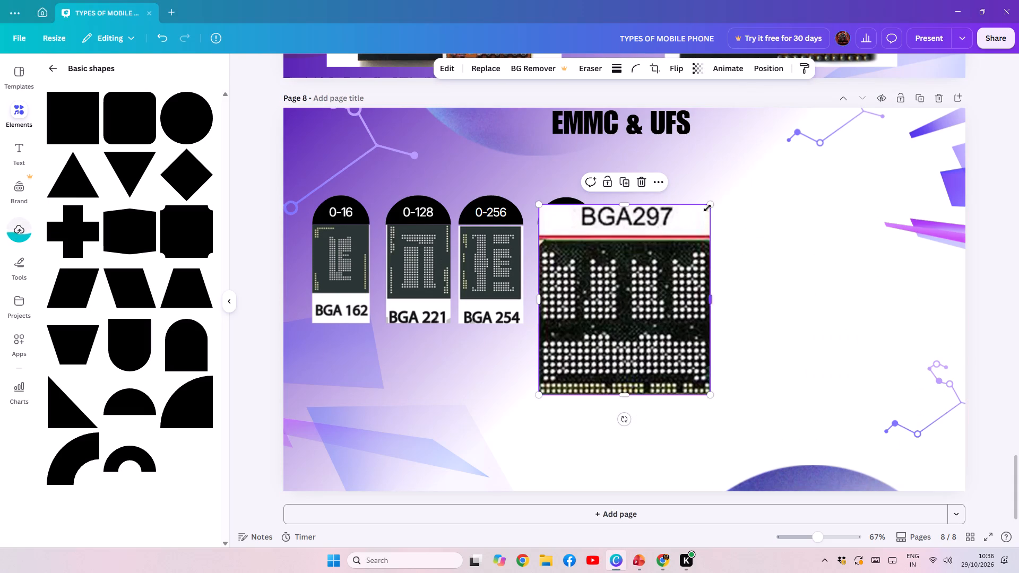
Scale the BGA297 picture down and place it right of BGA 153, with its top level with the other chip pictures.
{"action": "left_click_drag", "start_coordinate": [710, 206], "coordinate": [655, 277]}
{"action": "left_click", "coordinate": [646, 289]}
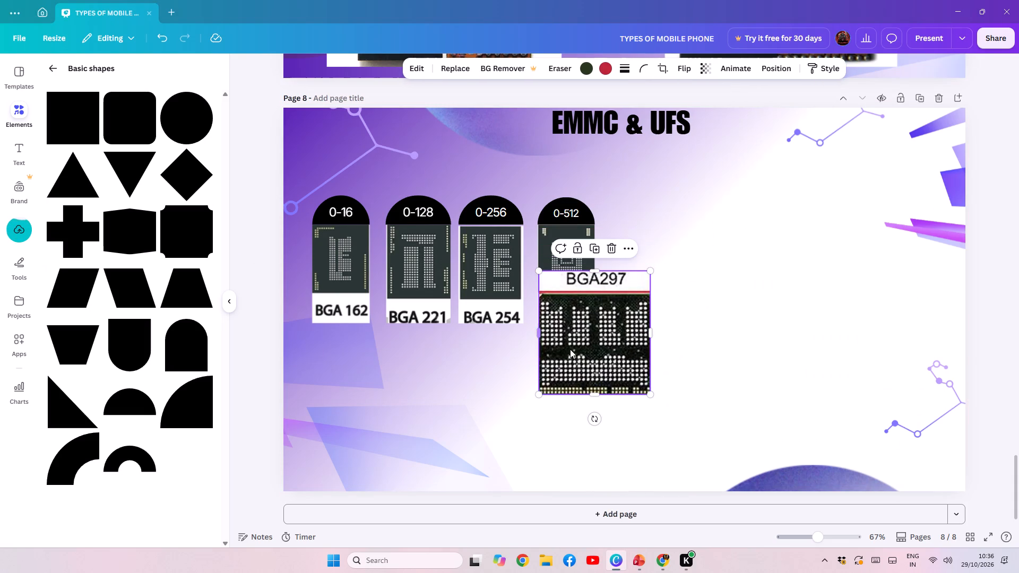
{"action": "left_click_drag", "start_coordinate": [584, 349], "coordinate": [649, 282]}
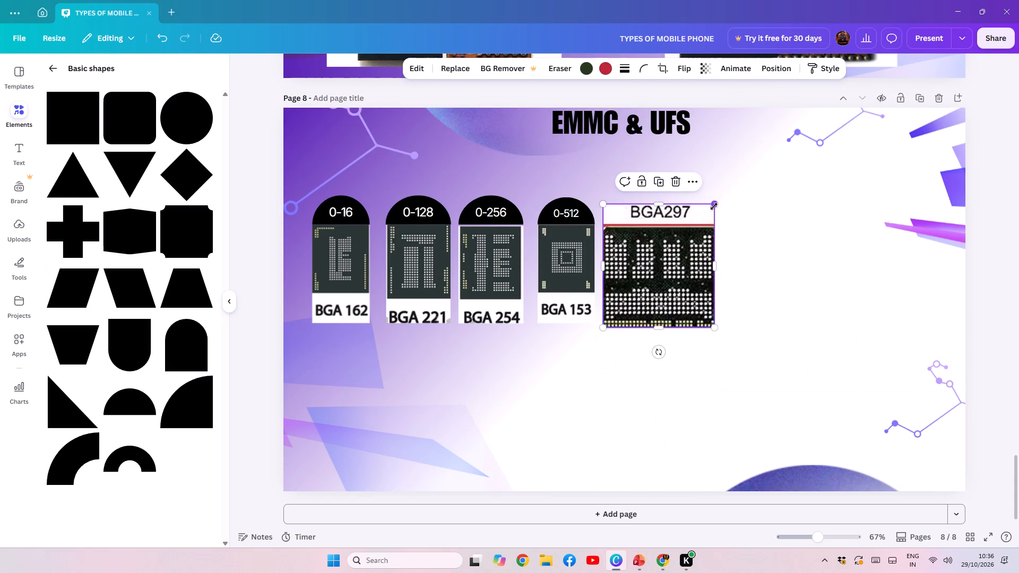
{"action": "left_click_drag", "start_coordinate": [714, 206], "coordinate": [684, 256]}
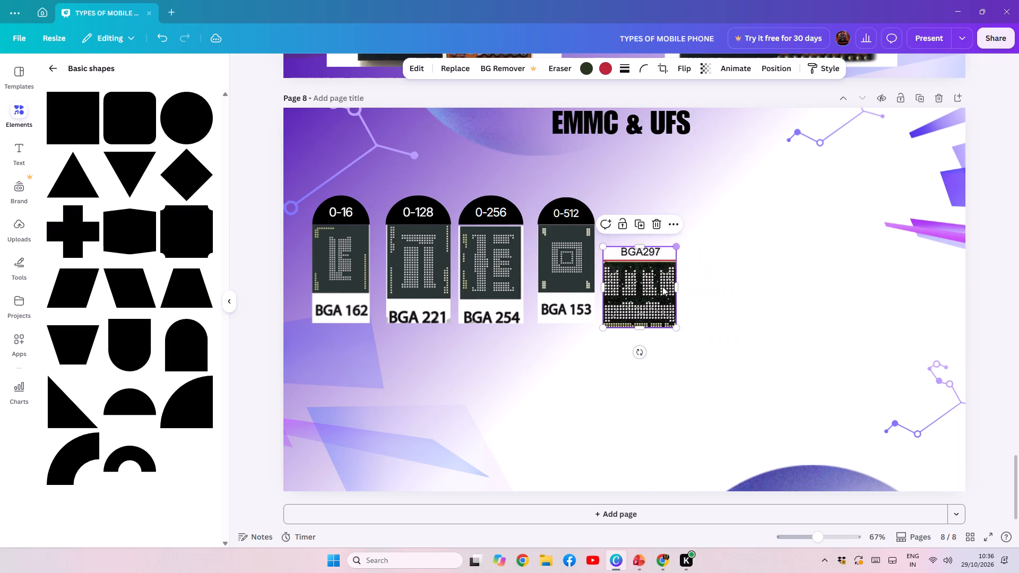
{"action": "left_click_drag", "start_coordinate": [640, 293], "coordinate": [649, 270]}
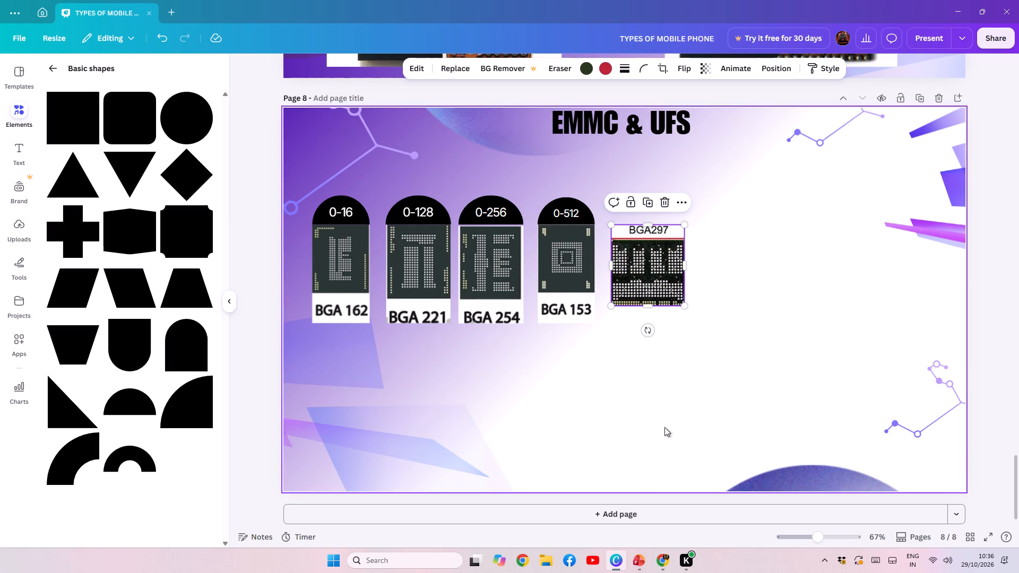
Copy the note OR AB JAYDA GB YA TB KE LIYE NEW UFS AAE HAI BGA 297 from PowerPoint slide 14 onto Canva page 8.
{"action": "left_click", "coordinate": [636, 566]}
{"action": "double_click", "coordinate": [621, 337]}
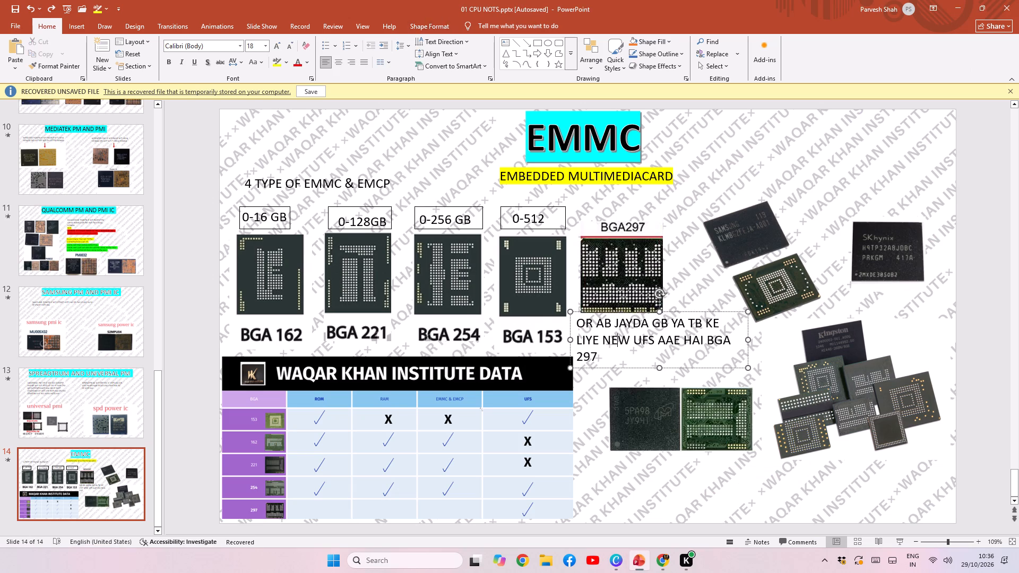
{"action": "double_click", "coordinate": [621, 337]}
{"action": "left_click", "coordinate": [621, 337]}
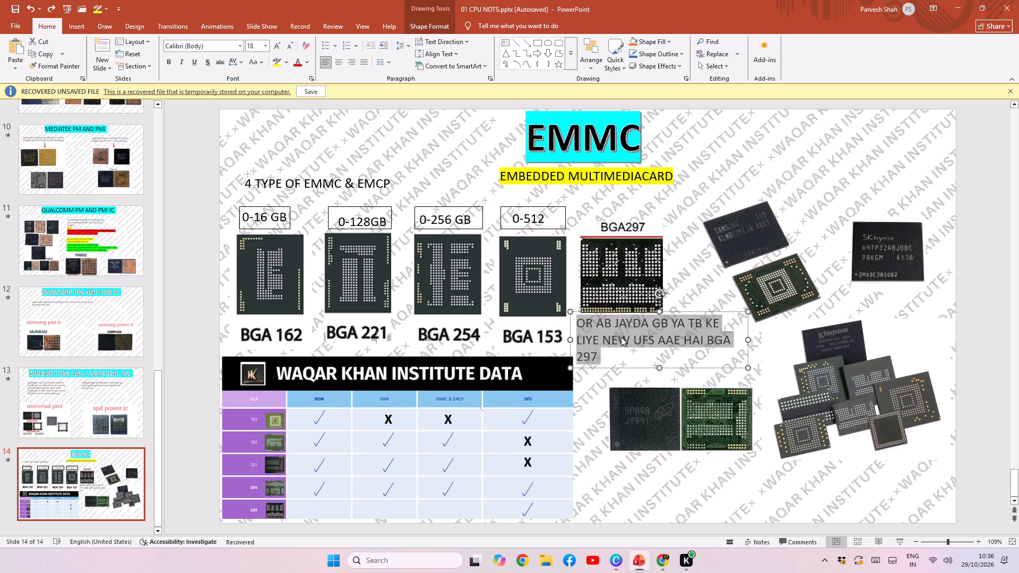
{"action": "key", "text": "ctrl+c"}
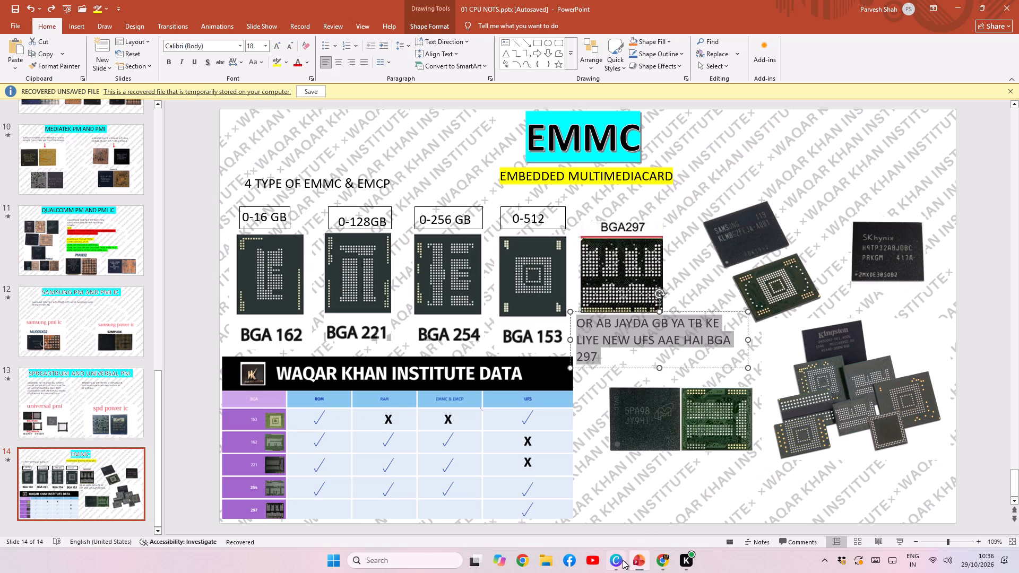
{"action": "left_click", "coordinate": [612, 563]}
{"action": "key", "text": "ctrl+v"}
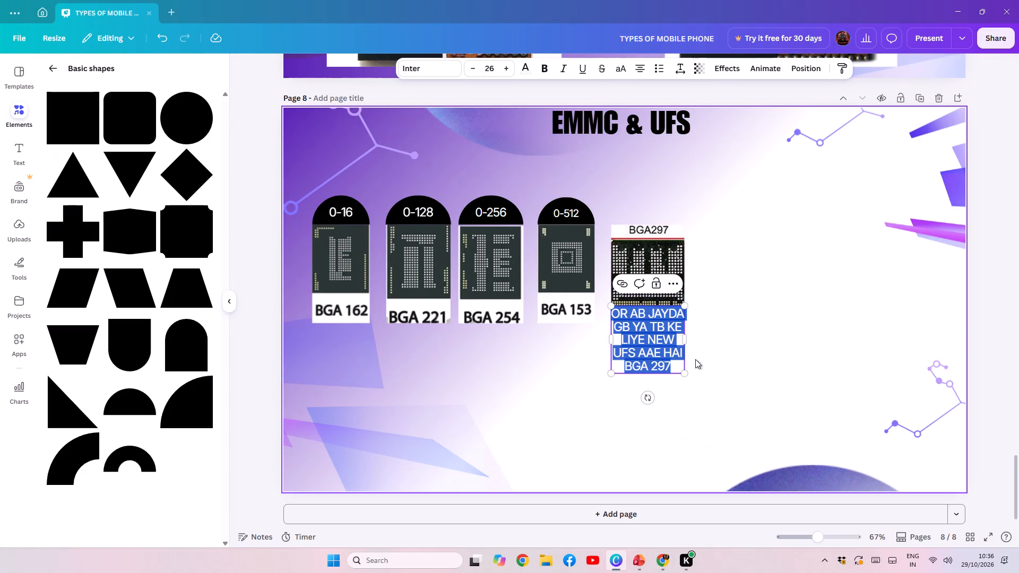
Make the note beneath the BGA297 picture bold and reduce its font size to 21.
{"action": "left_click", "coordinate": [549, 72]}
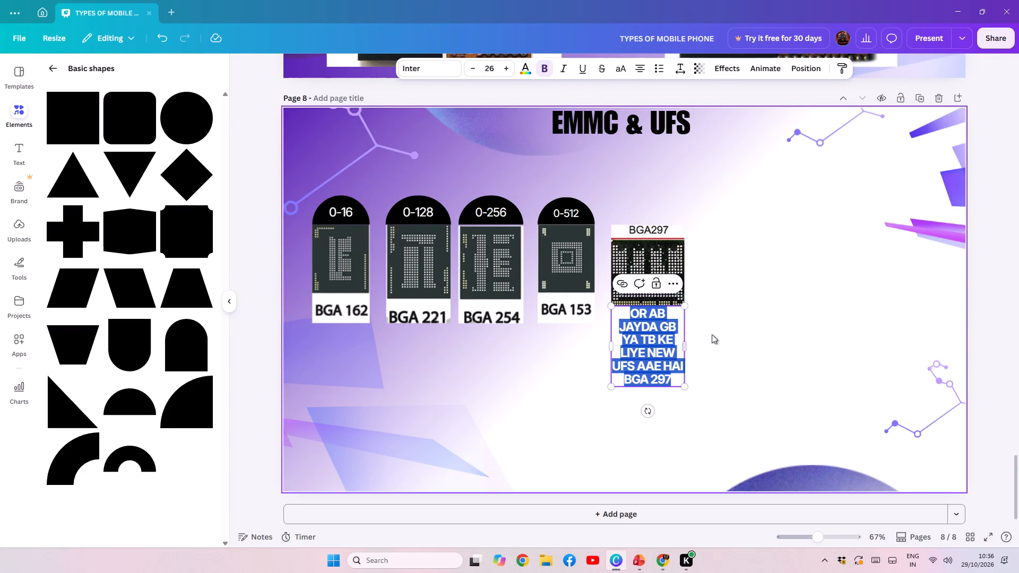
{"action": "left_click", "coordinate": [476, 71]}
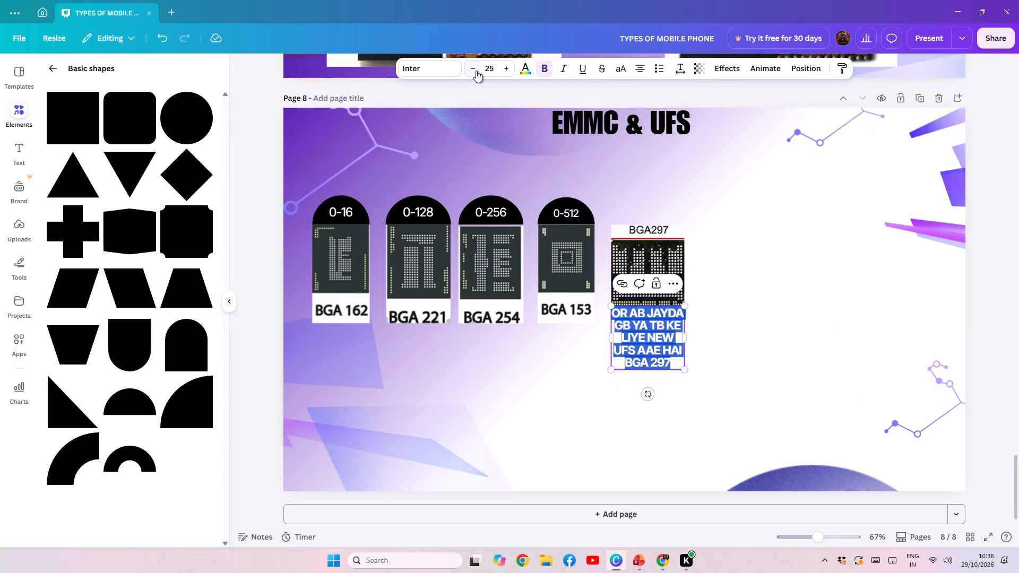
{"action": "left_click", "coordinate": [476, 71]}
{"action": "left_click", "coordinate": [476, 71]}
{"action": "left_click", "coordinate": [476, 71]}
{"action": "left_click", "coordinate": [476, 71]}
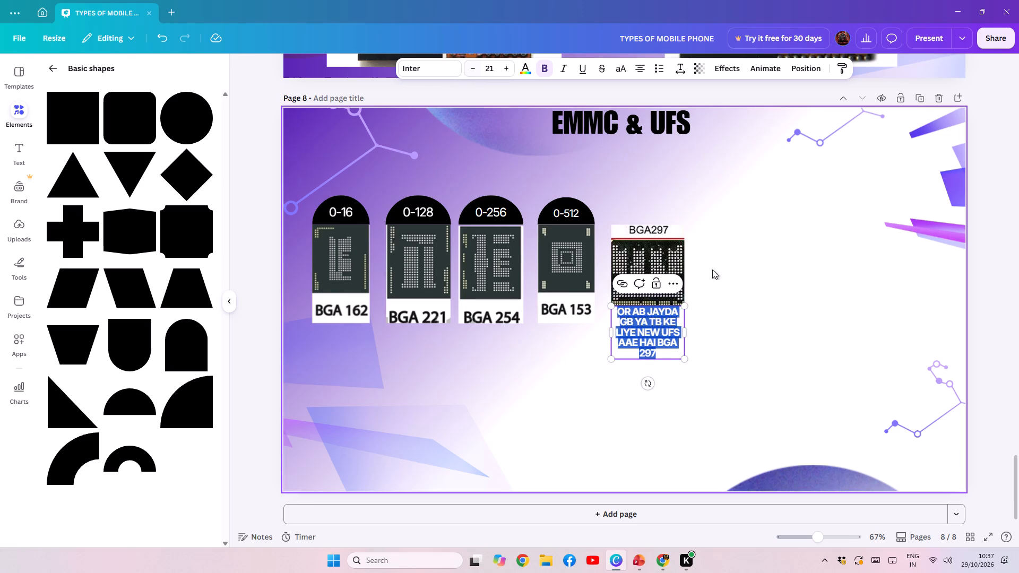
{"action": "left_click", "coordinate": [737, 280]}
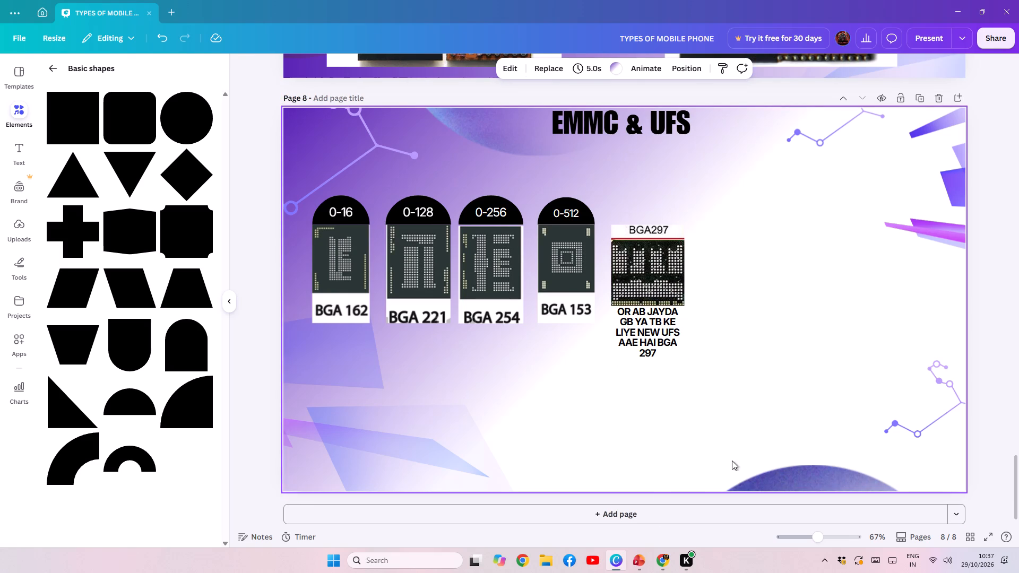
Copy the picture of the two tilted Samsung chips from PowerPoint slide 14 onto Canva page 8.
{"action": "left_click", "coordinate": [643, 560]}
{"action": "left_click", "coordinate": [728, 232]}
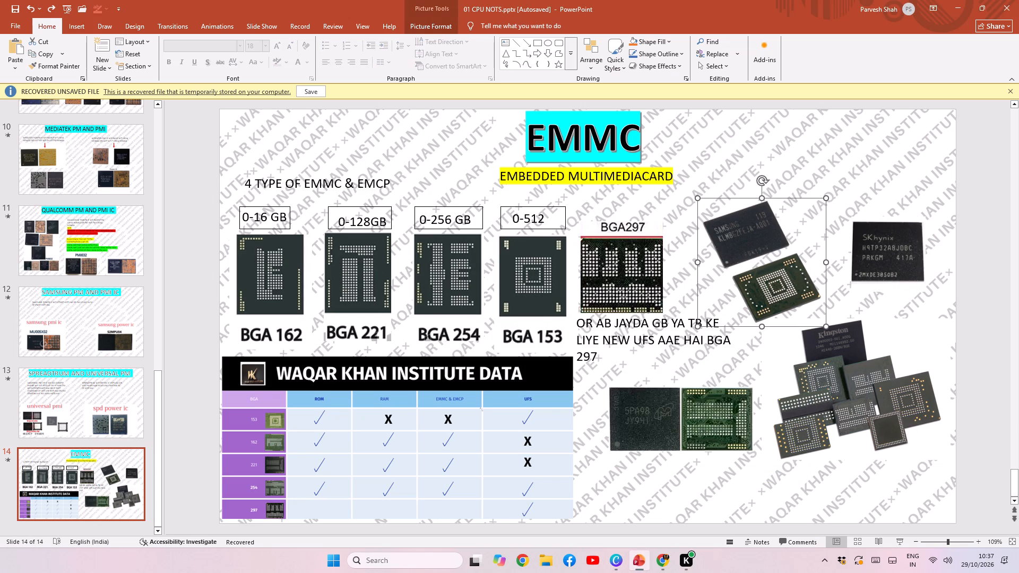
{"action": "key", "text": "ctrl+c"}
{"action": "left_click", "coordinate": [619, 561]}
{"action": "key", "text": "ctrl+v"}
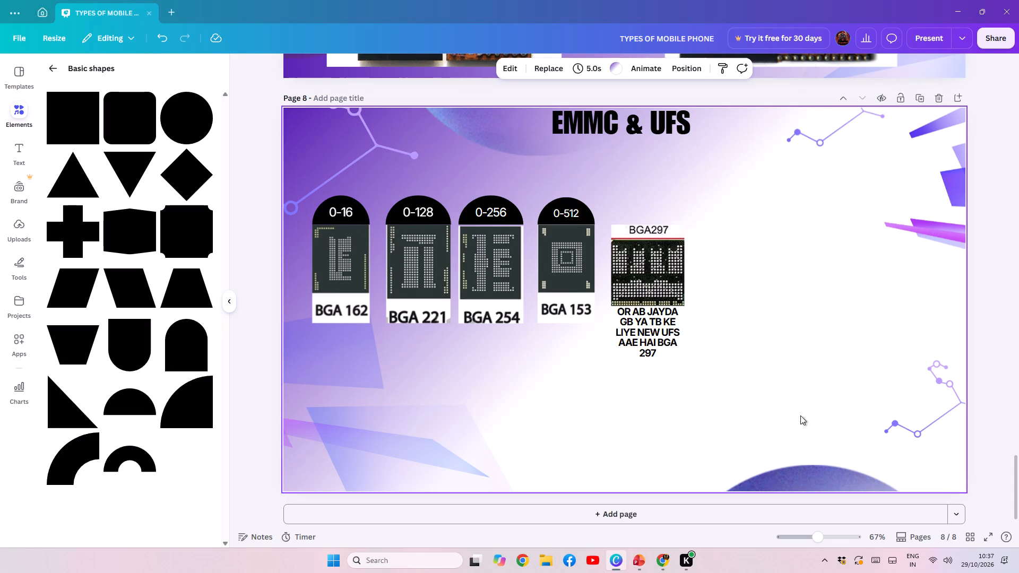
Scale the Samsung chip pair down and place it just right of the BGA297 picture, clear of its note.
{"action": "left_click_drag", "start_coordinate": [726, 399], "coordinate": [662, 324]}
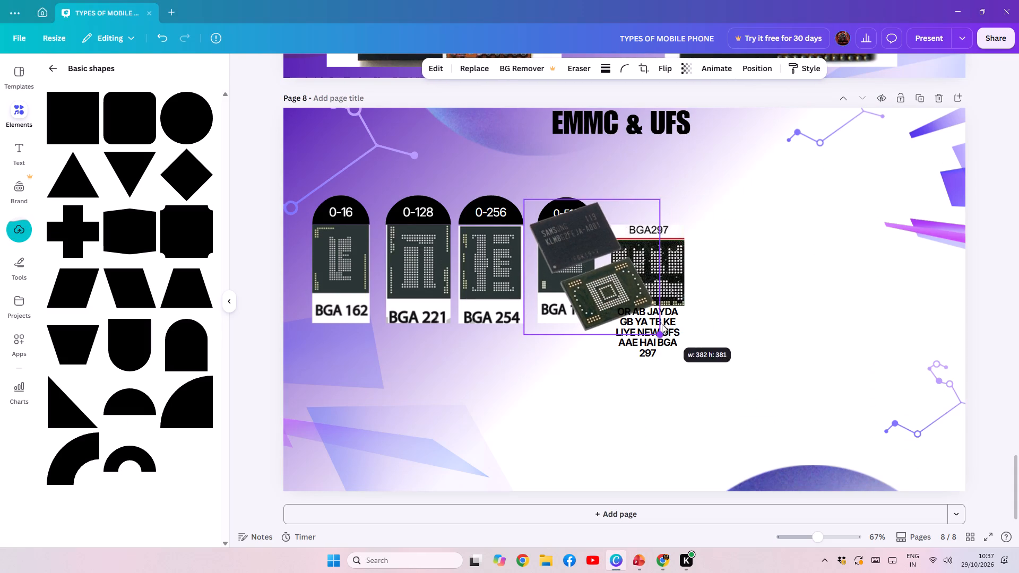
{"action": "left_click_drag", "start_coordinate": [662, 324], "coordinate": [667, 328]}
{"action": "left_click_drag", "start_coordinate": [598, 268], "coordinate": [751, 255]}
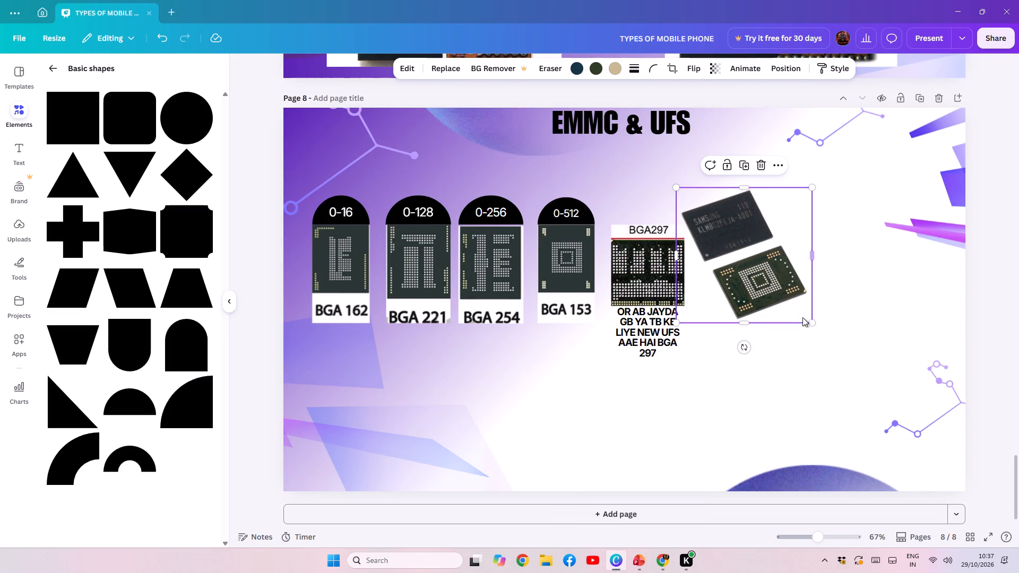
{"action": "left_click_drag", "start_coordinate": [809, 323], "coordinate": [777, 283]}
{"action": "left_click_drag", "start_coordinate": [738, 248], "coordinate": [761, 263]}
Copy the SK hynix chip, the chip pile and the green-and-black chip pair together from PowerPoint slide 14 onto Canva page 8.
{"action": "left_click", "coordinate": [640, 560]}
{"action": "left_click", "coordinate": [882, 274]}
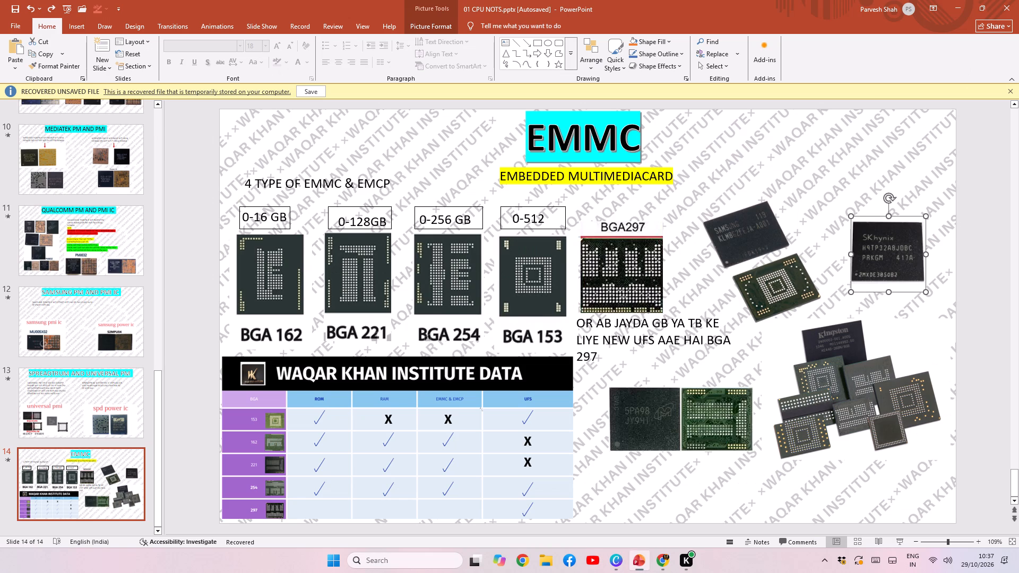
{"action": "left_click", "coordinate": [830, 383], "text": "ctrl"}
{"action": "left_click", "coordinate": [733, 415], "text": "ctrl"}
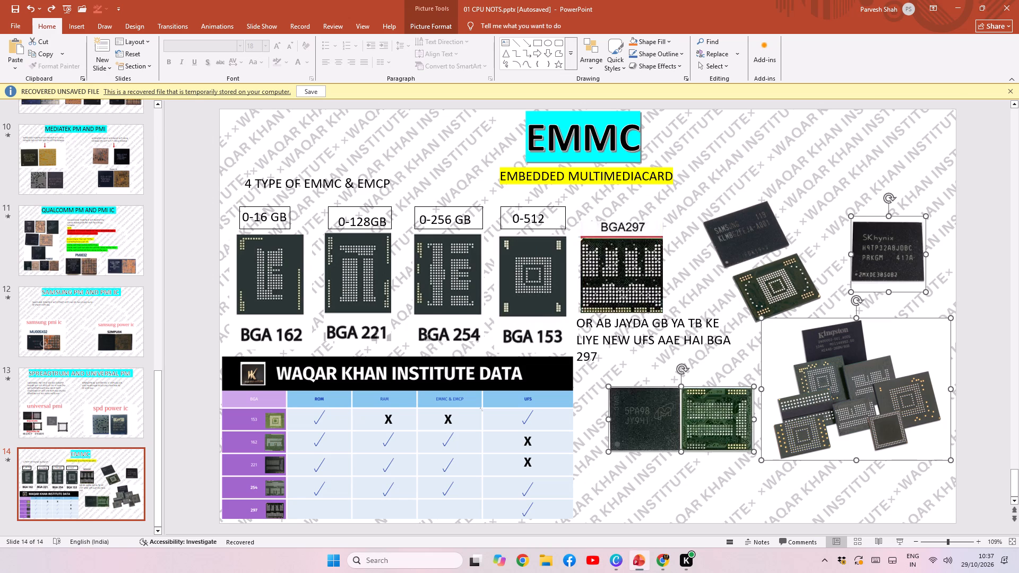
{"action": "key", "text": "ctrl+c"}
{"action": "left_click", "coordinate": [618, 563]}
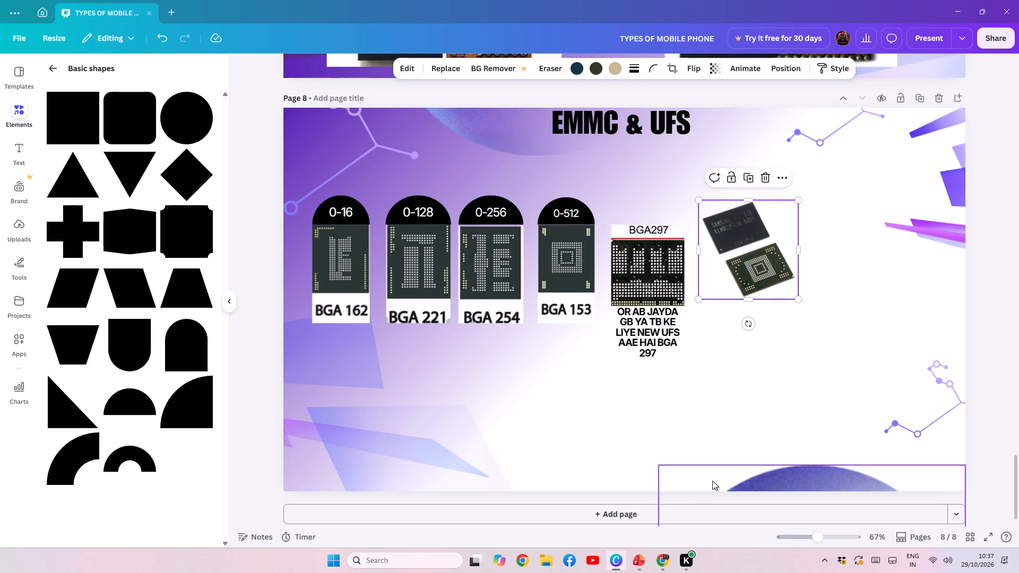
{"action": "key", "text": "ctrl+v"}
Move the three pasted chip pictures together to the lower-right part of page 8, up against its right edge.
{"action": "left_click_drag", "start_coordinate": [694, 338], "coordinate": [845, 382]}
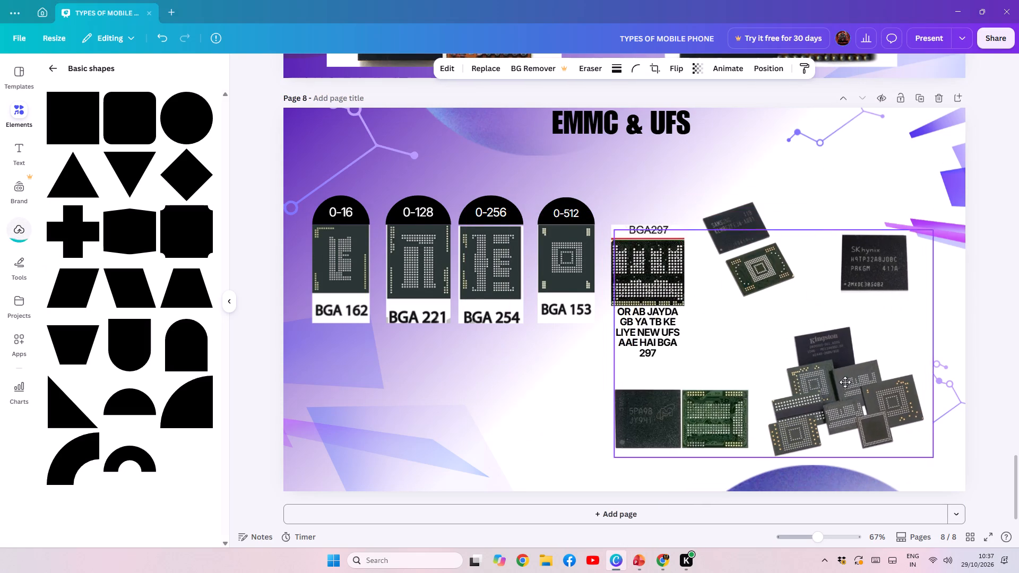
{"action": "left_click_drag", "start_coordinate": [845, 382], "coordinate": [876, 383]}
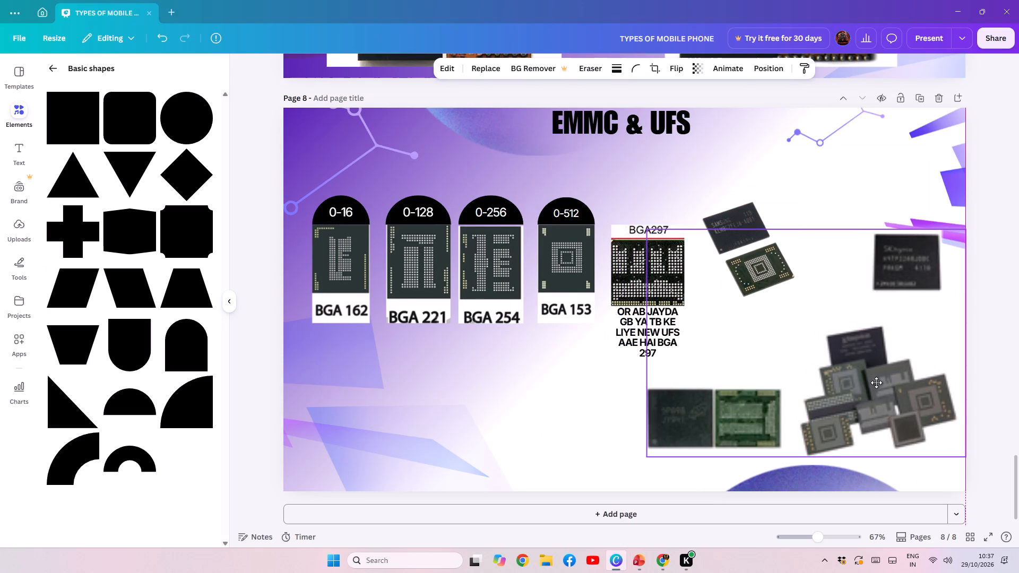
{"action": "left_click_drag", "start_coordinate": [876, 383], "coordinate": [873, 383]}
{"action": "left_click", "coordinate": [859, 195]}
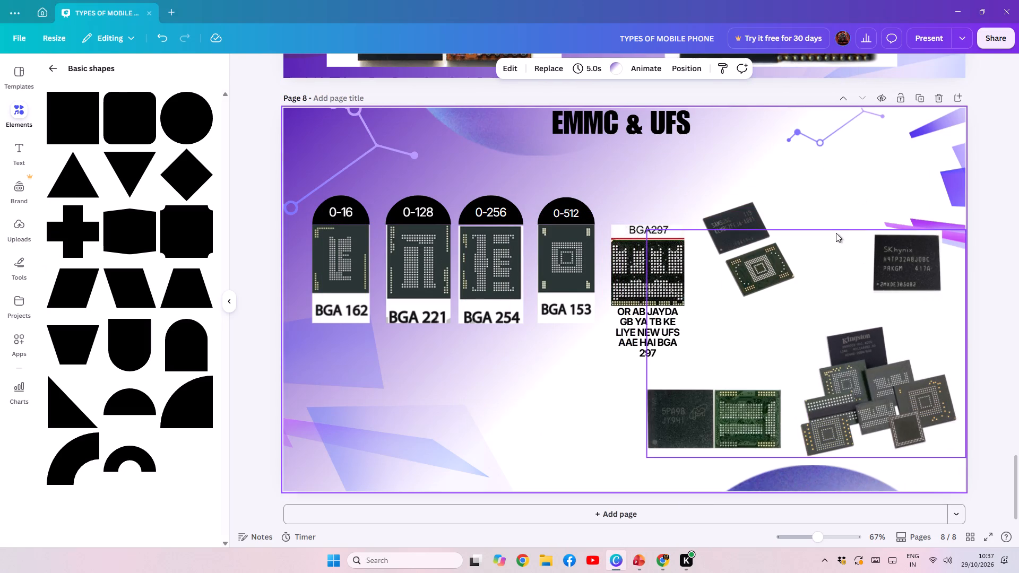
{"action": "left_click", "coordinate": [546, 414]}
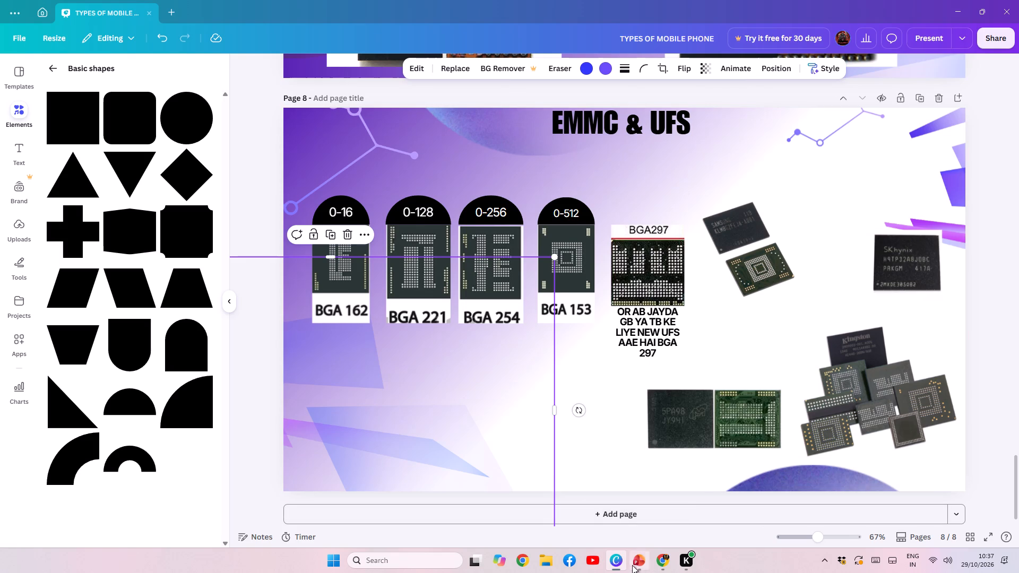
Copy the WAQAR KHAN INSTITUTE DATA table picture from PowerPoint slide 14 onto Canva page 8.
{"action": "left_click", "coordinate": [637, 563]}
{"action": "left_click", "coordinate": [357, 413]}
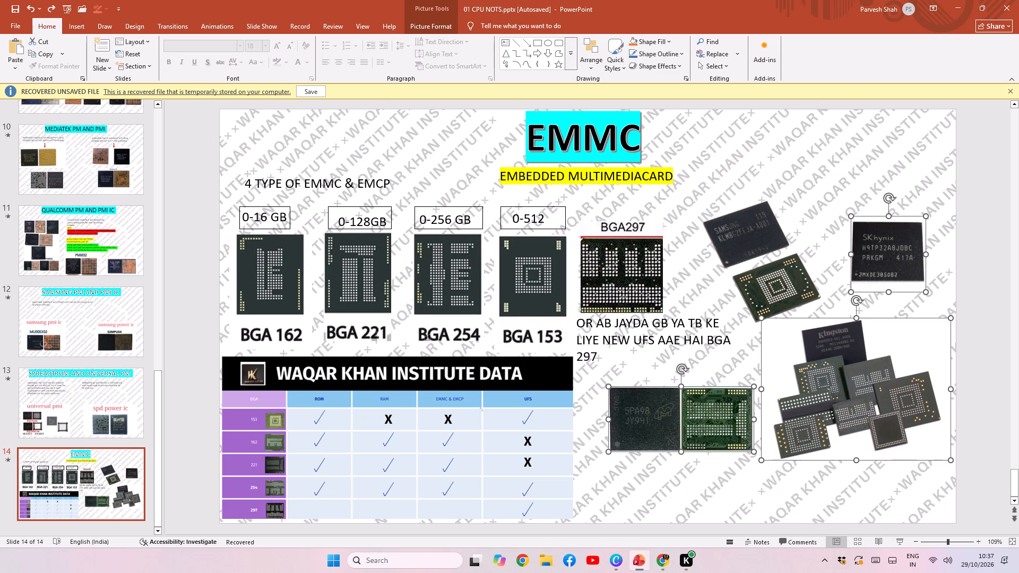
{"action": "key", "text": "ctrl+c"}
{"action": "left_click", "coordinate": [616, 572]}
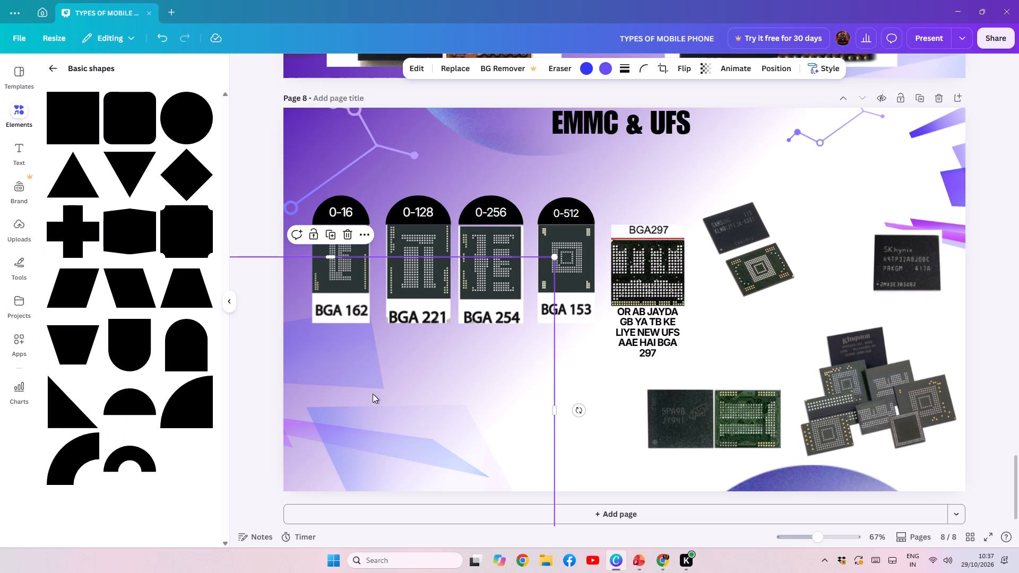
{"action": "key", "text": "ctrl+v"}
Scale the table picture to about 943 wide and place it at page 8's left edge, below the chip pictures.
{"action": "left_click_drag", "start_coordinate": [567, 355], "coordinate": [530, 409]}
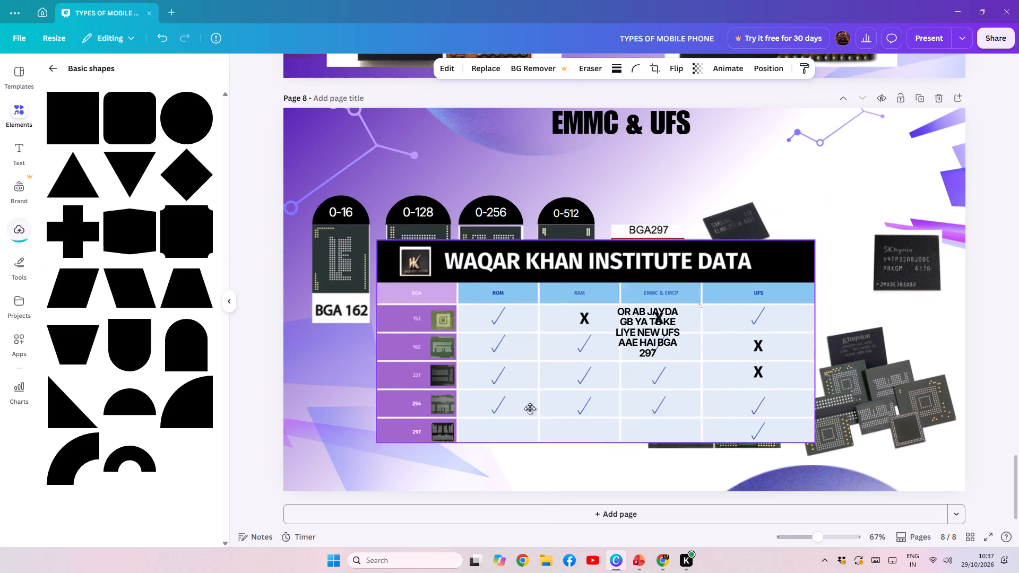
{"action": "left_click_drag", "start_coordinate": [530, 409], "coordinate": [517, 427]}
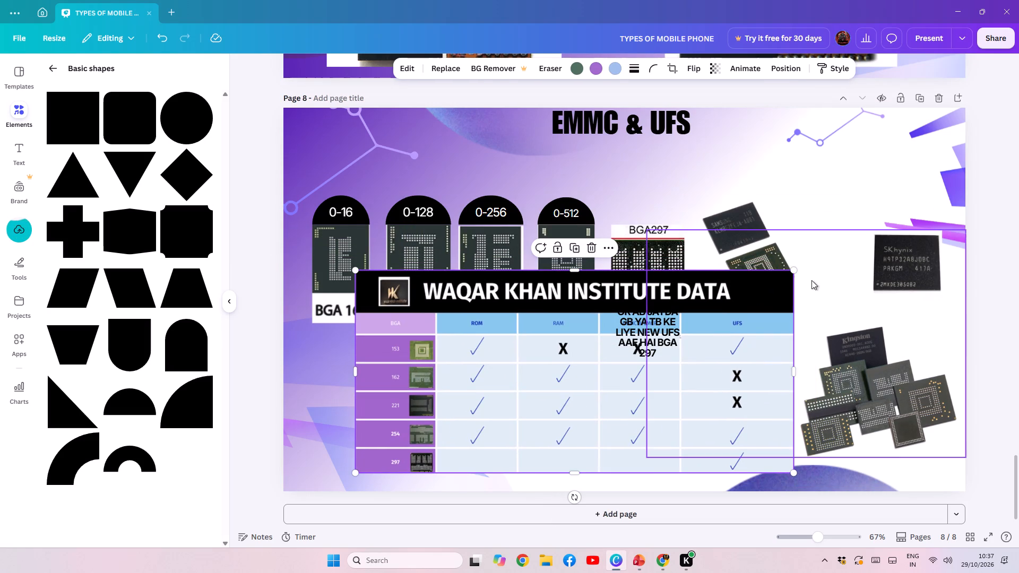
{"action": "left_click_drag", "start_coordinate": [794, 272], "coordinate": [625, 352]}
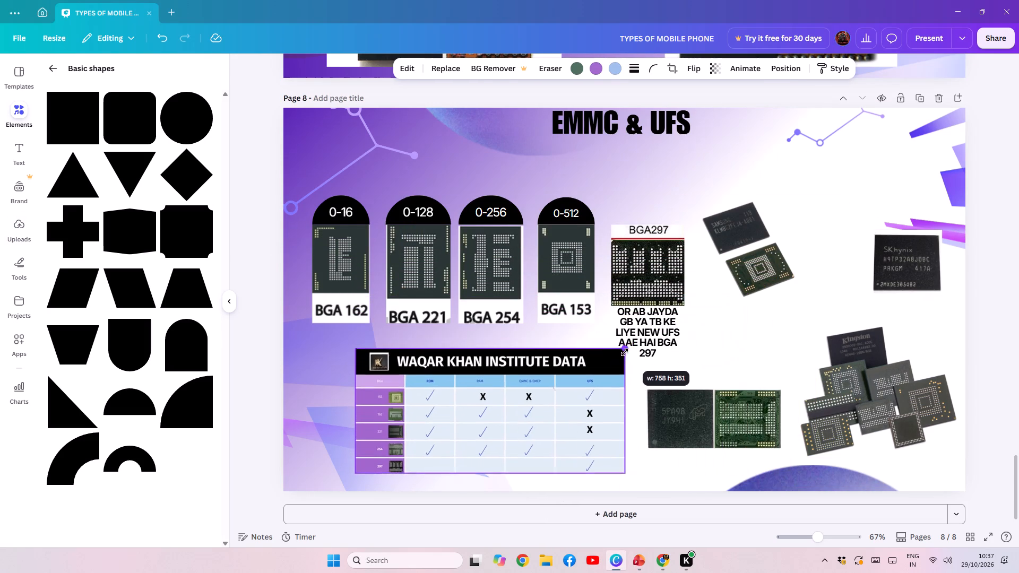
{"action": "left_click_drag", "start_coordinate": [625, 352], "coordinate": [643, 348]}
{"action": "left_click_drag", "start_coordinate": [497, 397], "coordinate": [446, 383]}
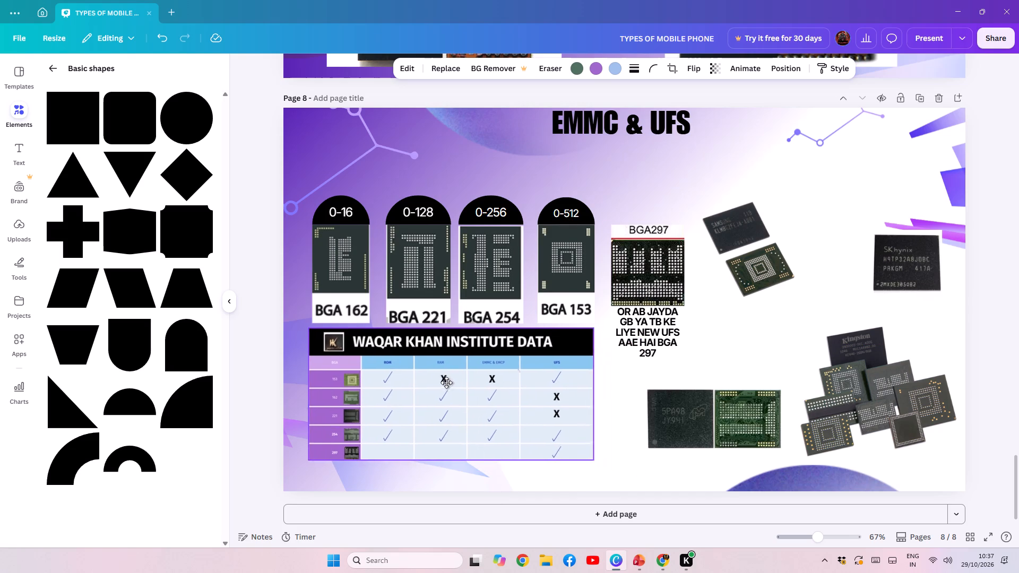
{"action": "left_click_drag", "start_coordinate": [446, 383], "coordinate": [431, 384]}
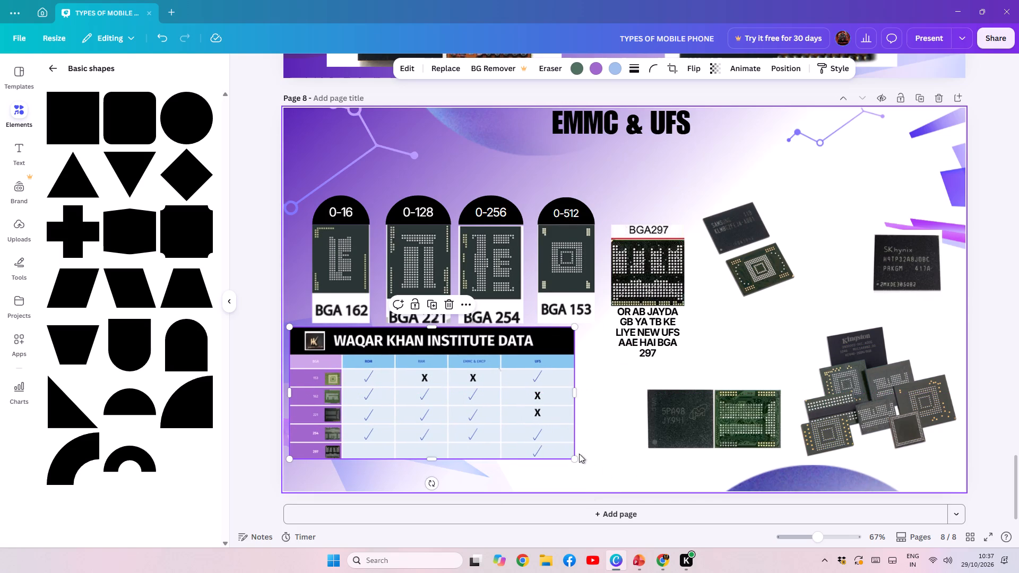
{"action": "left_click_drag", "start_coordinate": [574, 461], "coordinate": [613, 502]}
{"action": "left_click_drag", "start_coordinate": [573, 440], "coordinate": [564, 444]}
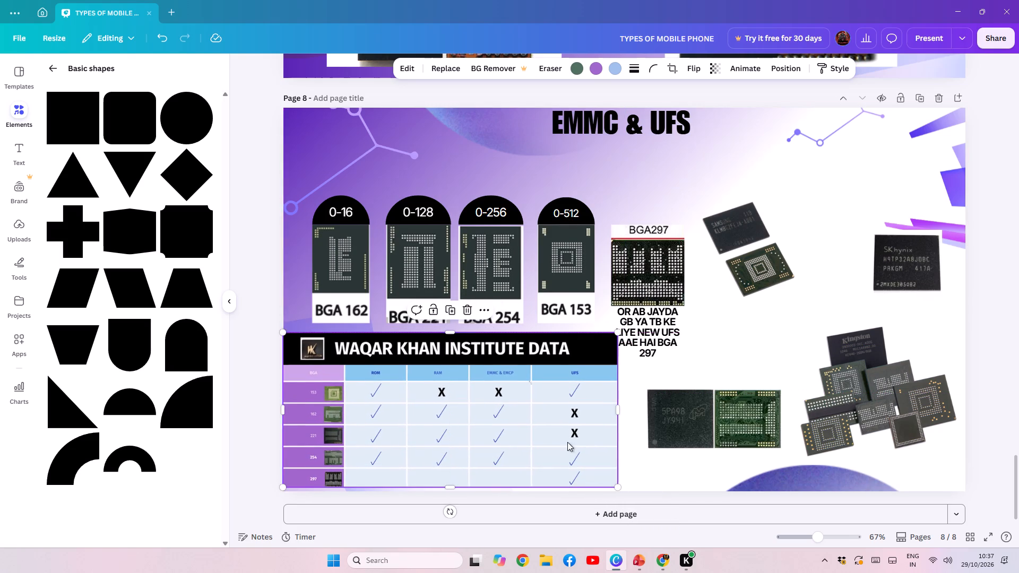
Move the BGA297 picture and the note beneath it slightly up and to the right, clear of the table.
{"action": "left_click_drag", "start_coordinate": [642, 276], "coordinate": [652, 260]}
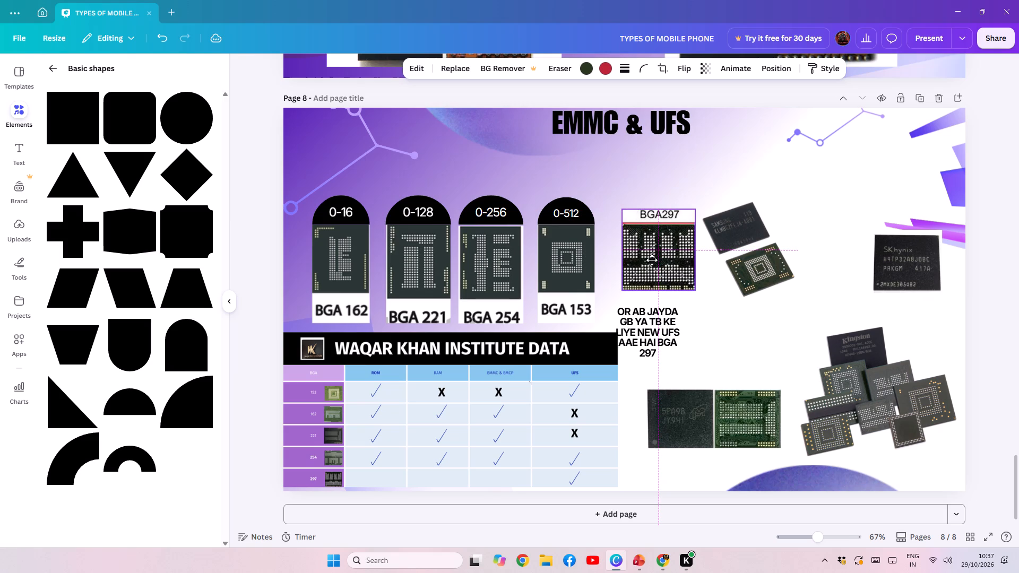
{"action": "left_click_drag", "start_coordinate": [652, 260], "coordinate": [652, 263]}
{"action": "left_click_drag", "start_coordinate": [655, 335], "coordinate": [667, 323]}
Crop the WAQAR KHAN INSTITUTE DATA title band off the table picture and move the table up beneath the chip pictures.
{"action": "left_click", "coordinate": [498, 439]}
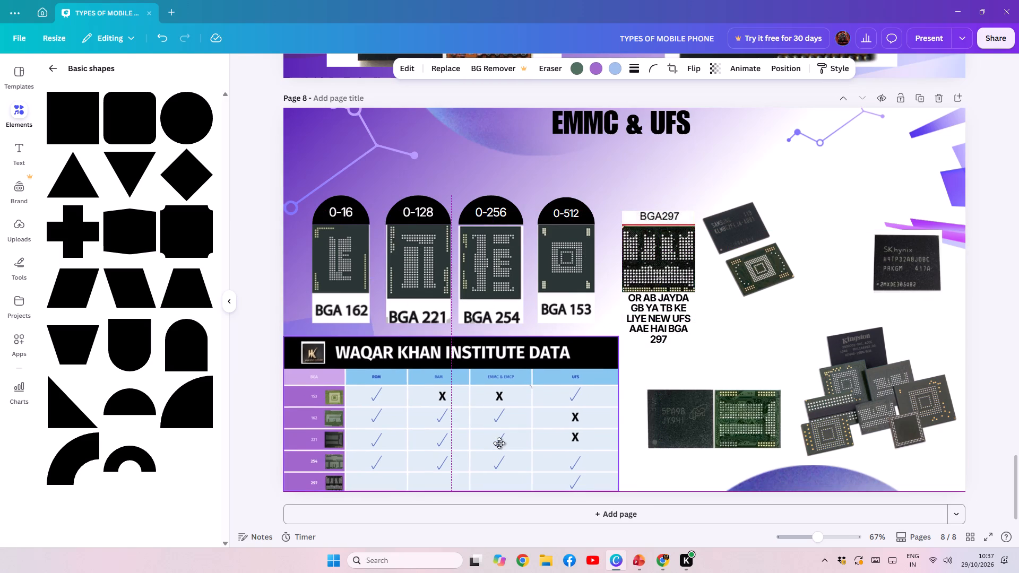
{"action": "left_click", "coordinate": [552, 353]}
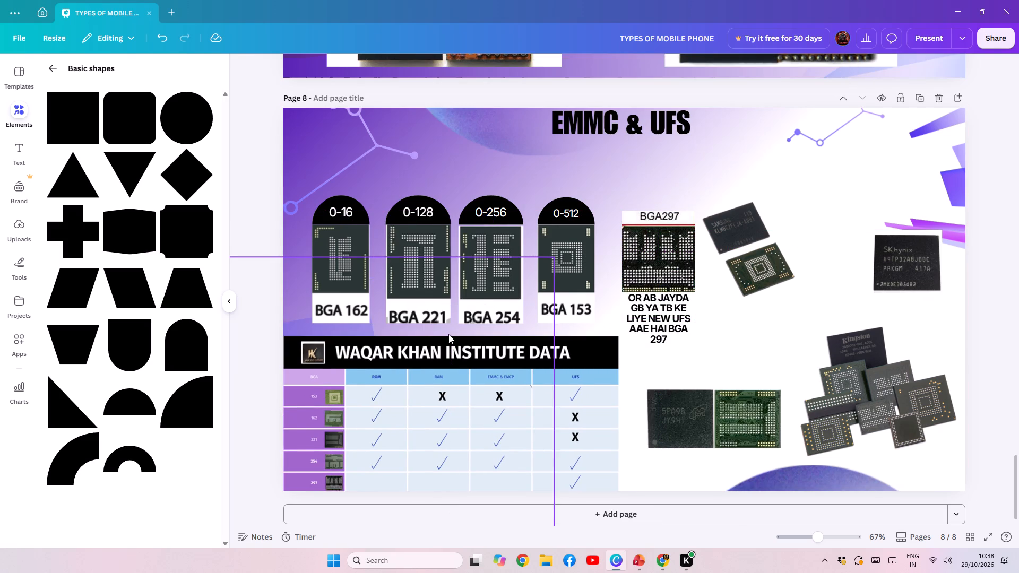
{"action": "left_click", "coordinate": [449, 355]}
{"action": "left_click_drag", "start_coordinate": [447, 340], "coordinate": [448, 357]}
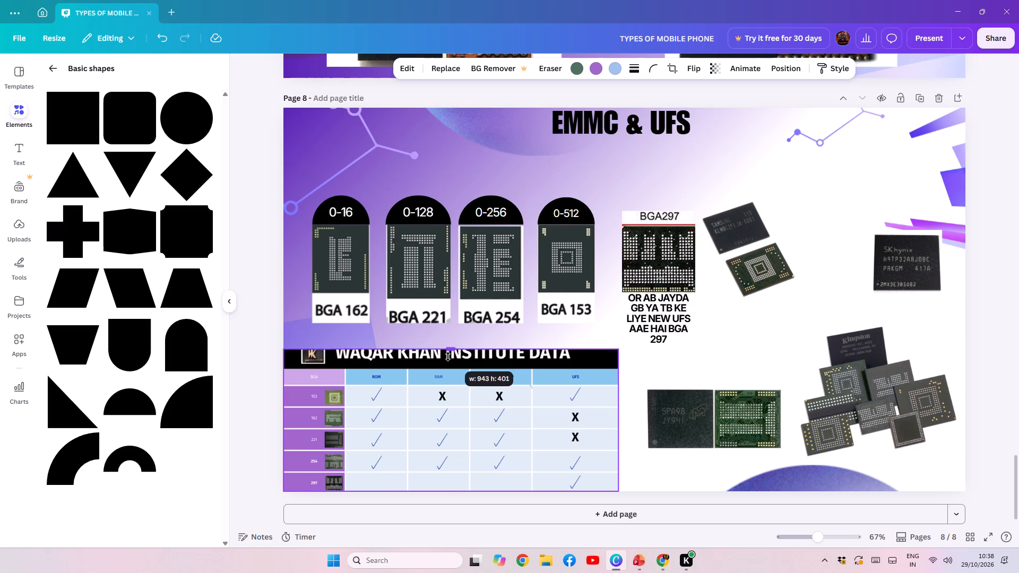
{"action": "left_click_drag", "start_coordinate": [448, 357], "coordinate": [447, 372]}
{"action": "left_click_drag", "start_coordinate": [445, 426], "coordinate": [445, 396]}
Enlarge the BGA table picture on page 8 and place it in the page's bottom-left corner, below the chip pictures.
{"action": "left_click_drag", "start_coordinate": [618, 459], "coordinate": [619, 459]}
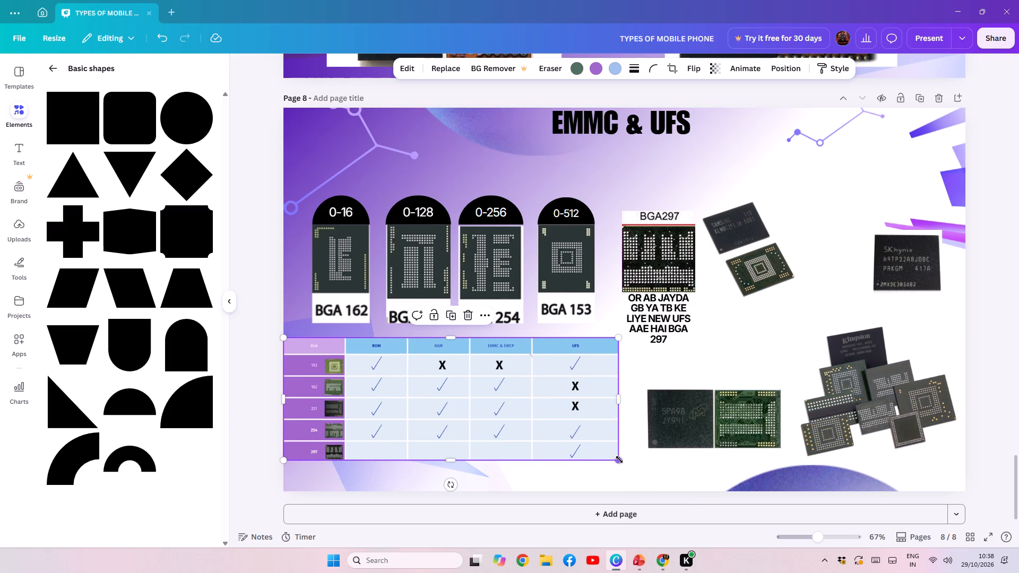
{"action": "left_click_drag", "start_coordinate": [619, 459], "coordinate": [637, 488]}
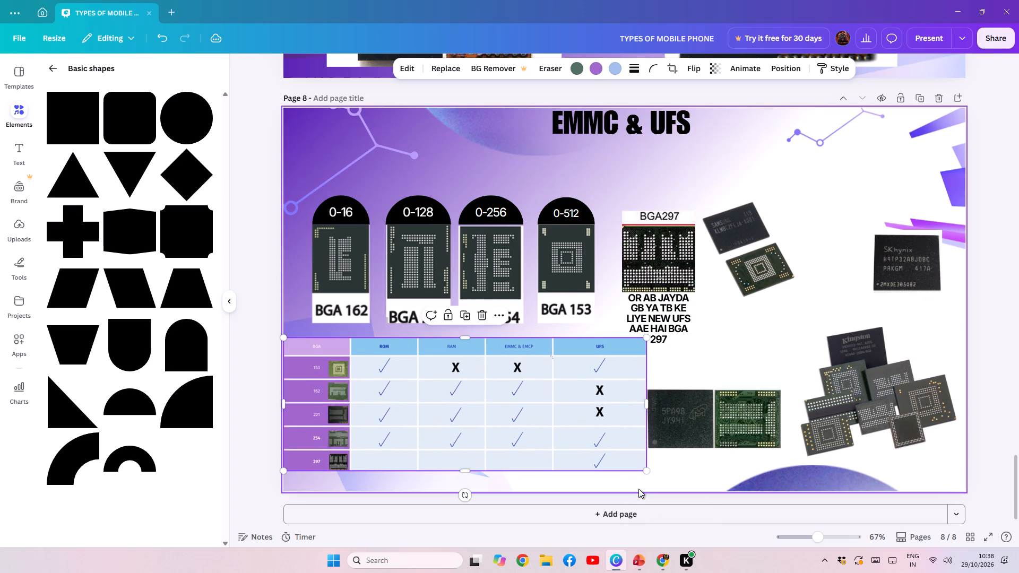
{"action": "left_click_drag", "start_coordinate": [533, 410], "coordinate": [533, 428]}
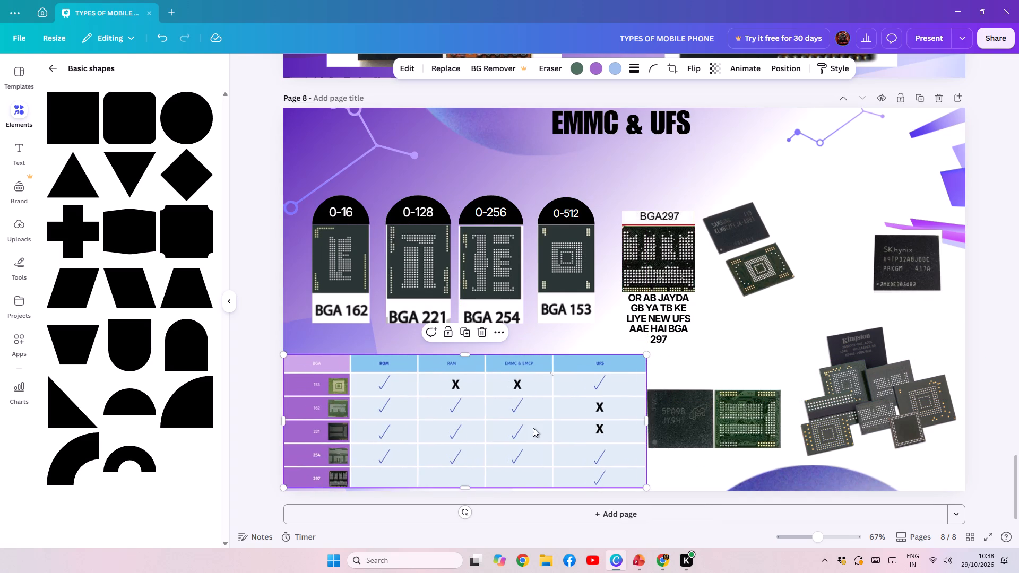
{"action": "left_click_drag", "start_coordinate": [528, 425], "coordinate": [510, 425]}
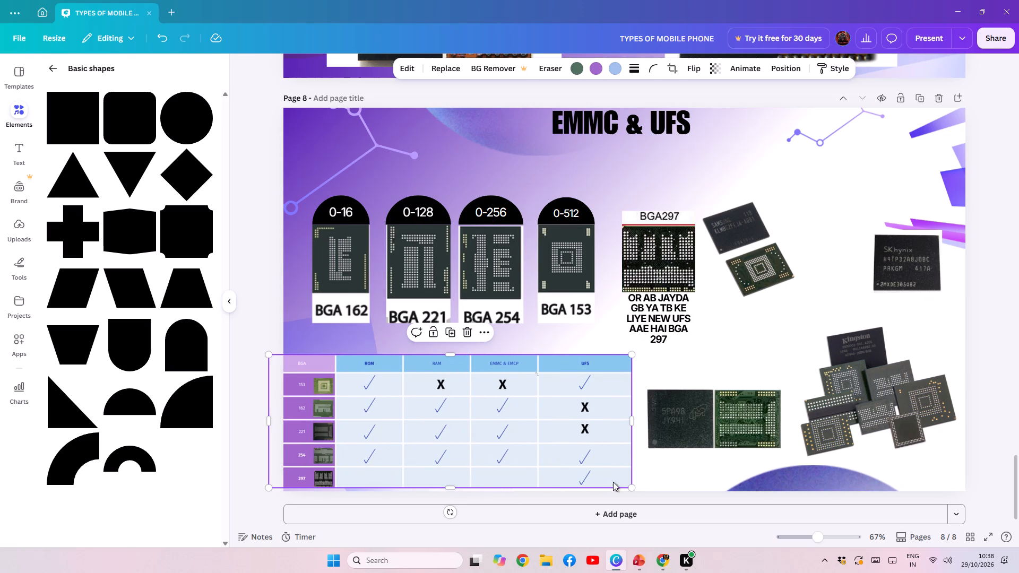
{"action": "left_click_drag", "start_coordinate": [634, 490], "coordinate": [646, 495]}
{"action": "left_click_drag", "start_coordinate": [573, 439], "coordinate": [570, 434]}
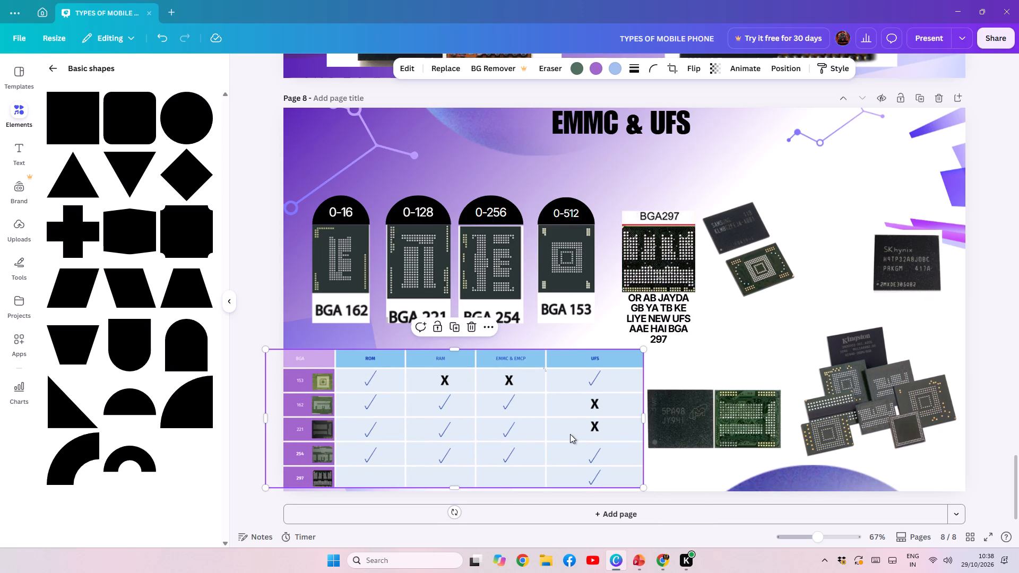
Move the blue gradient circle at page 8's bottom edge left and slightly up, beneath the chip pictures.
{"action": "left_click", "coordinate": [465, 140]}
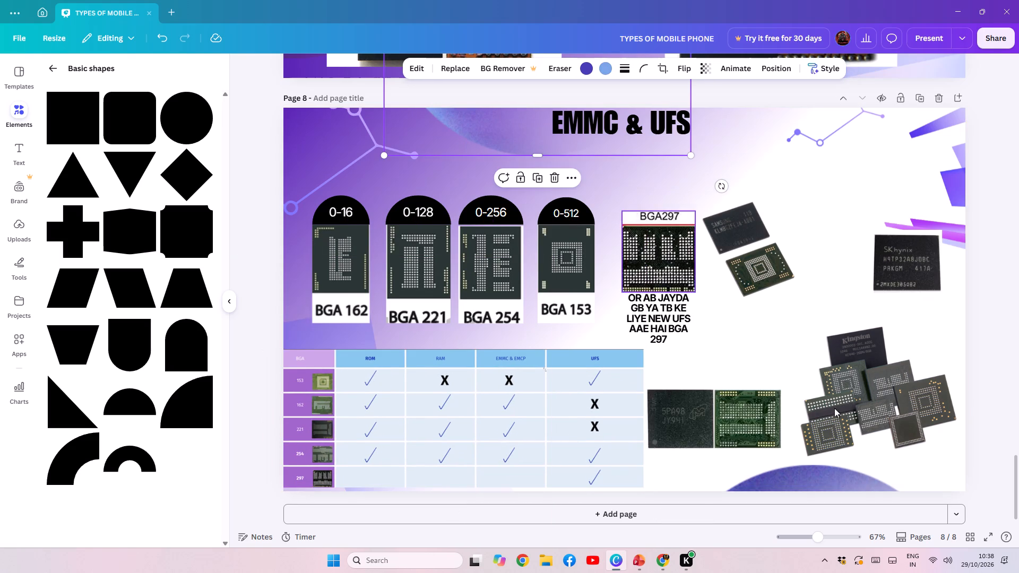
{"action": "left_click_drag", "start_coordinate": [861, 476], "coordinate": [859, 427]}
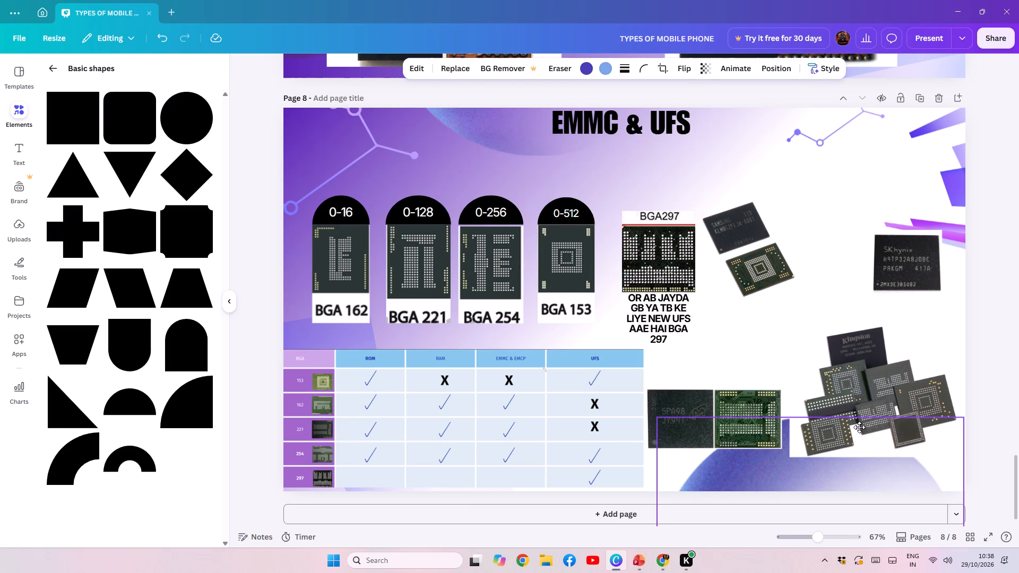
{"action": "left_click_drag", "start_coordinate": [859, 427], "coordinate": [824, 466]}
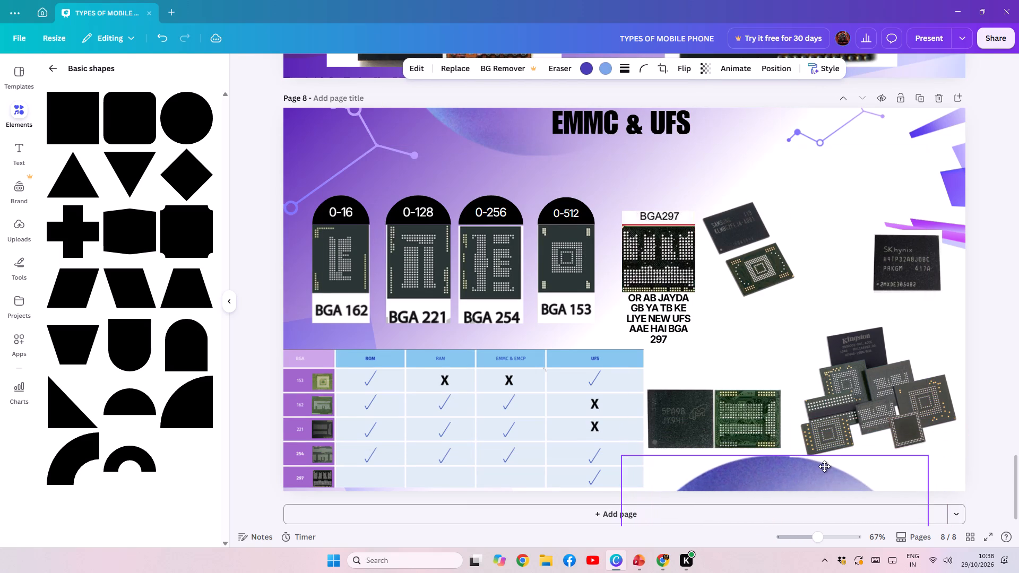
{"action": "left_click_drag", "start_coordinate": [824, 466], "coordinate": [824, 468]}
Move the connected-dots line graphic at page 8's top right toward the EMMC & UFS title and enlarge it.
{"action": "left_click", "coordinate": [814, 144]}
{"action": "left_click_drag", "start_coordinate": [824, 144], "coordinate": [802, 161]}
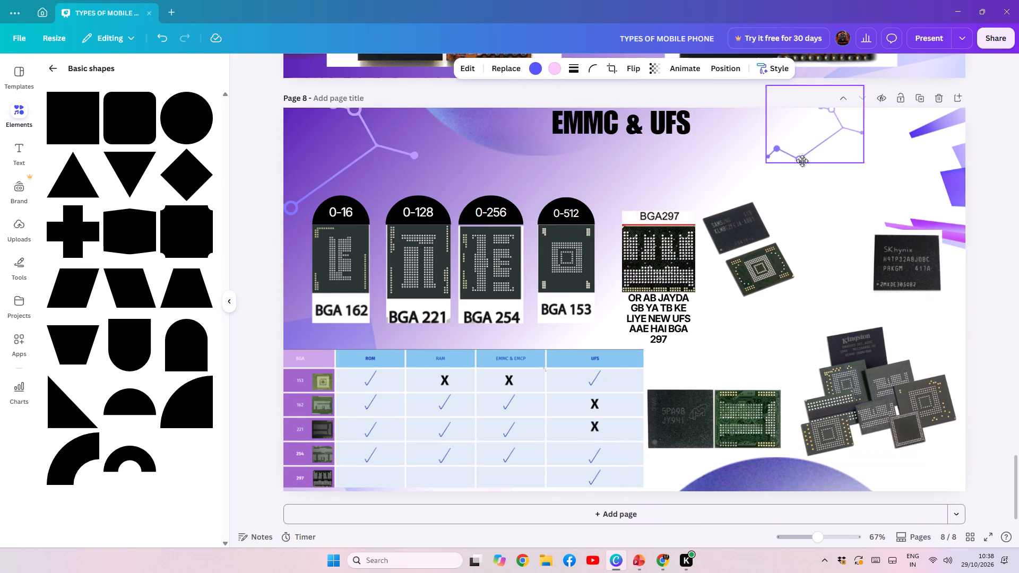
{"action": "left_click_drag", "start_coordinate": [802, 161], "coordinate": [790, 166]}
{"action": "left_click_drag", "start_coordinate": [751, 166], "coordinate": [733, 195]}
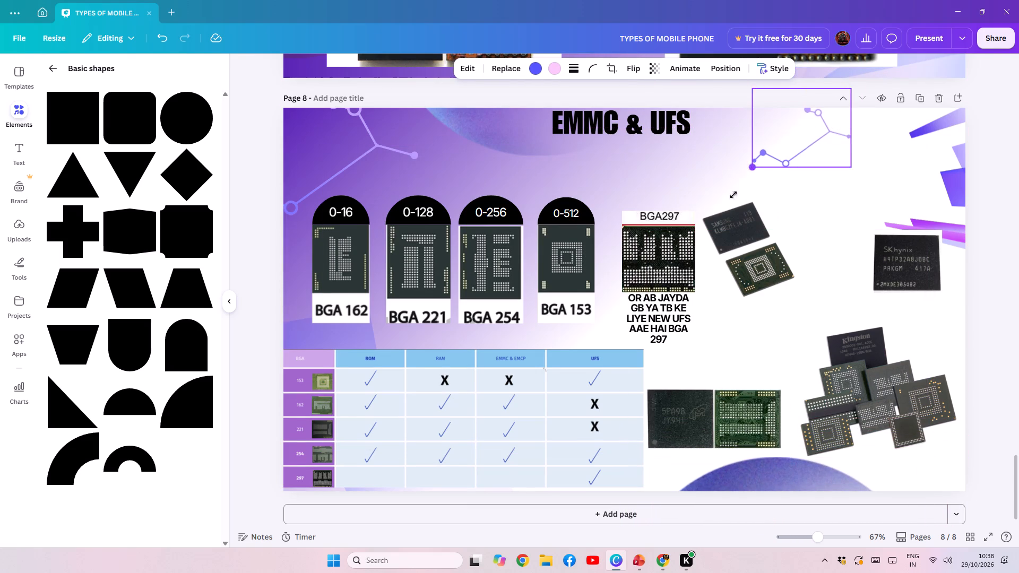
{"action": "left_click_drag", "start_coordinate": [733, 195], "coordinate": [725, 208]}
{"action": "left_click_drag", "start_coordinate": [806, 159], "coordinate": [808, 151]}
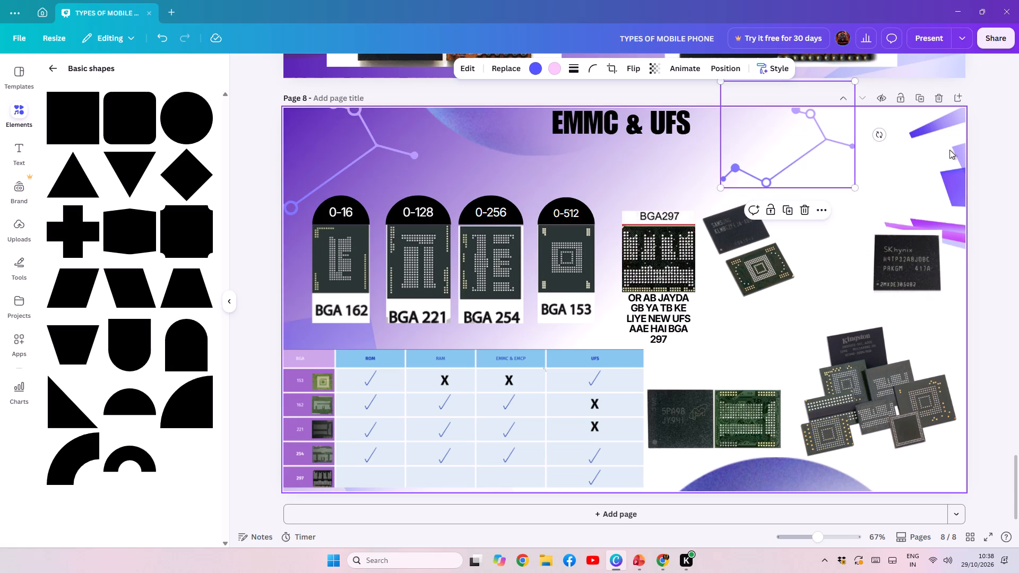
Shift the purple shard graphic at page 8's right edge further into the page, above the SKhynix chip.
{"action": "left_click_drag", "start_coordinate": [940, 153], "coordinate": [931, 159]}
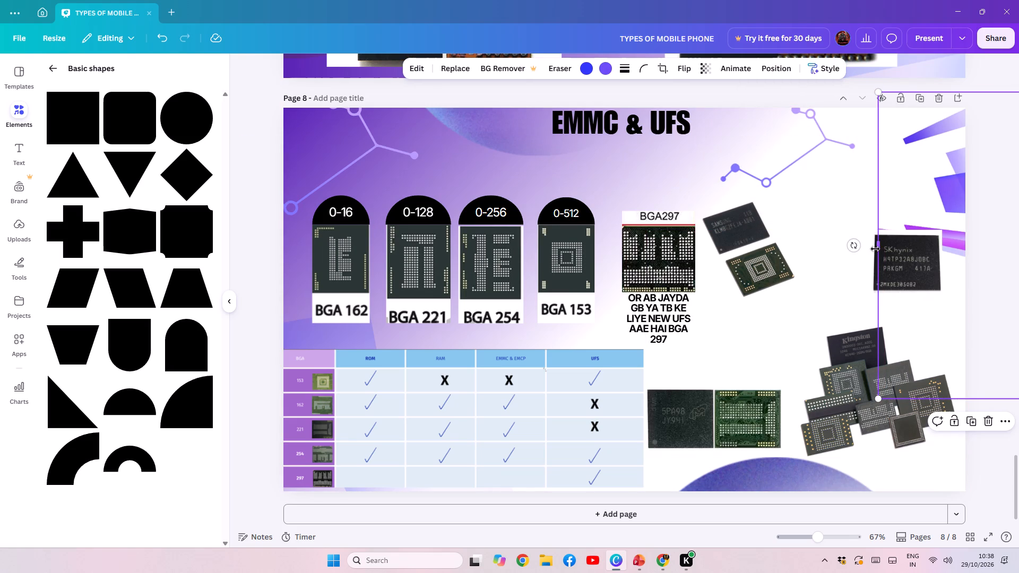
{"action": "left_click_drag", "start_coordinate": [881, 242], "coordinate": [854, 237]}
{"action": "left_click_drag", "start_coordinate": [926, 181], "coordinate": [919, 181]}
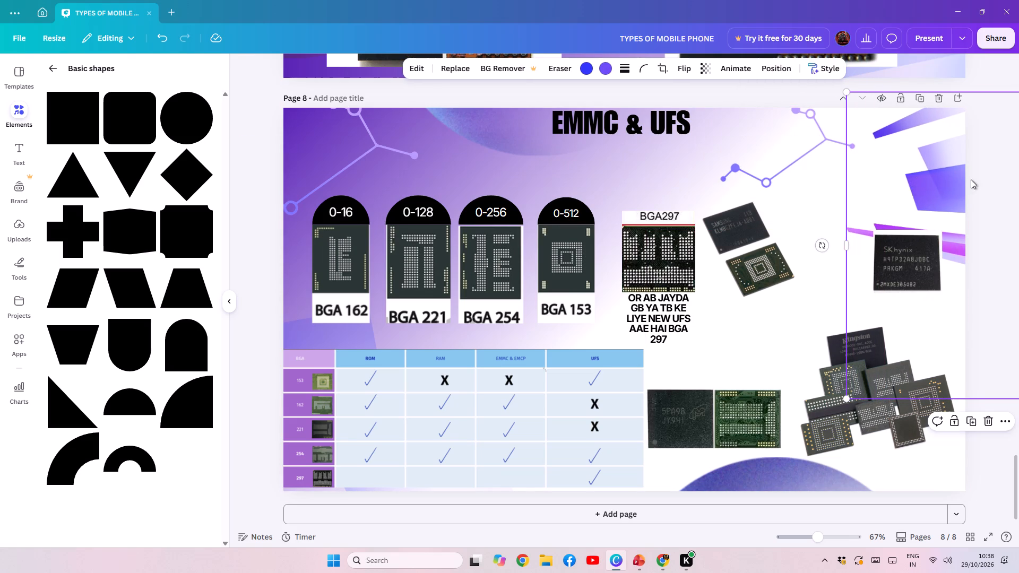
{"action": "left_click_drag", "start_coordinate": [971, 179], "coordinate": [962, 184]}
{"action": "left_click_drag", "start_coordinate": [929, 186], "coordinate": [928, 171]}
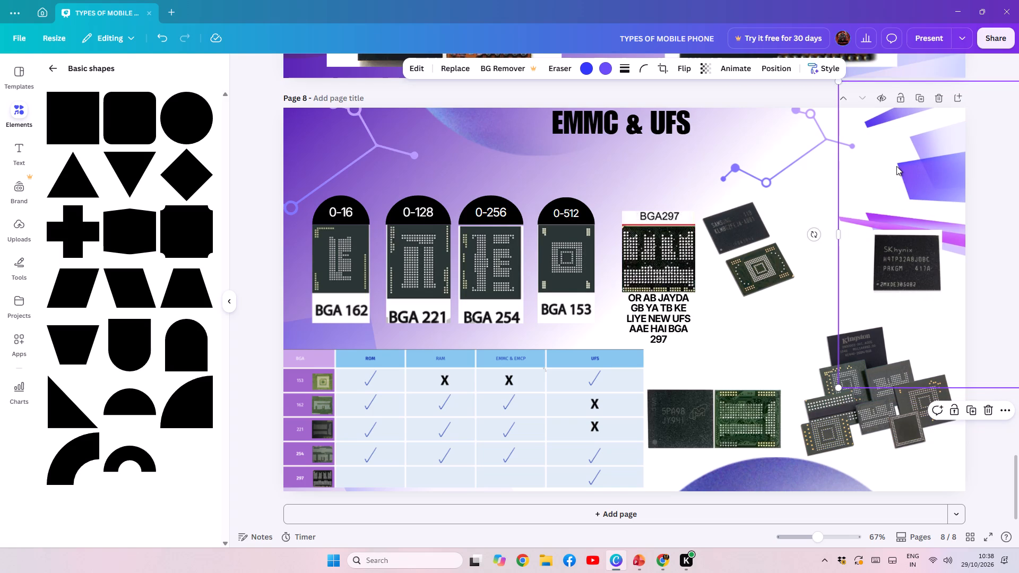
{"action": "left_click_drag", "start_coordinate": [897, 166], "coordinate": [903, 165]}
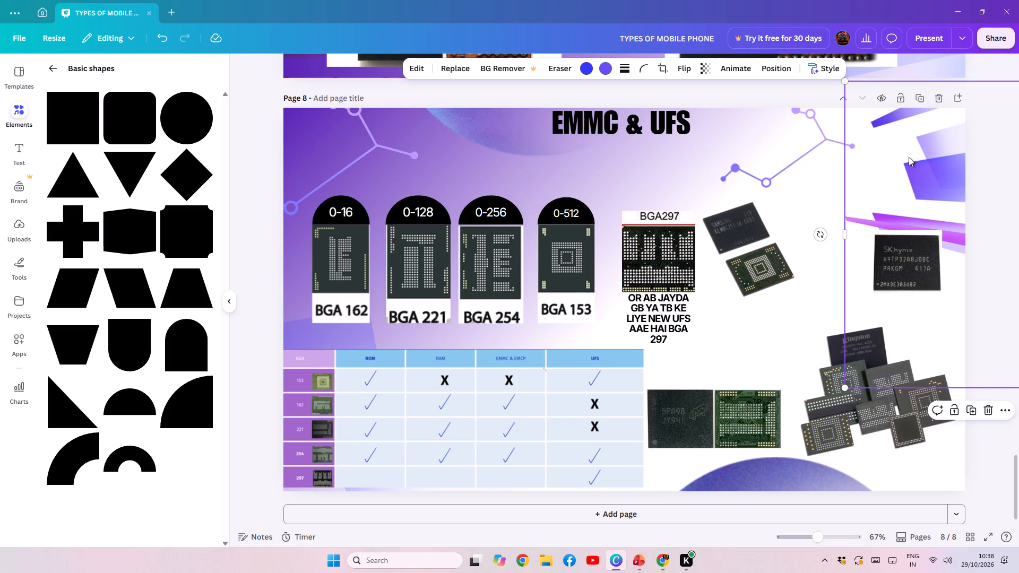
{"action": "left_click_drag", "start_coordinate": [922, 179], "coordinate": [918, 223]}
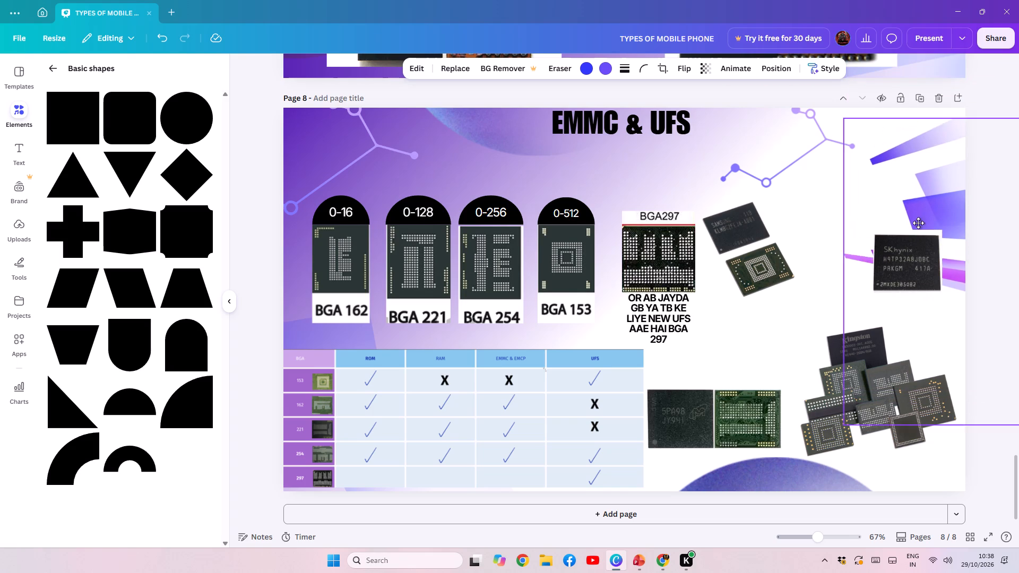
{"action": "left_click_drag", "start_coordinate": [918, 223], "coordinate": [906, 177]}
Move the connected-dots line graphic in page 8's top-left corner slightly down and to the right.
{"action": "left_click_drag", "start_coordinate": [384, 154], "coordinate": [396, 161]}
{"action": "left_click_drag", "start_coordinate": [315, 161], "coordinate": [325, 167]}
{"action": "left_click", "coordinate": [226, 303]}
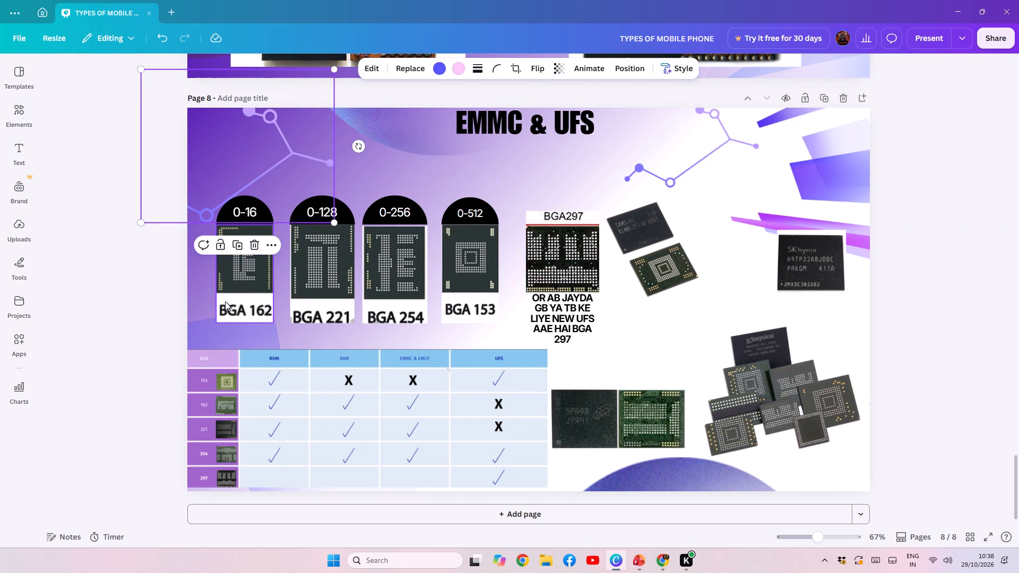
Move the hand-and-phone graphic on page 7 further into the page's top-left corner, beside the title, and widen it.
{"action": "scroll", "coordinate": [496, 335], "scroll_direction": "up", "scroll_amount": 8}
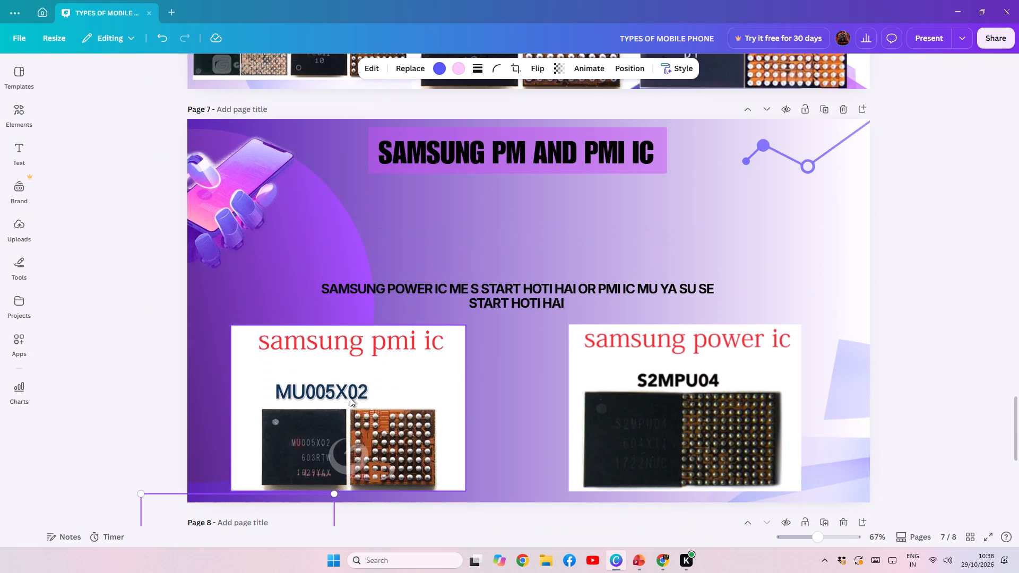
{"action": "left_click", "coordinate": [350, 397]}
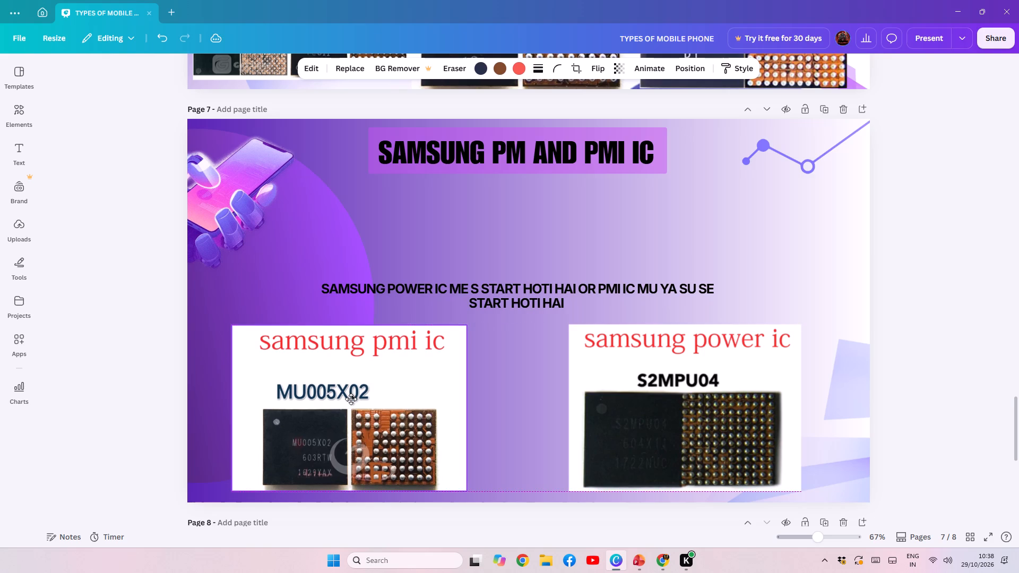
{"action": "left_click", "coordinate": [538, 290]}
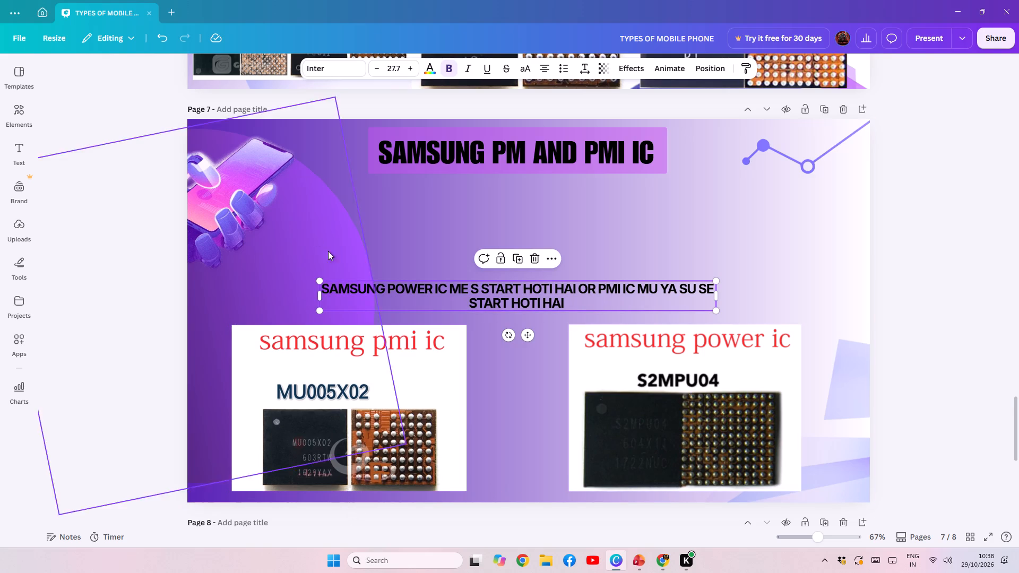
{"action": "left_click", "coordinate": [297, 223]}
{"action": "left_click_drag", "start_coordinate": [269, 208], "coordinate": [329, 203]}
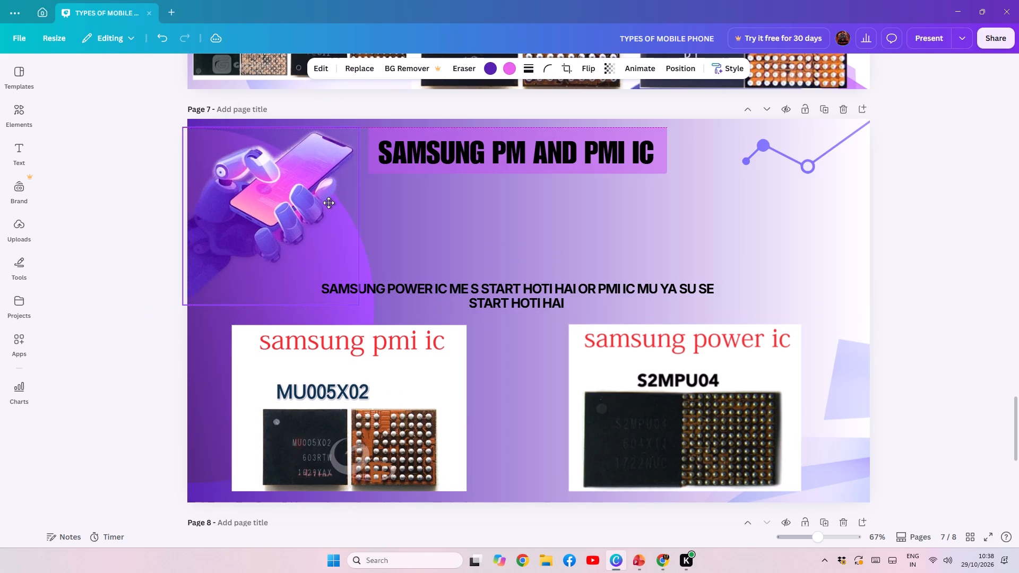
{"action": "left_click_drag", "start_coordinate": [329, 203], "coordinate": [337, 205]}
{"action": "left_click_drag", "start_coordinate": [329, 210], "coordinate": [321, 210]}
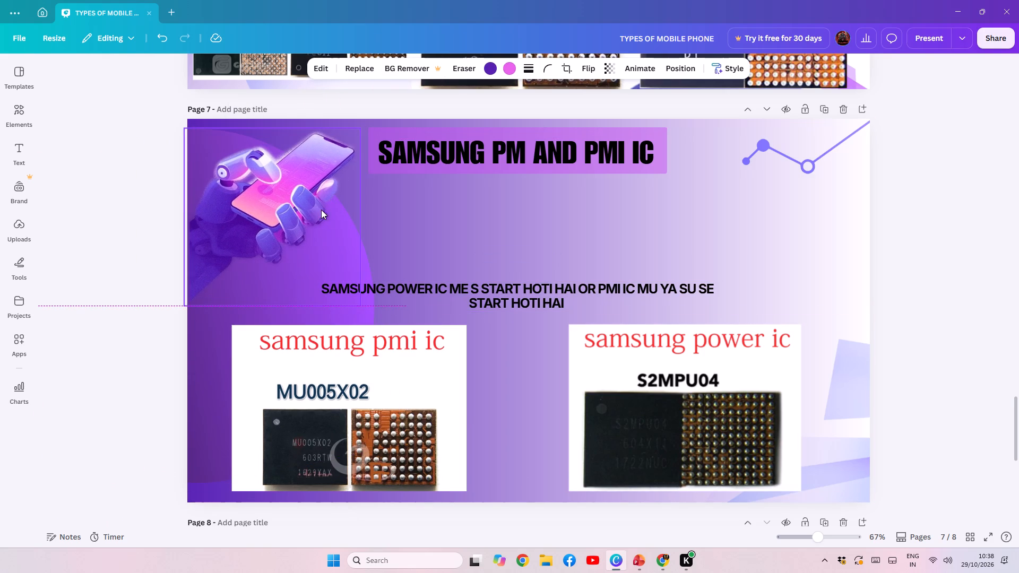
{"action": "left_click_drag", "start_coordinate": [363, 220], "coordinate": [381, 221]}
{"action": "left_click_drag", "start_coordinate": [286, 213], "coordinate": [283, 209]}
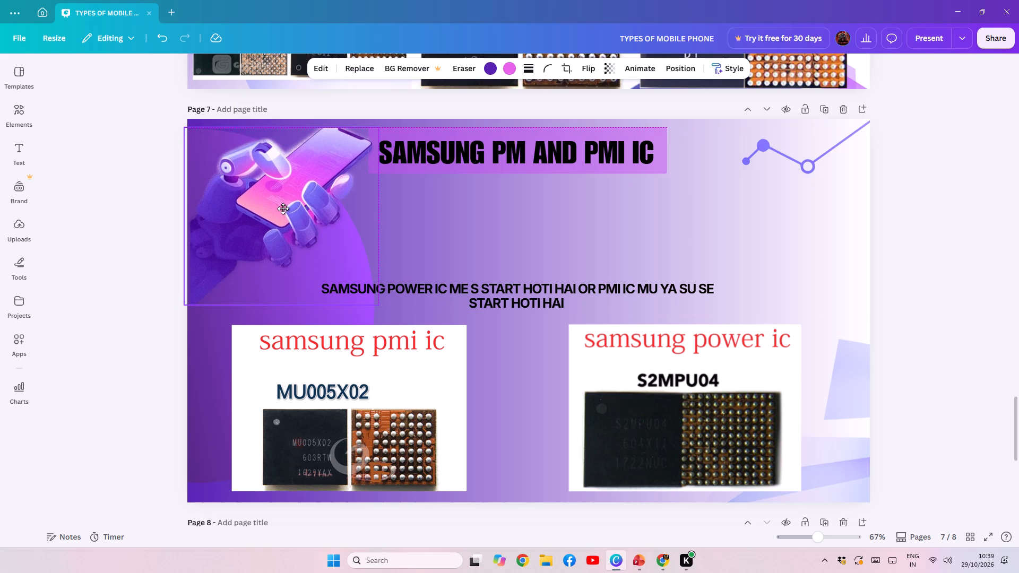
{"action": "left_click_drag", "start_coordinate": [283, 209], "coordinate": [283, 206]}
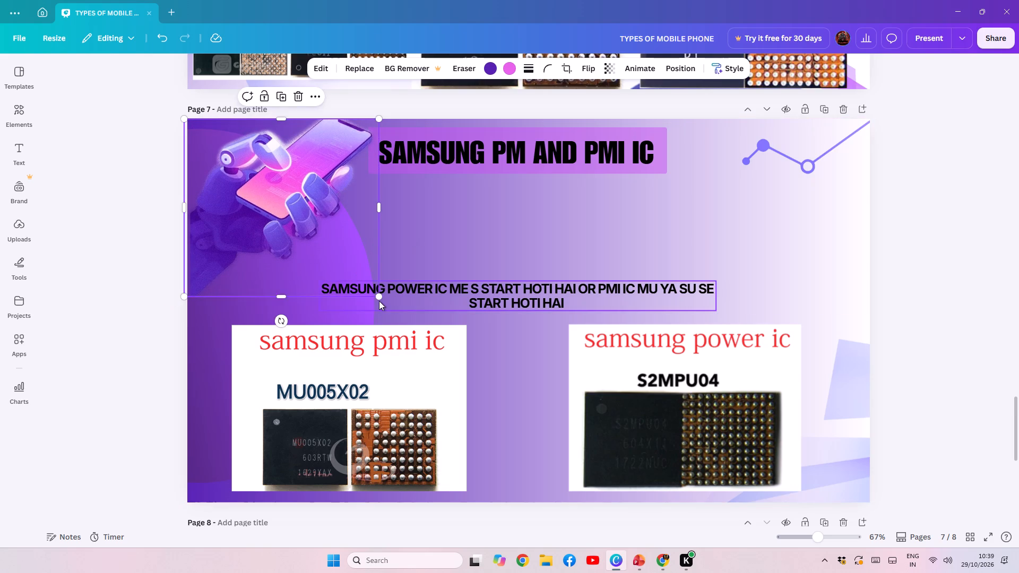
{"action": "left_click", "coordinate": [379, 301]}
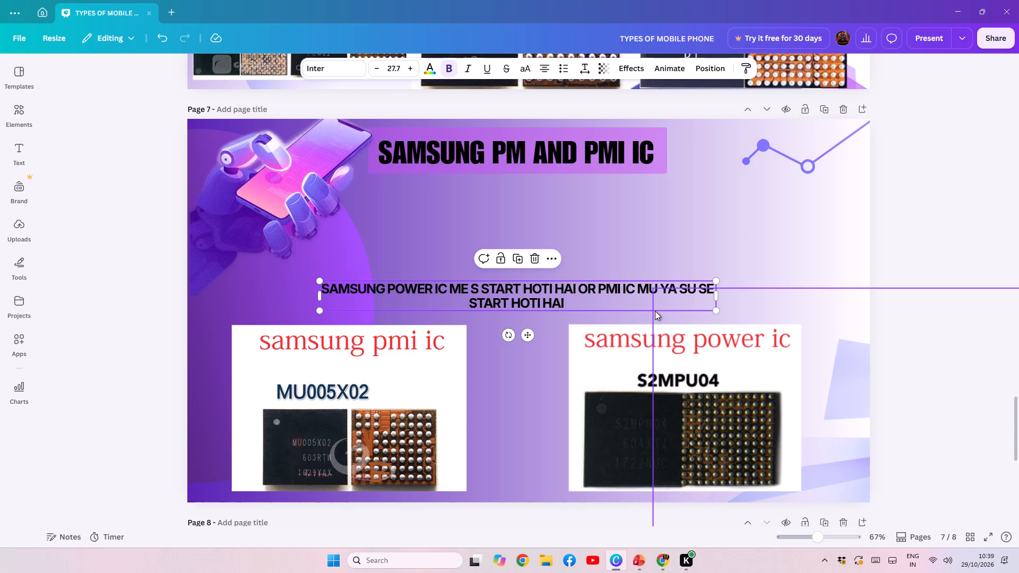
Shift the purple shard graphic at page 6's right edge slightly to the left.
{"action": "scroll", "coordinate": [655, 311], "scroll_direction": "up", "scroll_amount": 9}
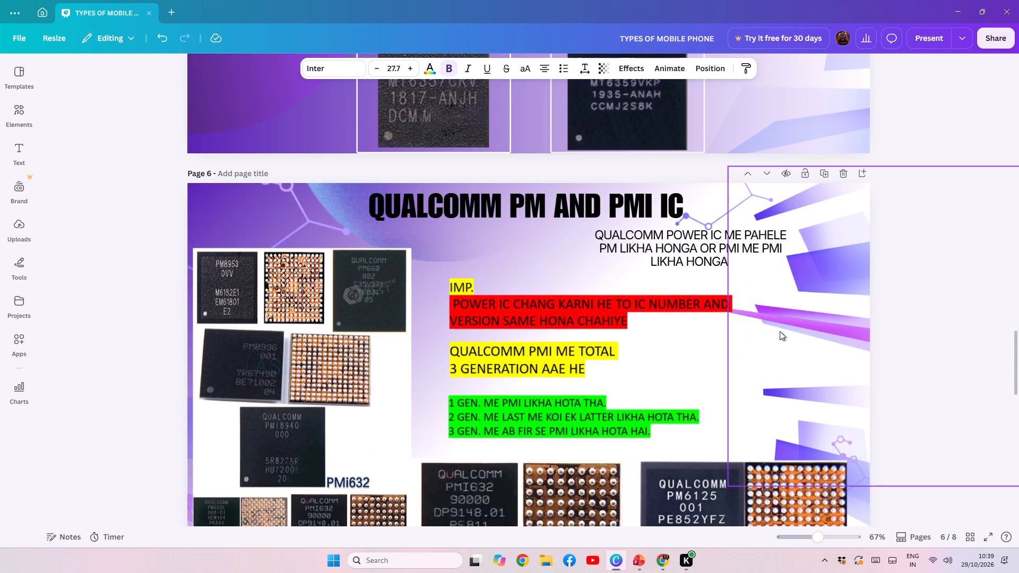
{"action": "left_click_drag", "start_coordinate": [780, 328], "coordinate": [771, 328]}
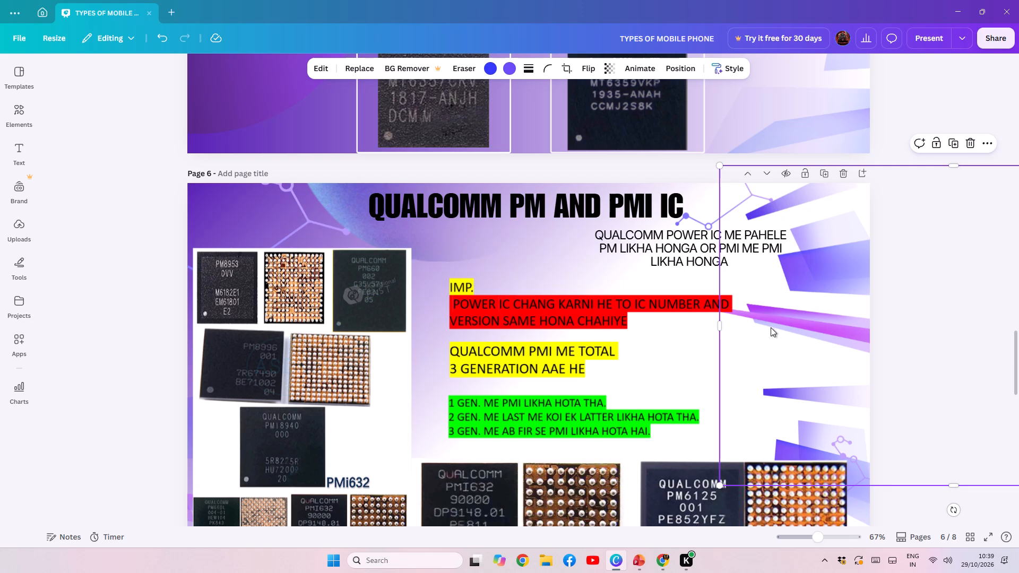
{"action": "left_click", "coordinate": [504, 308]}
{"action": "left_click", "coordinate": [504, 309]}
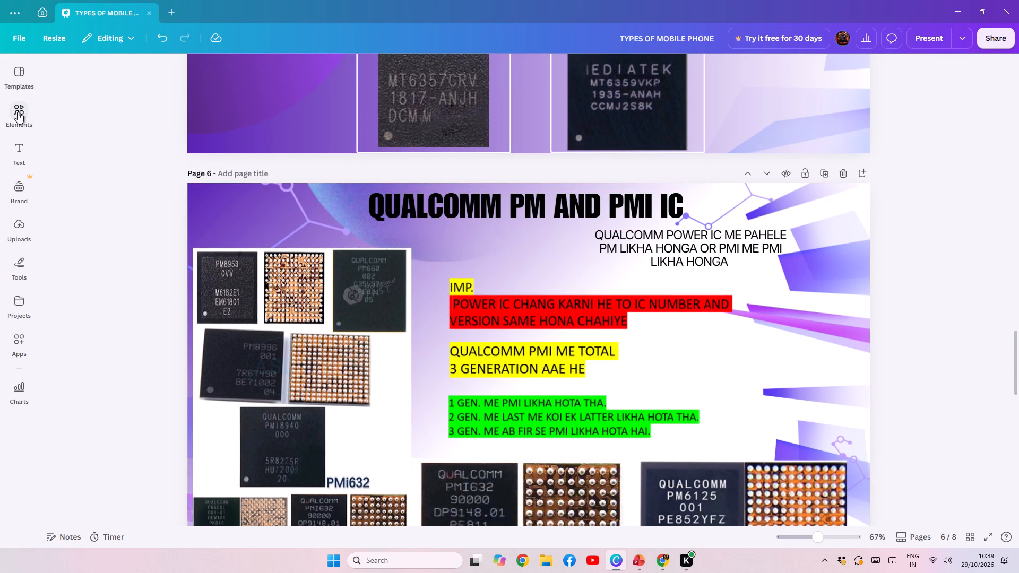
Review the layout of the presentation's pages from page 1 through page 8.
{"action": "left_click", "coordinate": [18, 112]}
{"action": "scroll", "coordinate": [683, 292], "scroll_direction": "up", "scroll_amount": 9}
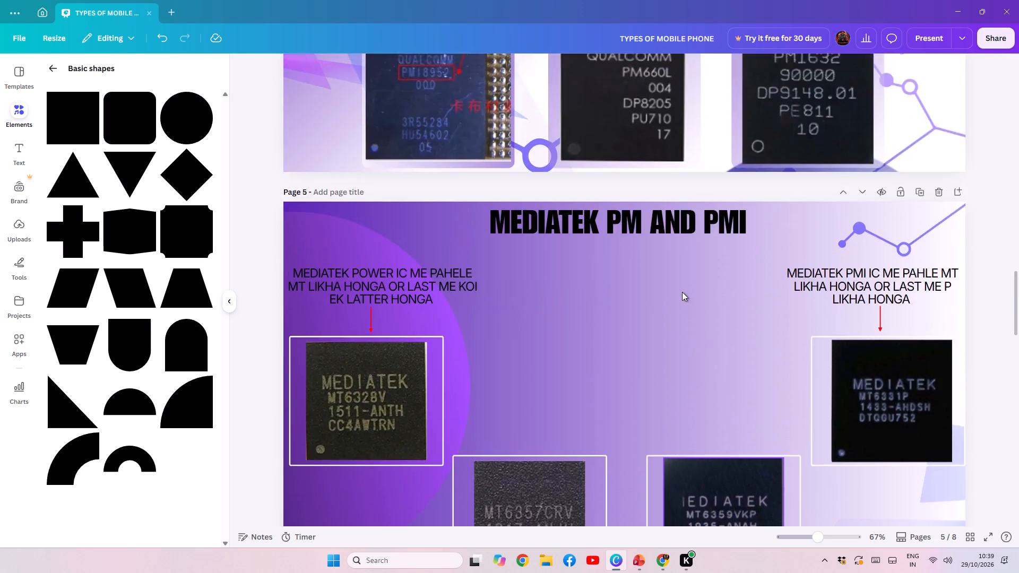
{"action": "scroll", "coordinate": [682, 292], "scroll_direction": "up", "scroll_amount": 20}
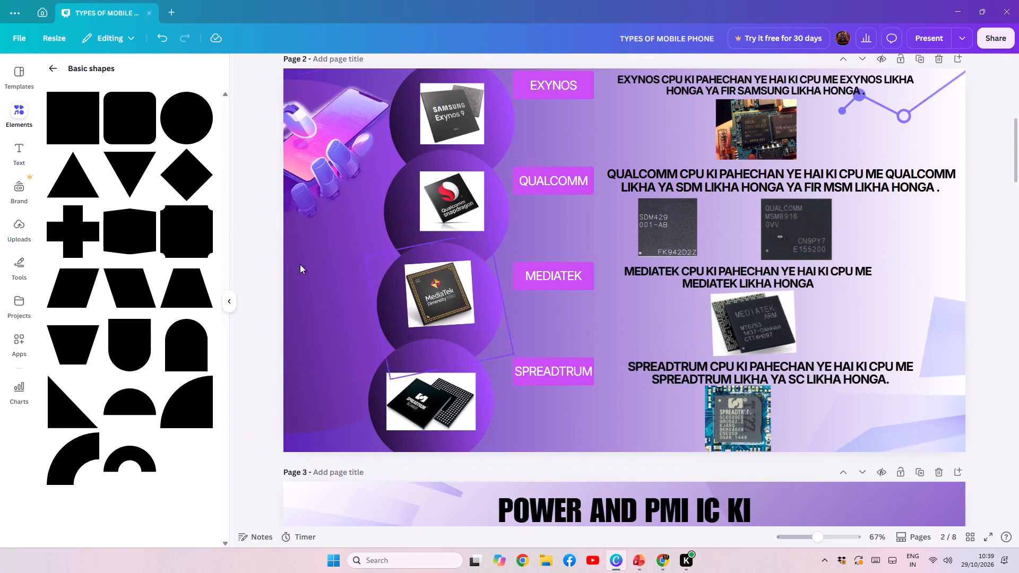
{"action": "left_click", "coordinate": [224, 294]}
{"action": "scroll", "coordinate": [187, 314], "scroll_direction": "up", "scroll_amount": 8}
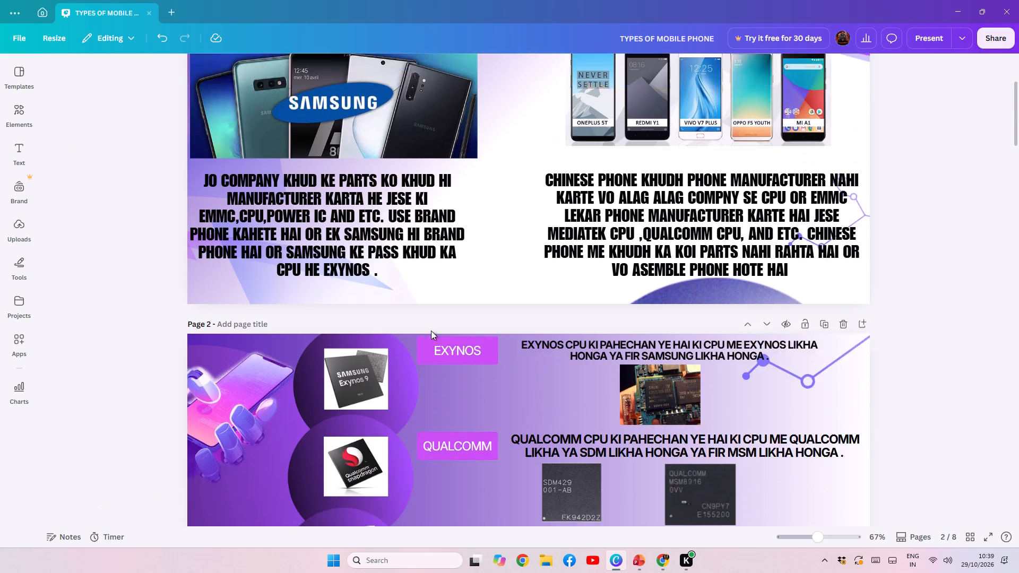
{"action": "scroll", "coordinate": [431, 331], "scroll_direction": "up", "scroll_amount": 9}
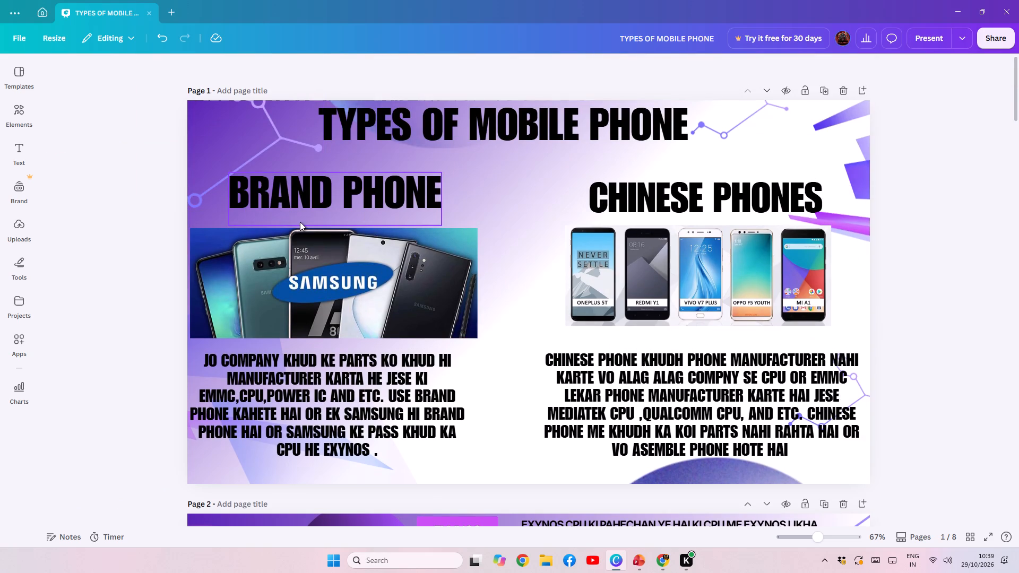
{"action": "scroll", "coordinate": [537, 246], "scroll_direction": "down", "scroll_amount": 9}
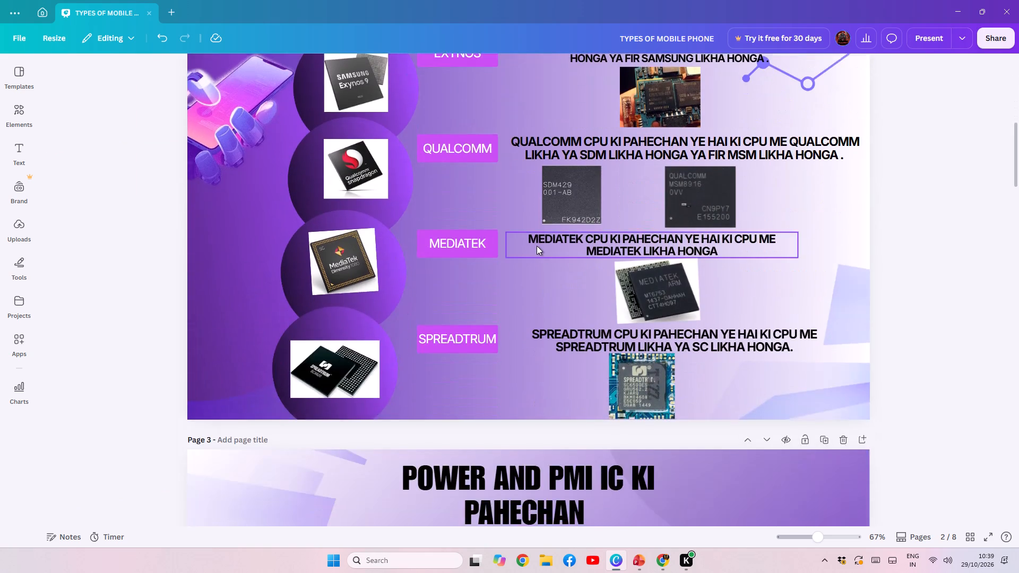
{"action": "scroll", "coordinate": [537, 246], "scroll_direction": "down", "scroll_amount": 16}
{"action": "scroll", "coordinate": [538, 241], "scroll_direction": "down", "scroll_amount": 5}
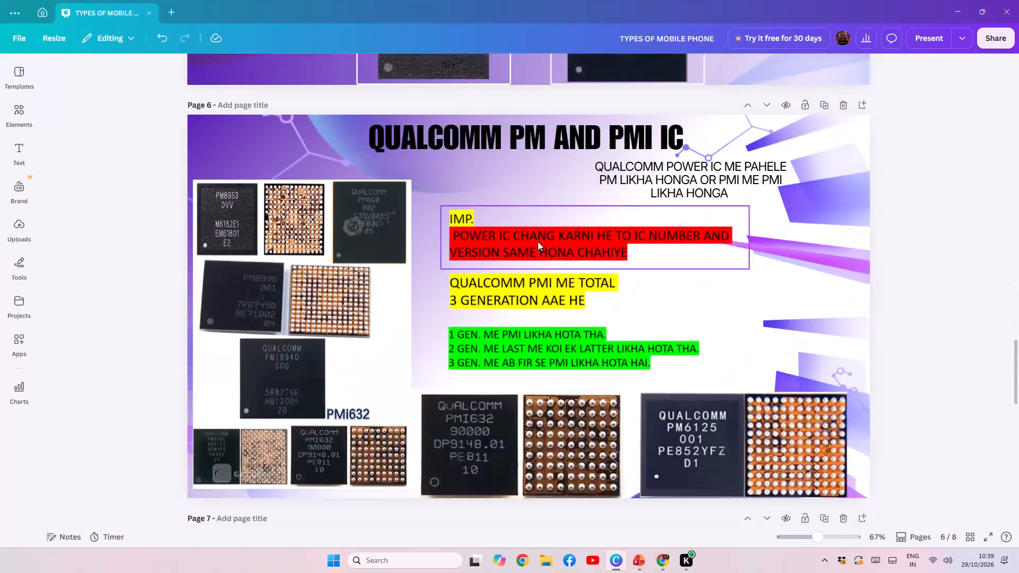
{"action": "scroll", "coordinate": [518, 248], "scroll_direction": "down", "scroll_amount": 18}
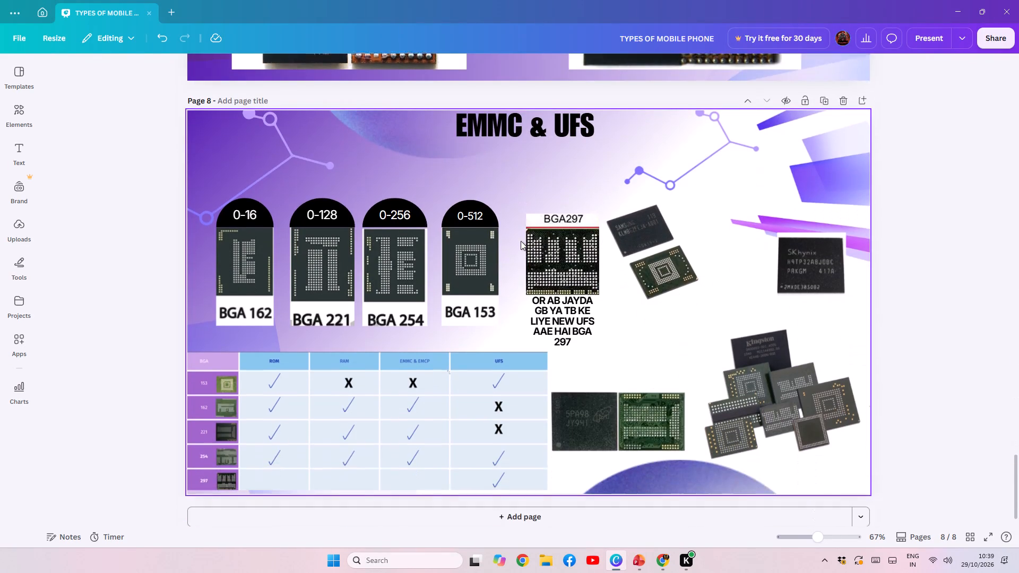
Switch to the 01 CPU NOTS presentation in PowerPoint and look through its slides, opening TYPES OF MOBILE PHONE and CPU.
{"action": "scroll", "coordinate": [390, 215], "scroll_direction": "down", "scroll_amount": 5}
{"action": "scroll", "coordinate": [236, 387], "scroll_direction": "up", "scroll_amount": 3}
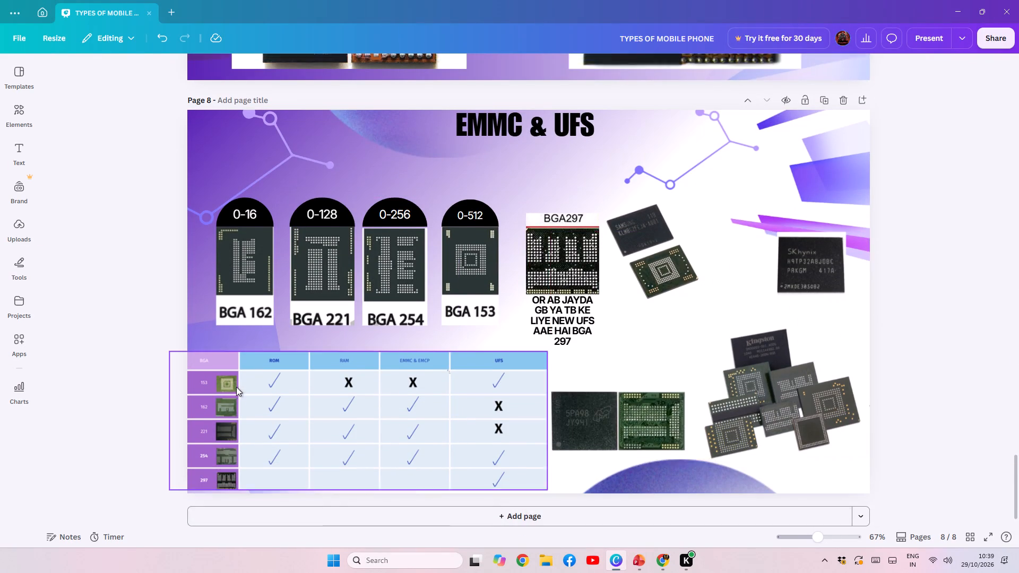
{"action": "scroll", "coordinate": [236, 387], "scroll_direction": "up", "scroll_amount": 4}
{"action": "left_click", "coordinate": [632, 565]}
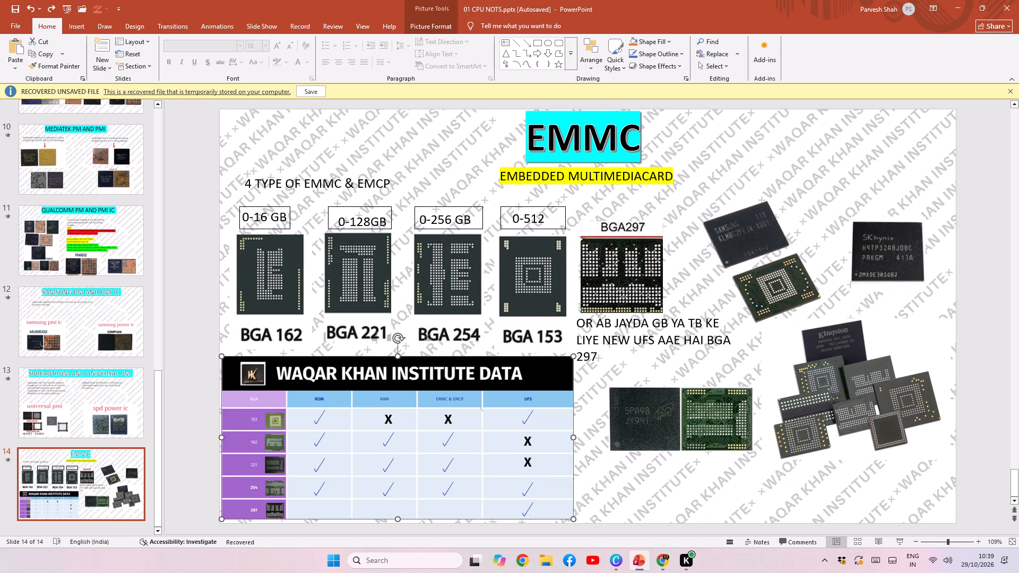
{"action": "scroll", "coordinate": [41, 364], "scroll_direction": "up", "scroll_amount": 8}
{"action": "scroll", "coordinate": [49, 361], "scroll_direction": "down", "scroll_amount": 1}
{"action": "scroll", "coordinate": [49, 361], "scroll_direction": "up", "scroll_amount": 11}
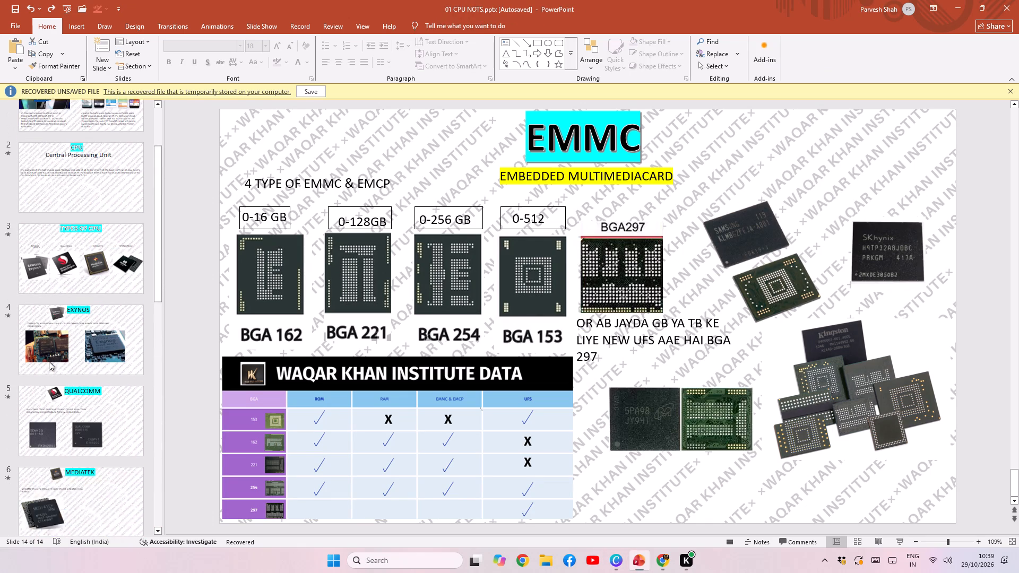
{"action": "scroll", "coordinate": [49, 361], "scroll_direction": "down", "scroll_amount": 1}
{"action": "scroll", "coordinate": [49, 361], "scroll_direction": "up", "scroll_amount": 8}
{"action": "left_click", "coordinate": [80, 162]}
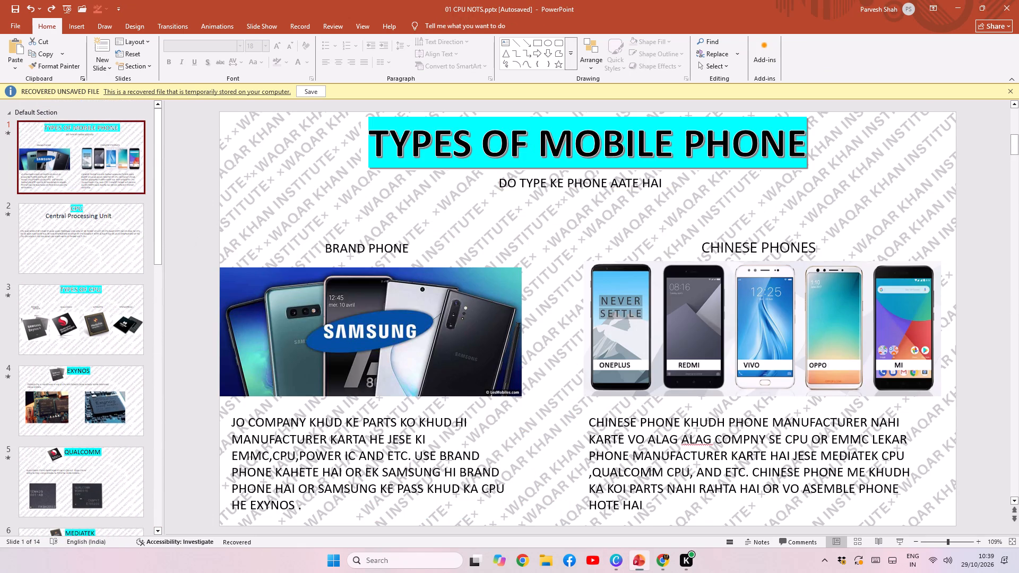
{"action": "left_click", "coordinate": [87, 209]}
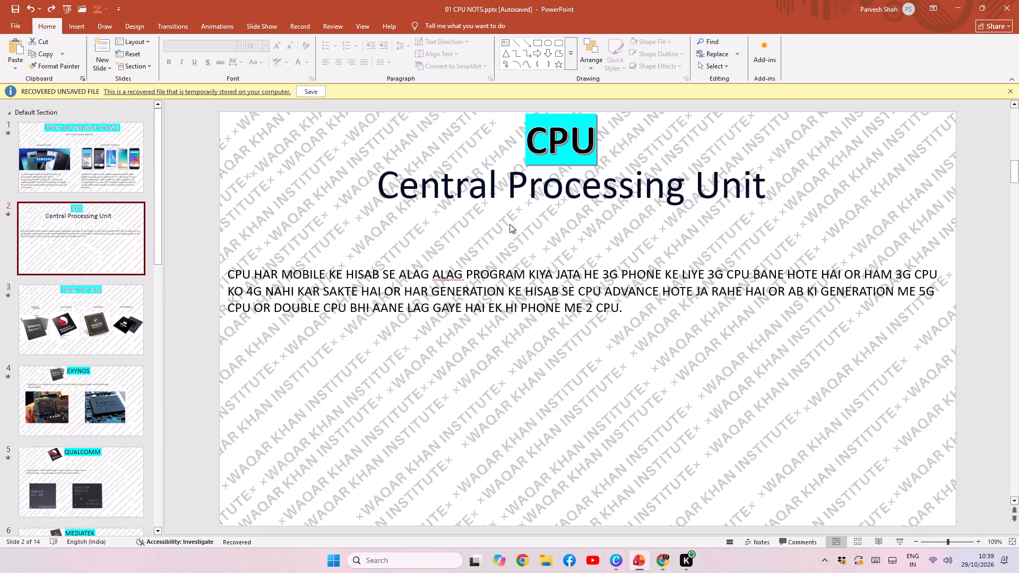
Delete the duplicate Samsung Exynos 9 chip picture overlapping the other one on the TYPES OF CPU slide.
{"action": "left_click", "coordinate": [63, 323]}
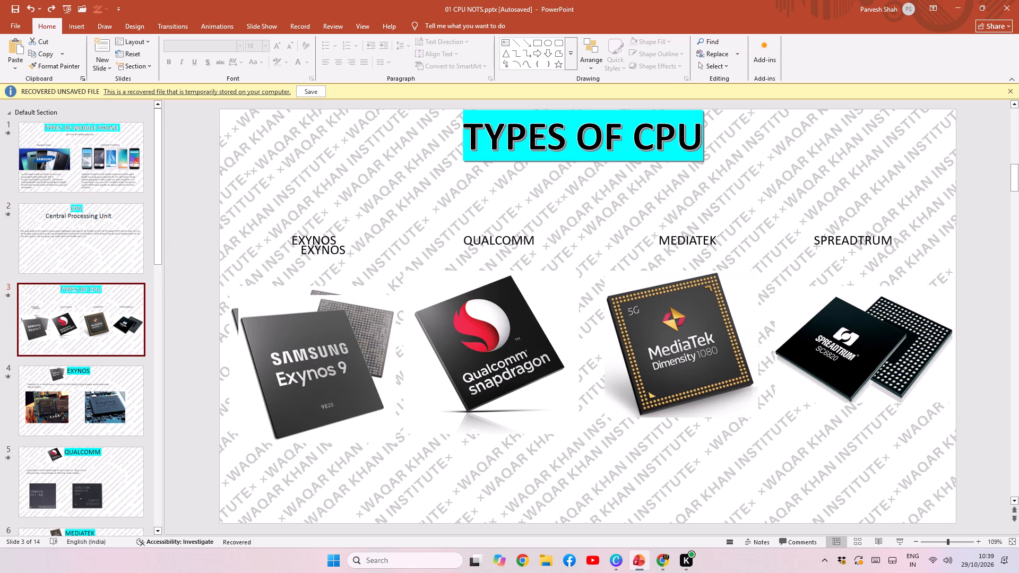
{"action": "left_click", "coordinate": [291, 336]}
{"action": "key", "text": "Delete"}
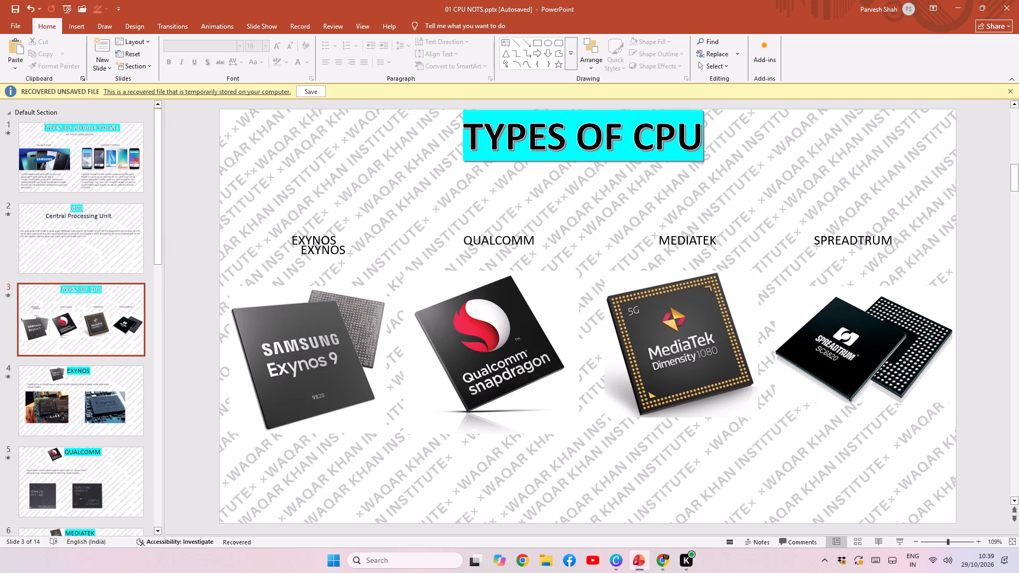
Examine the remaining PowerPoint slides from EXYNOS through SPREADTRUM AND UNIVERSAL PM as source content for the Canva pages.
{"action": "left_click", "coordinate": [64, 376]}
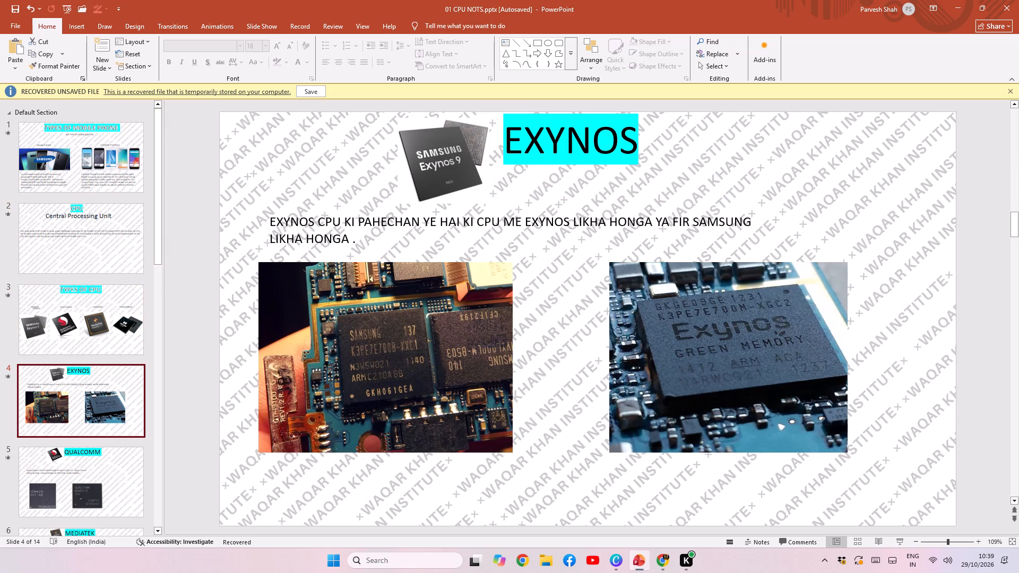
{"action": "left_click", "coordinate": [70, 285]}
{"action": "left_click", "coordinate": [119, 422]}
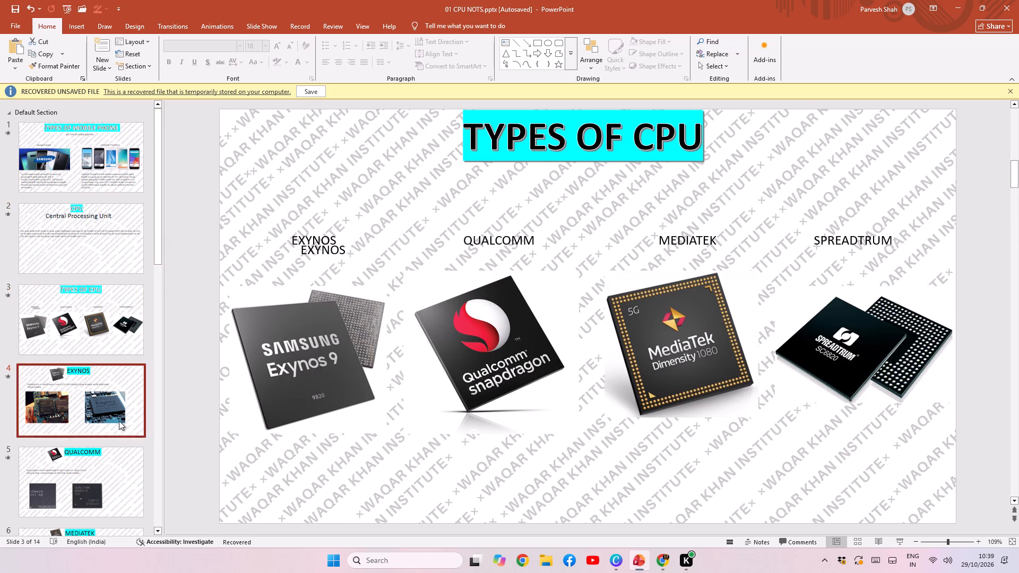
{"action": "scroll", "coordinate": [343, 414], "scroll_direction": "down", "scroll_amount": 5}
{"action": "scroll", "coordinate": [107, 423], "scroll_direction": "down", "scroll_amount": 3}
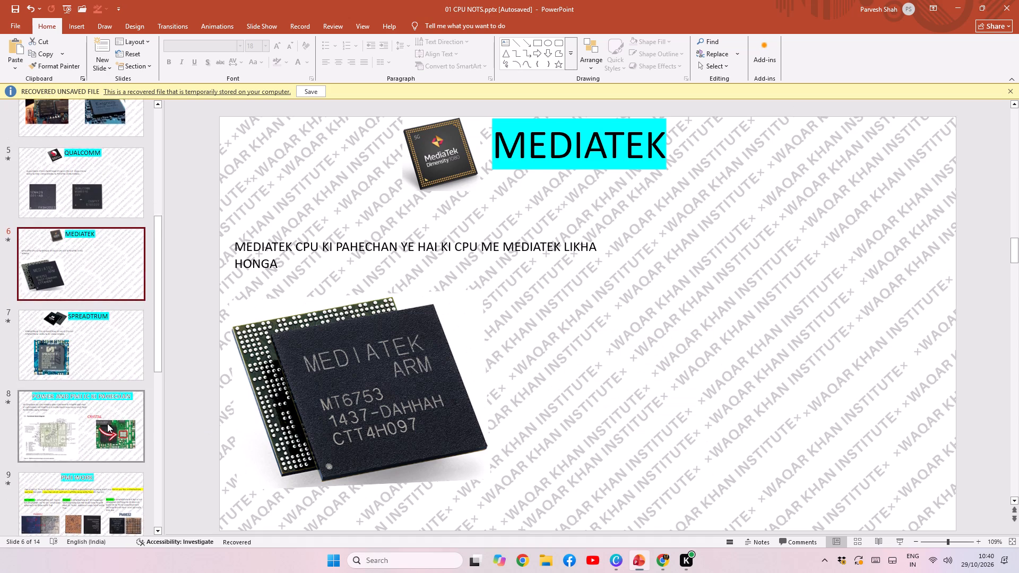
{"action": "scroll", "coordinate": [107, 423], "scroll_direction": "down", "scroll_amount": 5}
{"action": "left_click", "coordinate": [101, 341]}
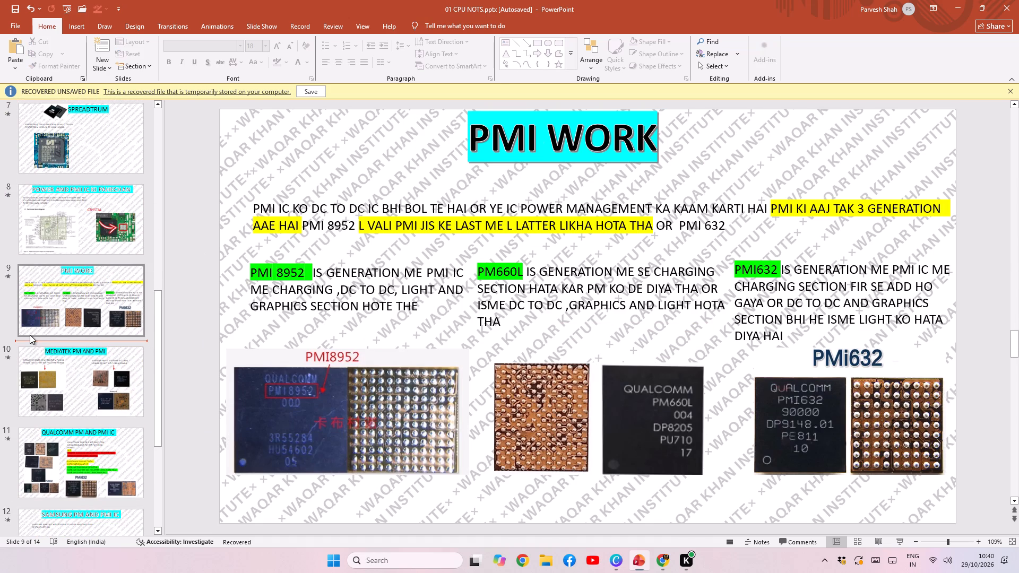
{"action": "scroll", "coordinate": [30, 335], "scroll_direction": "down", "scroll_amount": 5}
{"action": "left_click", "coordinate": [68, 278]}
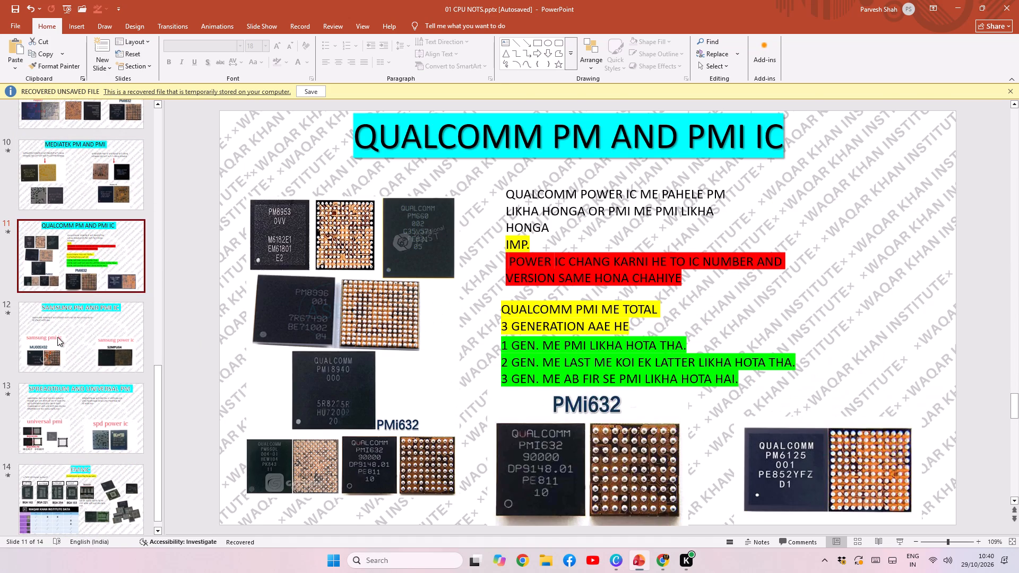
{"action": "left_click", "coordinate": [67, 405]}
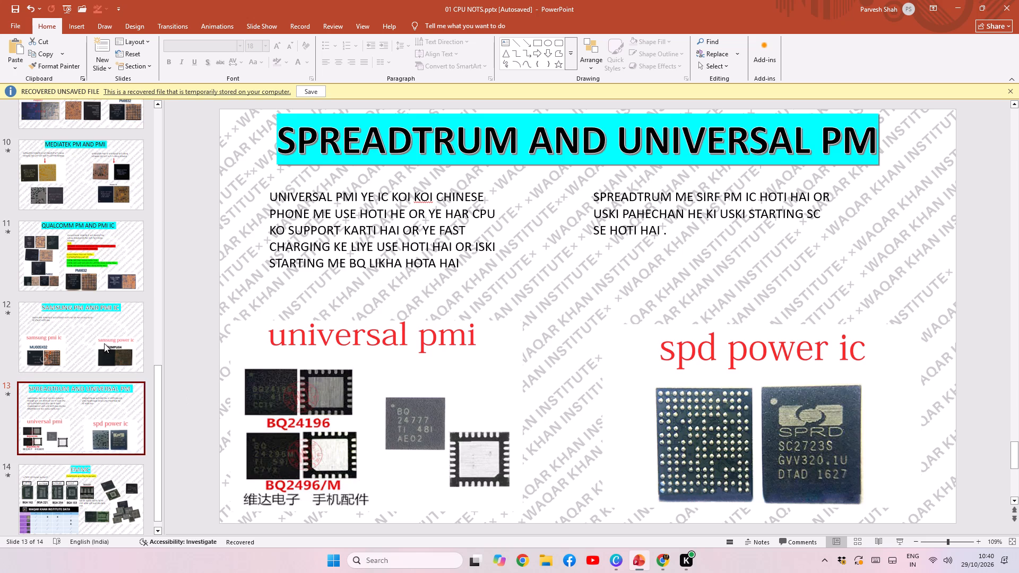
{"action": "left_click", "coordinate": [104, 343]}
{"action": "left_click", "coordinate": [116, 261]}
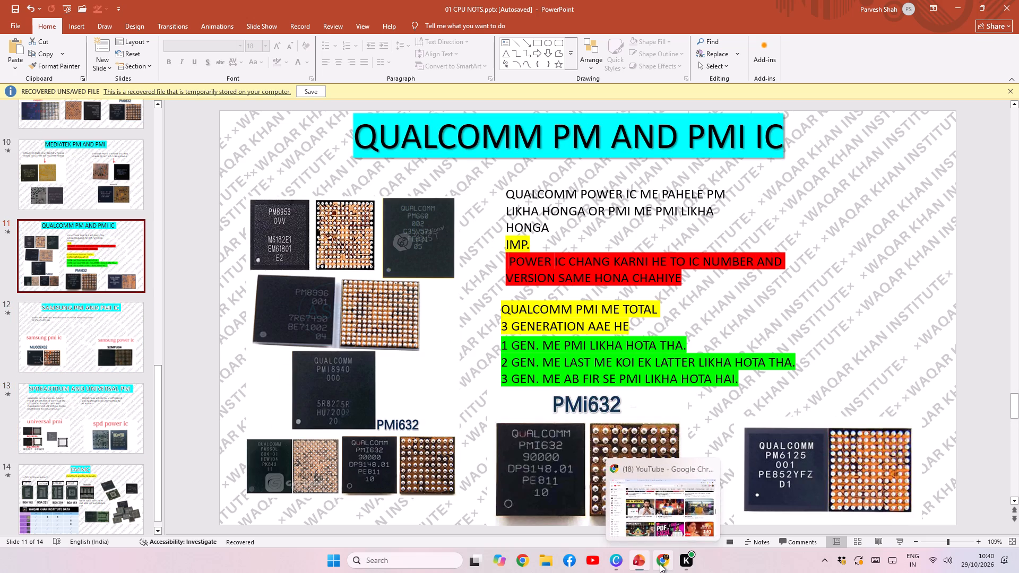
Switch back to Canva and review the TYPES OF MOBILE PHONE pages, from page 8 back up to page 1.
{"action": "left_click", "coordinate": [614, 562]}
{"action": "scroll", "coordinate": [318, 331], "scroll_direction": "up", "scroll_amount": 9}
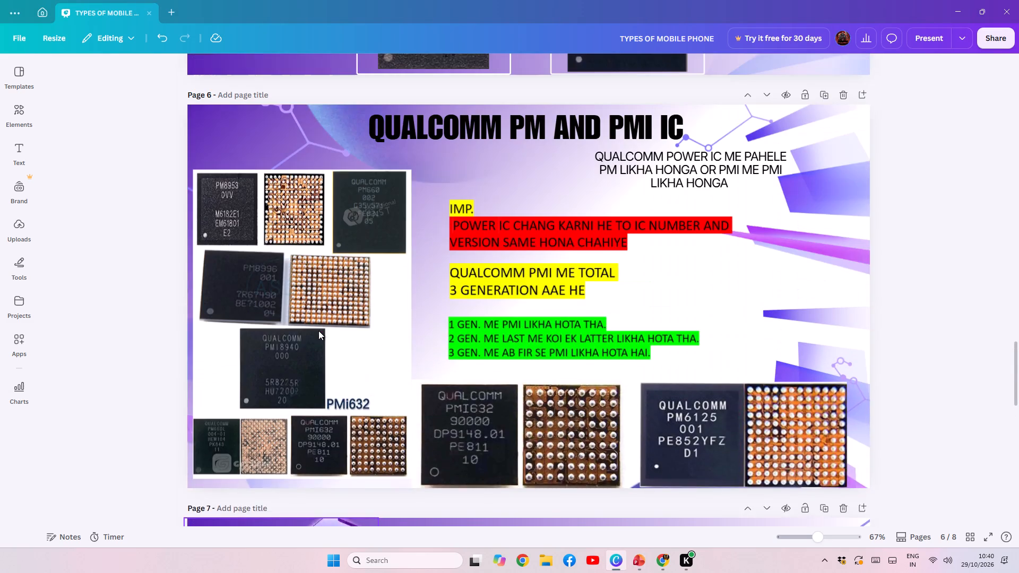
{"action": "scroll", "coordinate": [480, 390], "scroll_direction": "down", "scroll_amount": 12}
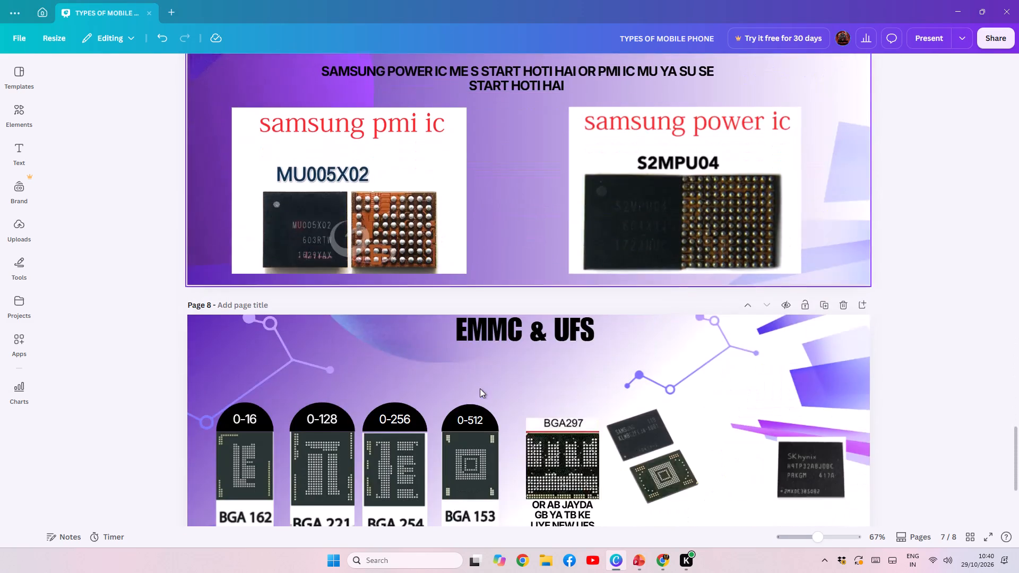
{"action": "scroll", "coordinate": [480, 388], "scroll_direction": "down", "scroll_amount": 4}
{"action": "scroll", "coordinate": [666, 419], "scroll_direction": "down", "scroll_amount": 5}
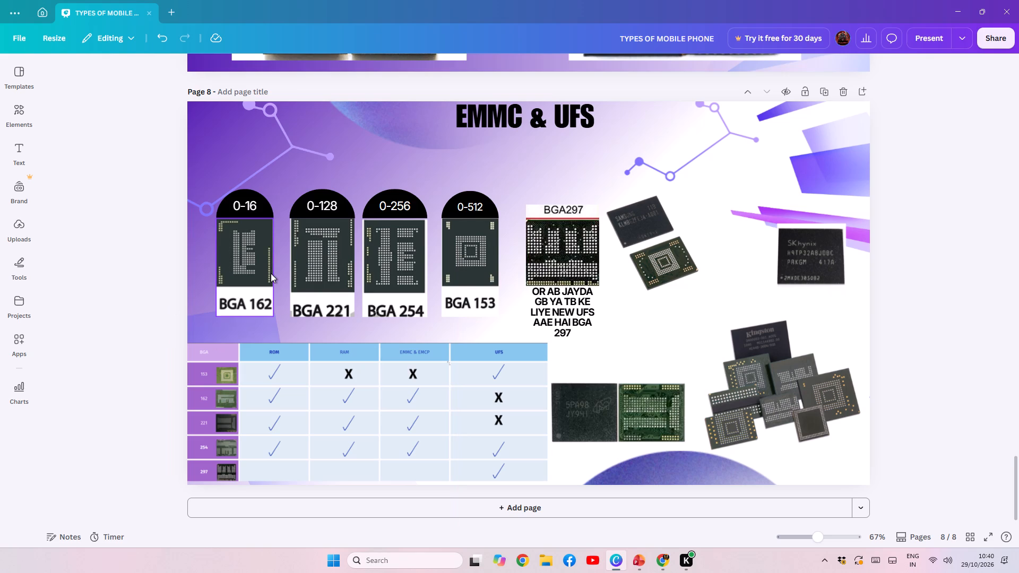
{"action": "scroll", "coordinate": [576, 305], "scroll_direction": "up", "scroll_amount": 4}
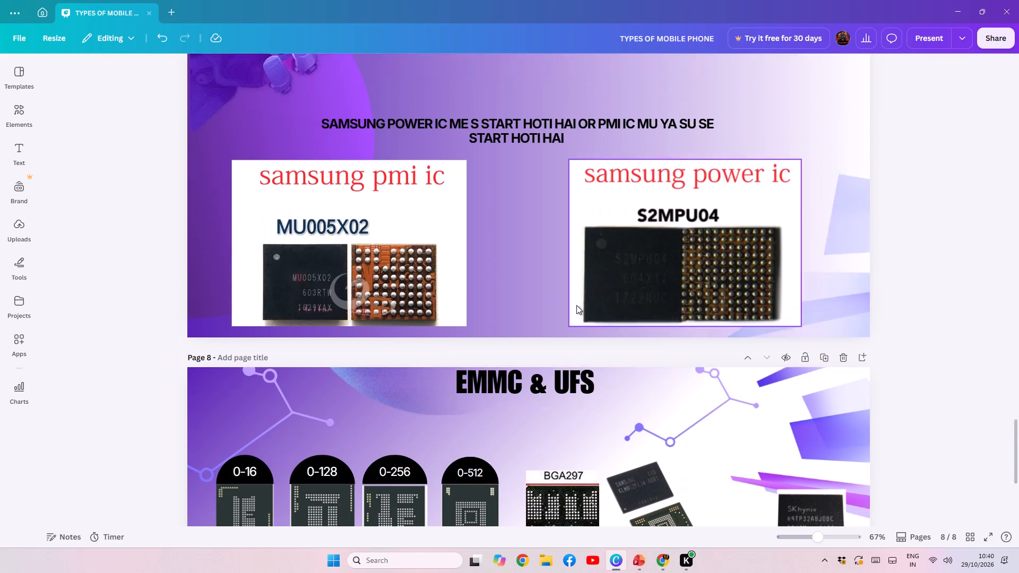
{"action": "scroll", "coordinate": [576, 305], "scroll_direction": "up", "scroll_amount": 8}
{"action": "scroll", "coordinate": [645, 327], "scroll_direction": "up", "scroll_amount": 8}
{"action": "scroll", "coordinate": [703, 276], "scroll_direction": "up", "scroll_amount": 3}
{"action": "scroll", "coordinate": [703, 276], "scroll_direction": "down", "scroll_amount": 1}
{"action": "scroll", "coordinate": [703, 276], "scroll_direction": "up", "scroll_amount": 12}
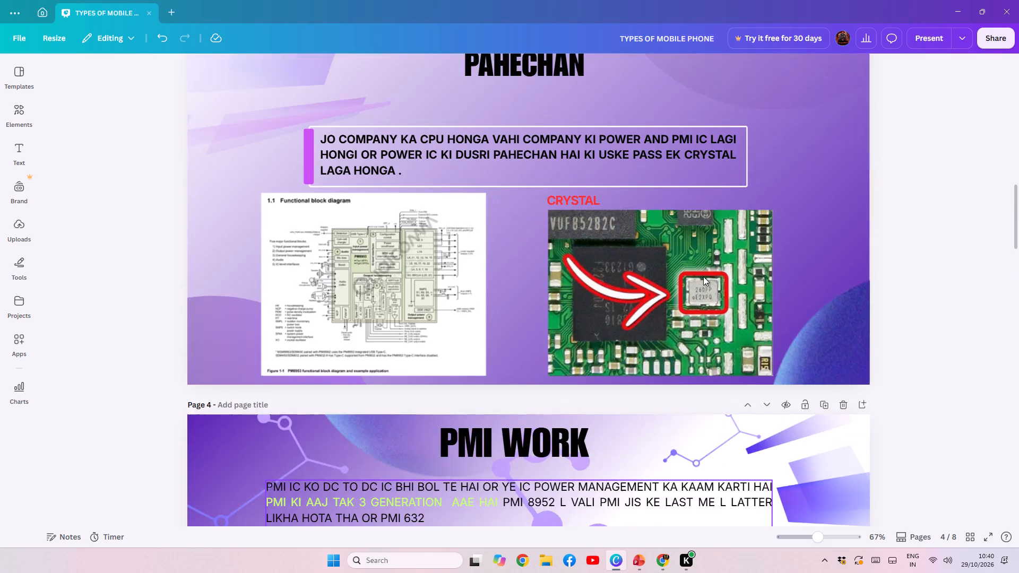
{"action": "scroll", "coordinate": [703, 276], "scroll_direction": "up", "scroll_amount": 13}
{"action": "scroll", "coordinate": [533, 249], "scroll_direction": "up", "scroll_amount": 6}
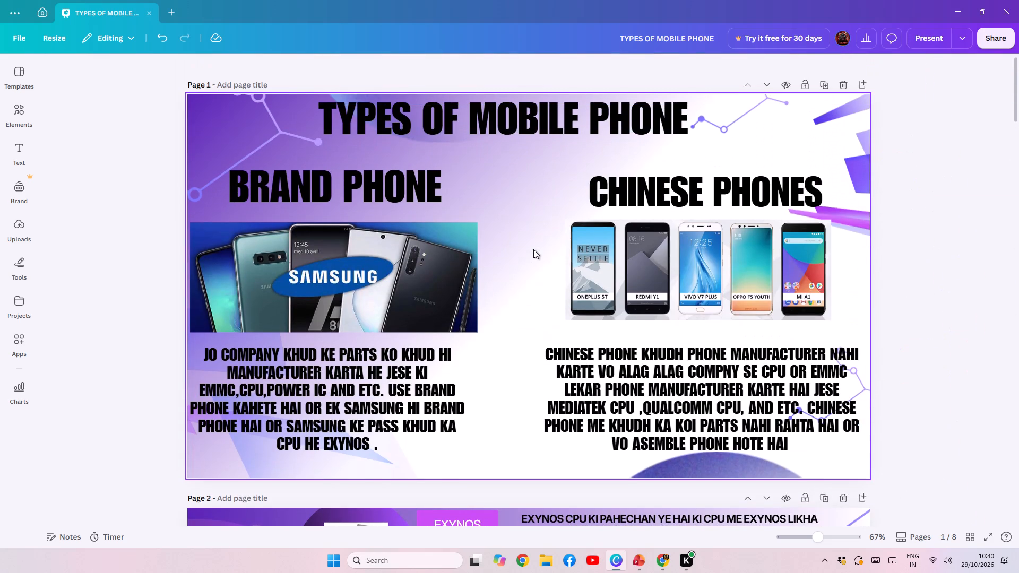
Shift the purple shard graphic at page 1's right edge slightly to the left, beside the CHINESE PHONES heading.
{"action": "left_click_drag", "start_coordinate": [857, 165], "coordinate": [821, 162]}
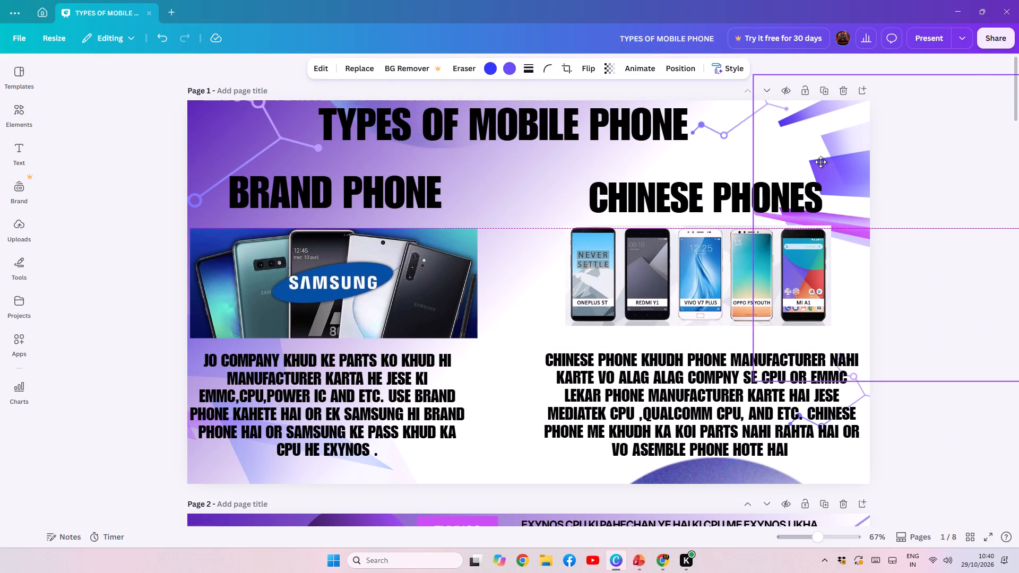
{"action": "left_click_drag", "start_coordinate": [821, 162], "coordinate": [820, 162]}
Move the purple sphere graphic at page 1's bottom edge slightly left and up, beneath the Chinese phones paragraph.
{"action": "left_click_drag", "start_coordinate": [700, 473], "coordinate": [698, 450]}
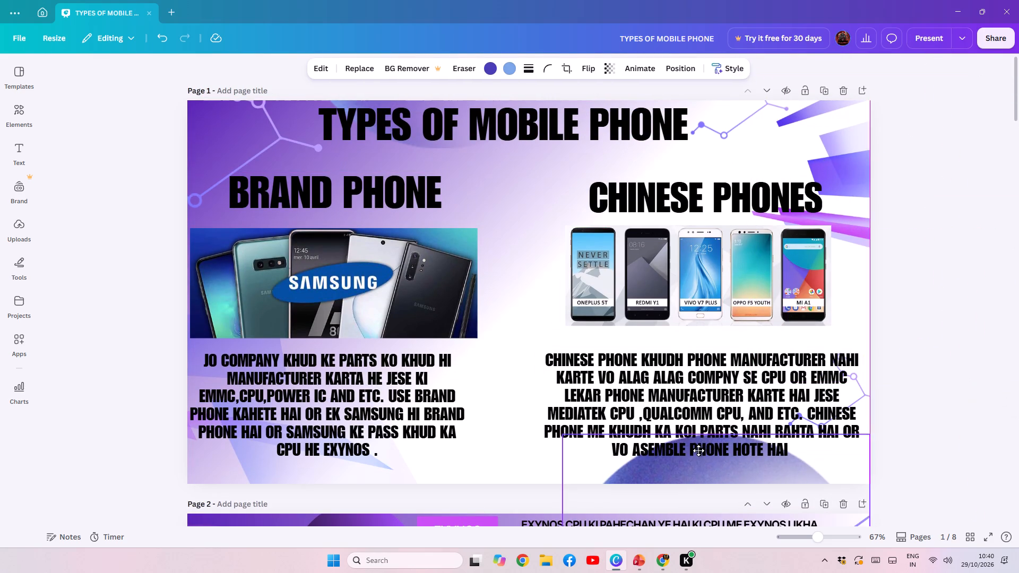
{"action": "left_click_drag", "start_coordinate": [698, 450], "coordinate": [663, 310]}
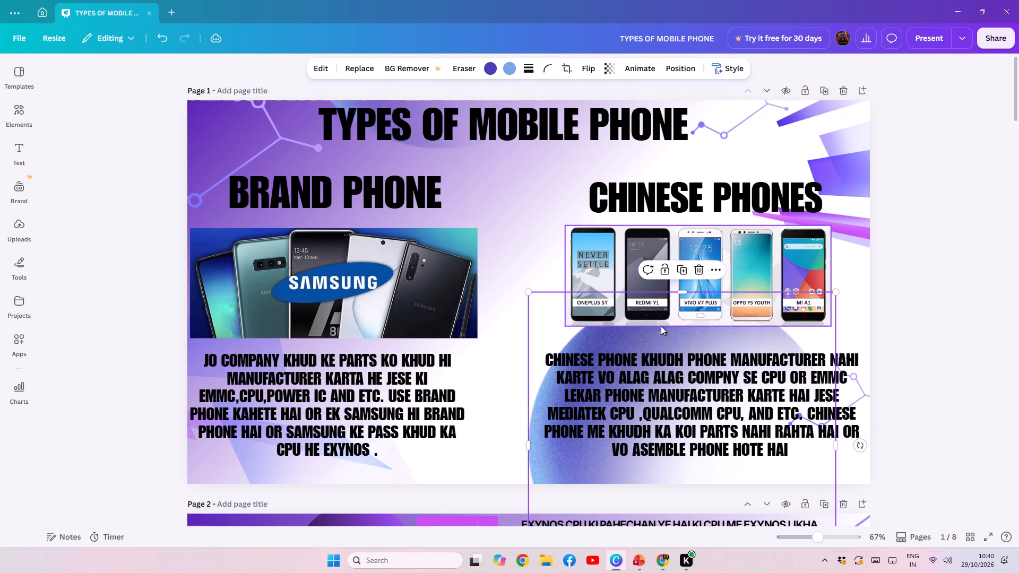
{"action": "left_click_drag", "start_coordinate": [684, 340], "coordinate": [688, 448]}
{"action": "left_click", "coordinate": [692, 488]}
{"action": "left_click_drag", "start_coordinate": [691, 474], "coordinate": [702, 520]}
{"action": "left_click_drag", "start_coordinate": [663, 474], "coordinate": [663, 481]}
{"action": "left_click", "coordinate": [500, 454]}
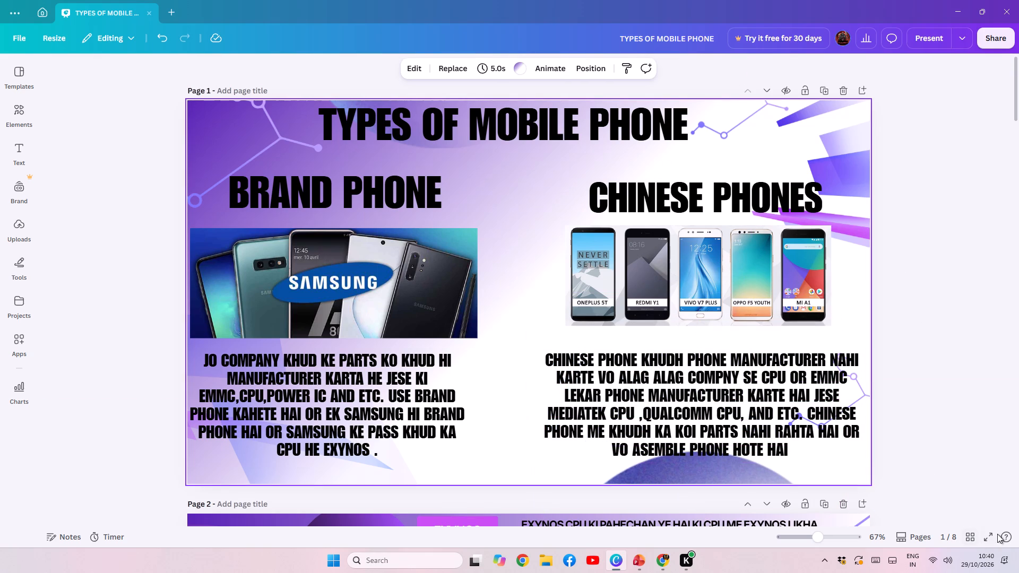
Preview the whole presentation in full screen from page 1 to page 8, then return to the editor.
{"action": "left_click", "coordinate": [989, 538]}
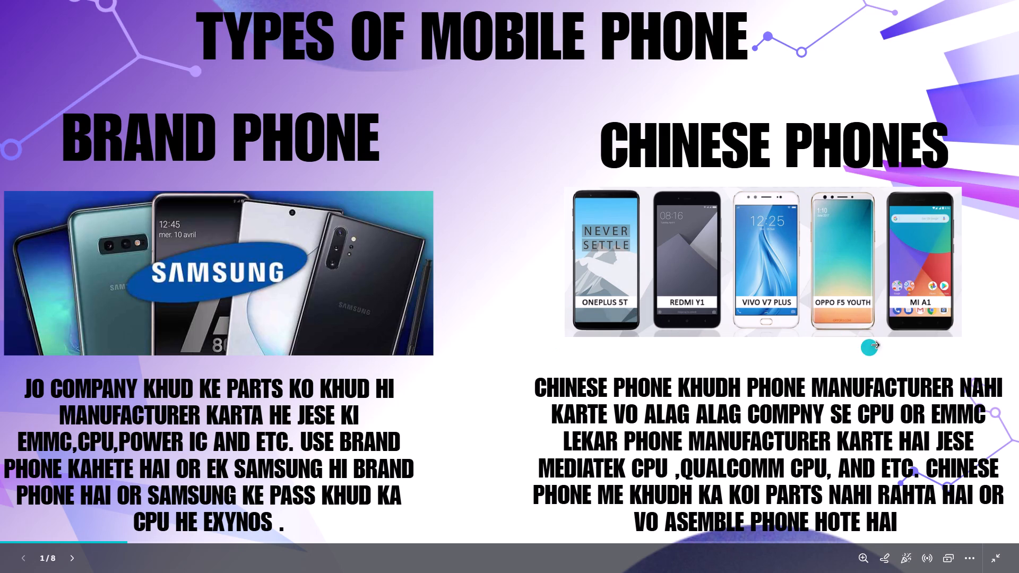
{"action": "left_click", "coordinate": [875, 345]}
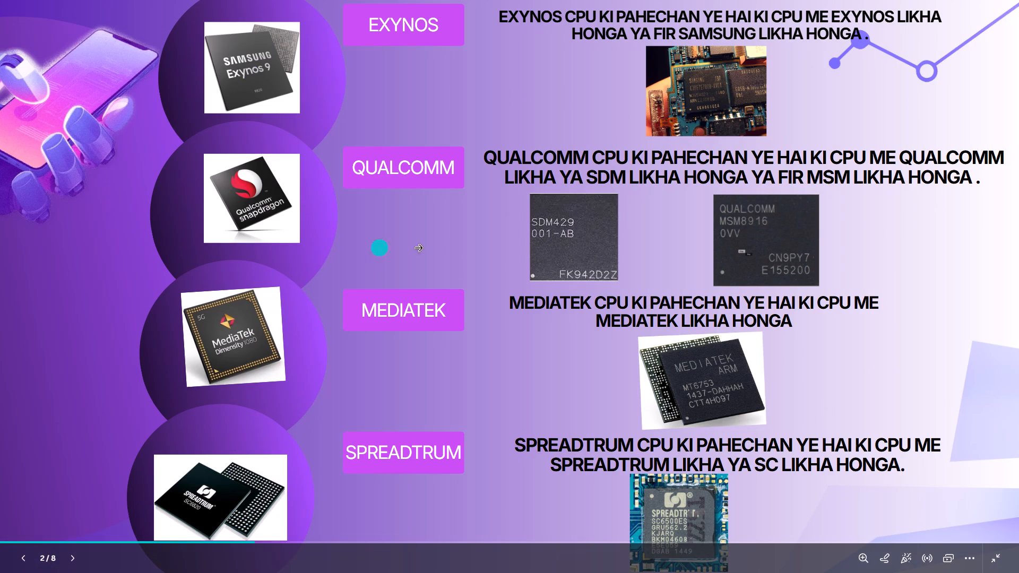
{"action": "left_click", "coordinate": [1018, 332]}
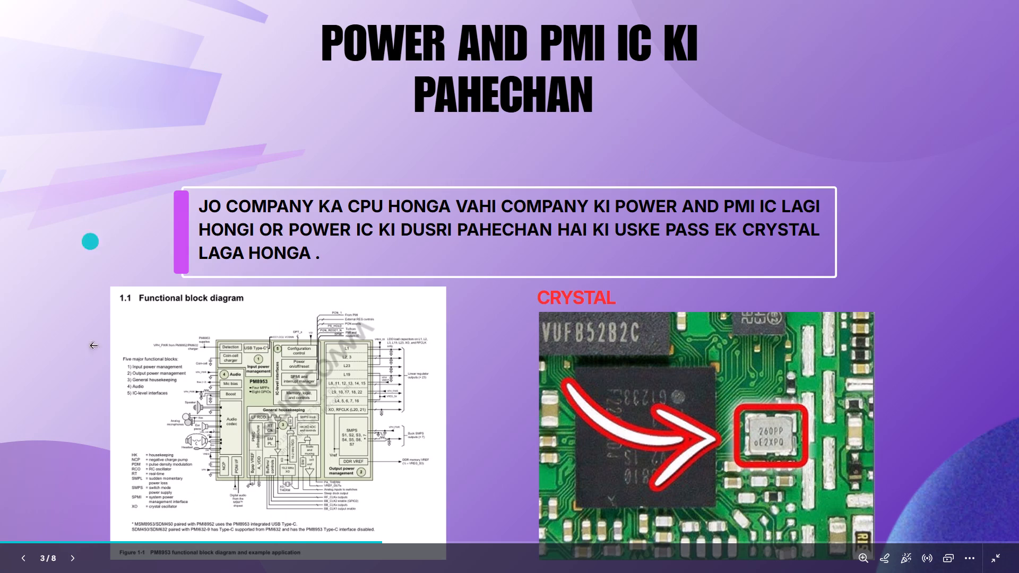
{"action": "scroll", "coordinate": [300, 400], "scroll_direction": "up", "scroll_amount": 4}
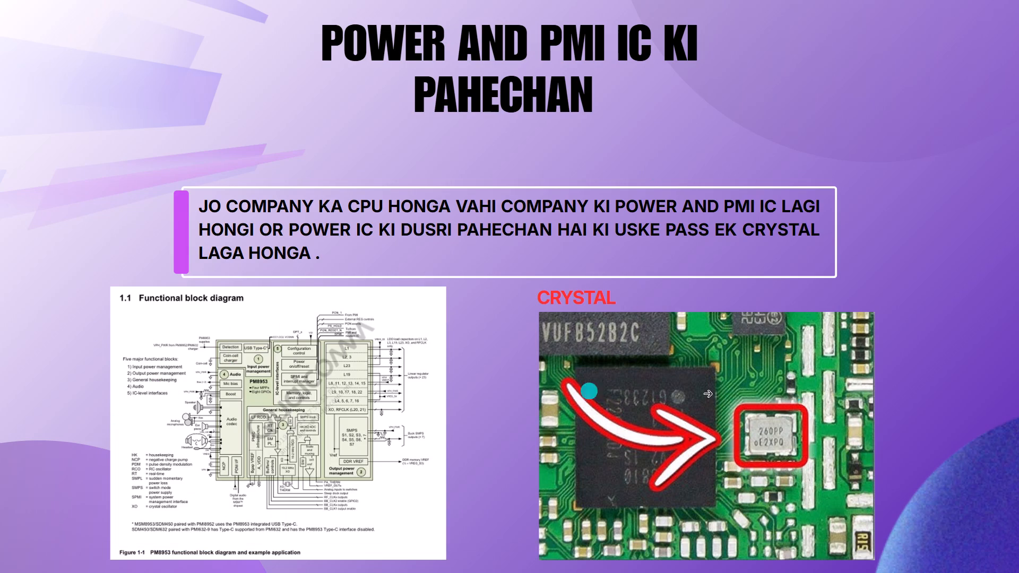
{"action": "left_click", "coordinate": [879, 368]}
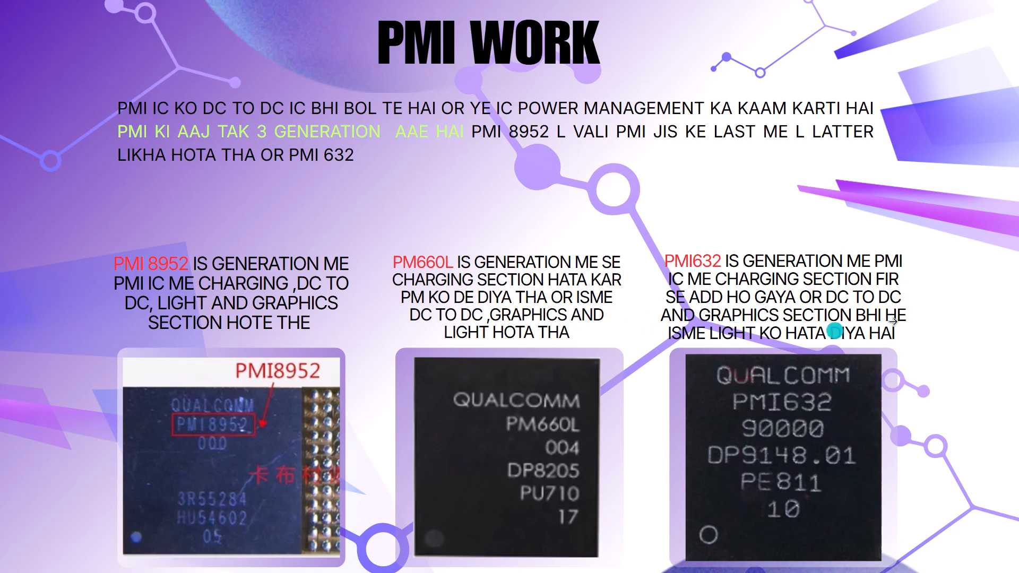
{"action": "left_click", "coordinate": [914, 319]}
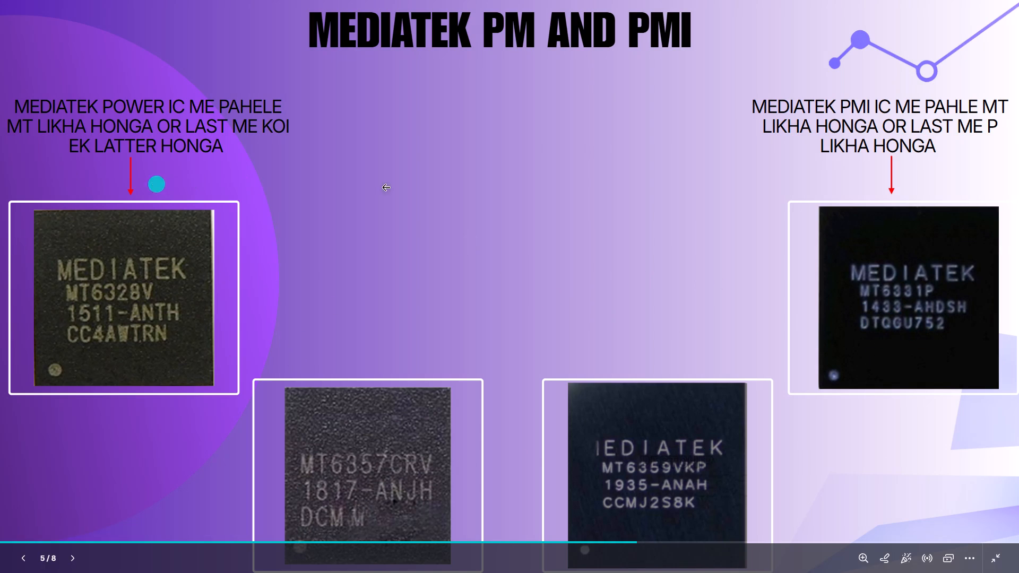
{"action": "left_click", "coordinate": [1018, 326]}
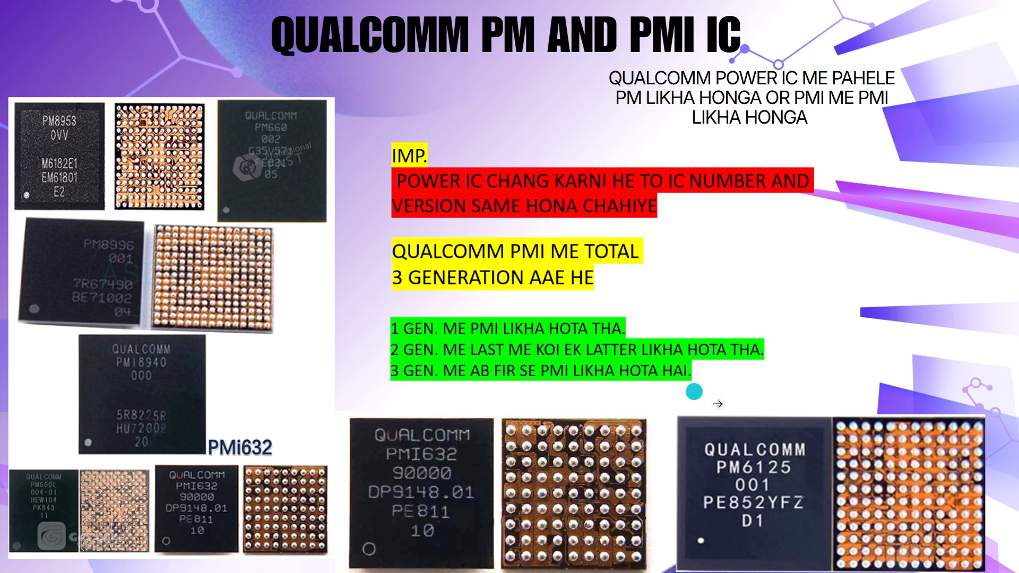
{"action": "left_click", "coordinate": [897, 393]}
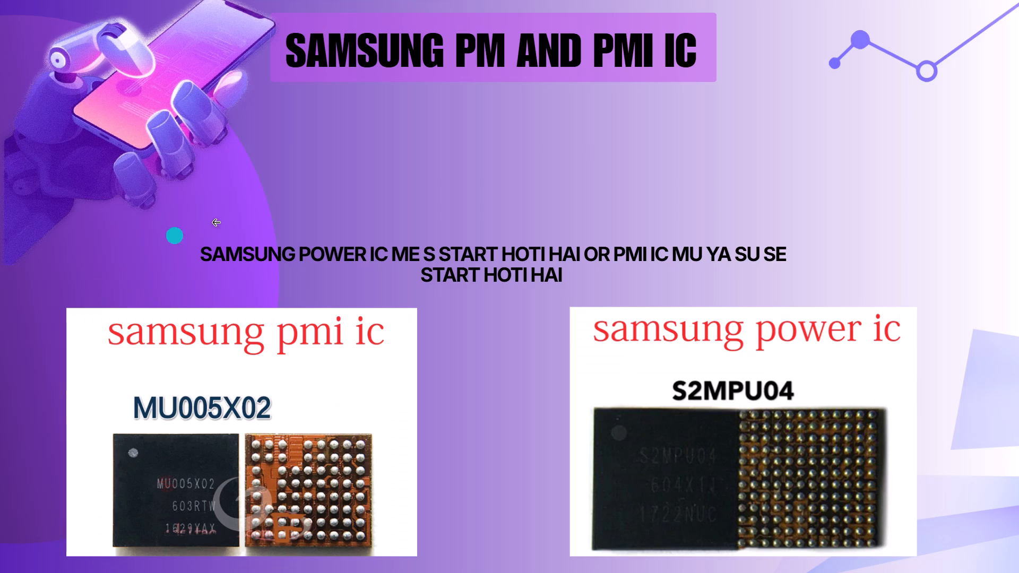
{"action": "left_click", "coordinate": [913, 291]}
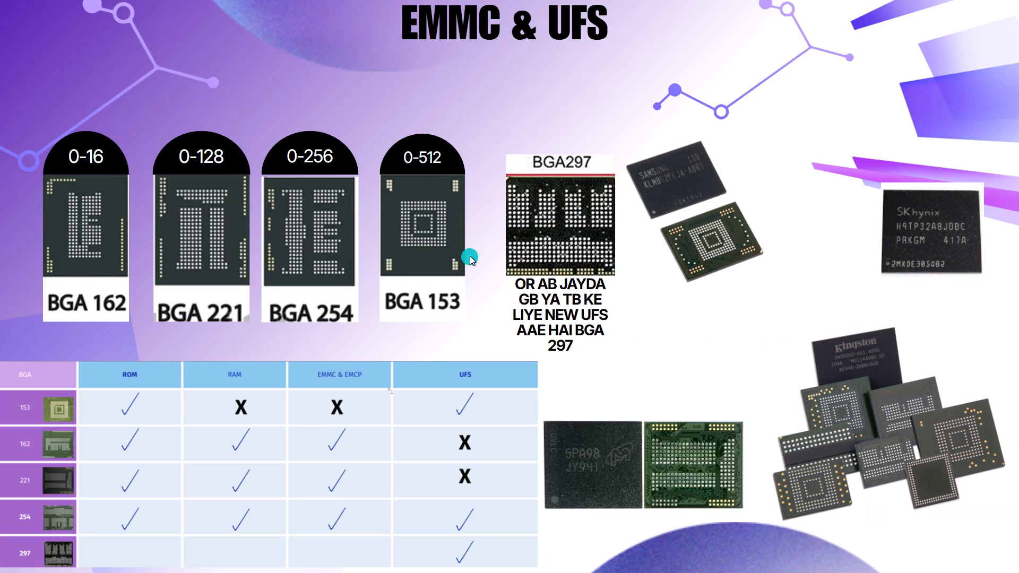
{"action": "left_click", "coordinate": [970, 292]}
{"action": "left_click", "coordinate": [912, 249]}
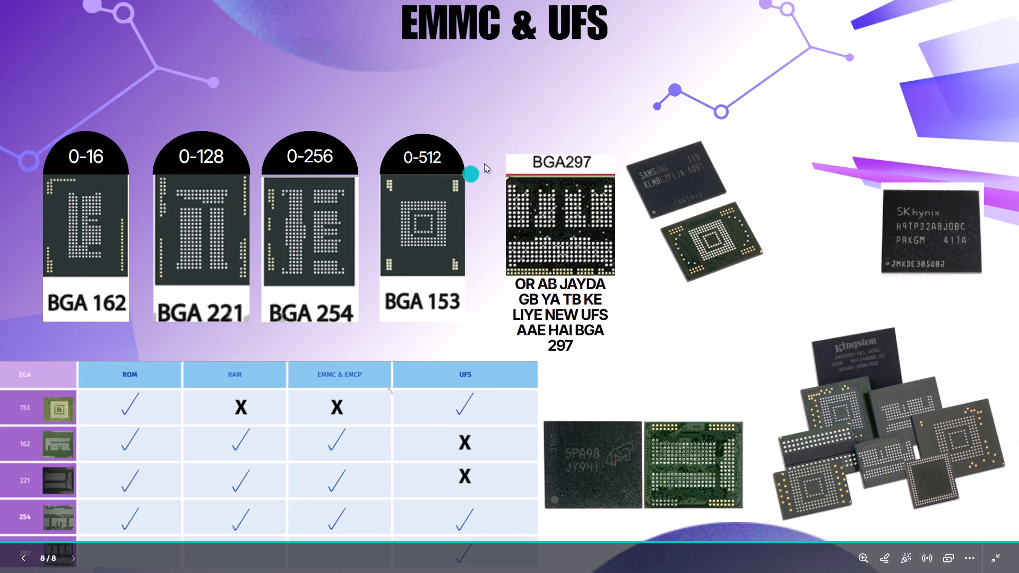
{"action": "left_click", "coordinate": [997, 558]}
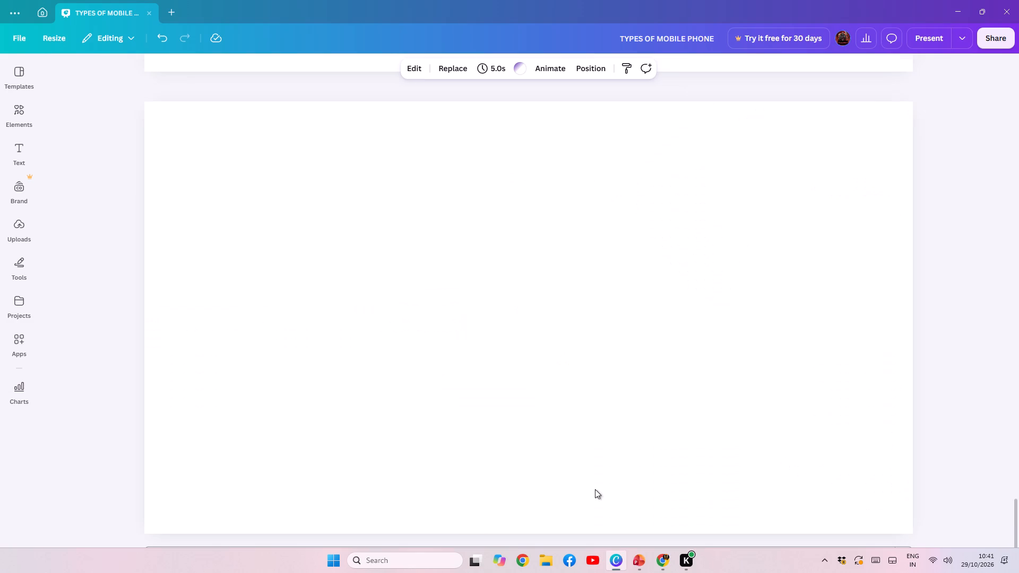
Present the EMMC & UFS page in full screen.
{"action": "left_click", "coordinate": [983, 537]}
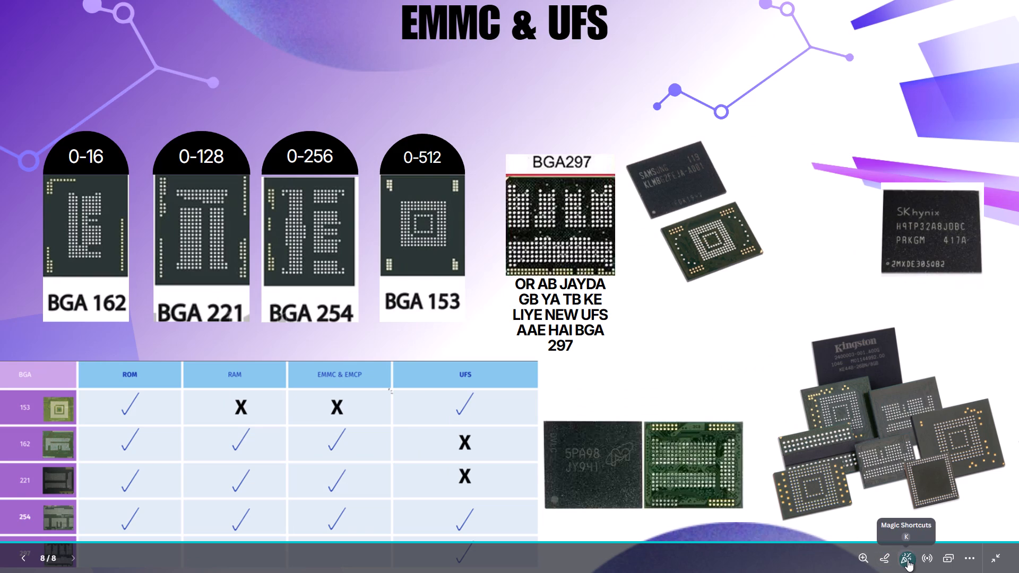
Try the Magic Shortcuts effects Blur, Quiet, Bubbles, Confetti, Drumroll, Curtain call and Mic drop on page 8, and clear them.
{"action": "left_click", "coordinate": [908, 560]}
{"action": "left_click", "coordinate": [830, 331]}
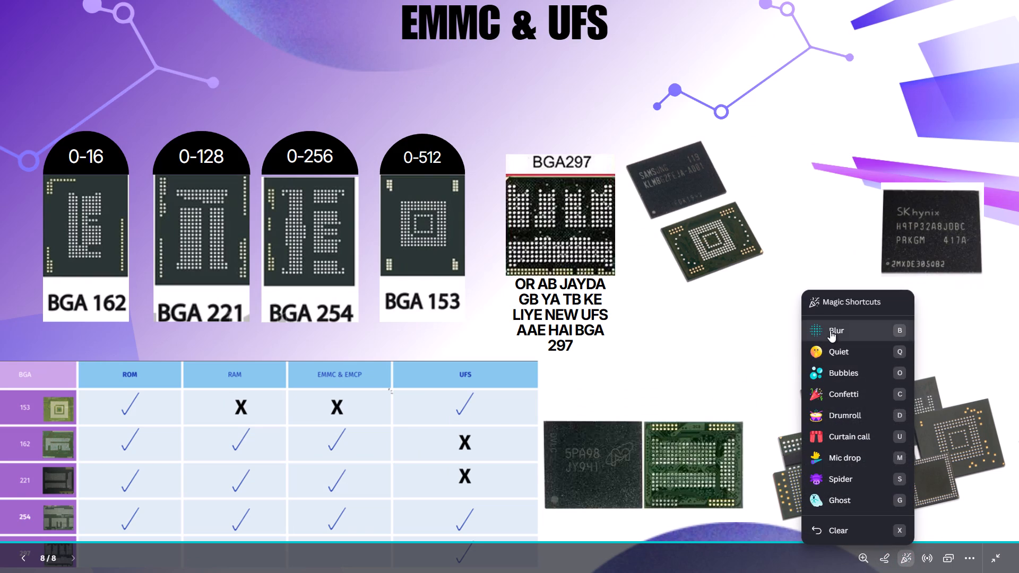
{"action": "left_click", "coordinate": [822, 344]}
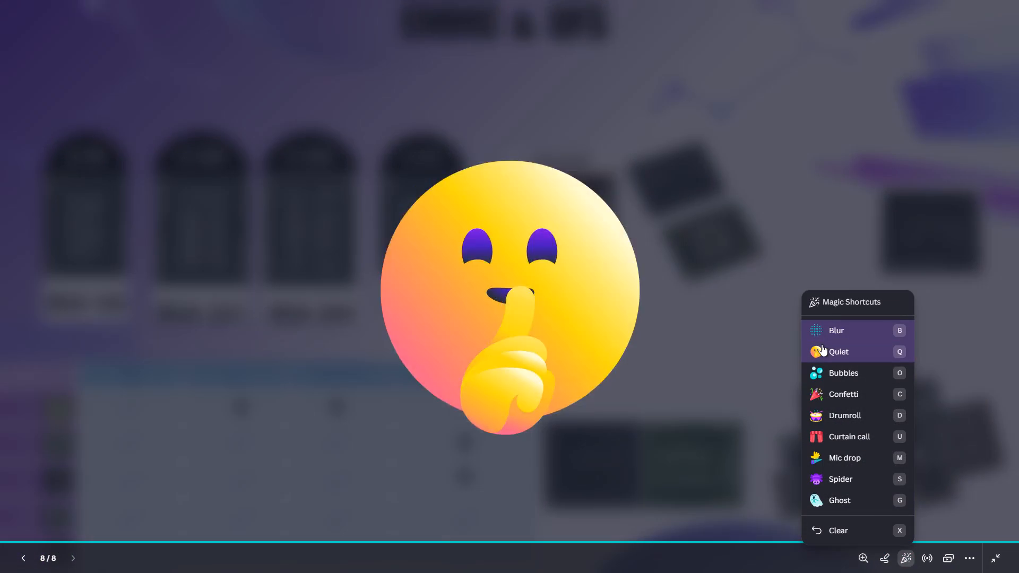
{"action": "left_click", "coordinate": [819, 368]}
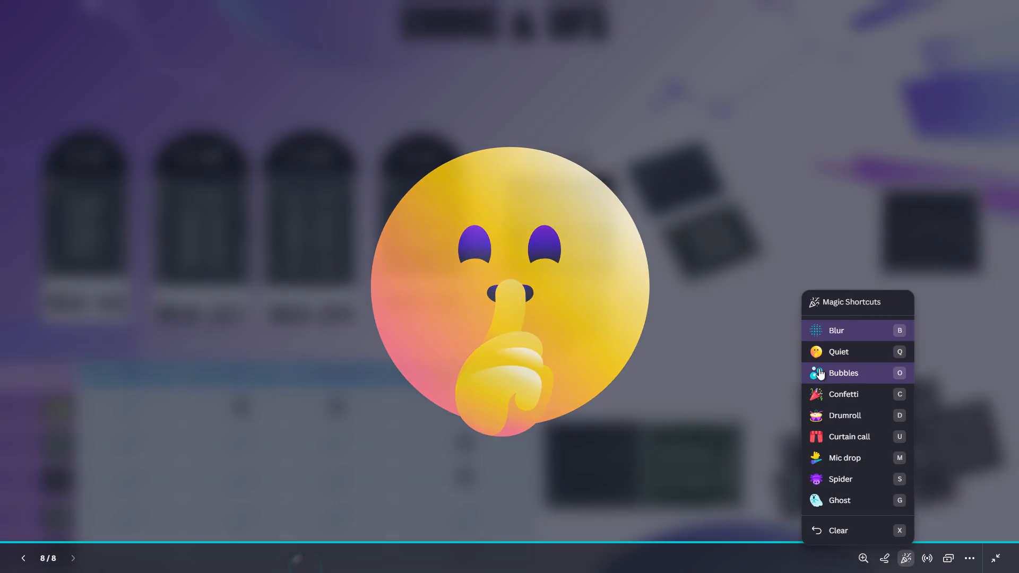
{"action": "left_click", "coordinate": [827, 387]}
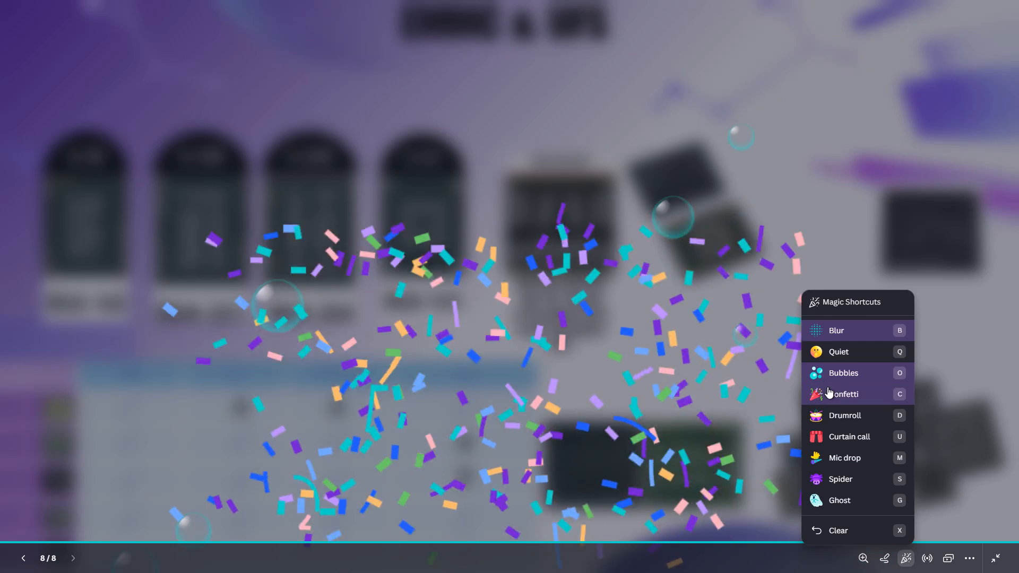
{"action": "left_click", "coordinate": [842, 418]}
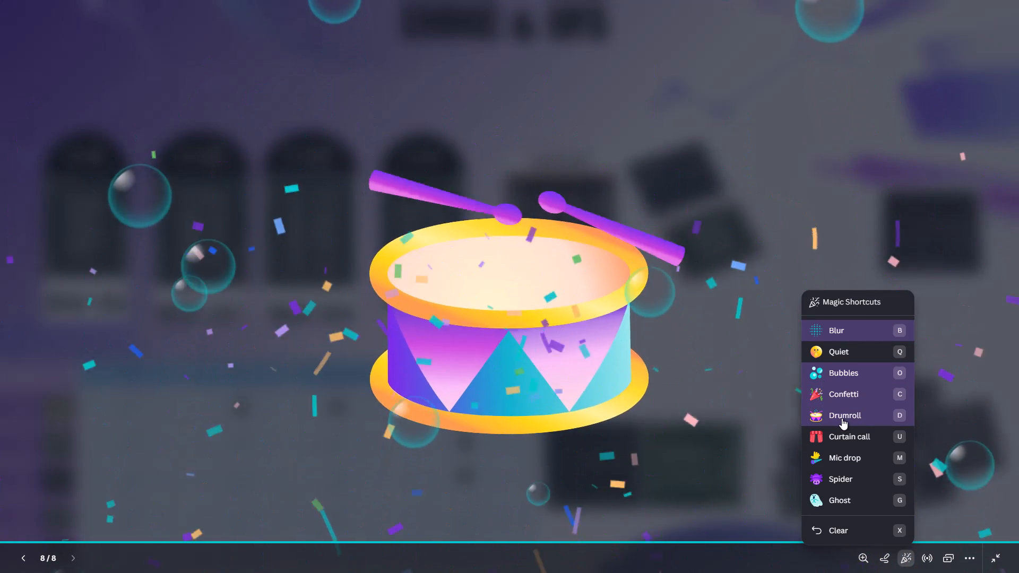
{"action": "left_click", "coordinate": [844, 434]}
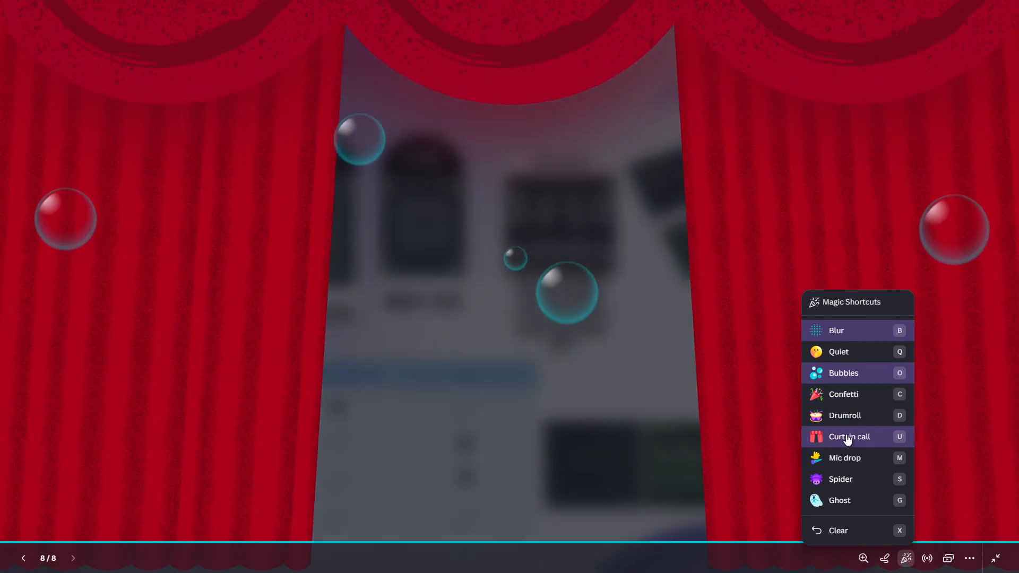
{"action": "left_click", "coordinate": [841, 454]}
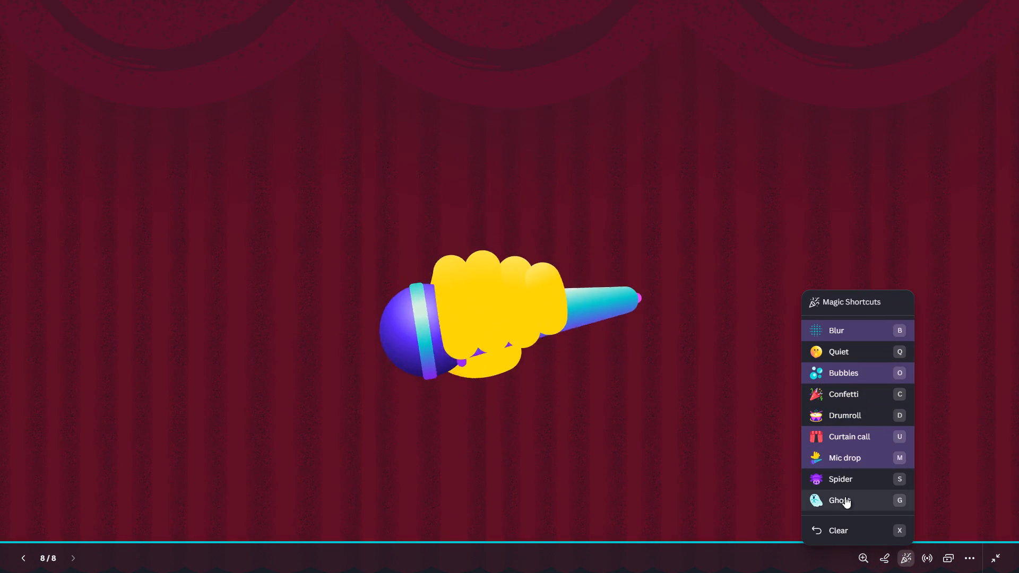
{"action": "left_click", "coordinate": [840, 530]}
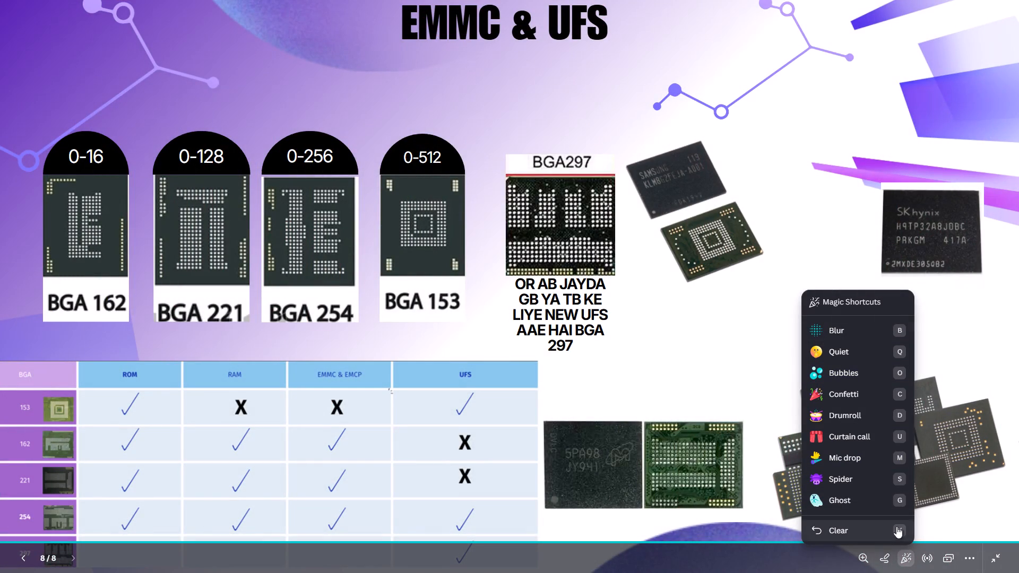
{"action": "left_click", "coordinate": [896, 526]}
Set the drawing marker's colour to black (#000000) and circle the green chip below the Samsung chip.
{"action": "left_click", "coordinate": [887, 563]}
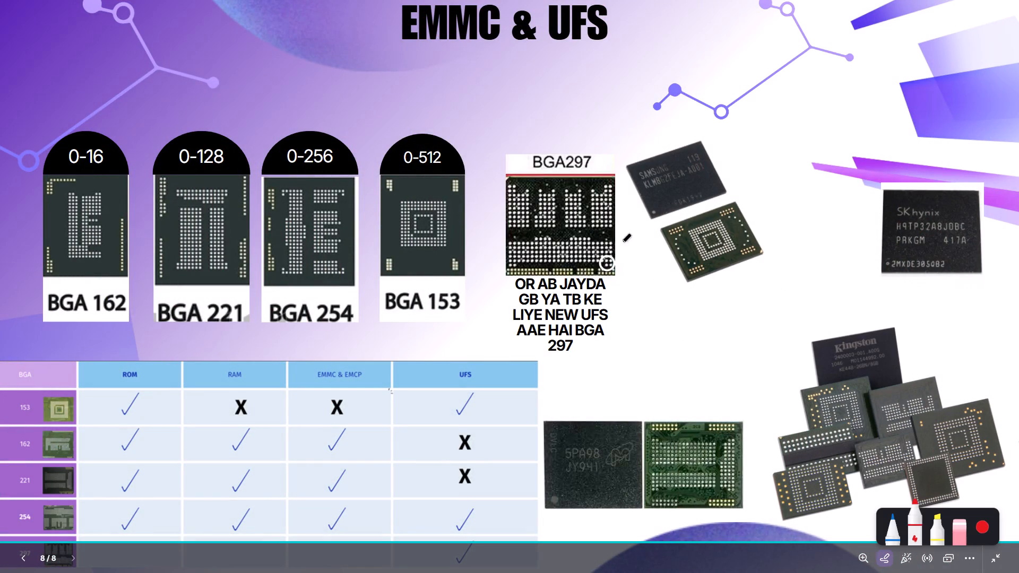
{"action": "left_click", "coordinate": [975, 525]}
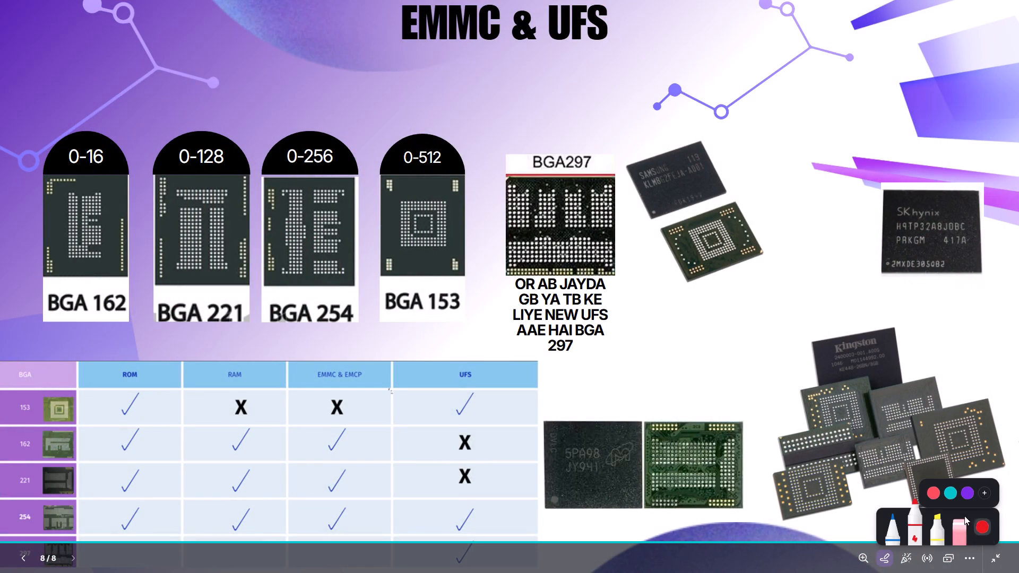
{"action": "left_click", "coordinate": [983, 491]}
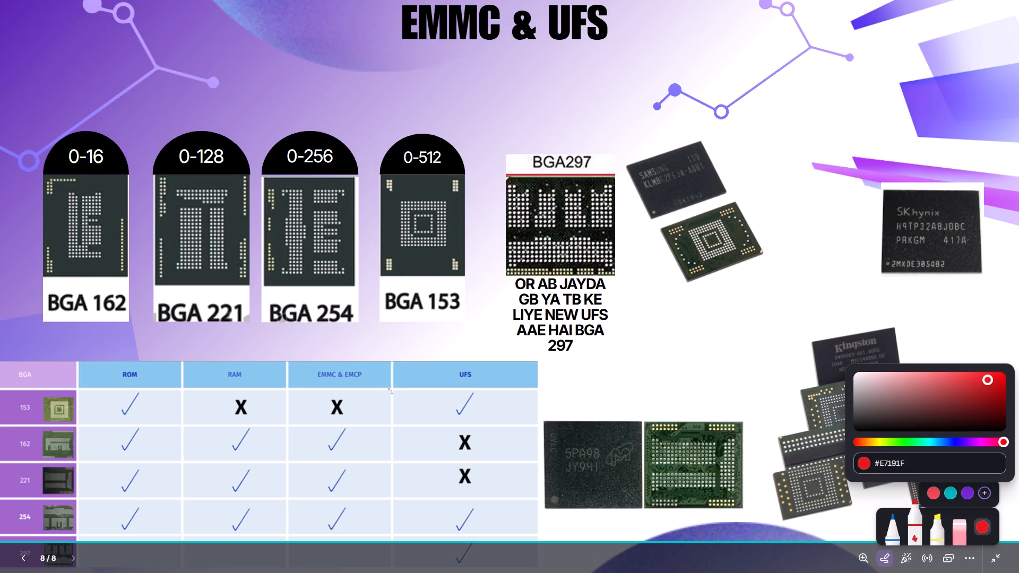
{"action": "left_click_drag", "start_coordinate": [860, 405], "coordinate": [853, 442]}
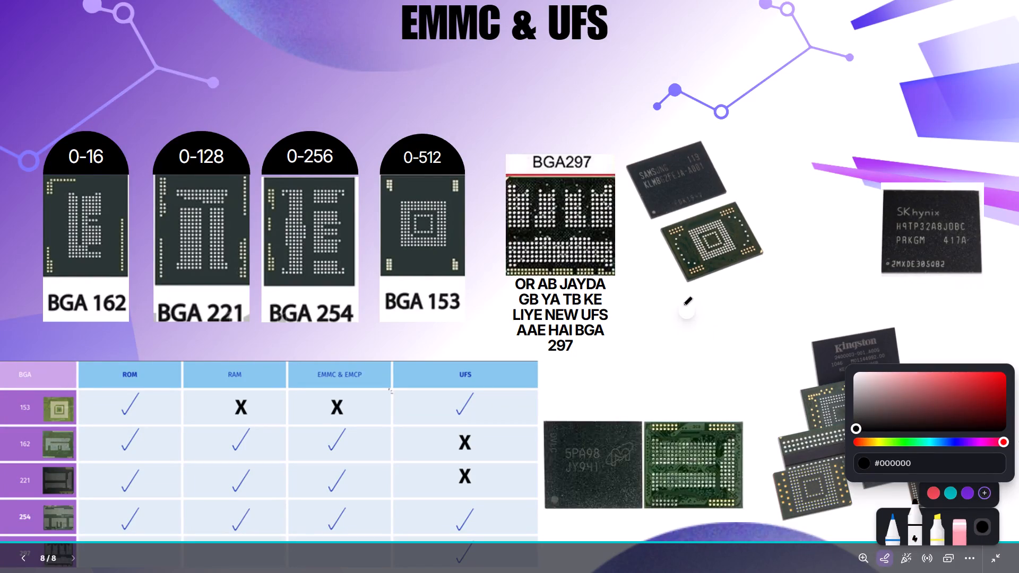
{"action": "left_click_drag", "start_coordinate": [673, 230], "coordinate": [749, 194]}
{"action": "left_click_drag", "start_coordinate": [737, 179], "coordinate": [675, 237]}
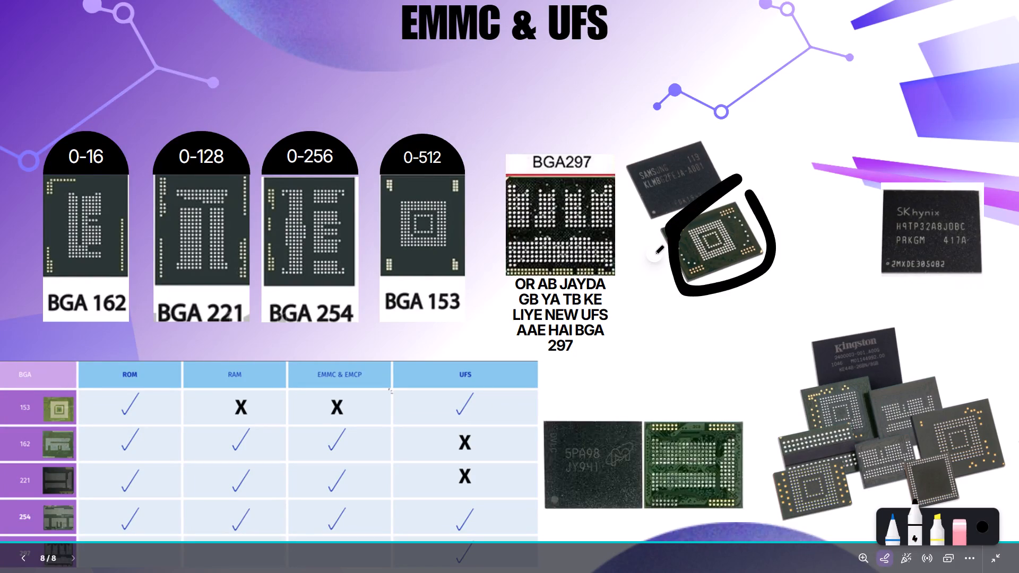
Draw a black marker arrow pointing at the SKhynix chip.
{"action": "left_click", "coordinate": [893, 527]}
{"action": "left_click_drag", "start_coordinate": [811, 231], "coordinate": [851, 216]}
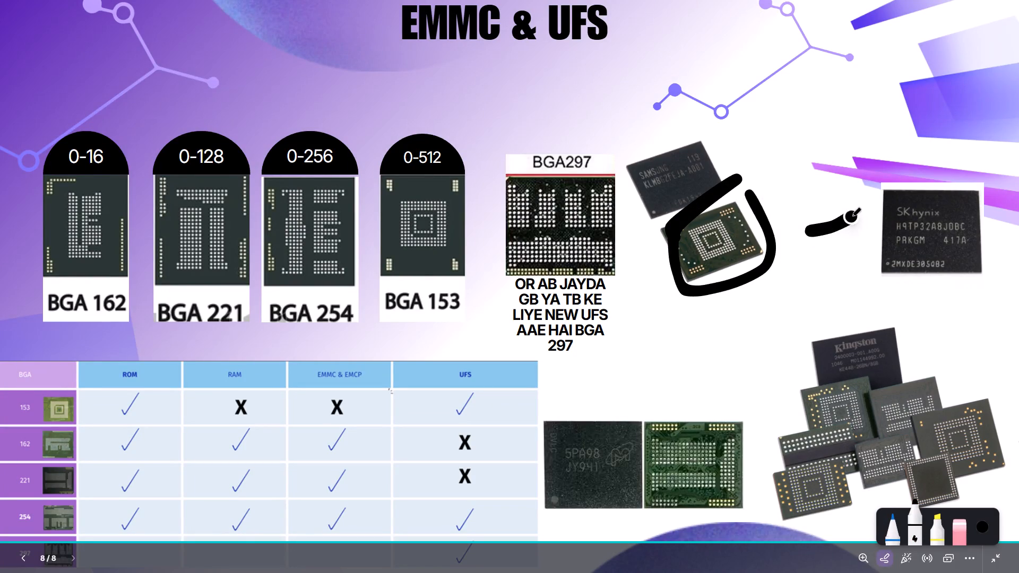
{"action": "left_click_drag", "start_coordinate": [832, 190], "coordinate": [855, 208]}
{"action": "left_click_drag", "start_coordinate": [854, 205], "coordinate": [852, 245]}
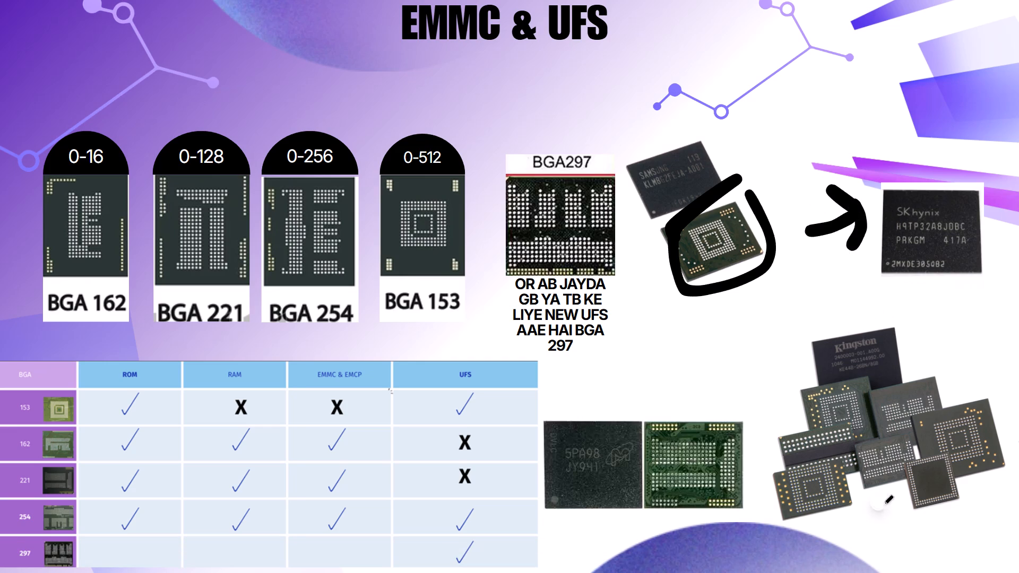
Draw a short black marker stroke across the small middle chip in the cluster below the Kingston chip.
{"action": "left_click", "coordinate": [893, 532]}
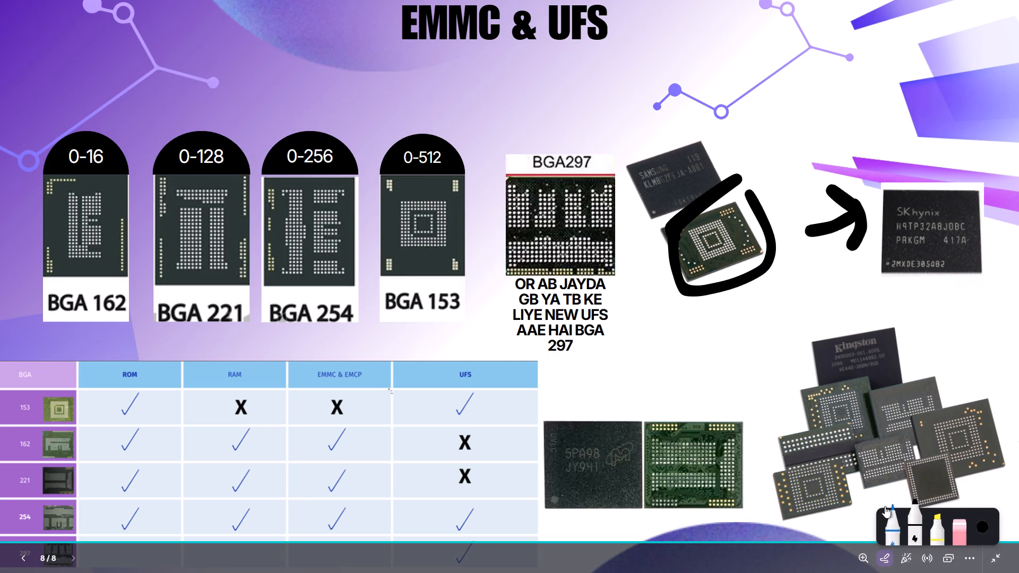
{"action": "left_click_drag", "start_coordinate": [894, 524], "coordinate": [890, 505]}
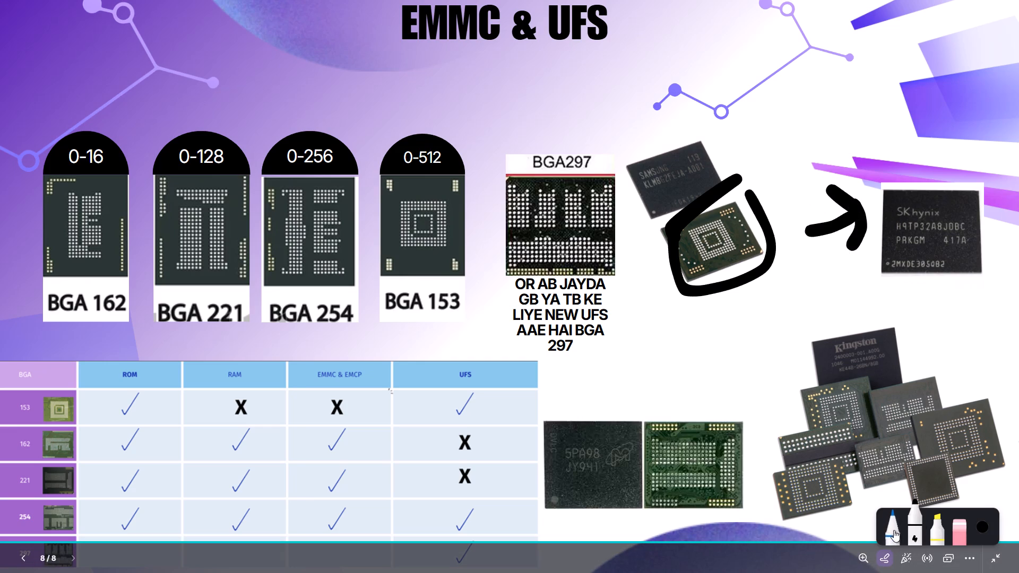
{"action": "left_click", "coordinate": [894, 531]}
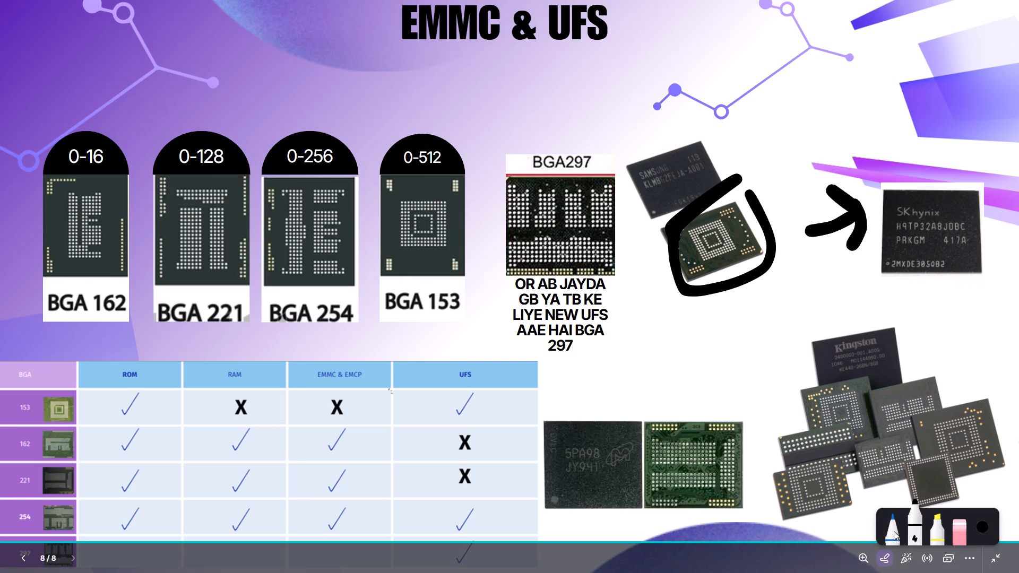
{"action": "left_click", "coordinate": [894, 531]}
{"action": "left_click_drag", "start_coordinate": [894, 531], "coordinate": [891, 505]}
{"action": "left_click_drag", "start_coordinate": [859, 480], "coordinate": [896, 468]}
Switch the drawing tool to the blue pen and draw a long curved line above the 5PA98 chip pair.
{"action": "left_click", "coordinate": [932, 527]}
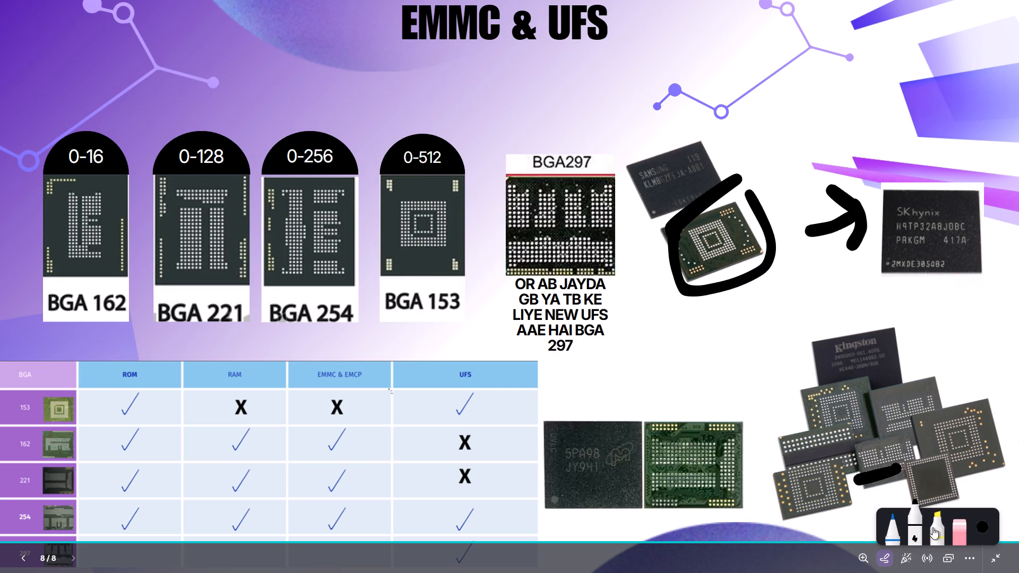
{"action": "left_click", "coordinate": [912, 527]}
{"action": "left_click_drag", "start_coordinate": [910, 509], "coordinate": [912, 525]}
{"action": "left_click", "coordinate": [937, 527]}
{"action": "left_click", "coordinate": [958, 529]}
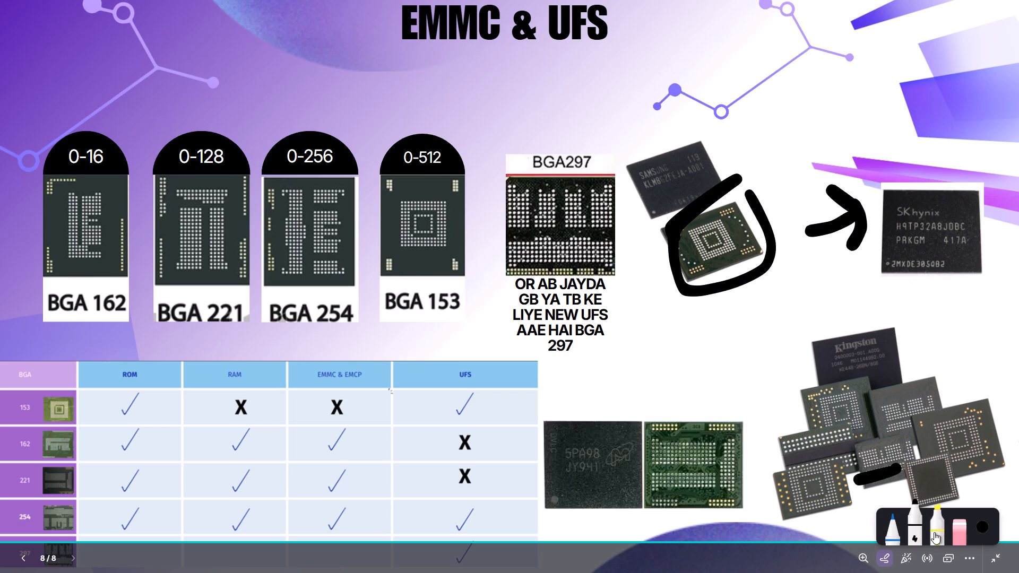
{"action": "left_click", "coordinate": [934, 532]}
{"action": "left_click", "coordinate": [920, 518]}
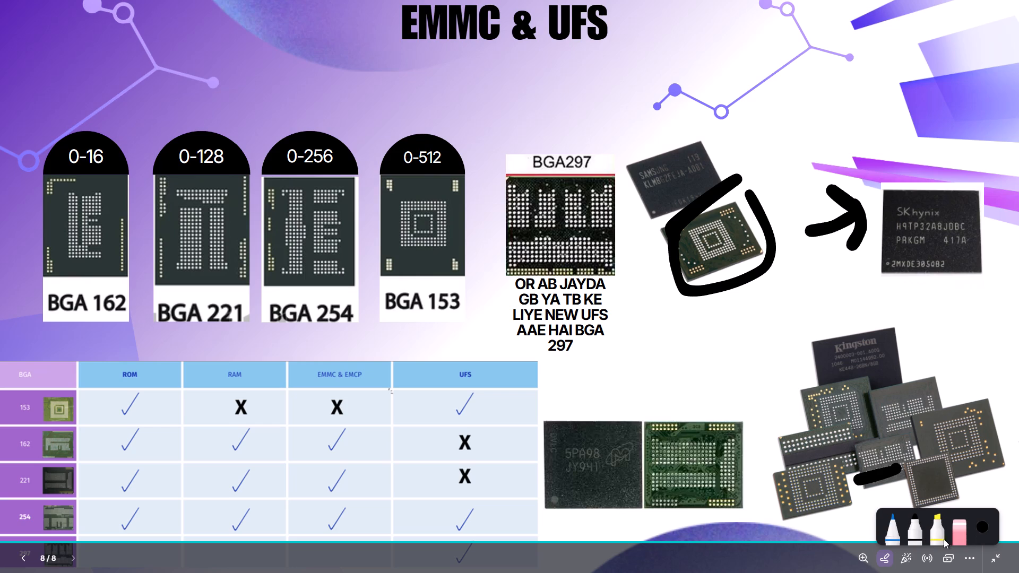
{"action": "left_click", "coordinate": [885, 534]}
{"action": "left_click", "coordinate": [892, 534]}
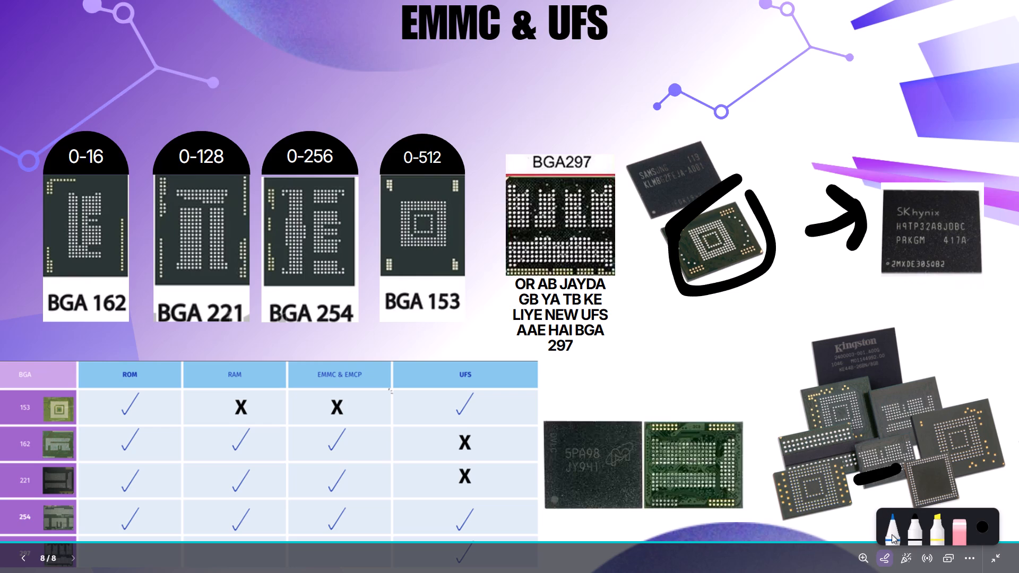
{"action": "left_click", "coordinate": [892, 534]}
{"action": "left_click", "coordinate": [892, 534]}
{"action": "left_click", "coordinate": [892, 534]}
{"action": "left_click", "coordinate": [892, 532]}
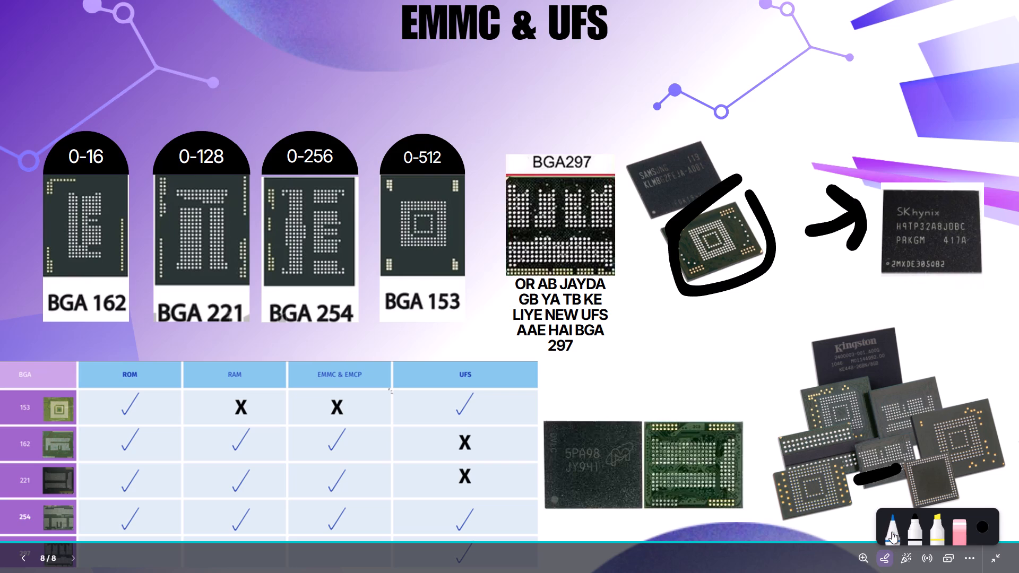
{"action": "double_click", "coordinate": [891, 528]}
{"action": "left_click", "coordinate": [892, 525]}
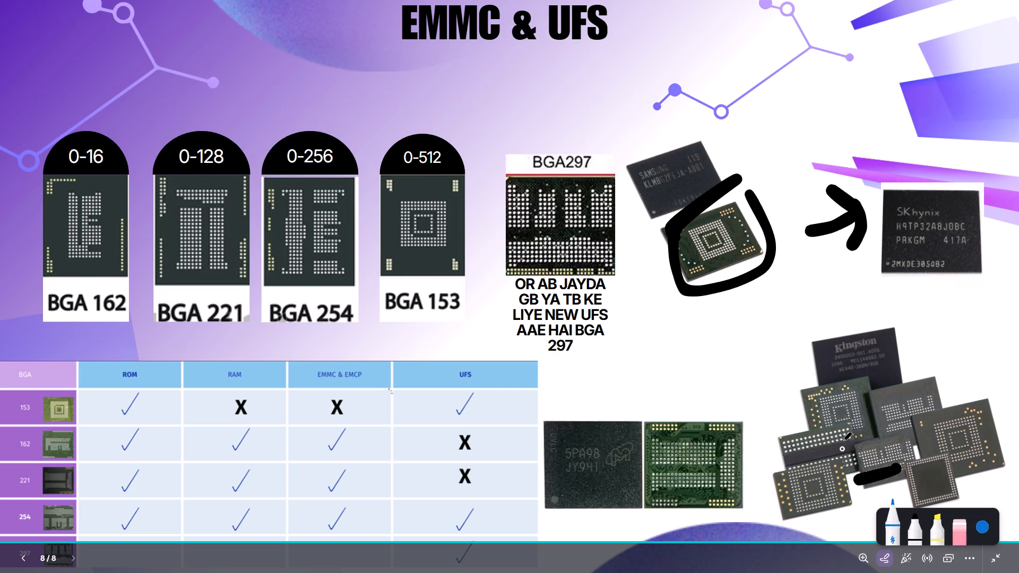
{"action": "left_click_drag", "start_coordinate": [615, 368], "coordinate": [796, 377]}
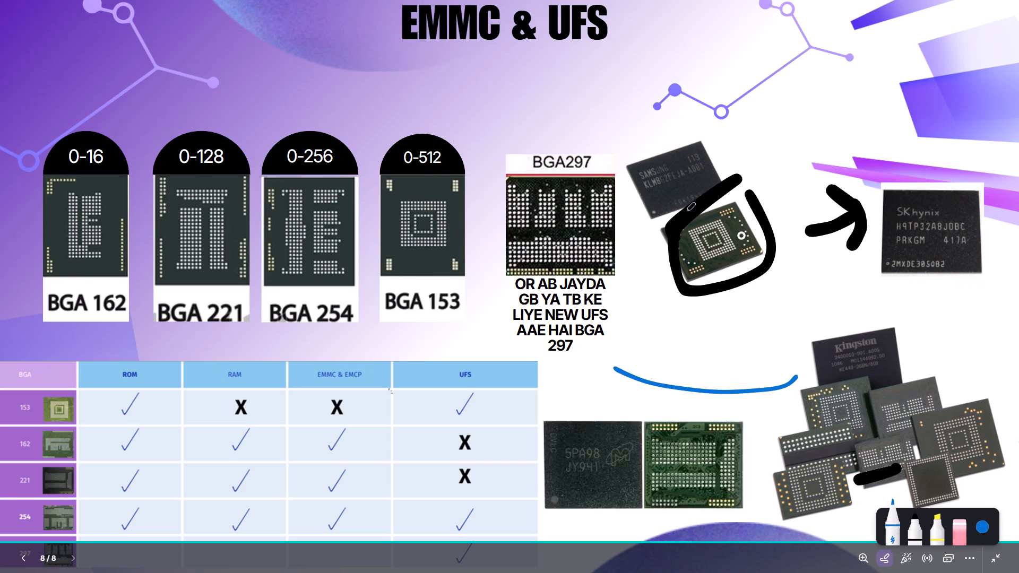
Draw blue pen loops around the 0-128 BGA 221 chip, reaching over to the BGA 162 chip.
{"action": "left_click_drag", "start_coordinate": [165, 170], "coordinate": [266, 227]}
{"action": "left_click_drag", "start_coordinate": [202, 135], "coordinate": [140, 198]}
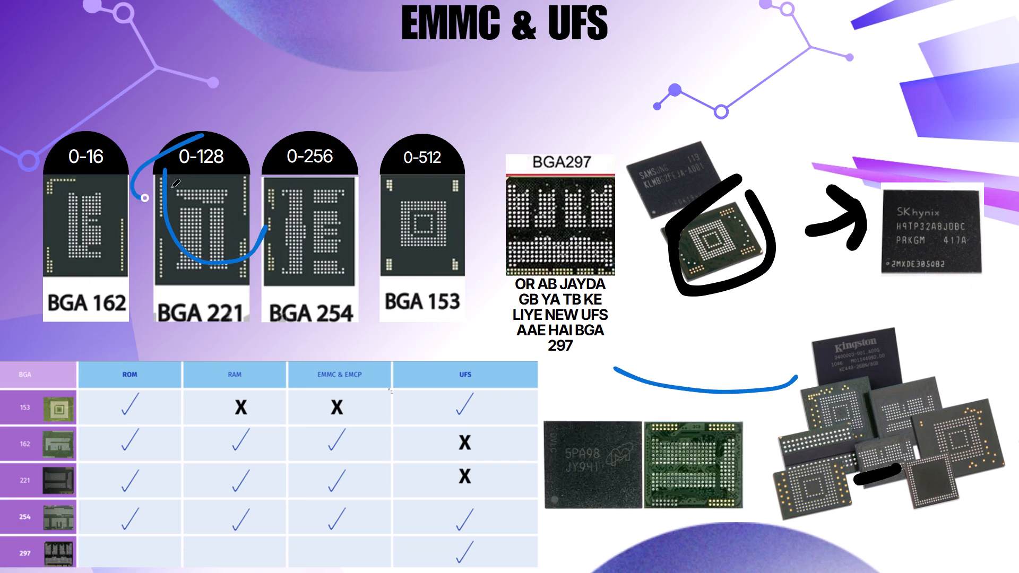
{"action": "left_click_drag", "start_coordinate": [254, 192], "coordinate": [115, 248]}
{"action": "left_click_drag", "start_coordinate": [146, 199], "coordinate": [114, 219]}
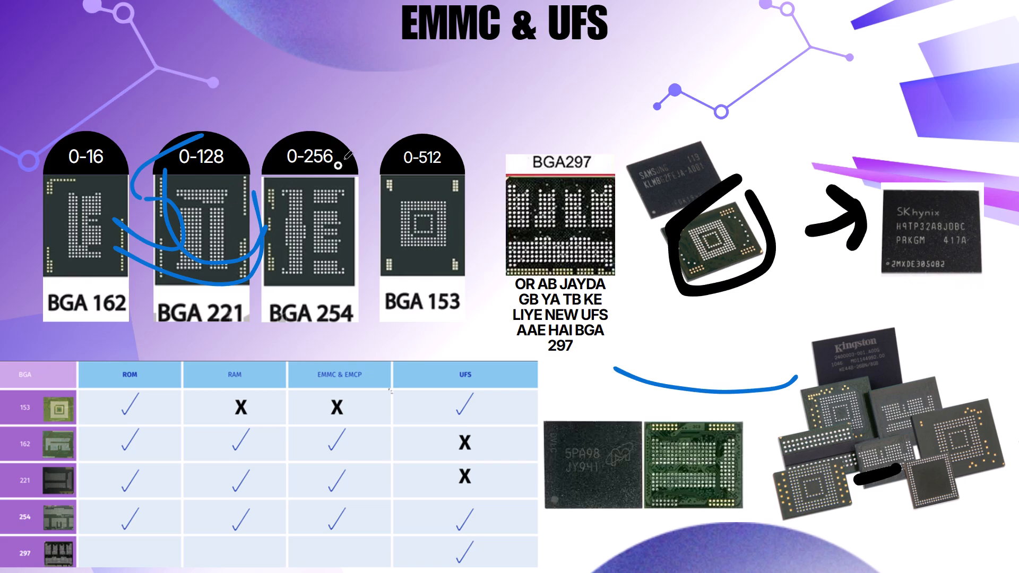
Circle the 0-512 chip and its BGA 153 label with the blue pen.
{"action": "left_click_drag", "start_coordinate": [422, 197], "coordinate": [477, 195]}
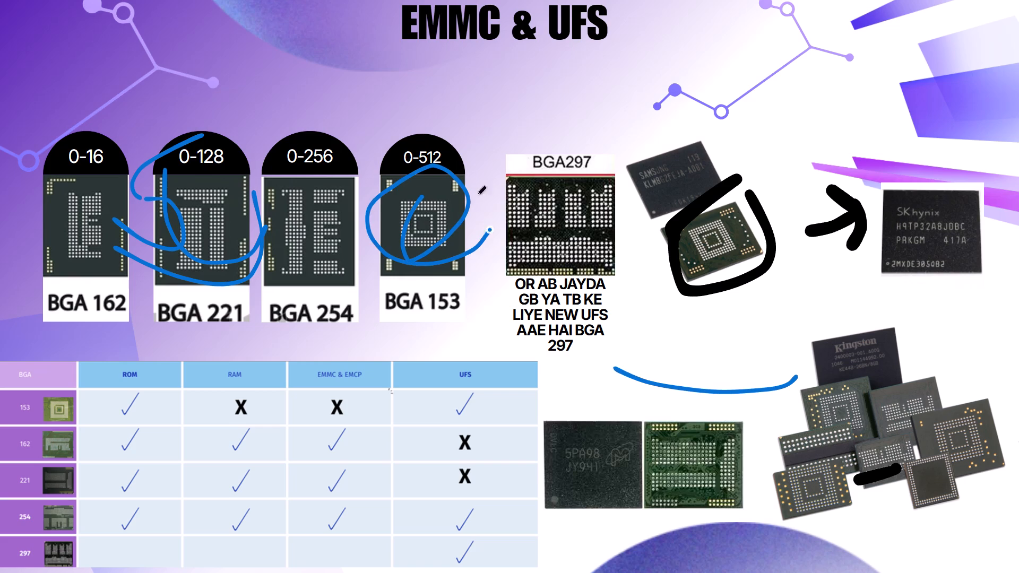
{"action": "left_click_drag", "start_coordinate": [477, 195], "coordinate": [401, 237]}
{"action": "left_click_drag", "start_coordinate": [386, 289], "coordinate": [399, 289]}
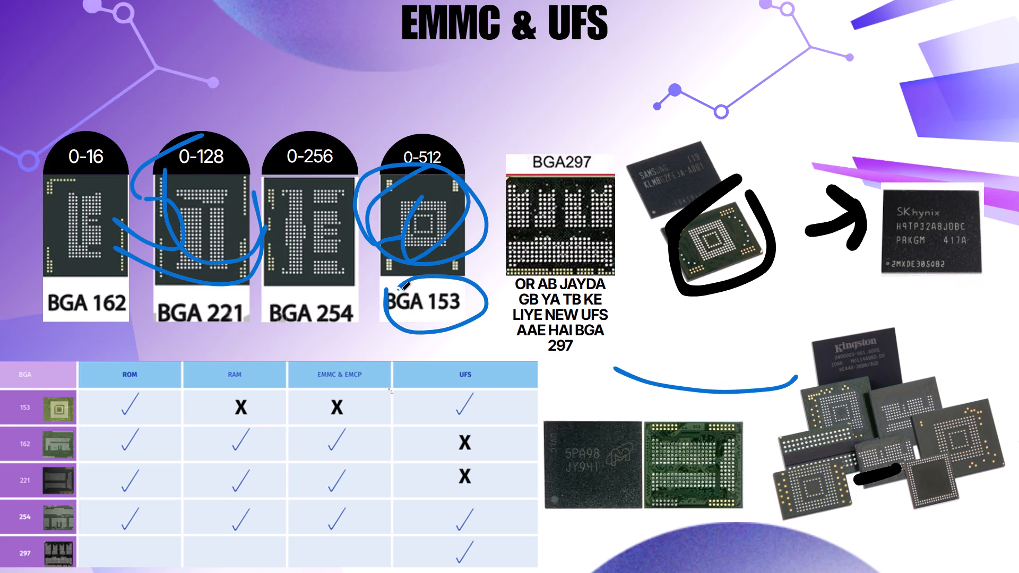
In table row 153, pen a blue tick under UFS and a cross under EMMC & EMCP, and loop around the UFS heading.
{"action": "left_click_drag", "start_coordinate": [453, 405], "coordinate": [484, 385]}
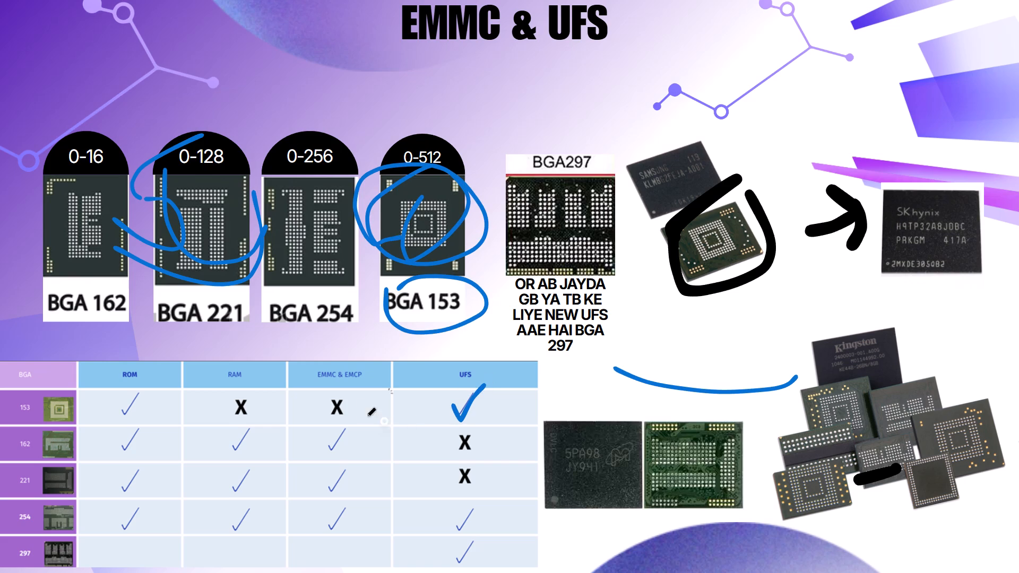
{"action": "left_click_drag", "start_coordinate": [332, 394], "coordinate": [343, 411]}
{"action": "left_click_drag", "start_coordinate": [347, 391], "coordinate": [331, 429]}
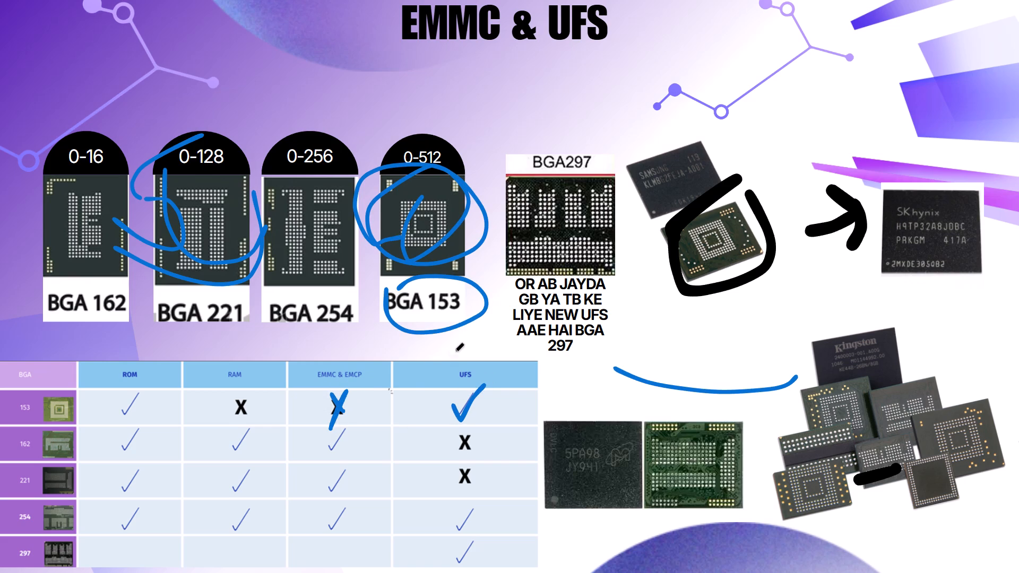
{"action": "left_click_drag", "start_coordinate": [434, 358], "coordinate": [424, 354]}
Draw a blue pen loop in the empty area above the 0-256 and 0-512 labels.
{"action": "left_click_drag", "start_coordinate": [333, 63], "coordinate": [330, 70]}
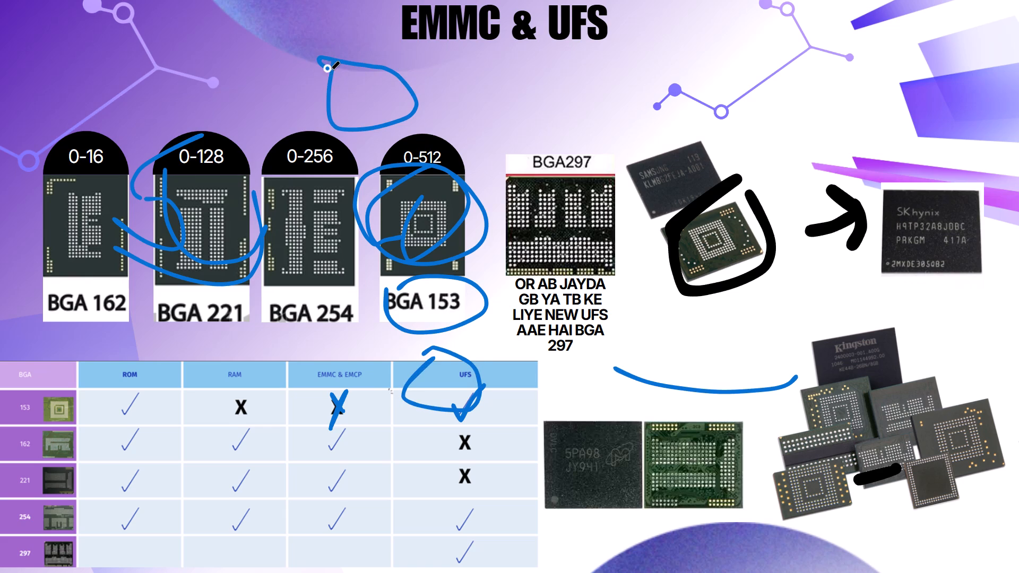
{"action": "left_click_drag", "start_coordinate": [330, 70], "coordinate": [332, 71]}
{"action": "left_click", "coordinate": [332, 71]}
Circle the BGA297 chip with the blue pen.
{"action": "left_click_drag", "start_coordinate": [491, 170], "coordinate": [524, 176]}
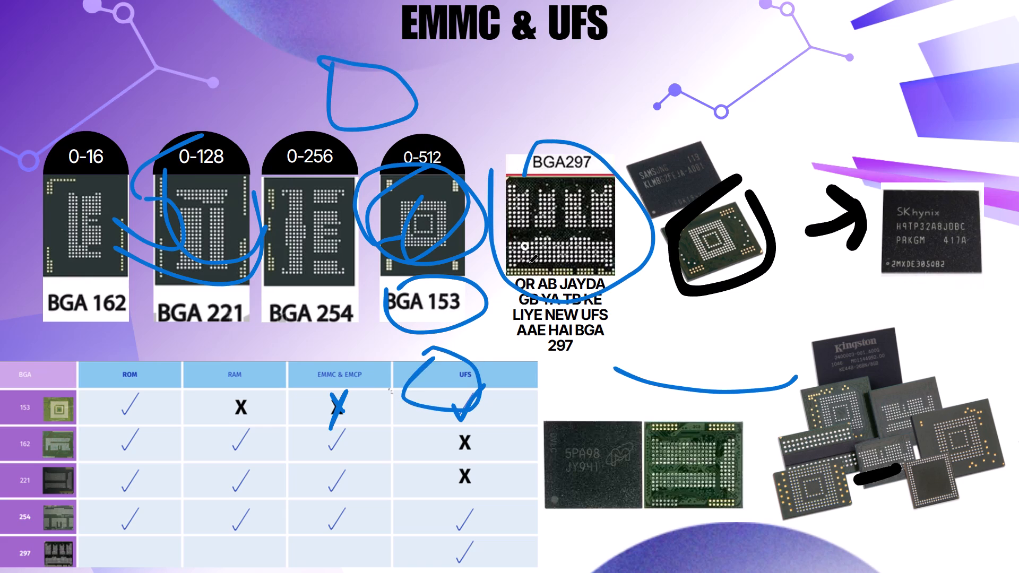
Underline the first line of the note beneath the BGA297 chip with the blue pen.
{"action": "left_click_drag", "start_coordinate": [517, 291], "coordinate": [624, 298]}
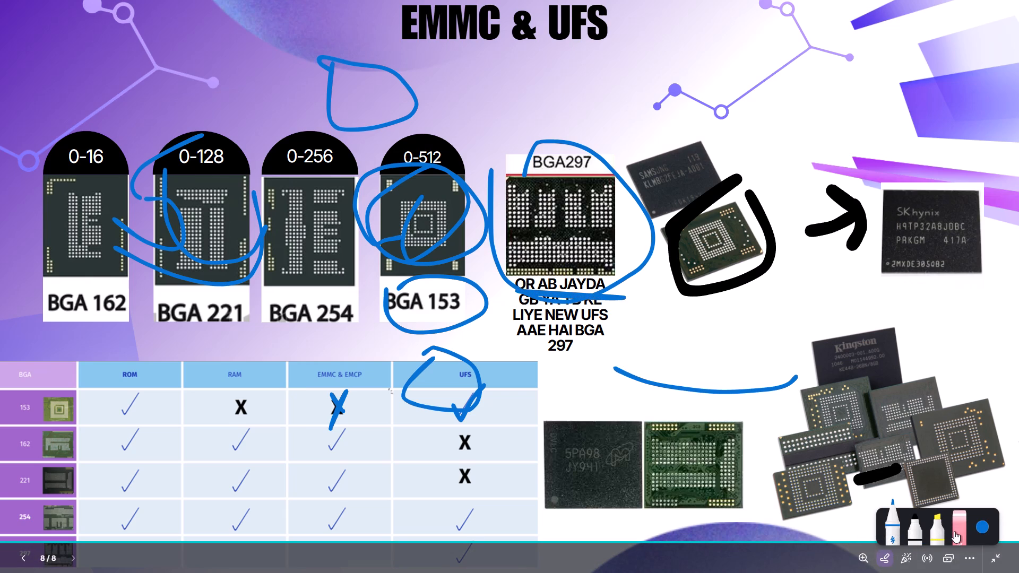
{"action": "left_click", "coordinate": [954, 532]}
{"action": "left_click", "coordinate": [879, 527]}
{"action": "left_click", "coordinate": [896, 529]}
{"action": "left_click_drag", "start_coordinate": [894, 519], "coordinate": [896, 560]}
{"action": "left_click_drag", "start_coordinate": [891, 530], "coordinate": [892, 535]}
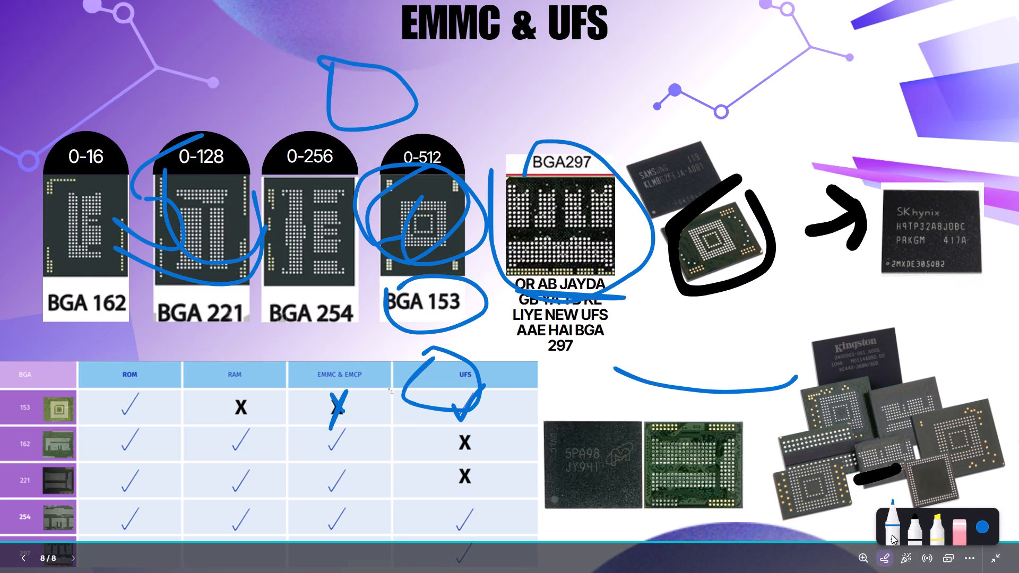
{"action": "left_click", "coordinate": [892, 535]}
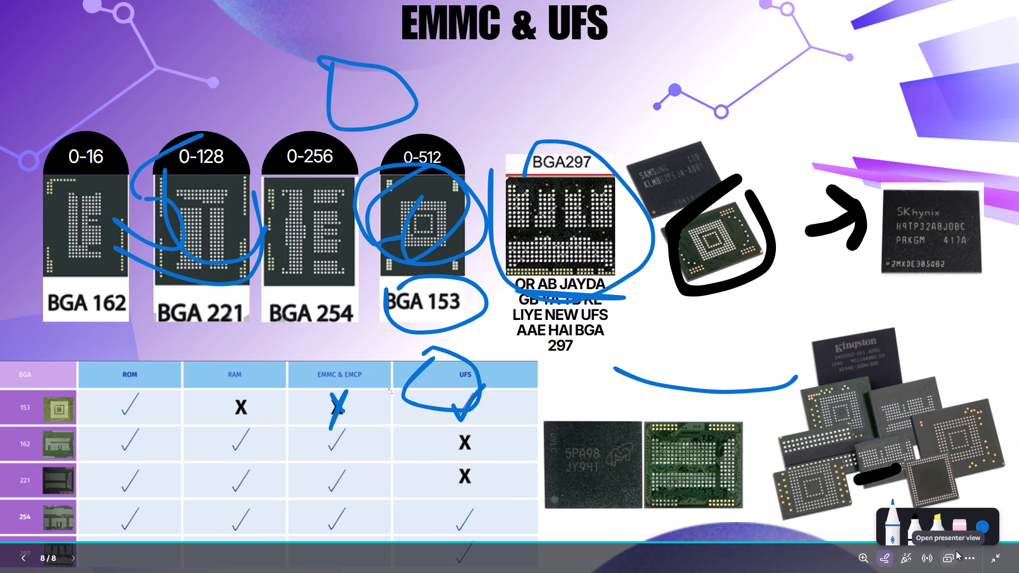
Exit the full-screen presentation and return to the design editor on page 8.
{"action": "left_click", "coordinate": [993, 560]}
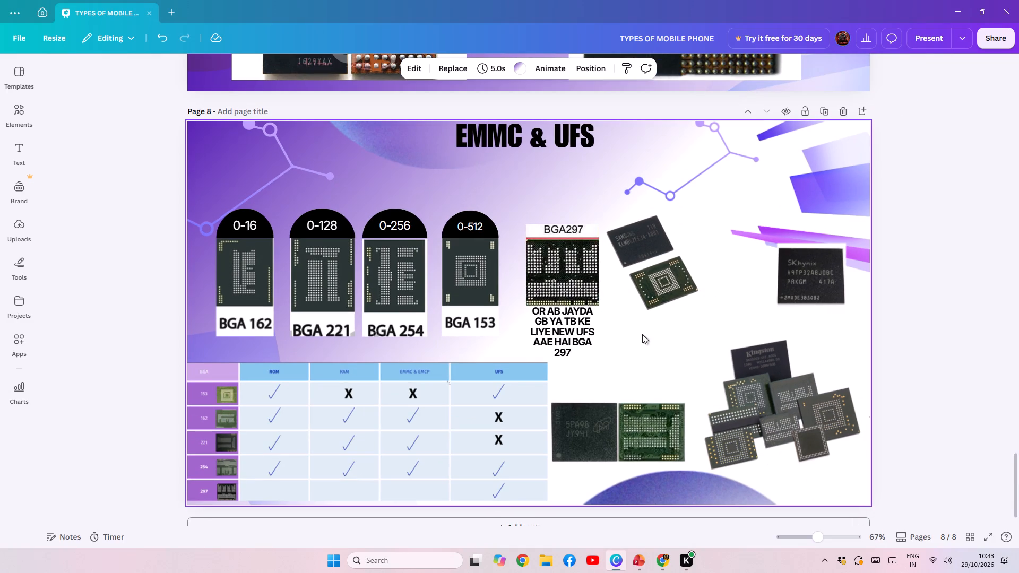
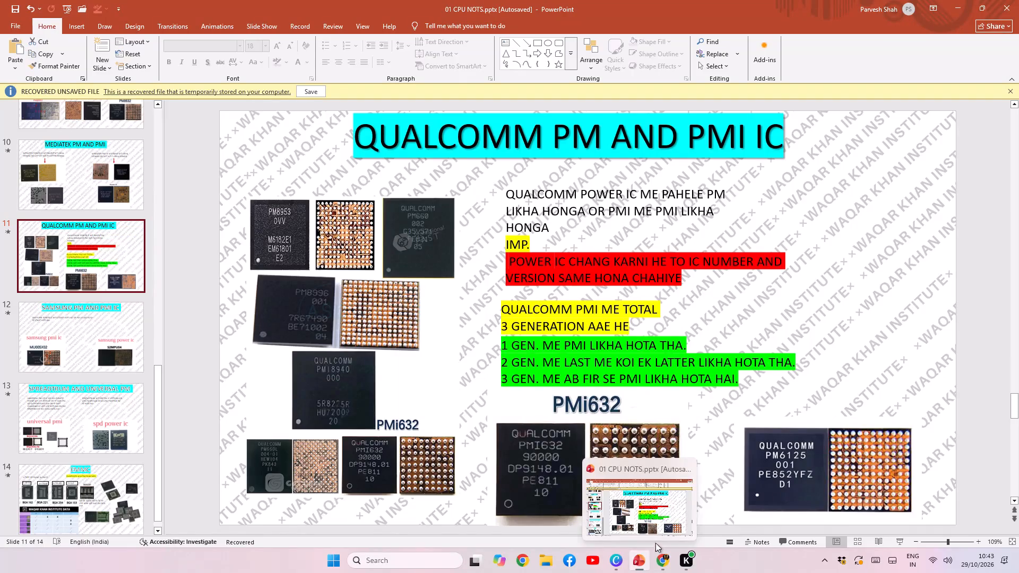
Switch from the presentation to the Chrome browser window.
{"action": "left_click", "coordinate": [661, 561]}
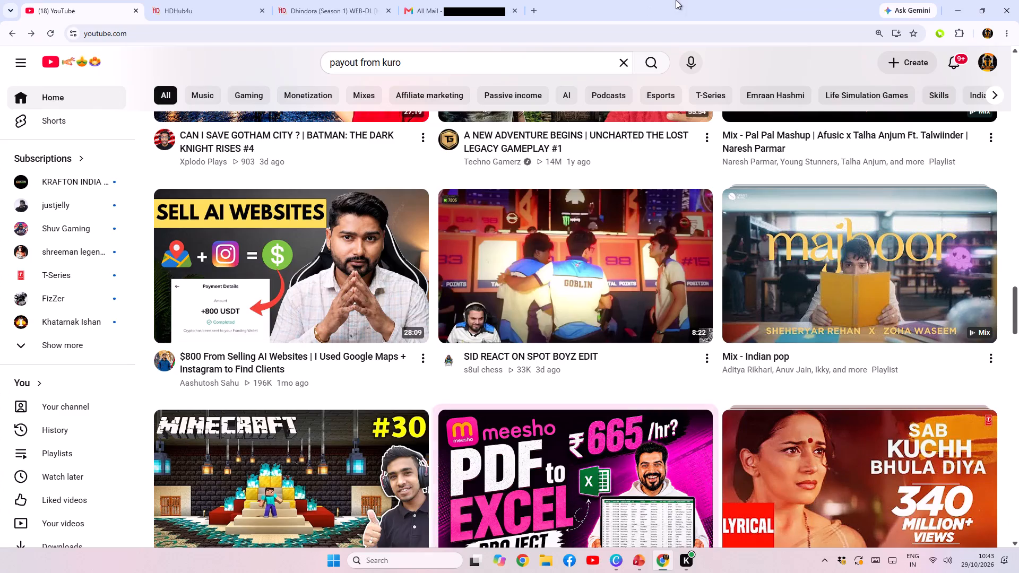
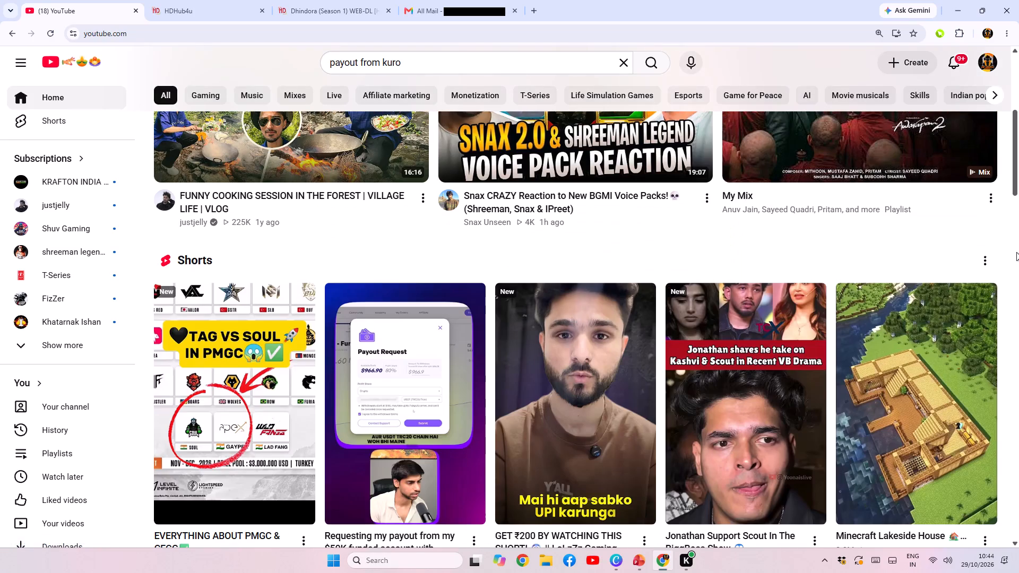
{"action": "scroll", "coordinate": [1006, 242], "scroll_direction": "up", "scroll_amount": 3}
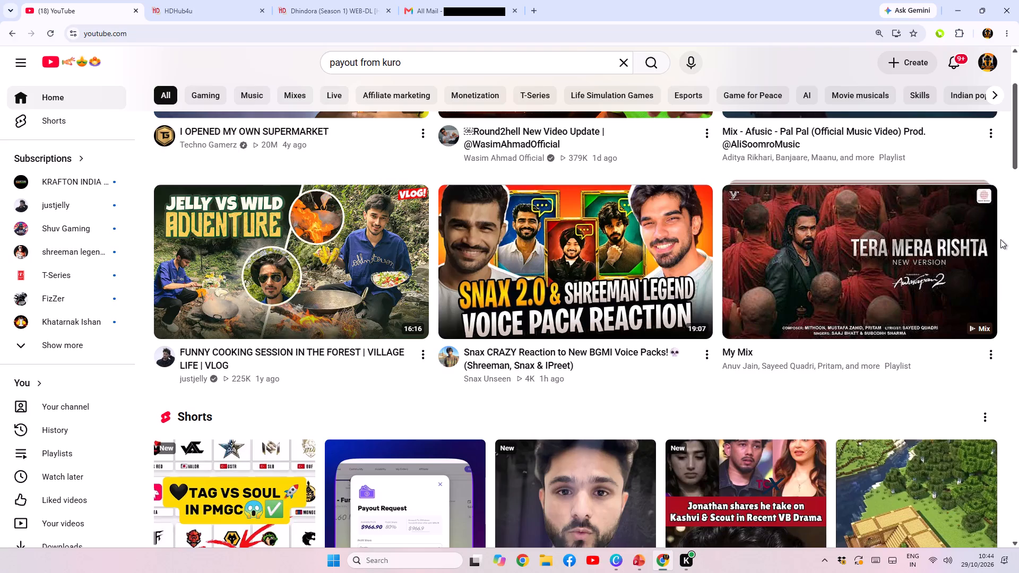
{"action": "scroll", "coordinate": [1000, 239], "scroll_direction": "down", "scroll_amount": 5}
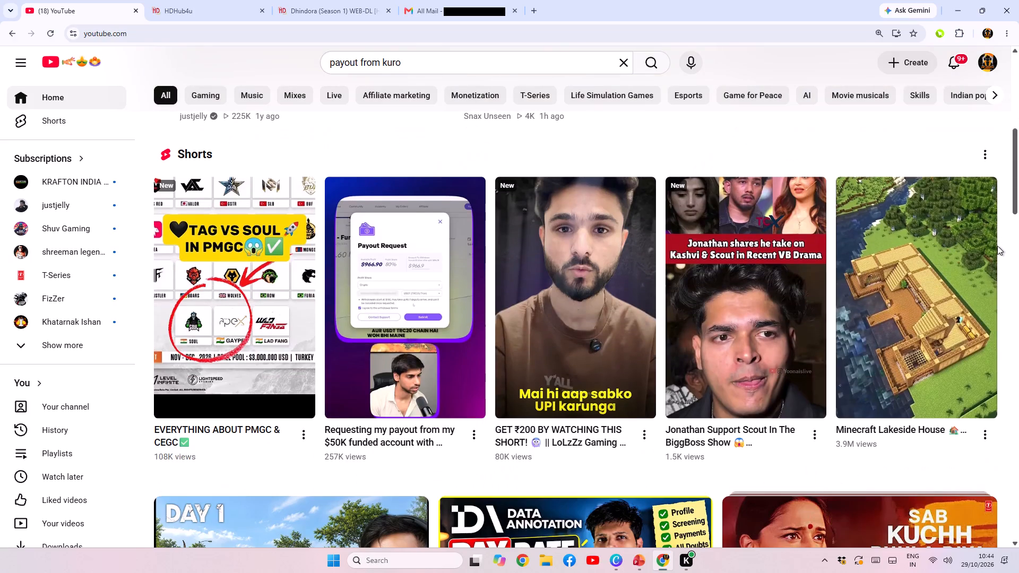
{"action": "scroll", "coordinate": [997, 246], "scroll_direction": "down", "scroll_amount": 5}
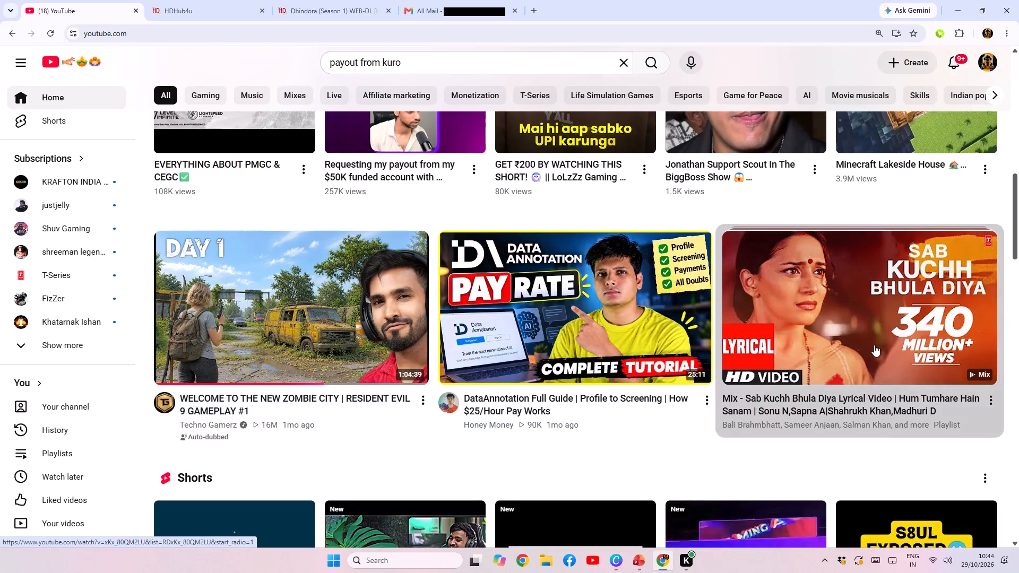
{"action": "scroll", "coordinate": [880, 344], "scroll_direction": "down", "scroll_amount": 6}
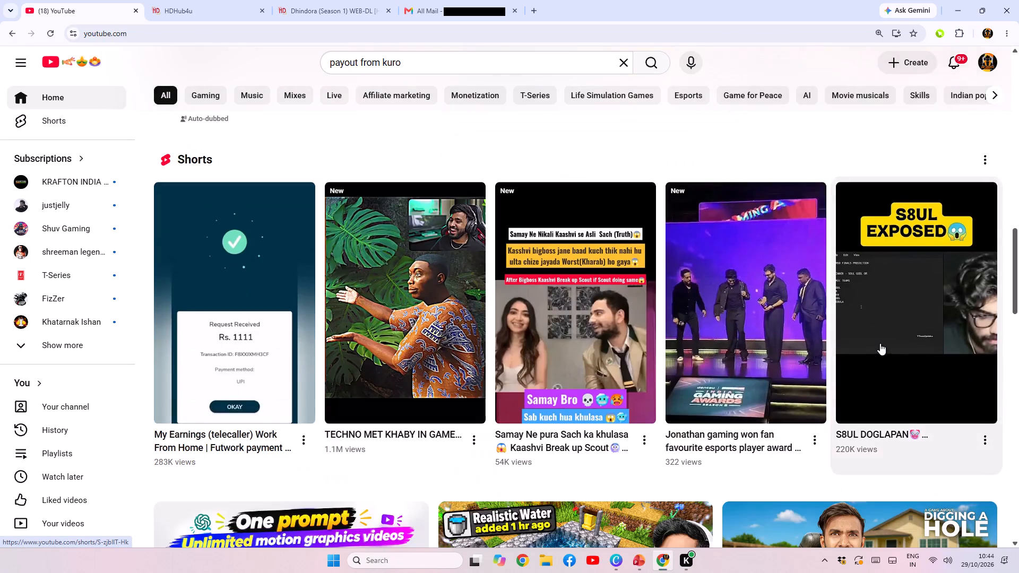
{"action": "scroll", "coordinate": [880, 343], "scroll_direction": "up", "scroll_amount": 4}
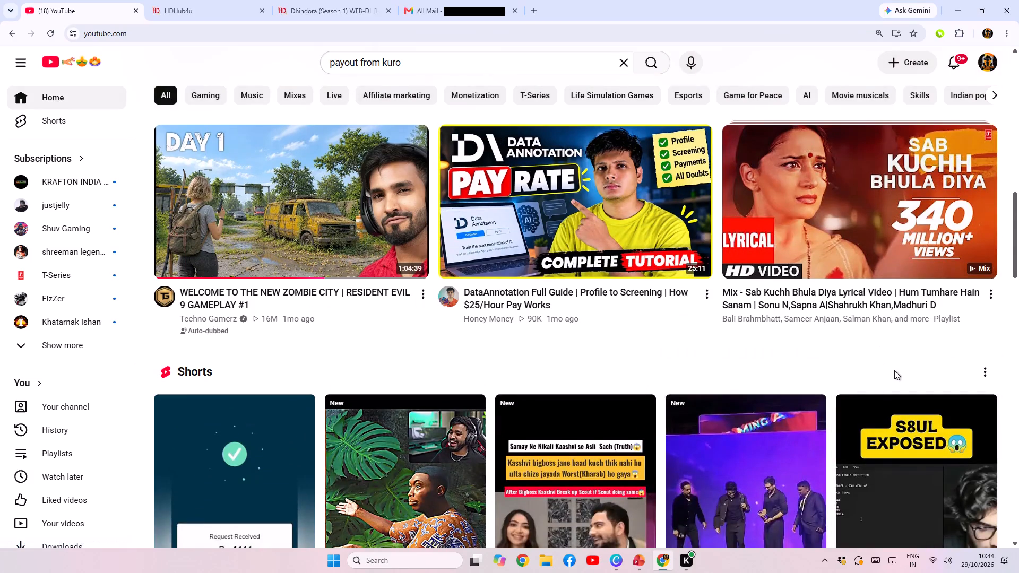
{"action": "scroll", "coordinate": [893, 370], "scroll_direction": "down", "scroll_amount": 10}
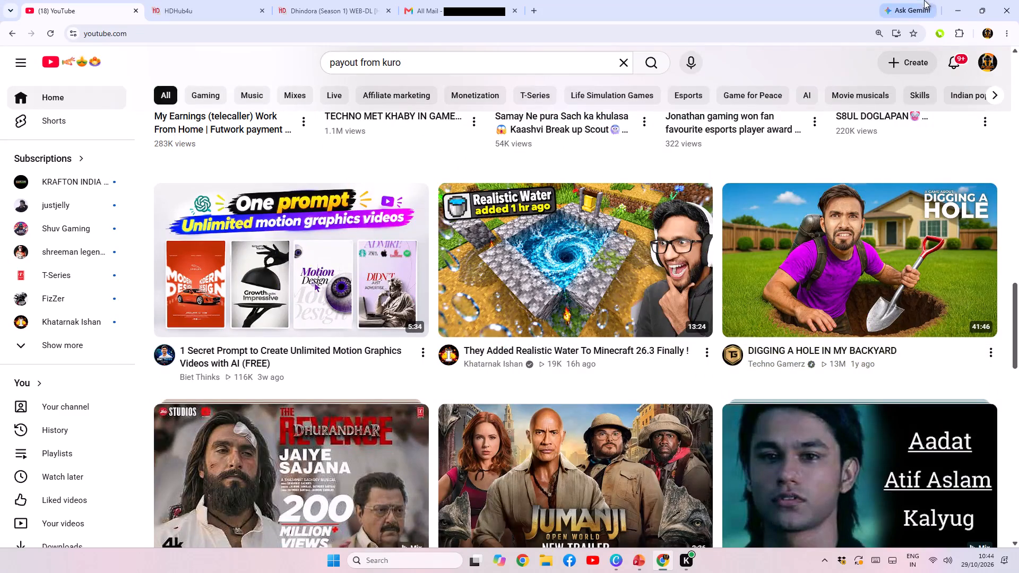
Switch to PowerPoint and close the recovered presentation, saving it as "01 CPU NOTS [Autosaved].pptx" in the 01 cpu notes folder.
{"action": "left_click", "coordinate": [948, 12]}
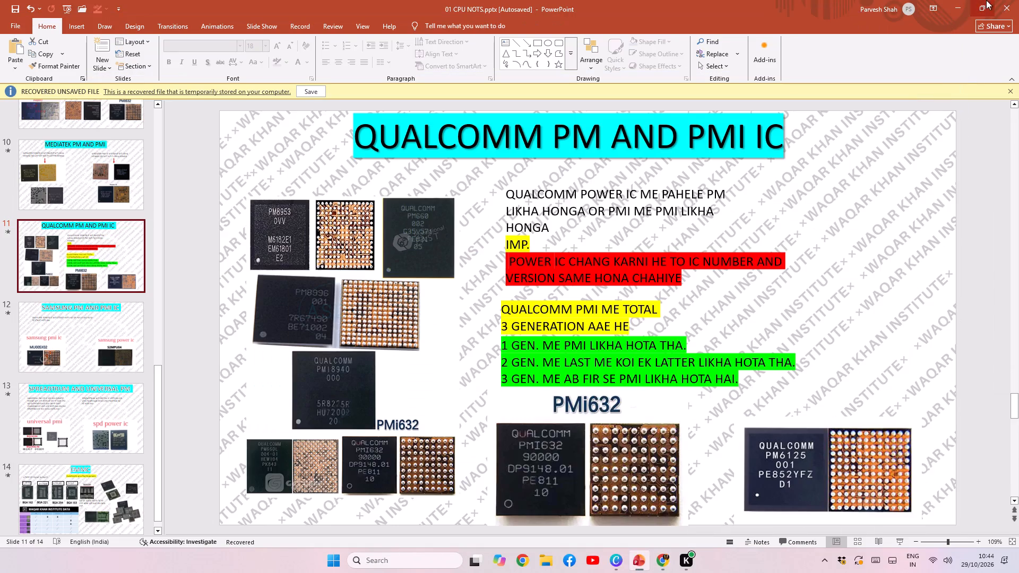
{"action": "left_click", "coordinate": [1003, 11]}
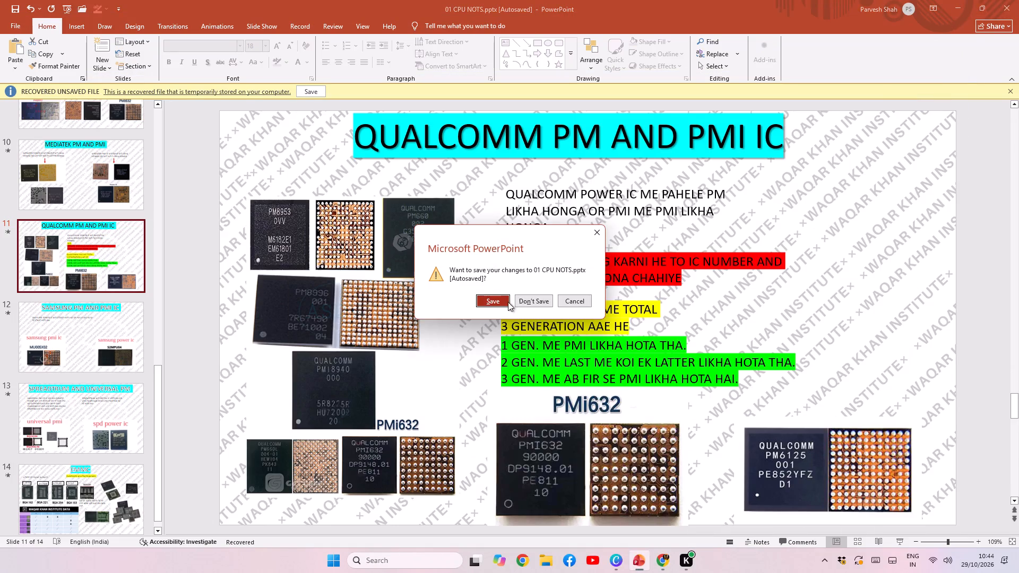
{"action": "left_click", "coordinate": [502, 302]}
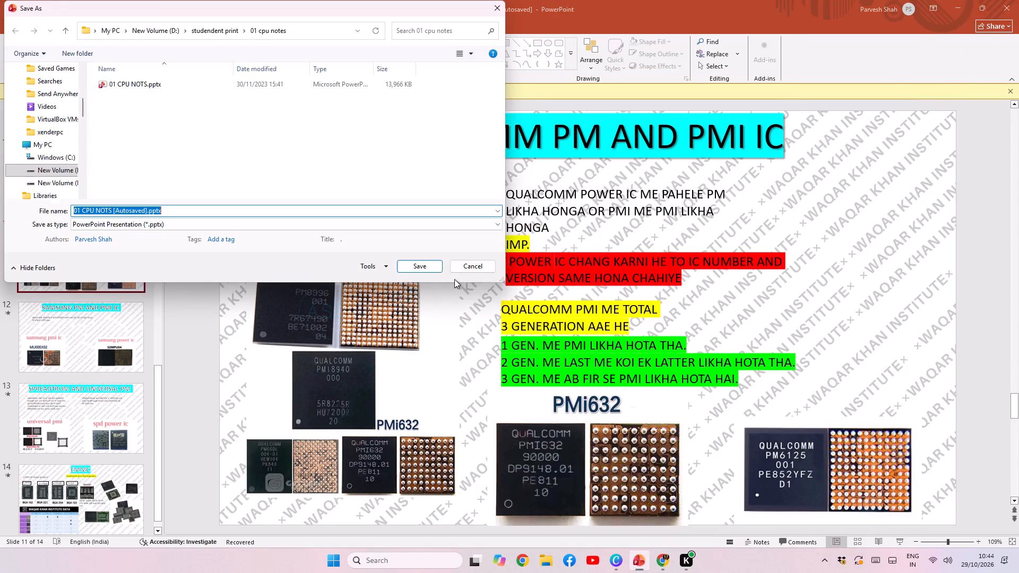
{"action": "left_click", "coordinate": [426, 263]}
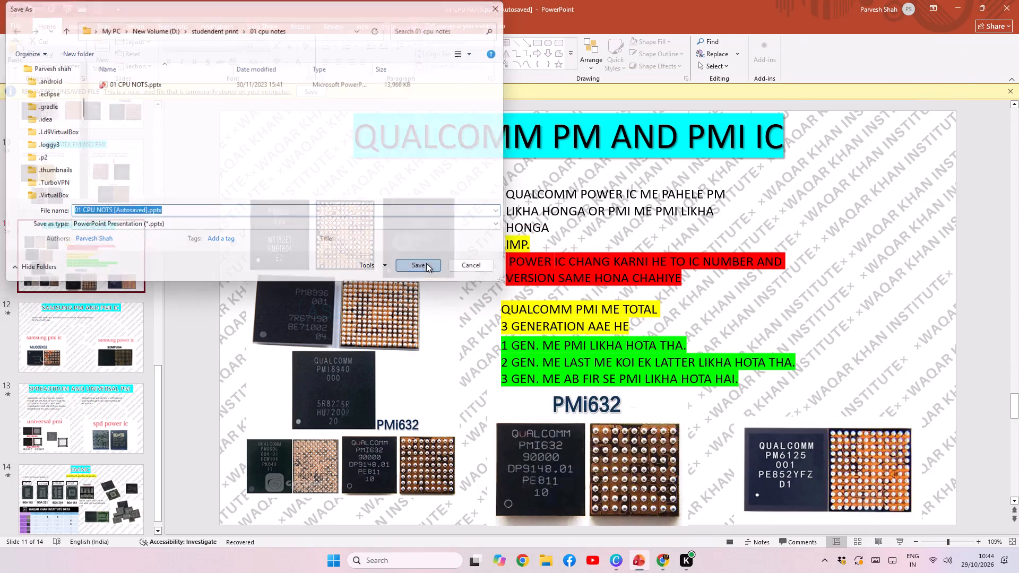